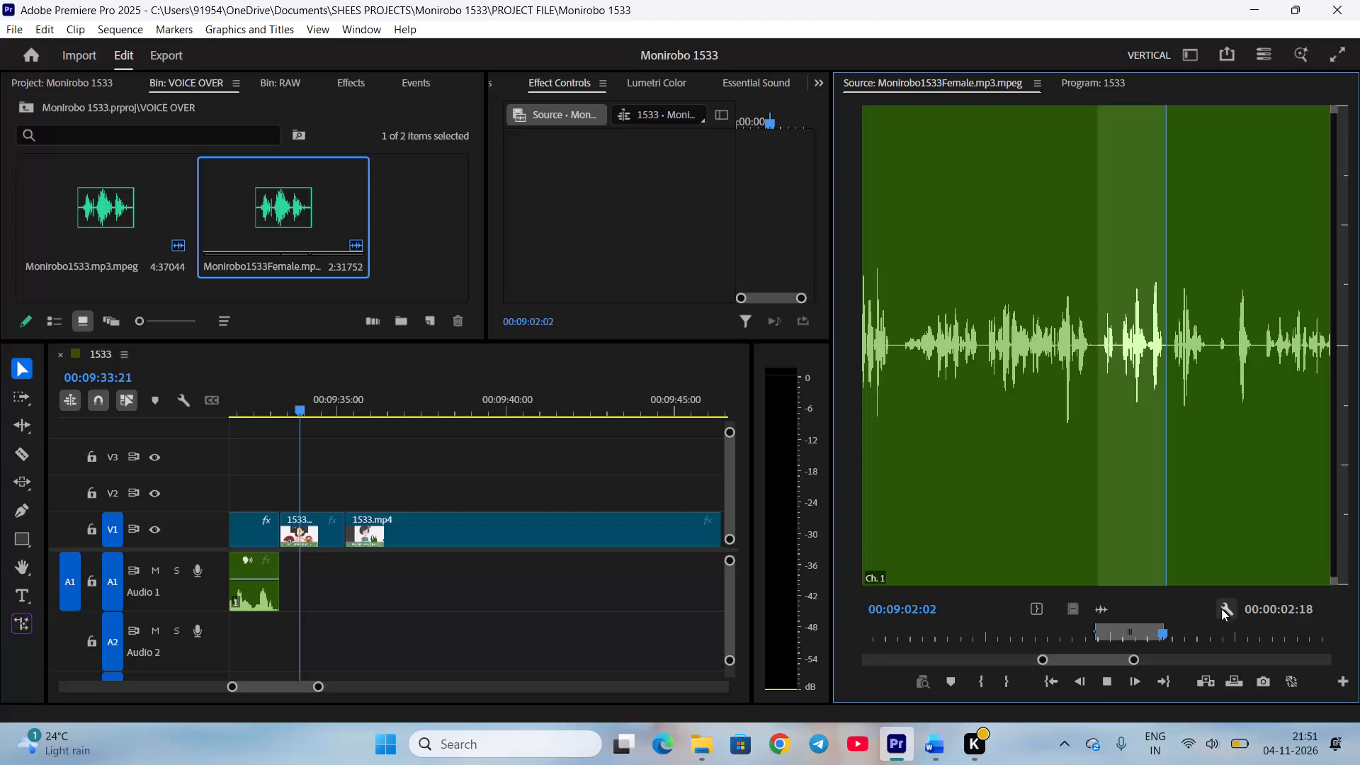
Mark the female voice-over source from 00:09:02:05 to 00:09:03:21 and place it on A1 directly after the existing audio clip.
scroll(1218, 630, "down", 4)
scroll(1218, 630, "up", 1)
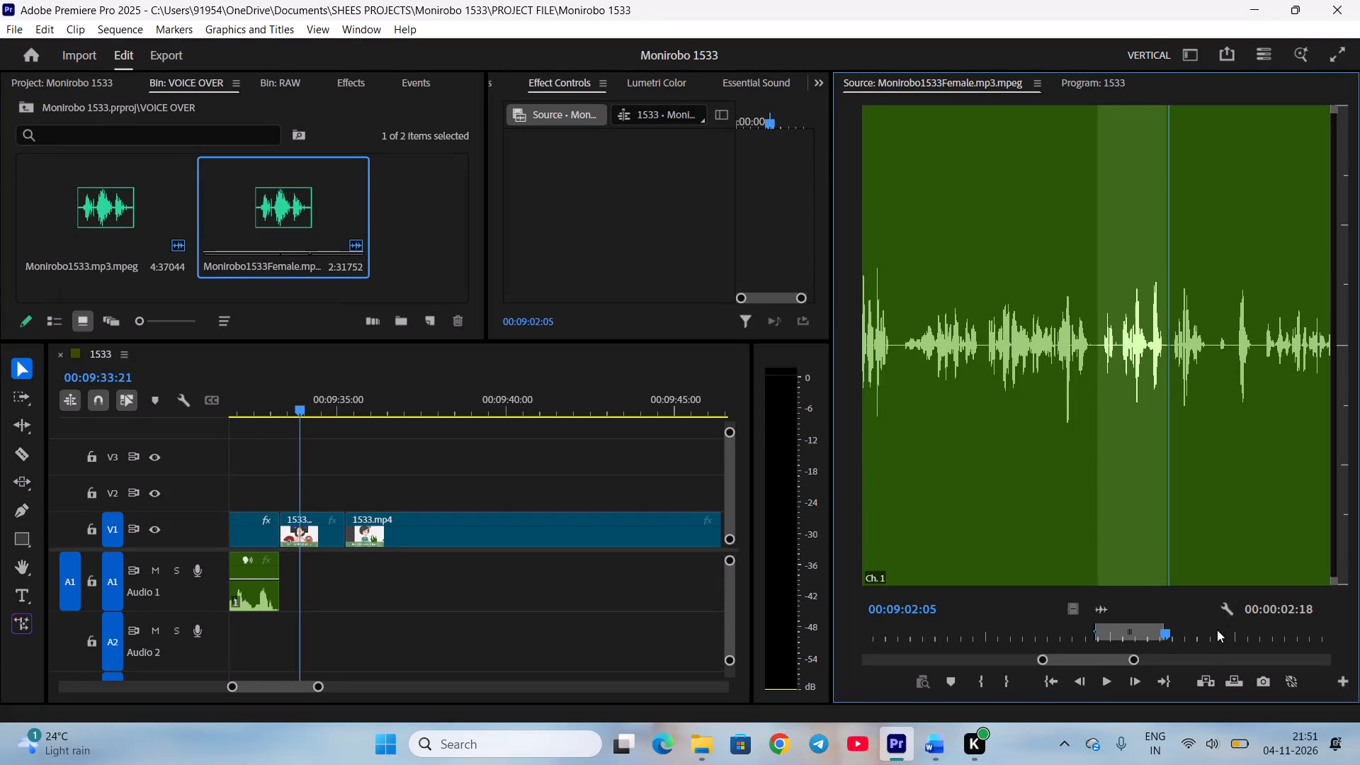
key("i")
key("space")
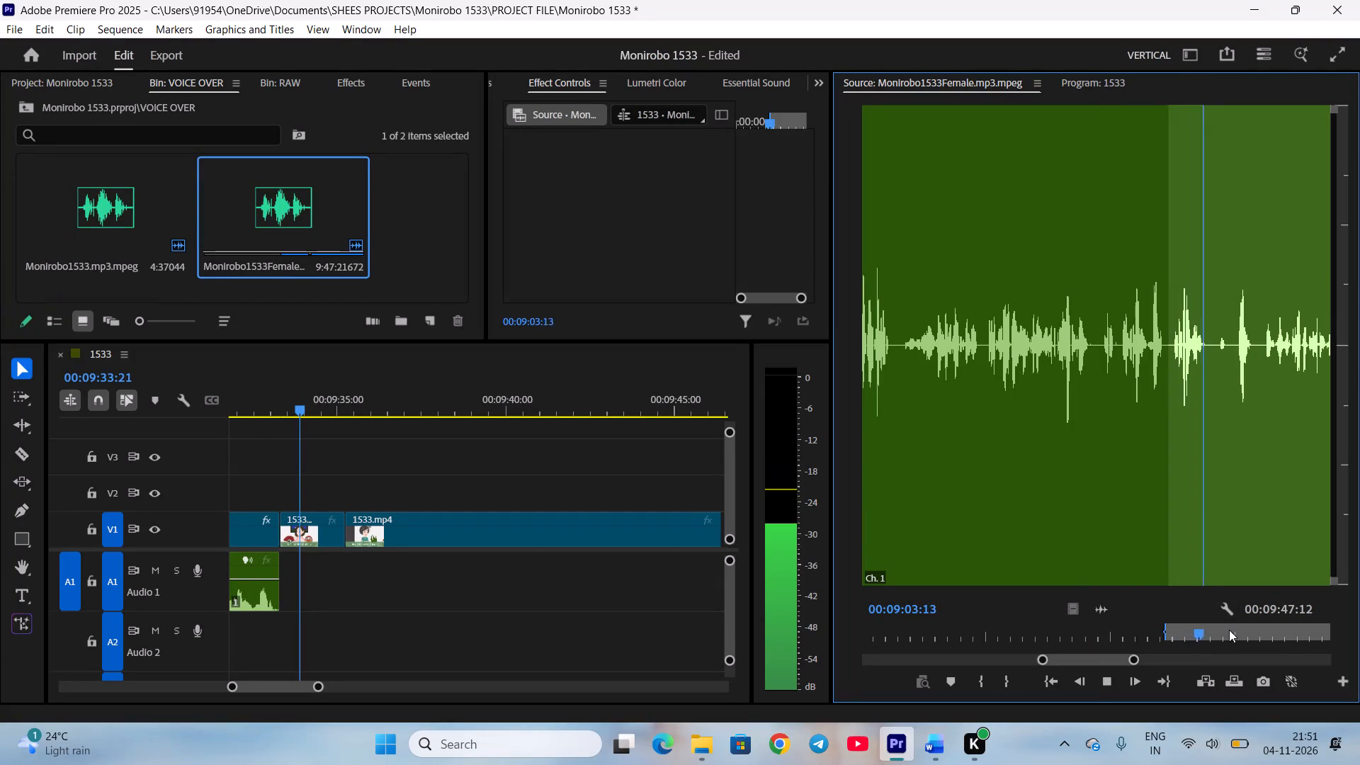
key("space")
scroll(1226, 629, "up", 2)
key("o")
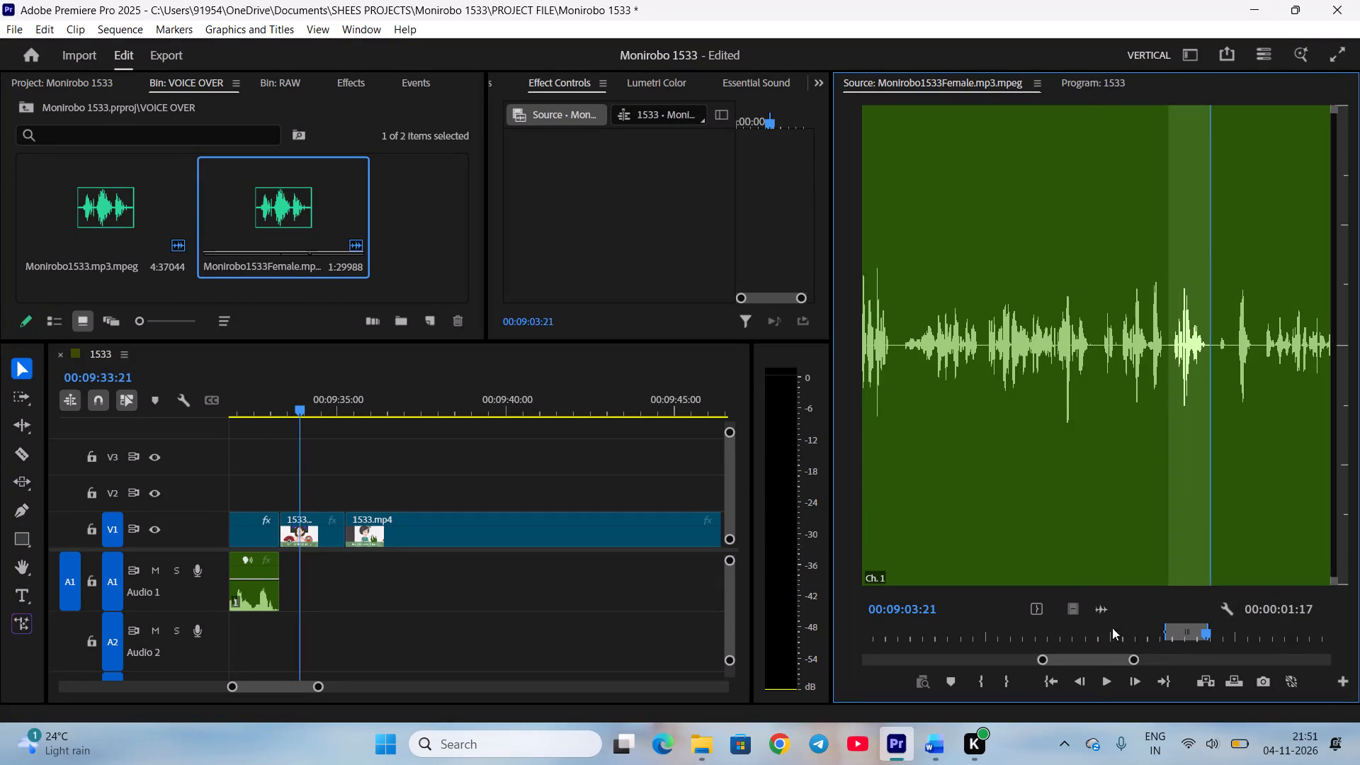
left_click_drag(1095, 606, 280, 562)
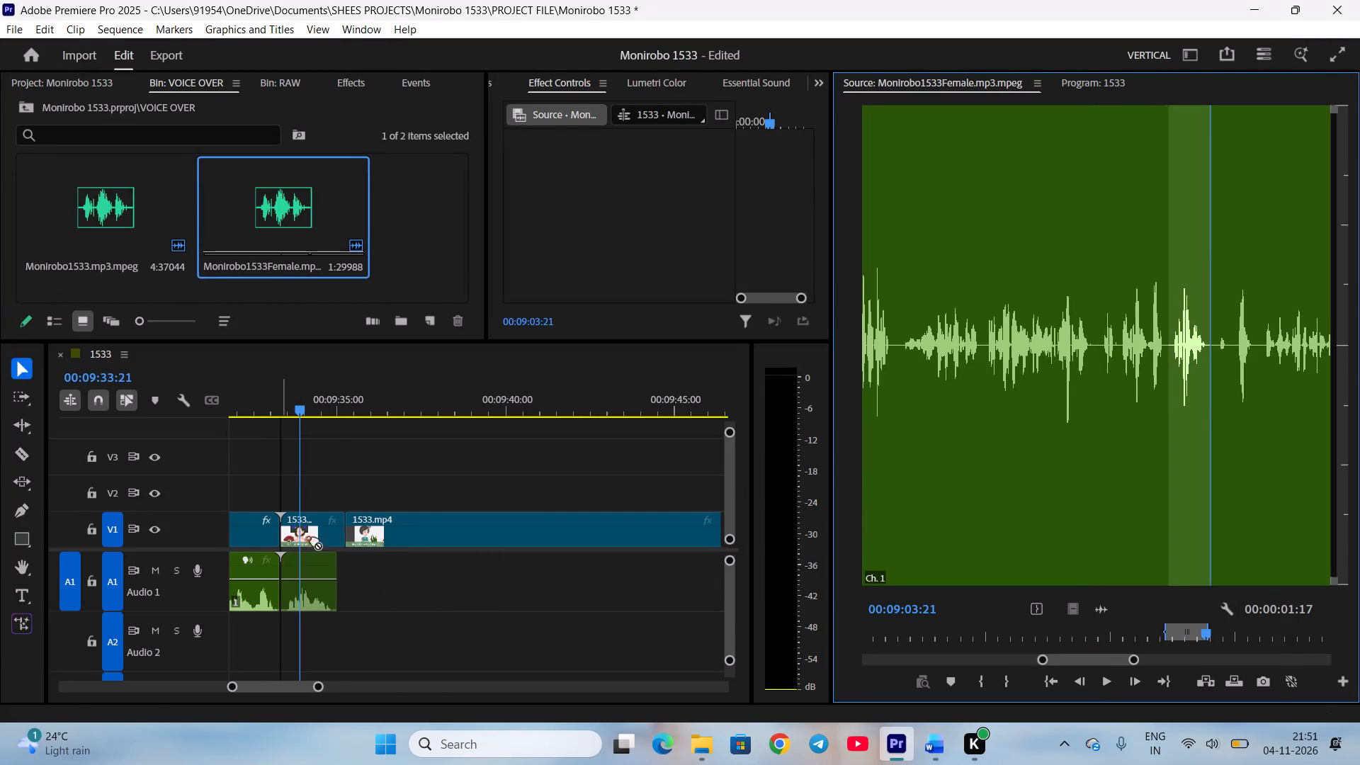
Trim the V1 clip above the new audio to match its end and ripple delete the gap that follows.
key("space")
key("space")
left_click_drag(341, 522, 334, 523)
key("space")
right_click(343, 525)
left_click(380, 538)
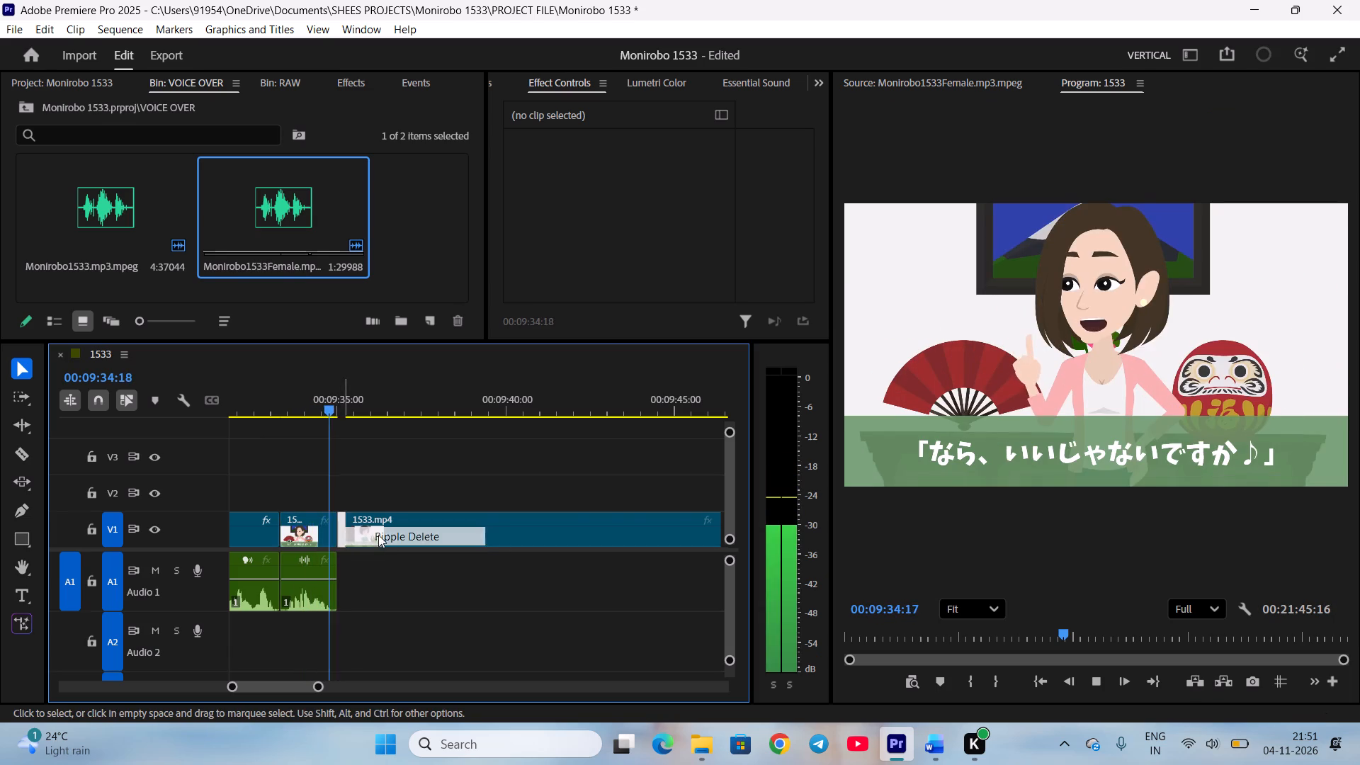
Review the mother-in-law's scene between about 00:09:36 and 00:09:39, and check her matching line in the Word script.
scroll(378, 535, "down", 4)
key("space")
left_click_drag(312, 396, 338, 403)
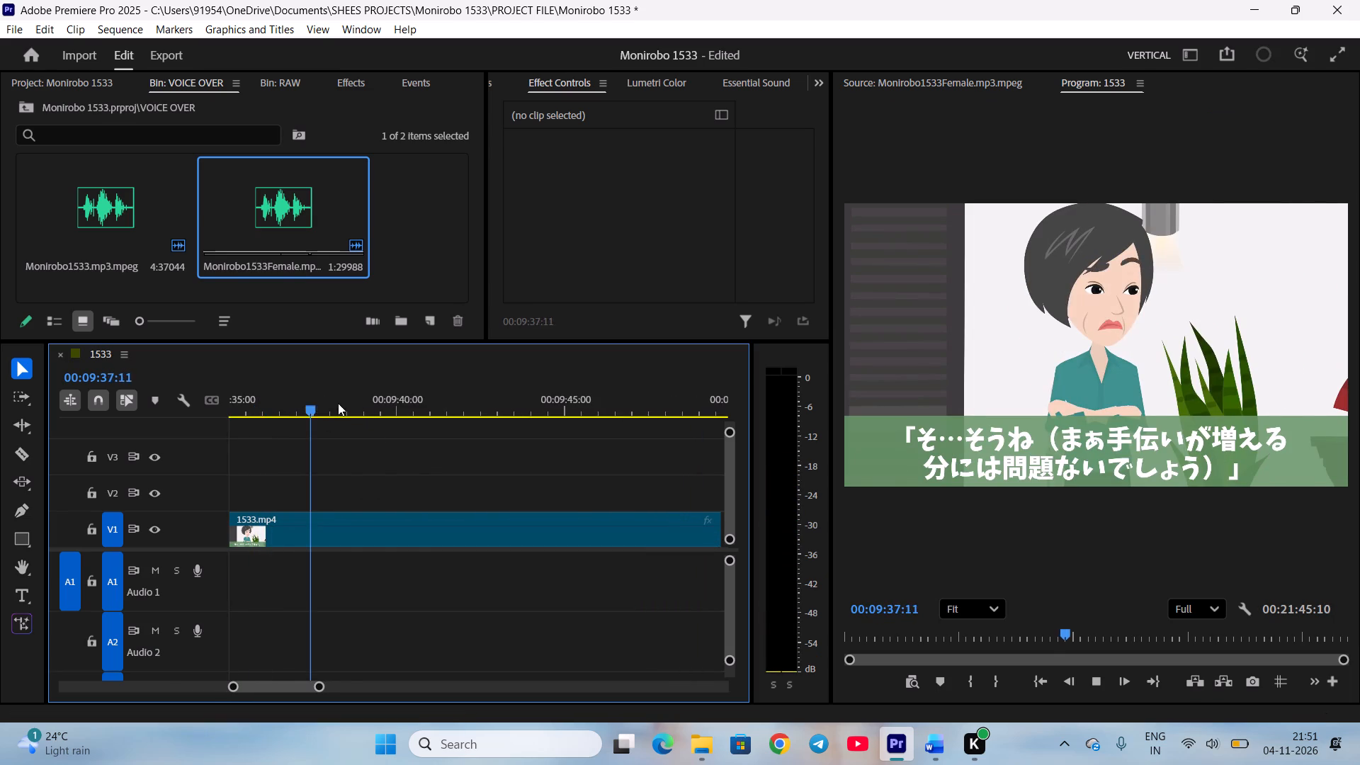
left_click_drag(338, 403, 382, 430)
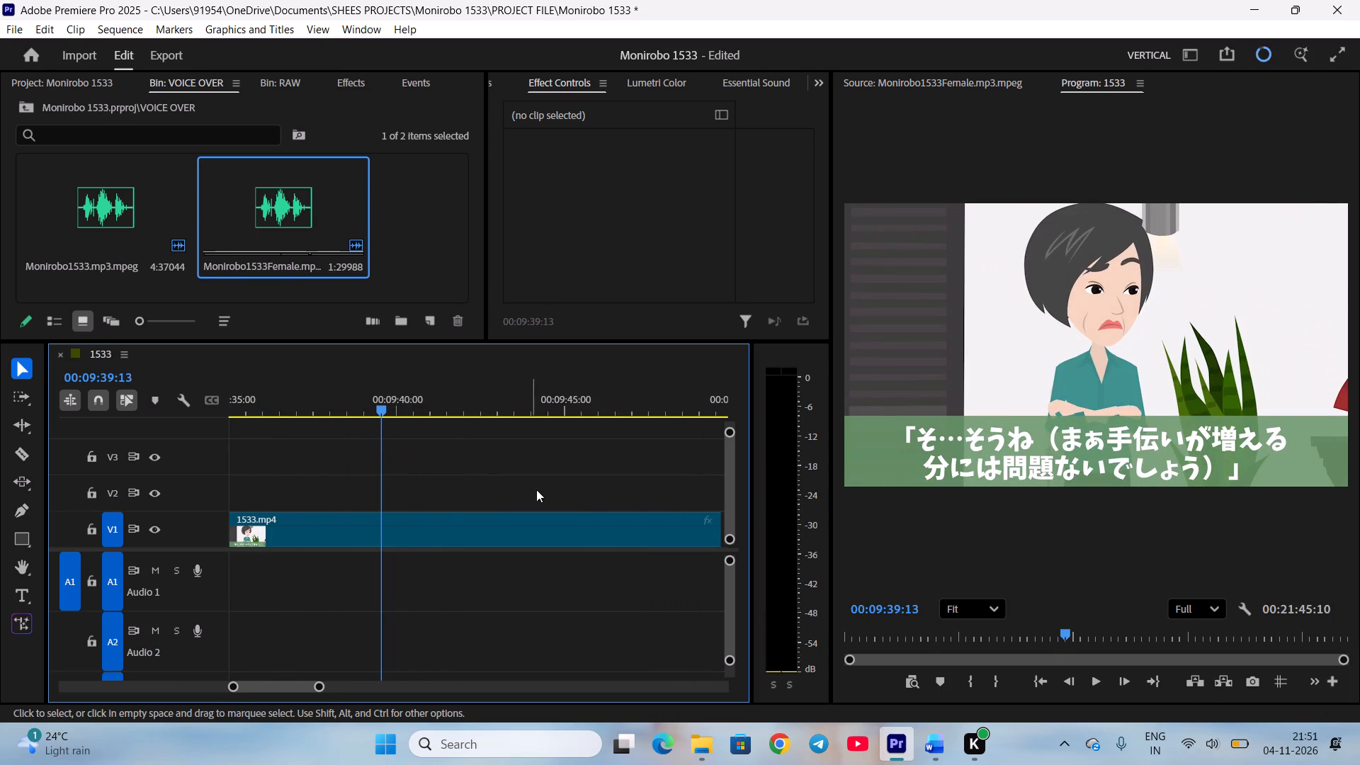
scroll(924, 637, "up", 20)
scroll(924, 637, "up", 1)
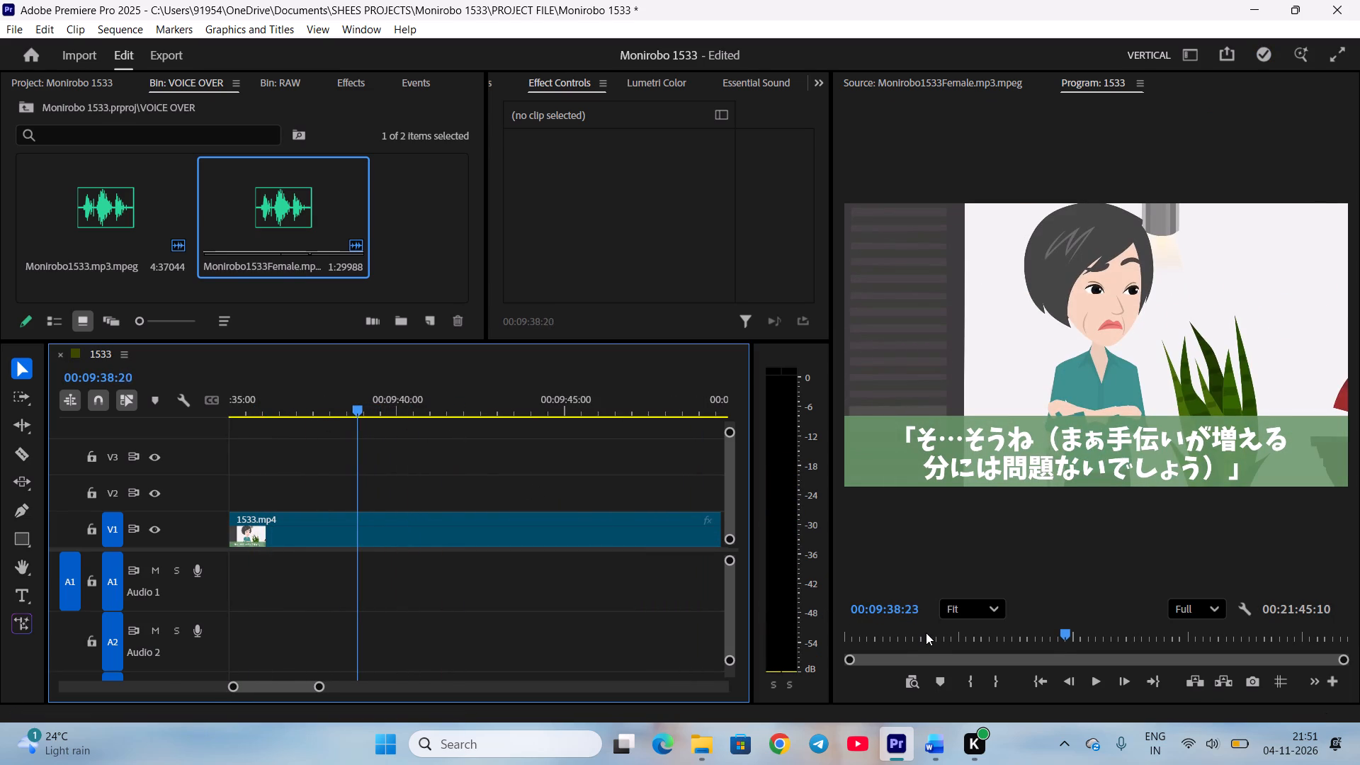
scroll(926, 633, "up", 20)
scroll(926, 633, "up", 14)
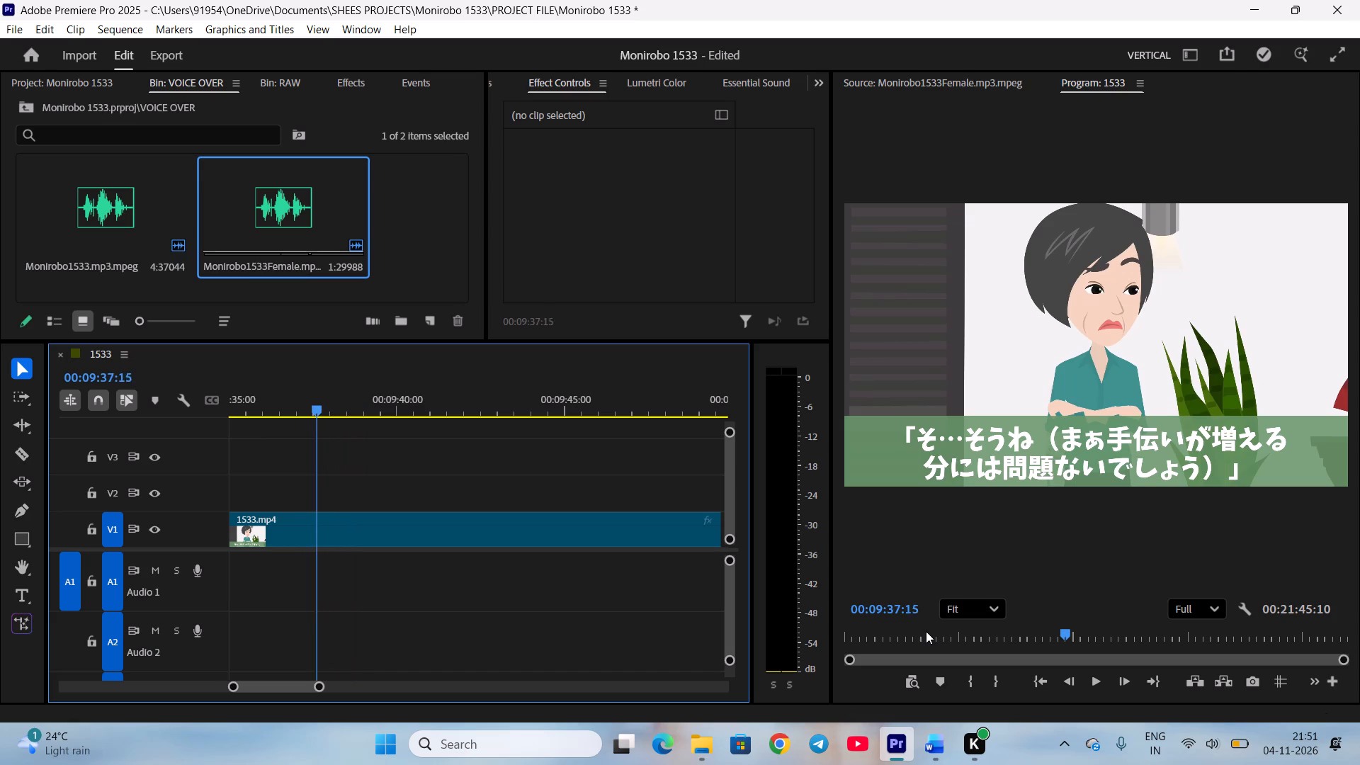
scroll(926, 631, "up", 20)
scroll(926, 631, "up", 14)
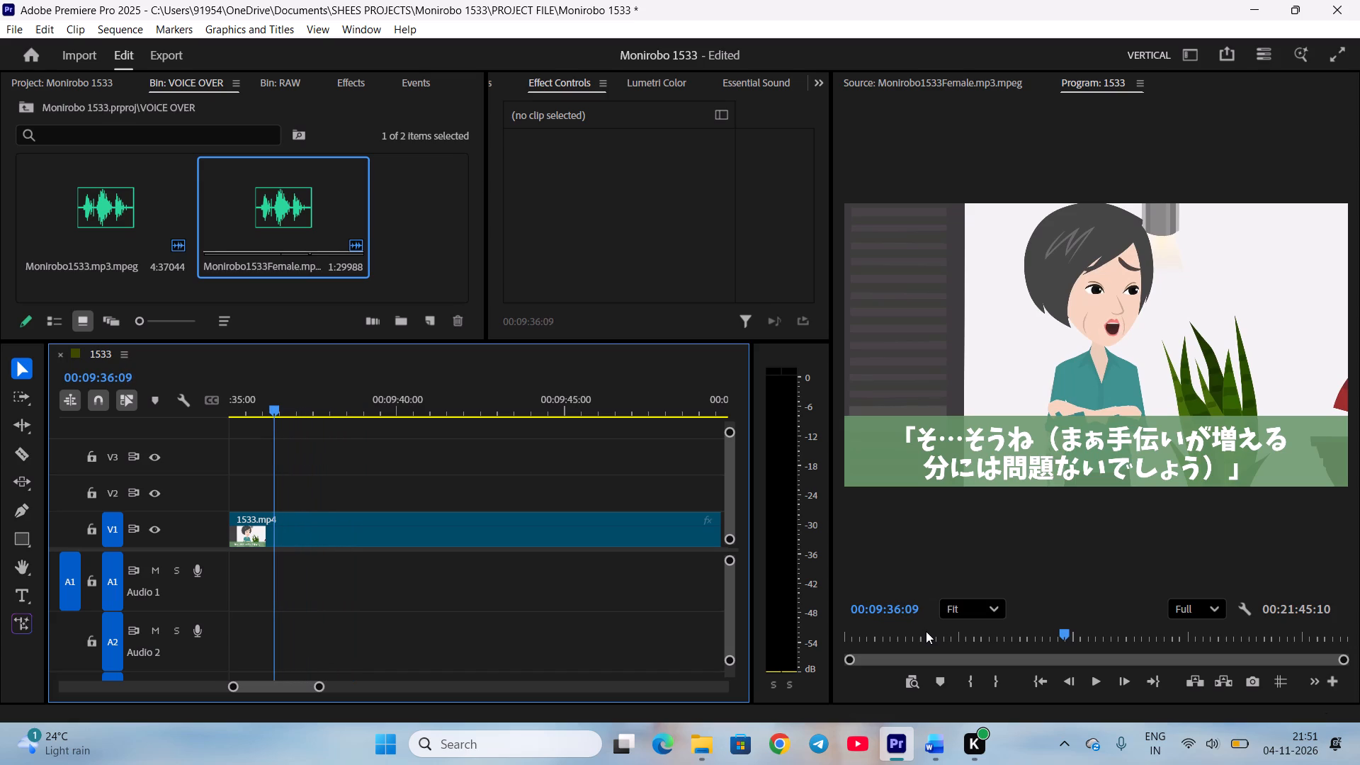
scroll(926, 631, "up", 4)
scroll(926, 631, "down", 4)
left_click(934, 751)
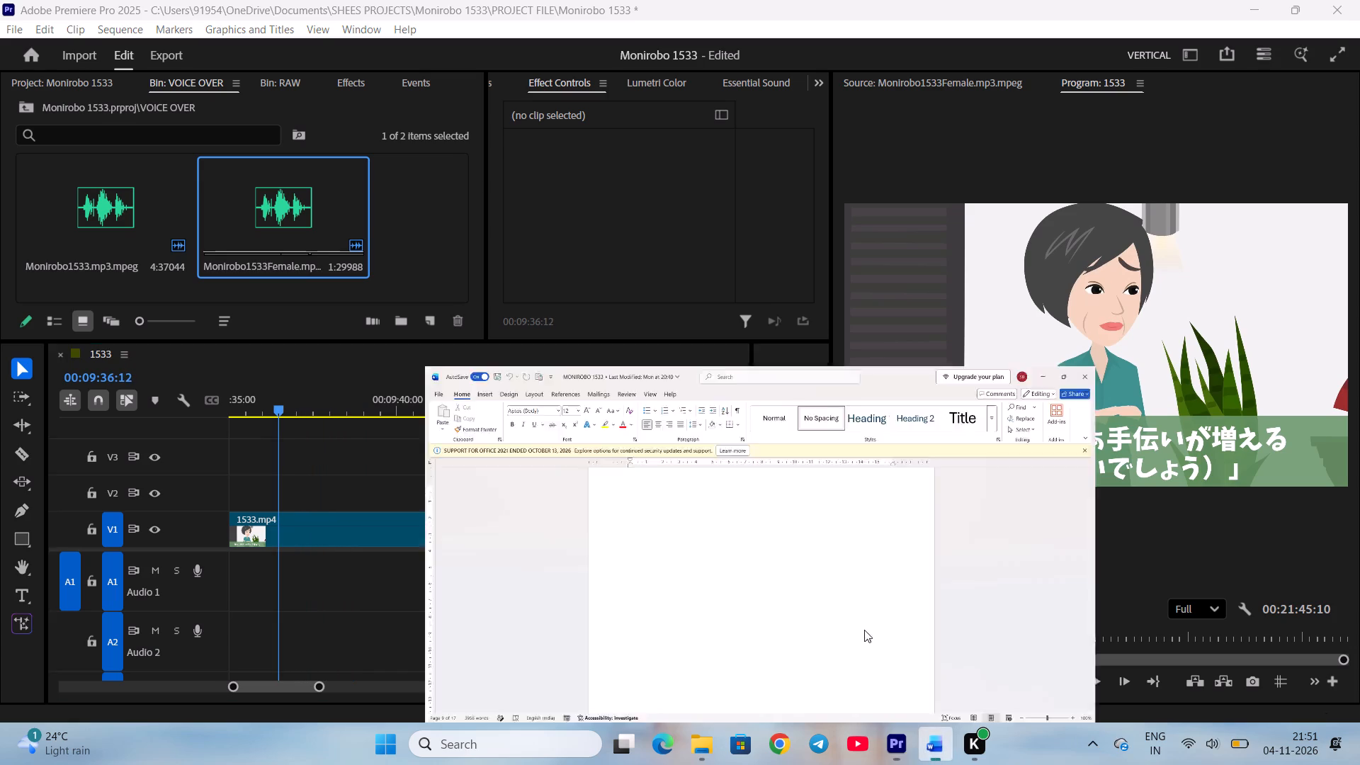
scroll(874, 567, "down", 5)
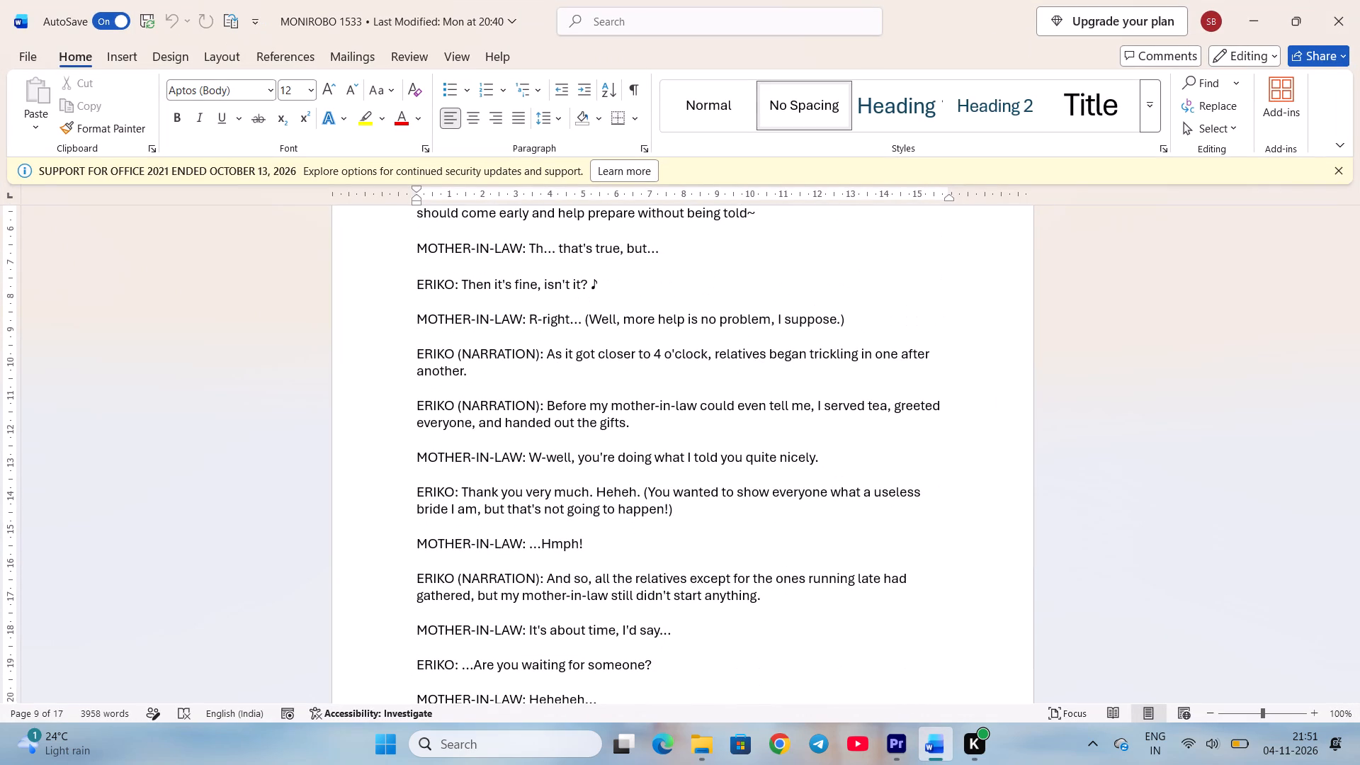
left_click(897, 732)
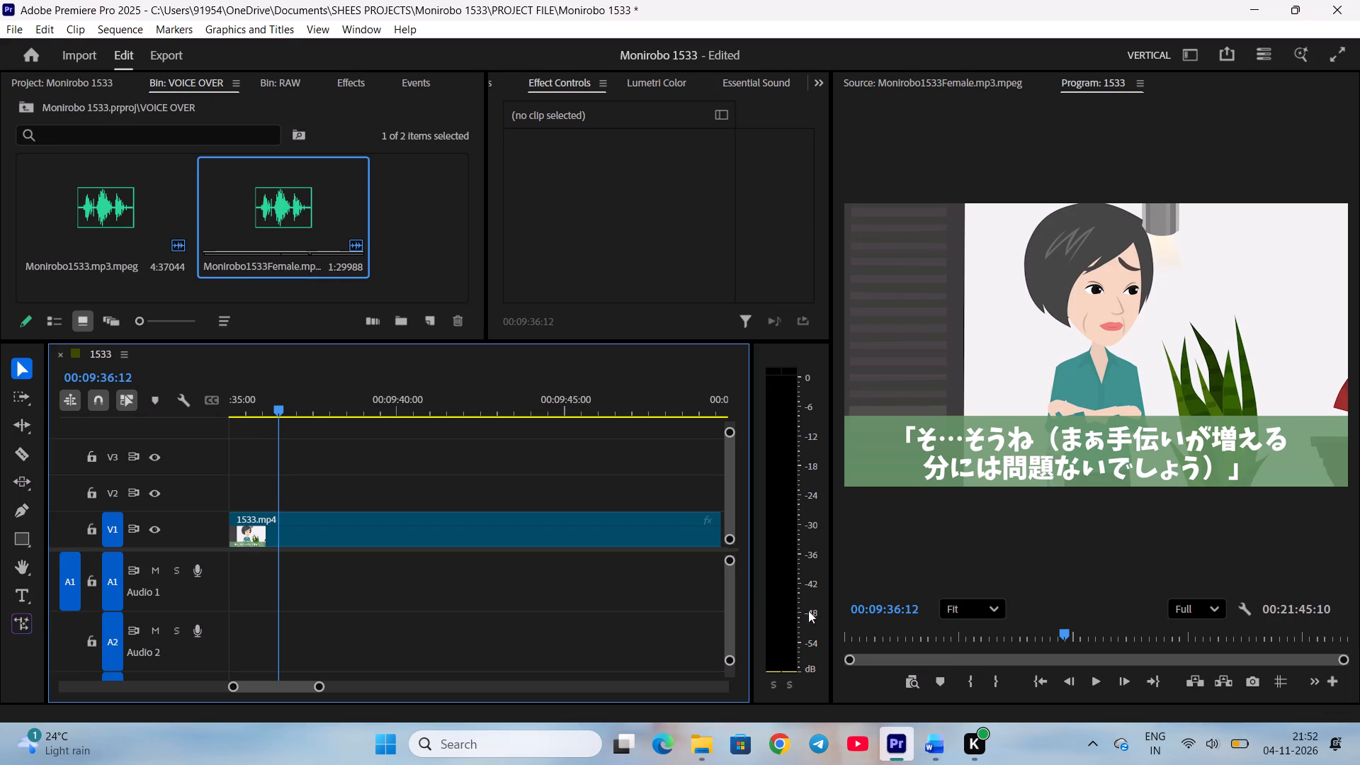
Cut the V1 clip at about 00:09:40:00, where the mother-in-law's scene begins dissolving into the relatives' scene.
key("space")
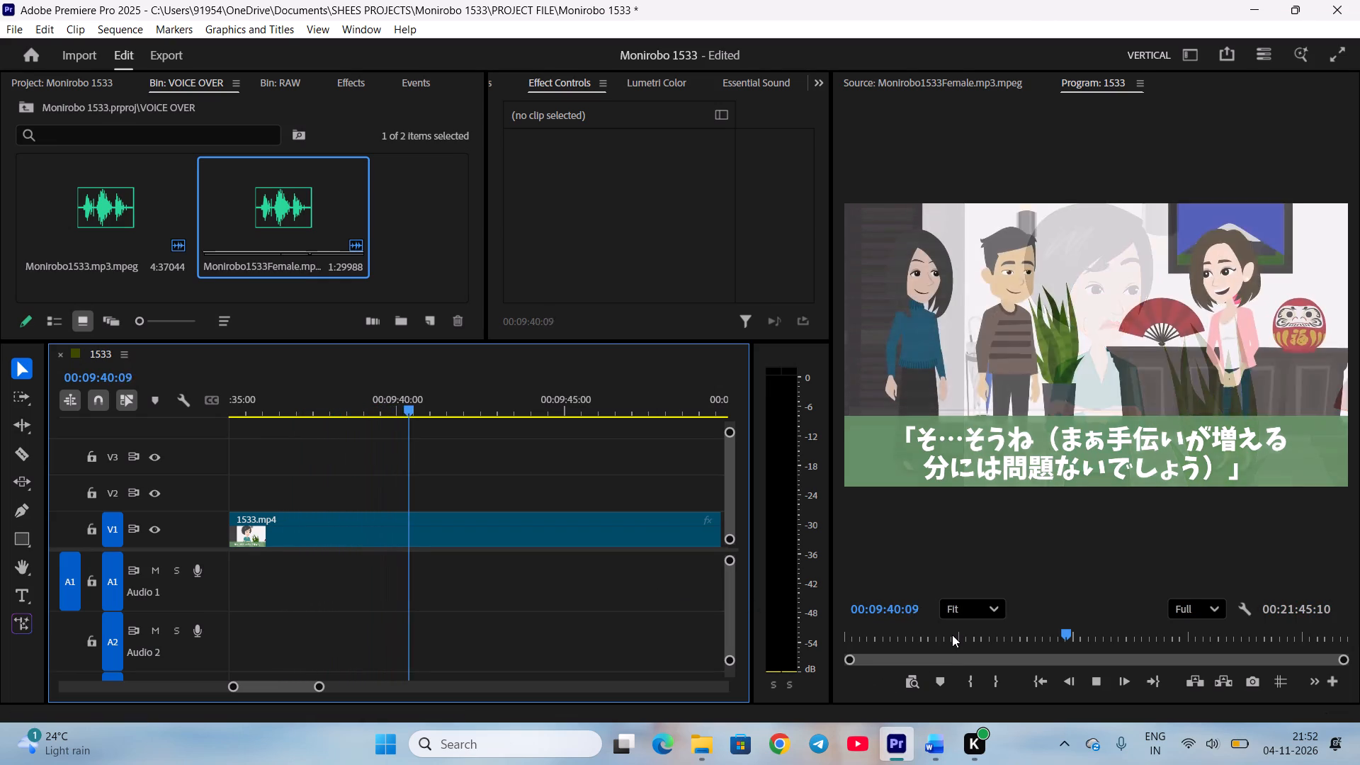
key("space")
scroll(952, 635, "up", 9)
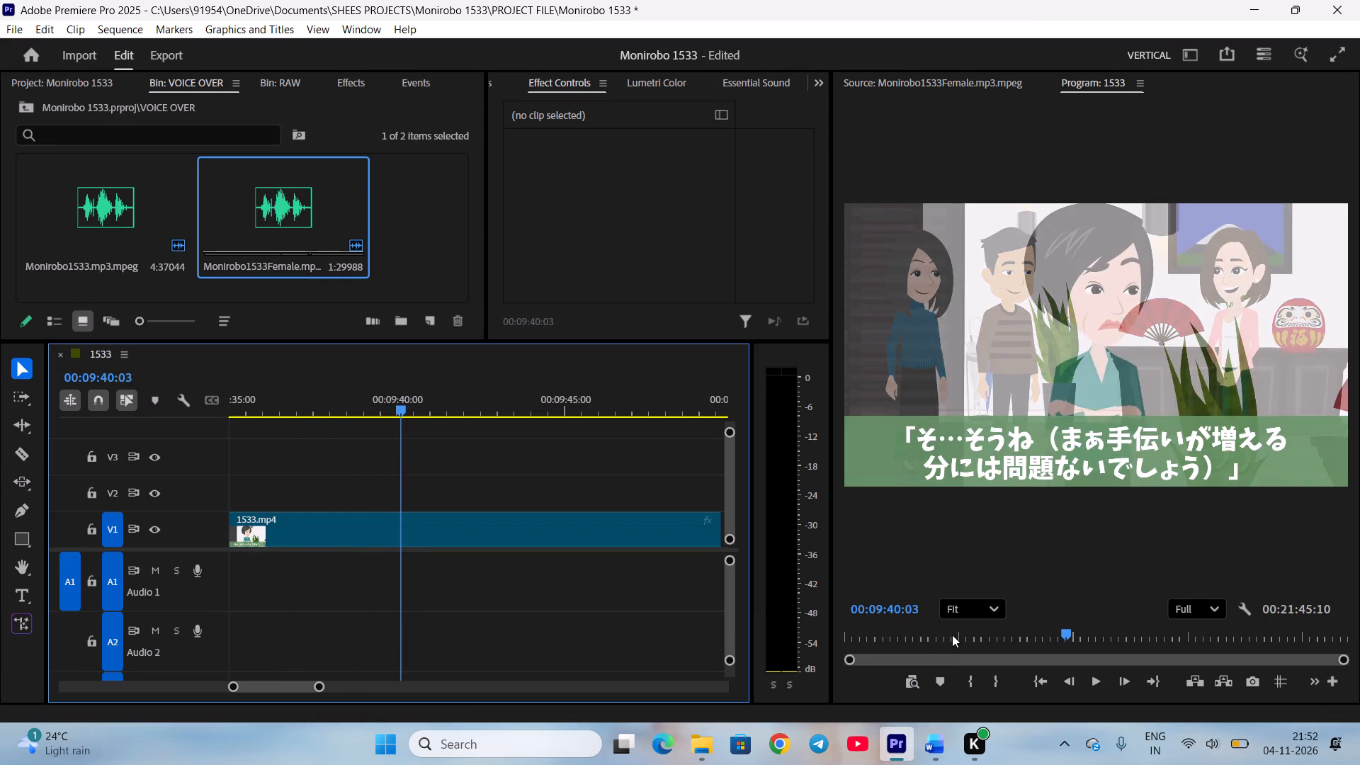
scroll(952, 635, "up", 2)
key("c")
key("space")
scroll(398, 493, "up", 2)
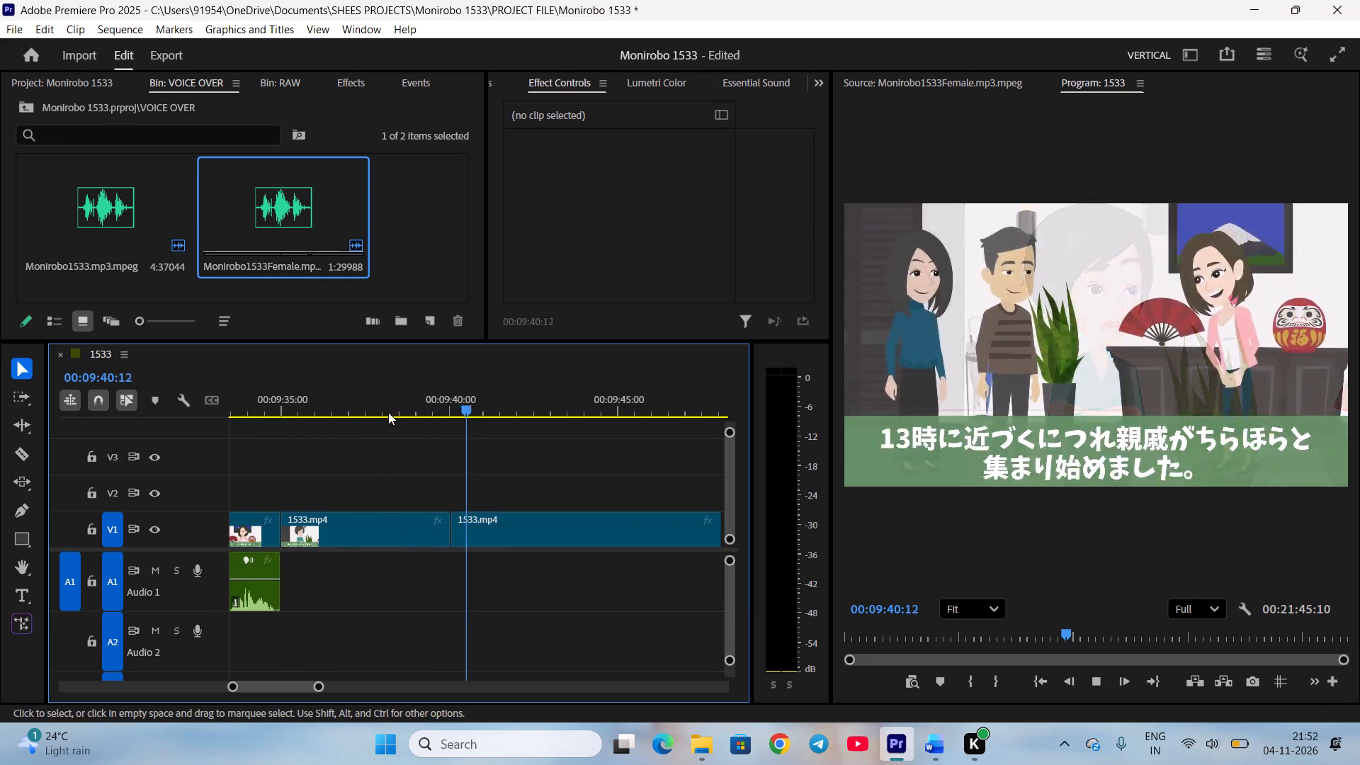
left_click(391, 407)
left_click(370, 389)
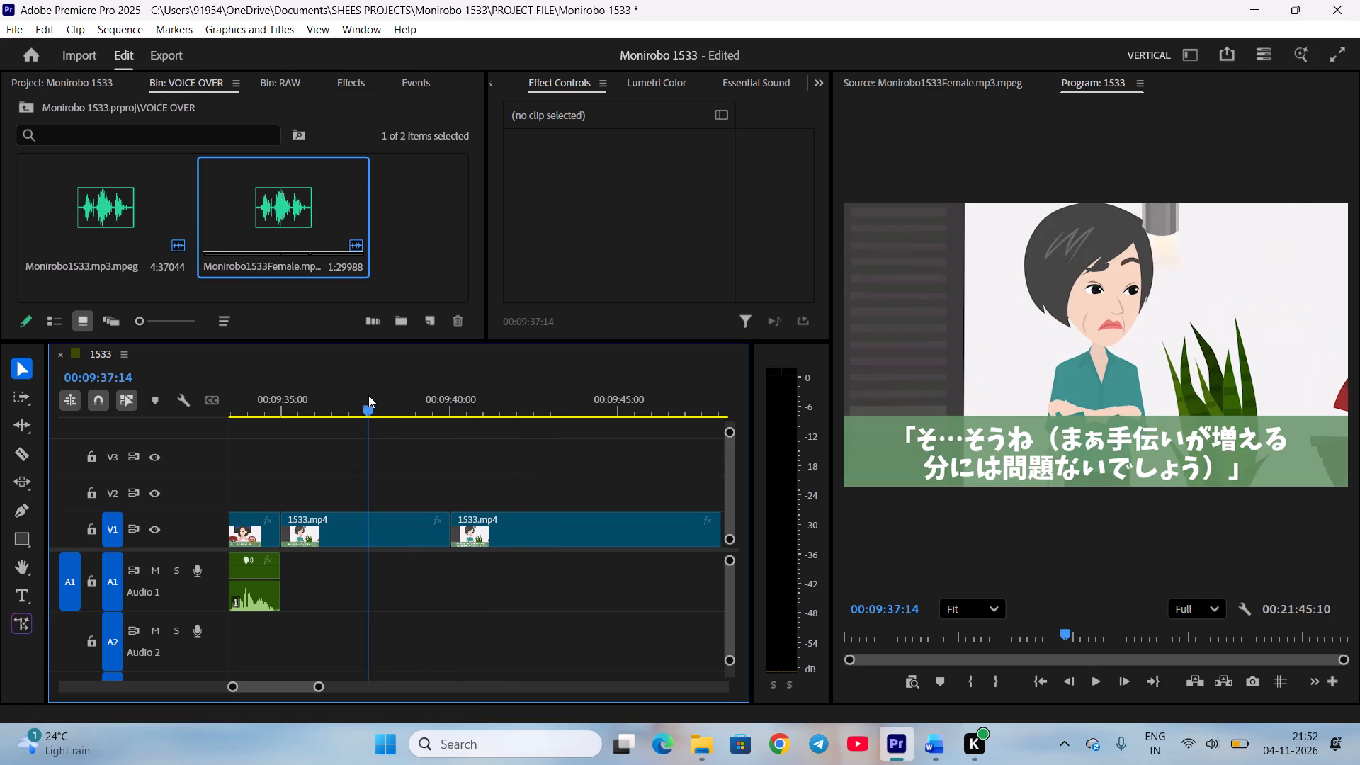
Mark the female voice-over source from 00:09:04:01 to 00:09:08:23 and place it on A1 at about 00:09:39:12.
double_click(302, 240)
scroll(1220, 606, "down", 2)
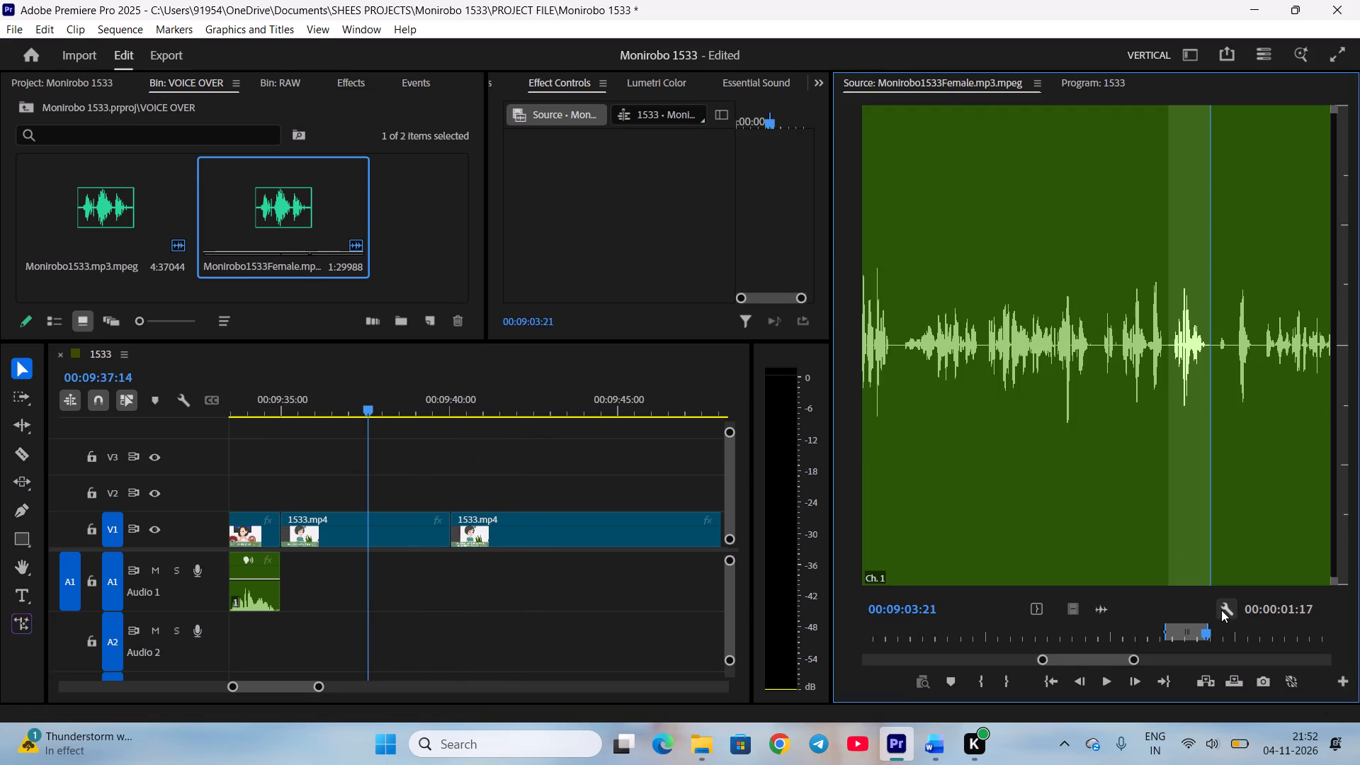
scroll(1220, 613, "down", 3)
key("u")
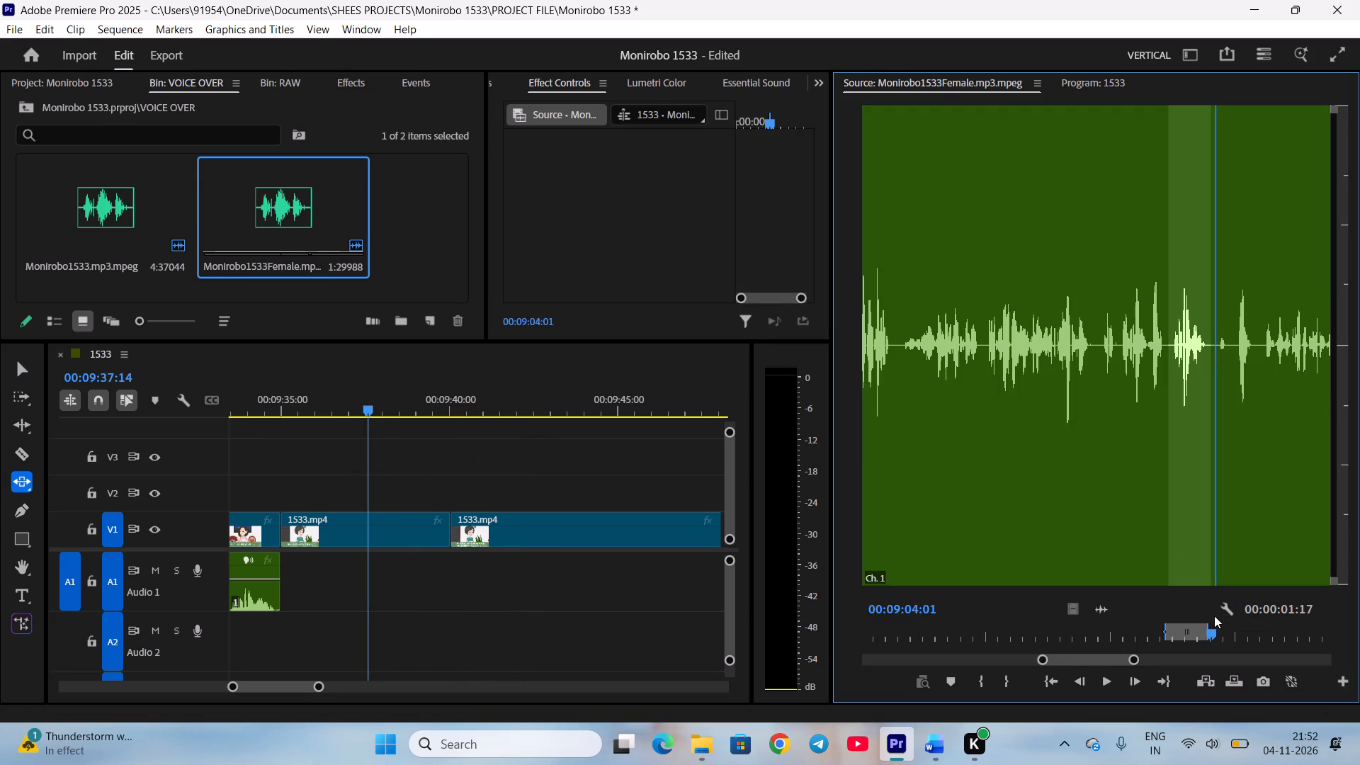
key("i")
key("v")
key("space")
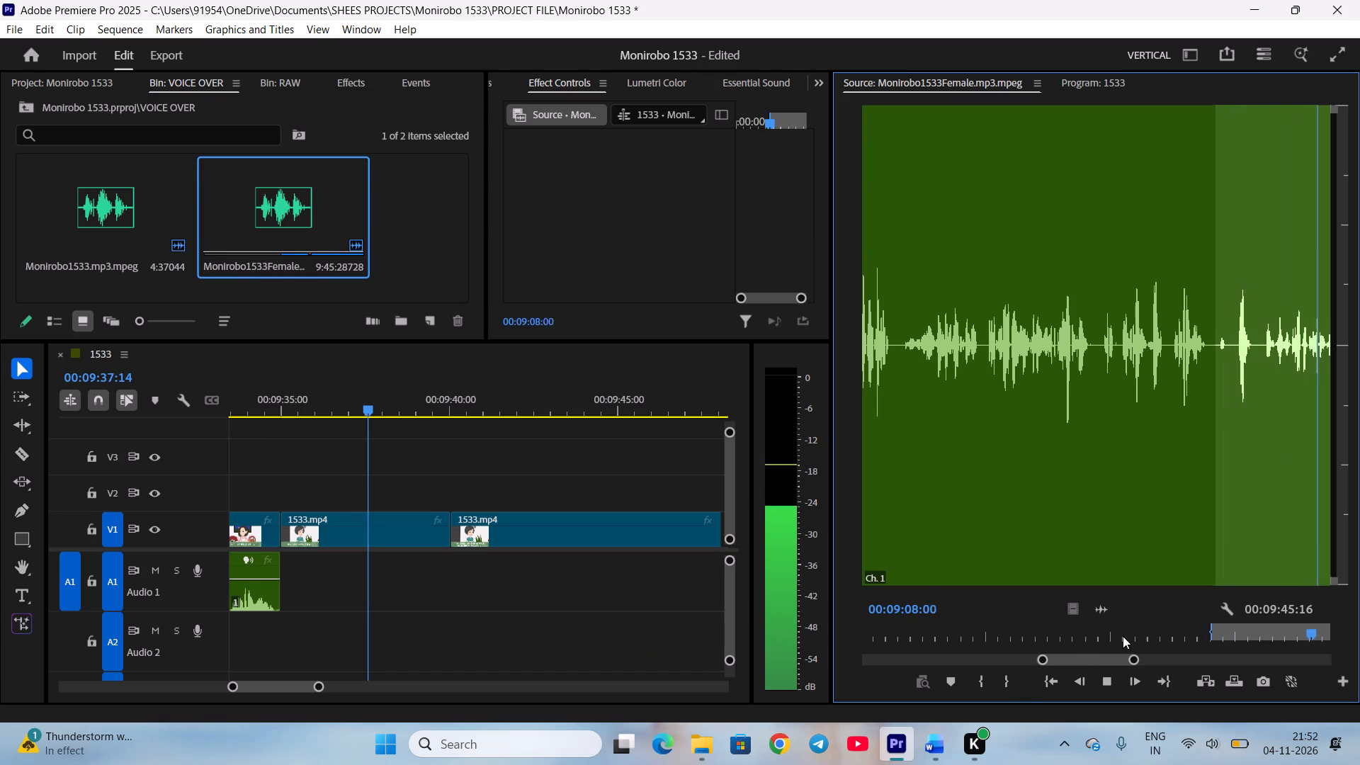
key("space")
key("space")
key("space")
scroll(1145, 633, "up", 5)
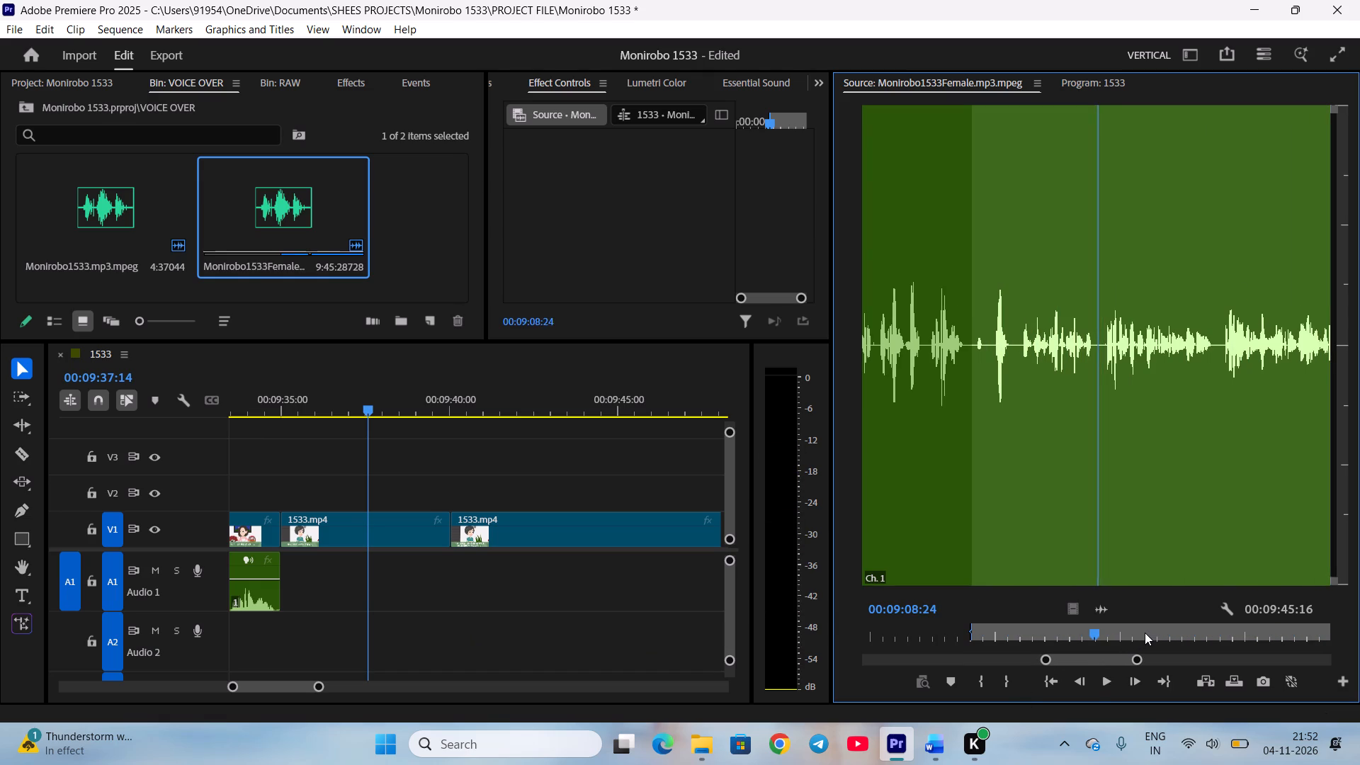
scroll(1145, 633, "up", 1)
key("o")
left_click_drag(1103, 606, 481, 576)
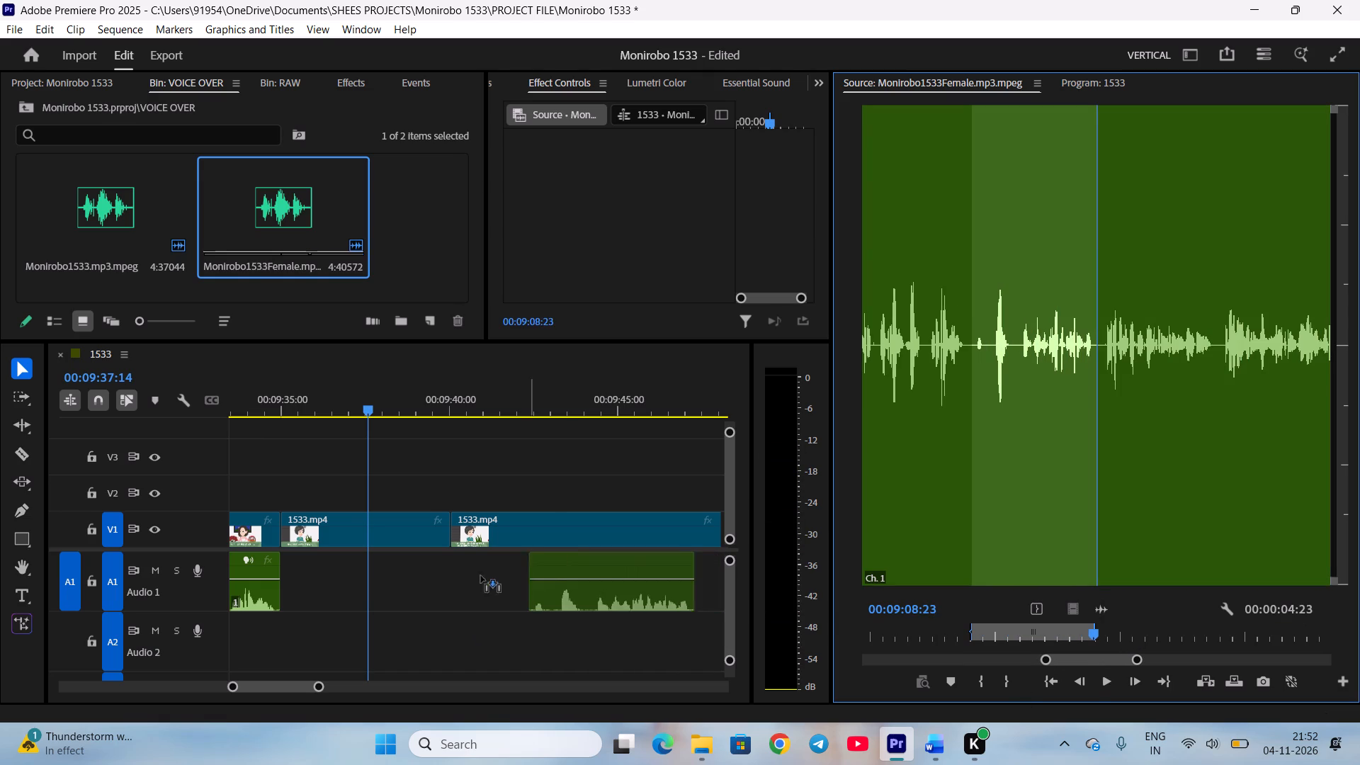
left_click_drag(481, 576, 434, 574)
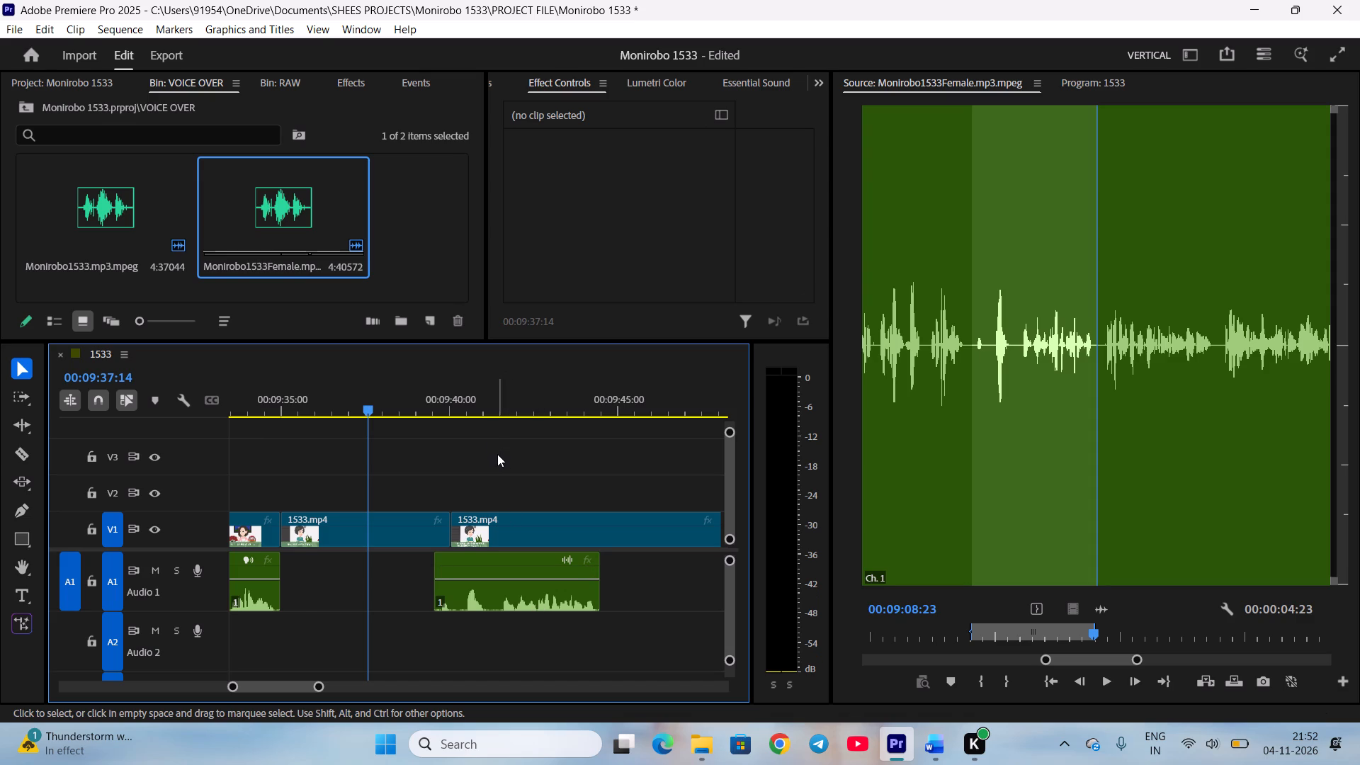
Split the new A1 voice clip at 00:09:40:02, trim the silence from the second piece's start and close the gap.
key("equal")
scroll(596, 538, "down", 7)
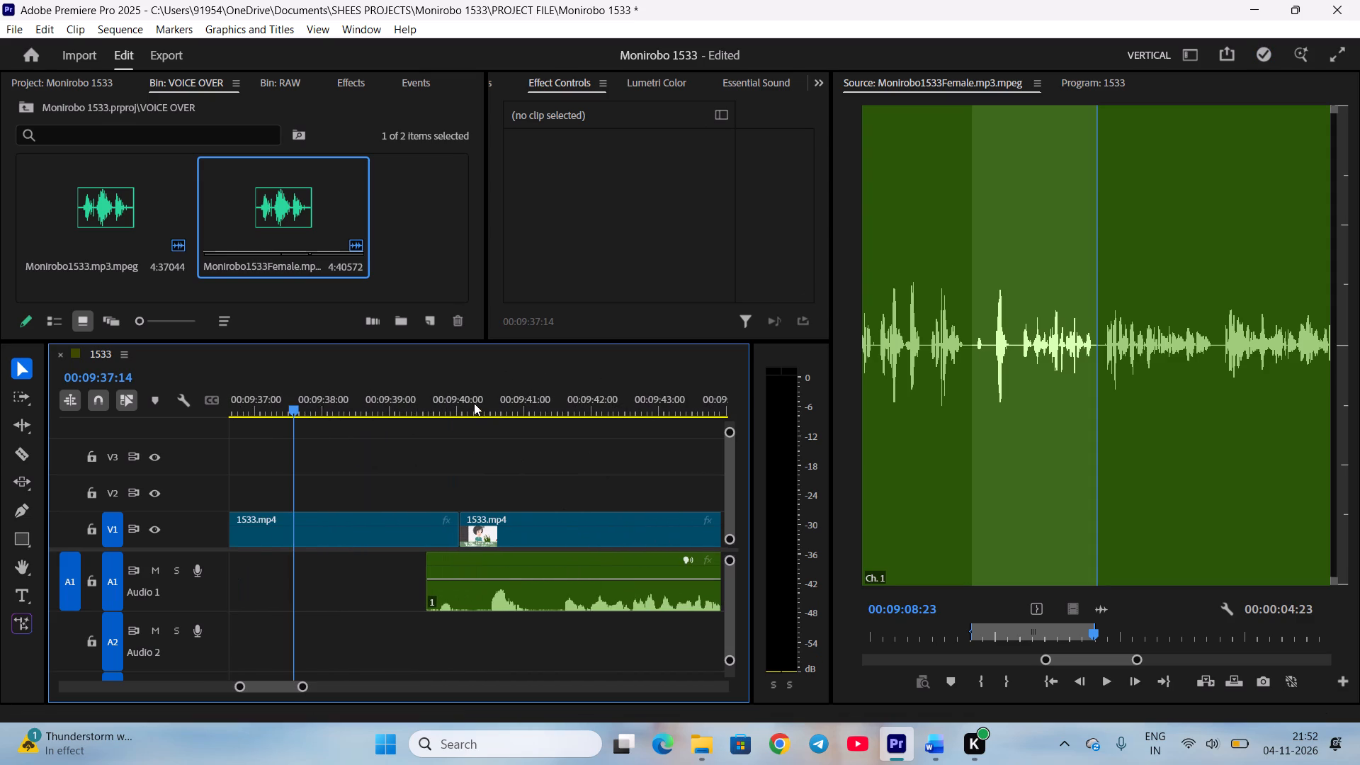
left_click_drag(474, 403, 463, 417)
left_click(477, 613)
left_click(475, 602)
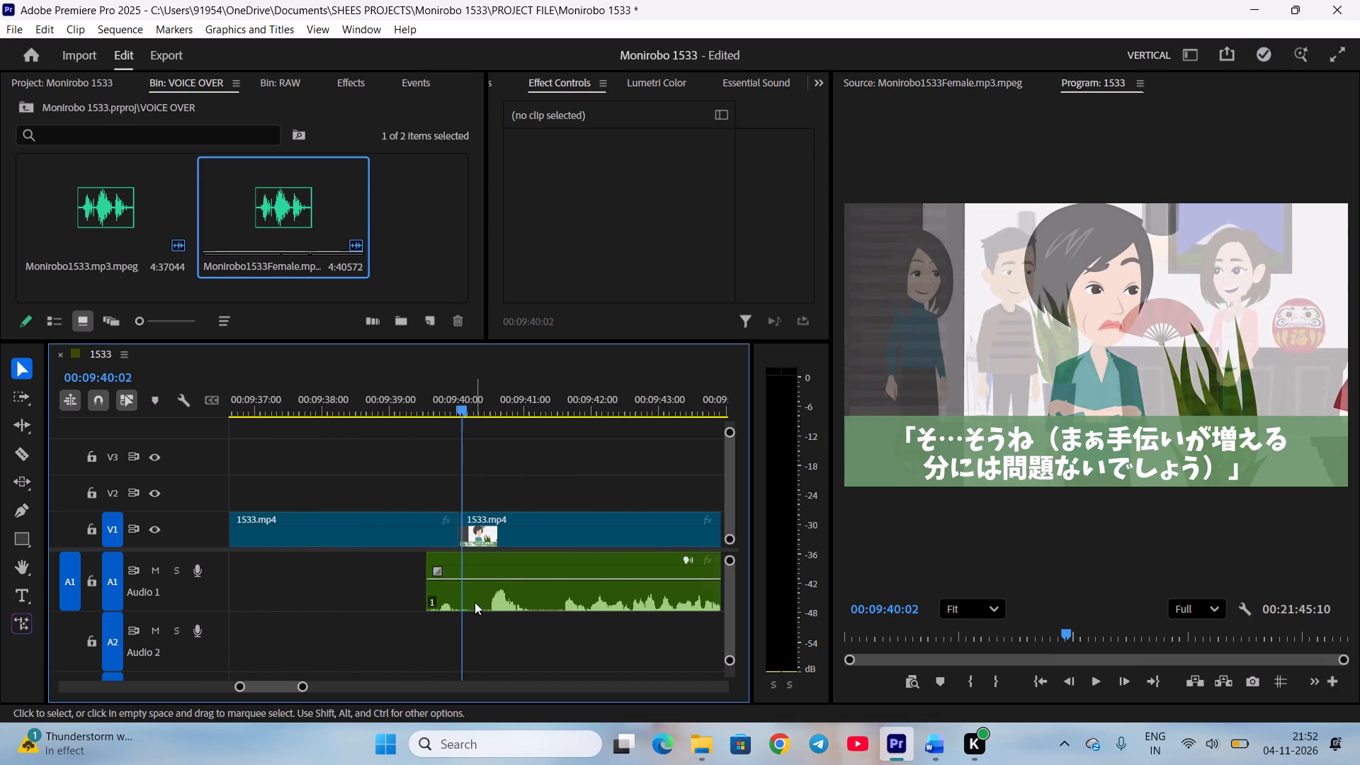
key("c")
left_click_drag(470, 597, 488, 598)
left_click_drag(513, 599, 496, 599)
left_click(523, 620)
Split the voice clip again at 00:09:40:20, trim the pause from the last piece's start and close the gap.
scroll(521, 618, "down", 3)
key("space")
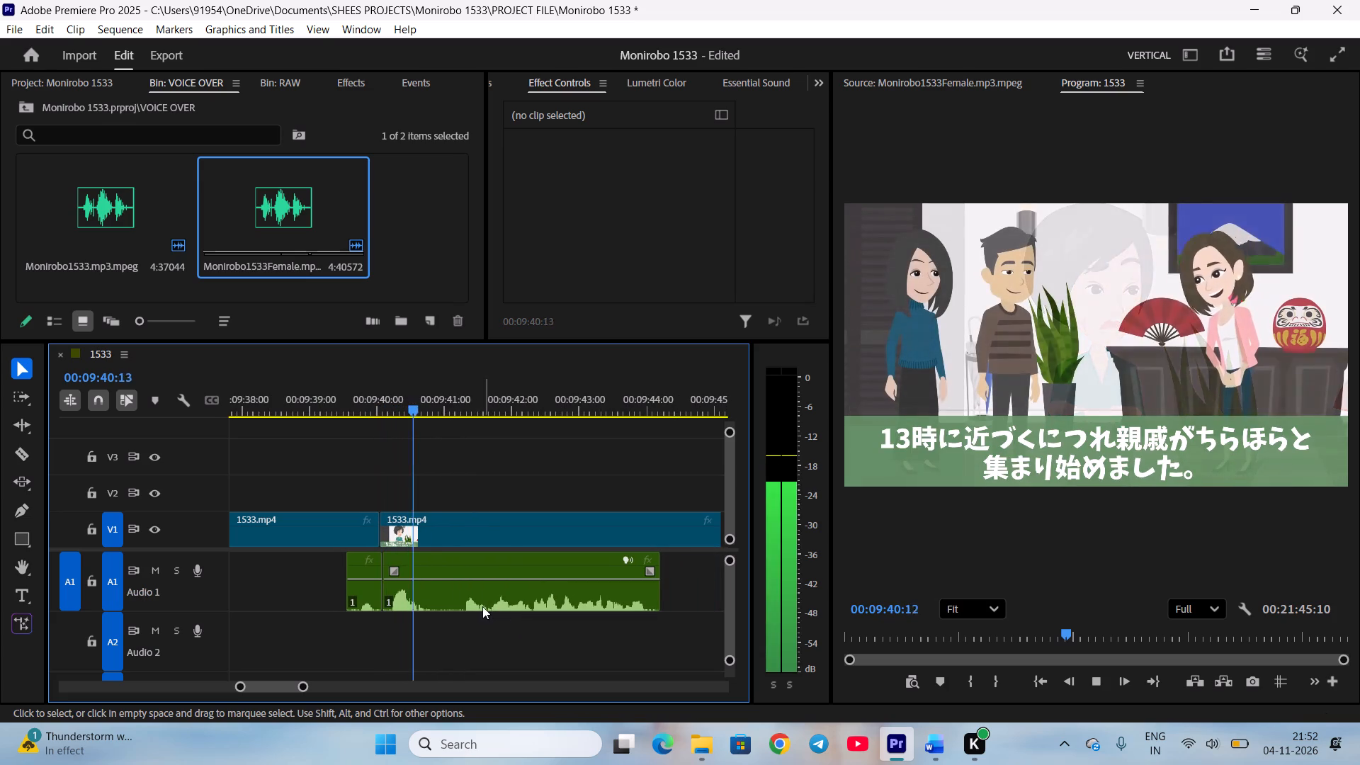
key("space")
left_click(447, 599)
key("c")
left_click_drag(441, 599, 465, 600)
left_click(473, 624)
left_click_drag(484, 601, 465, 601)
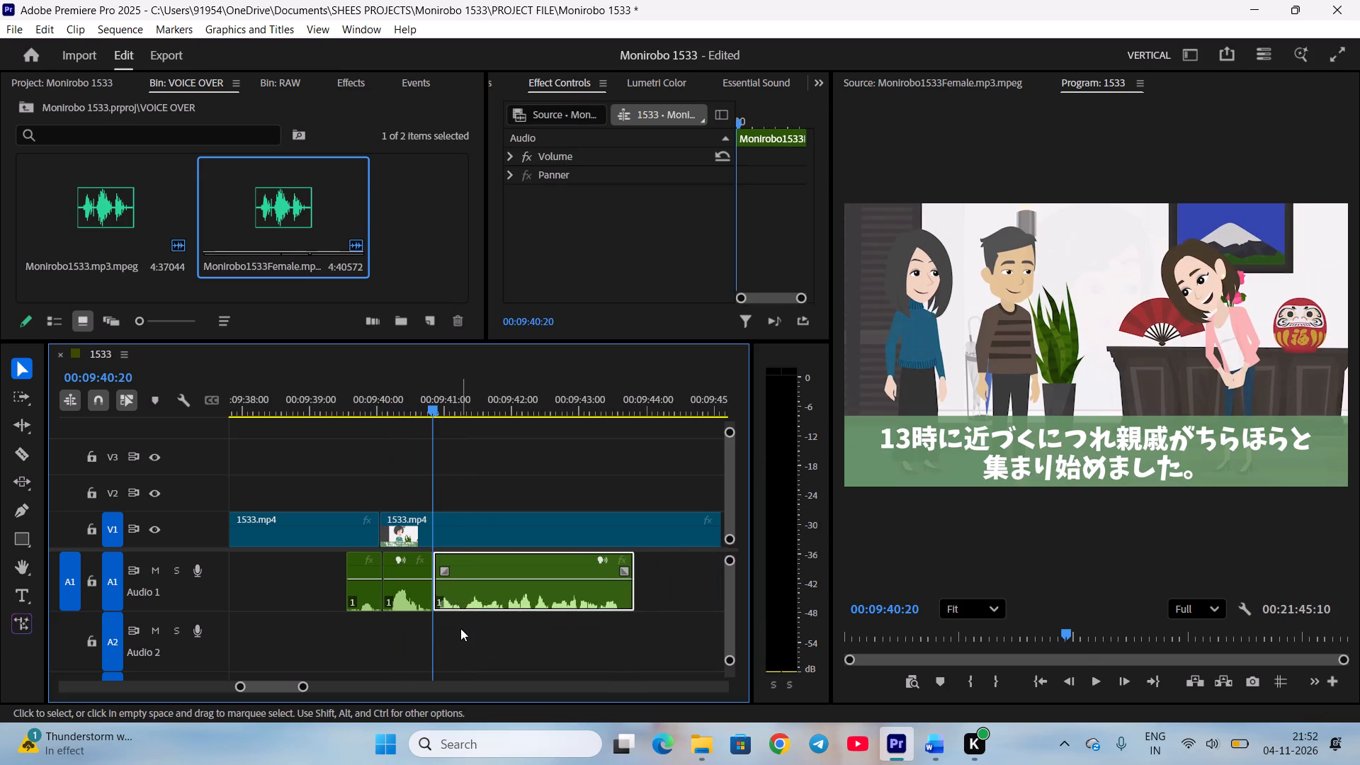
left_click(460, 631)
Move the three voice pieces together so they start directly after the previous audio clip on A1, under the mother-in-law's shot.
scroll(385, 631, "up", 5)
left_click_drag(506, 635, 613, 600)
scroll(532, 649, "up", 1)
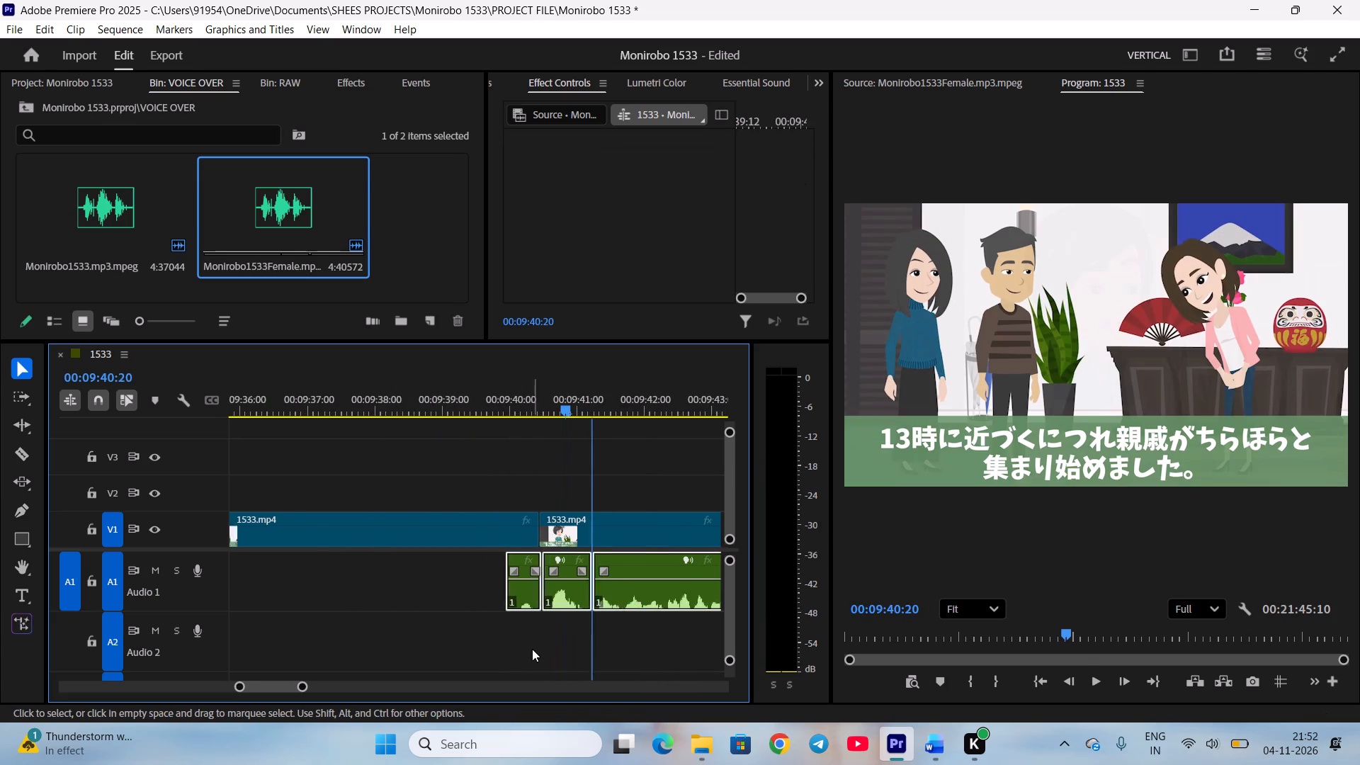
scroll(532, 649, "up", 3)
left_click_drag(603, 603, 315, 583)
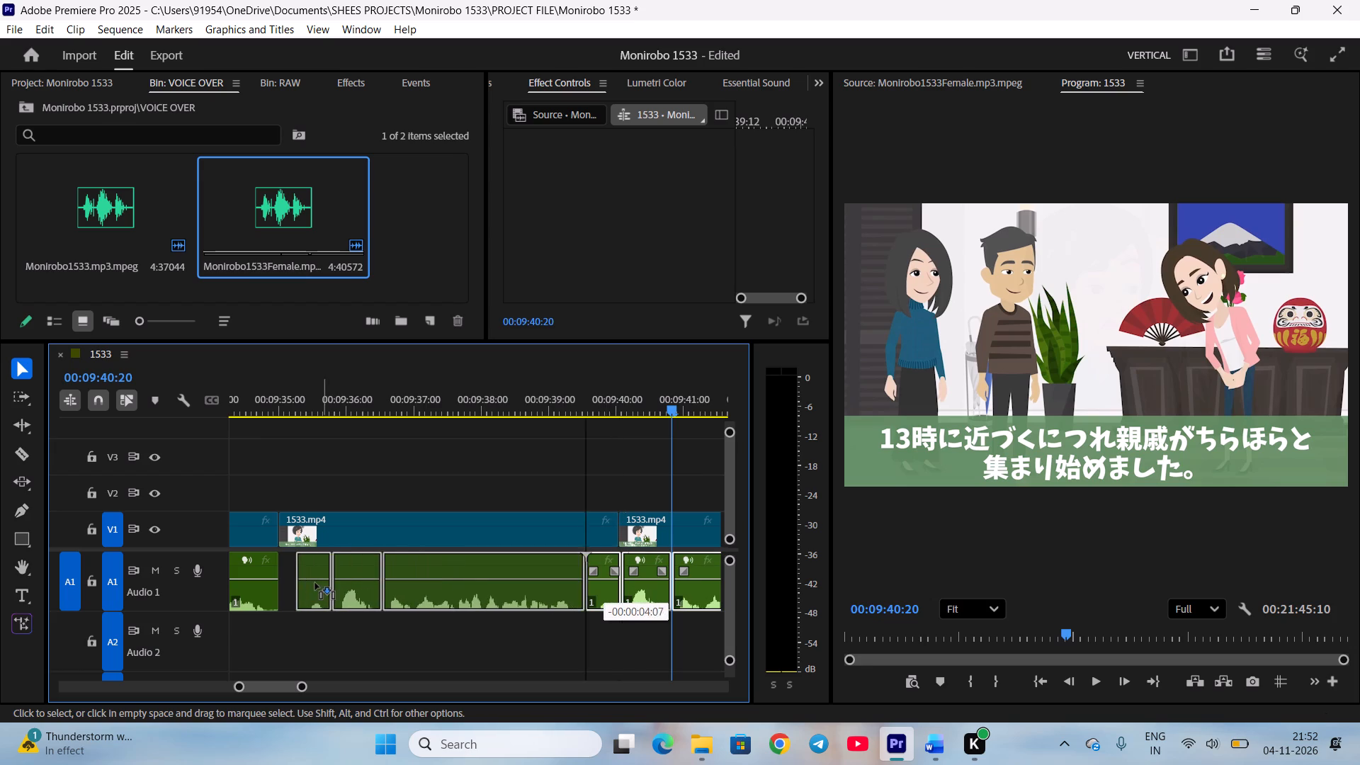
left_click_drag(315, 583, 295, 586)
left_click(318, 622)
Trim the silence from the first voice piece's start and shift all three pieces back against the previous audio clip.
left_click_drag(283, 593, 288, 593)
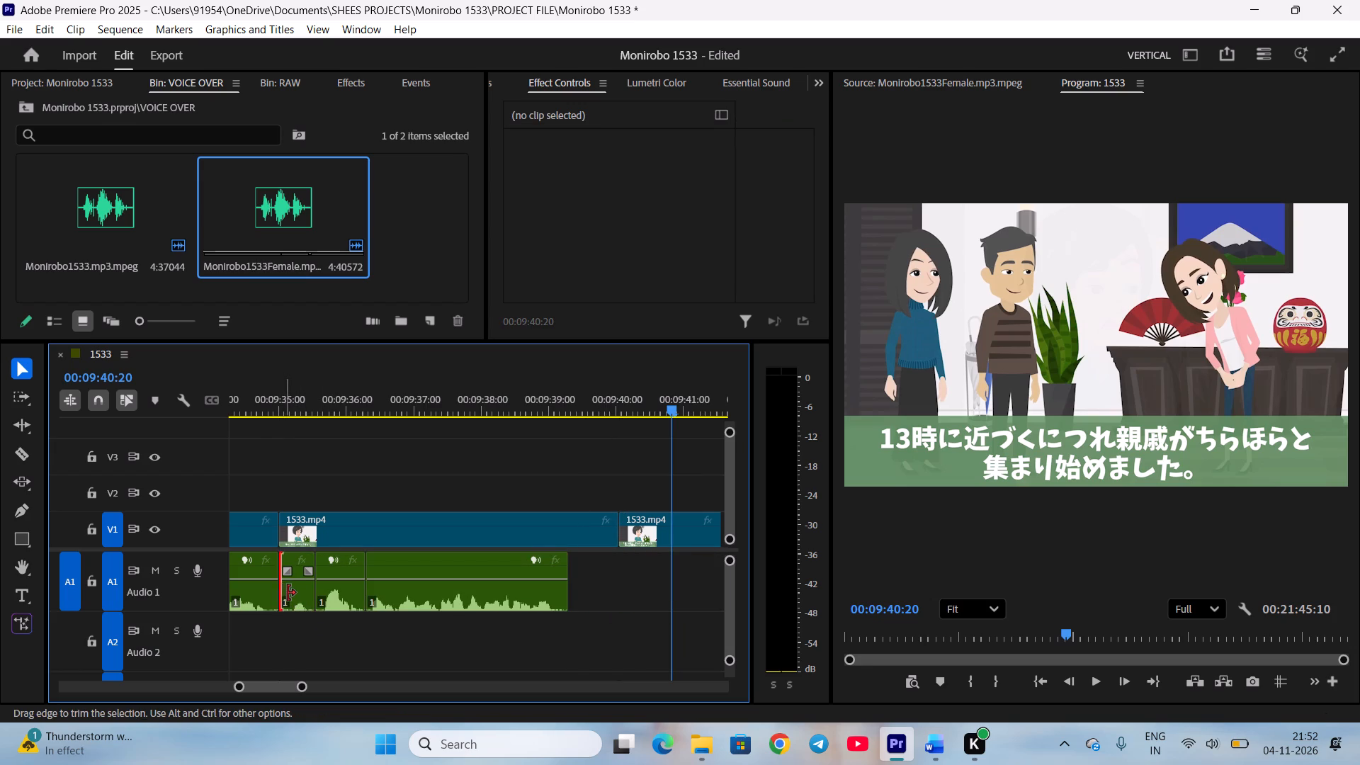
left_click_drag(288, 593, 290, 593)
left_click(313, 627)
left_click_drag(303, 621, 368, 598)
left_click_drag(399, 601, 392, 600)
left_click(404, 620)
Trim the end of the last voice piece slightly, to about 00:09:39.
key("space")
key("space")
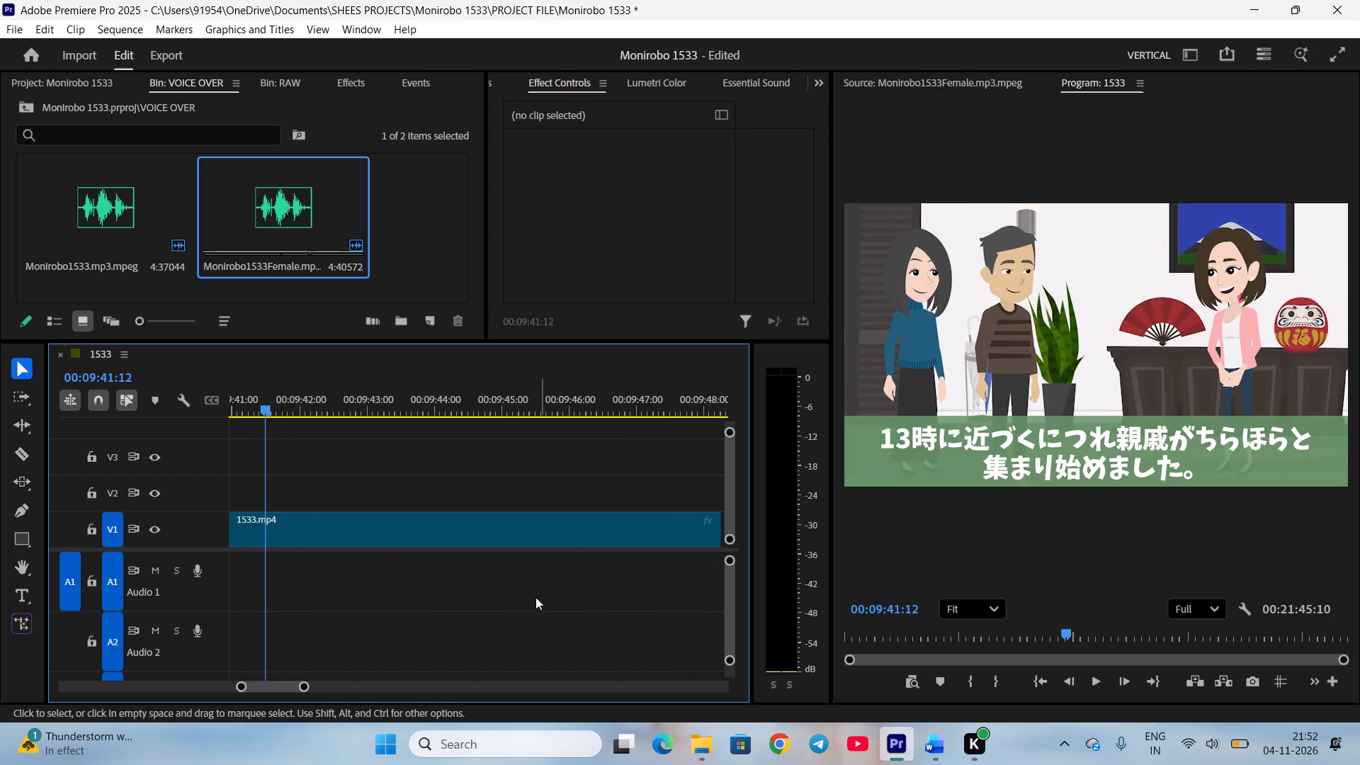
scroll(501, 614, "up", 17)
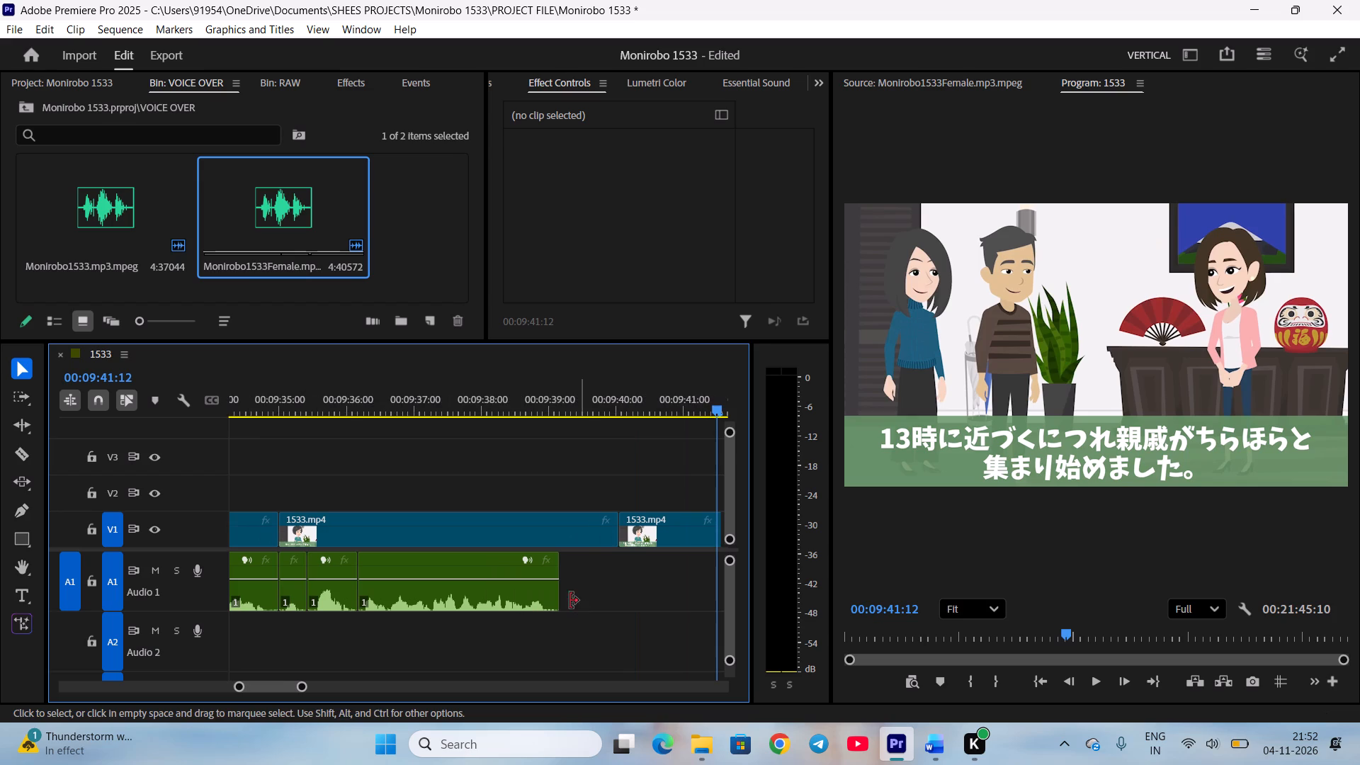
left_click(557, 593)
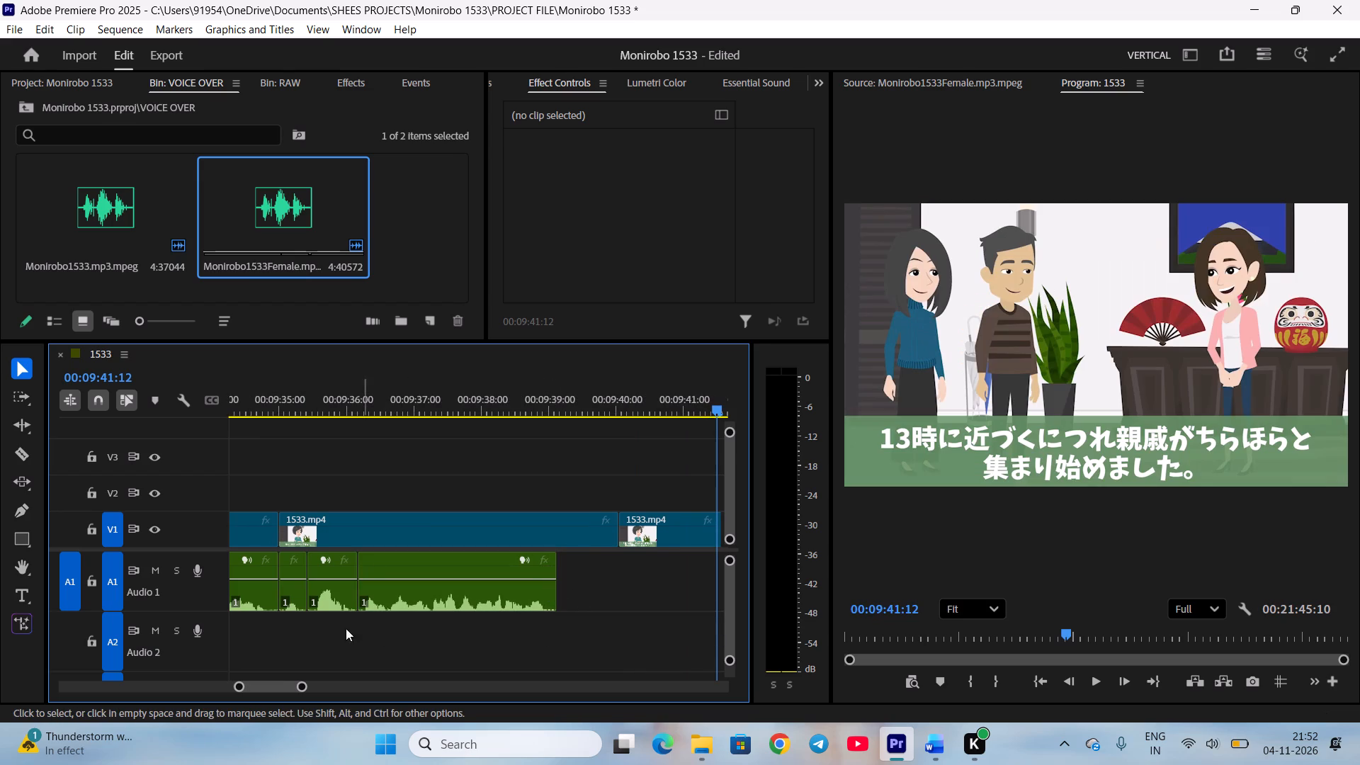
Raise the audio gain of the three voice pieces by 12 dB.
left_click_drag(281, 625, 407, 602)
key("g")
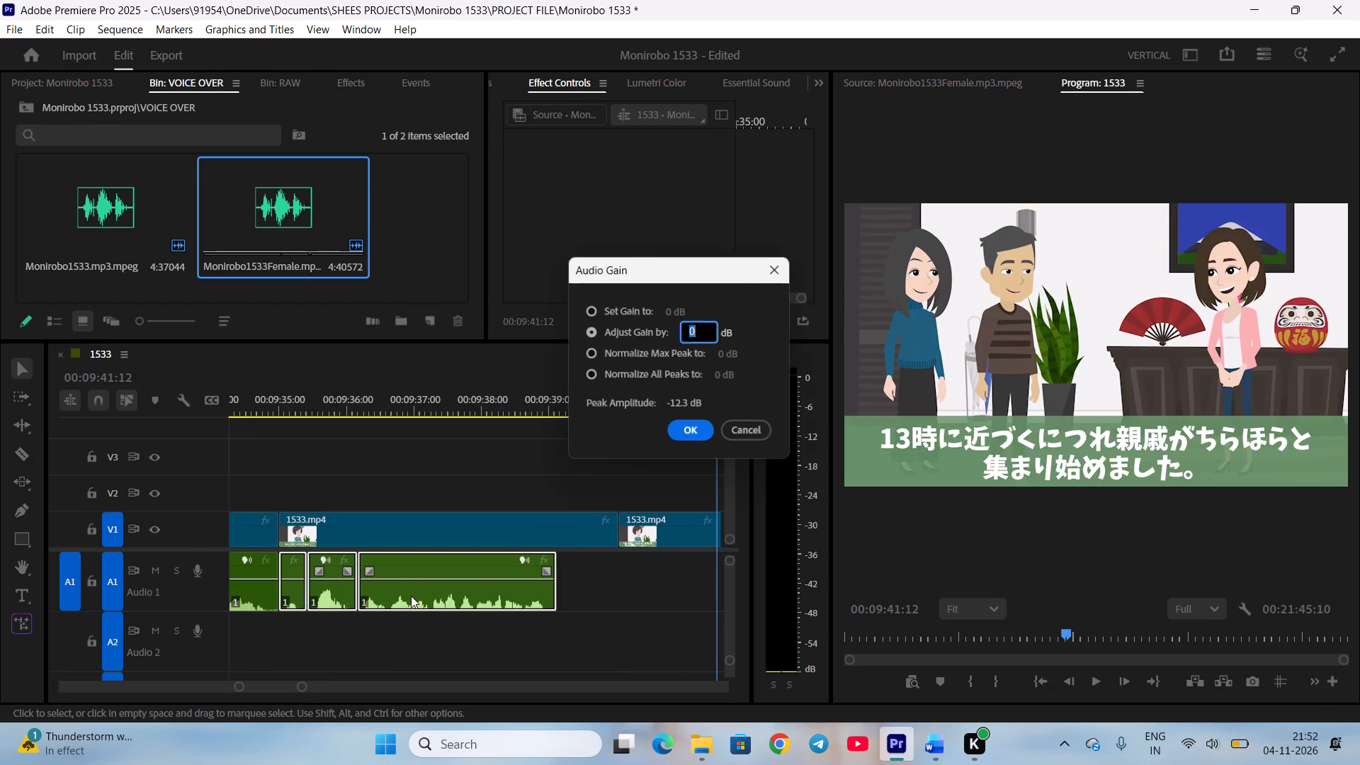
type("12")
key("Return")
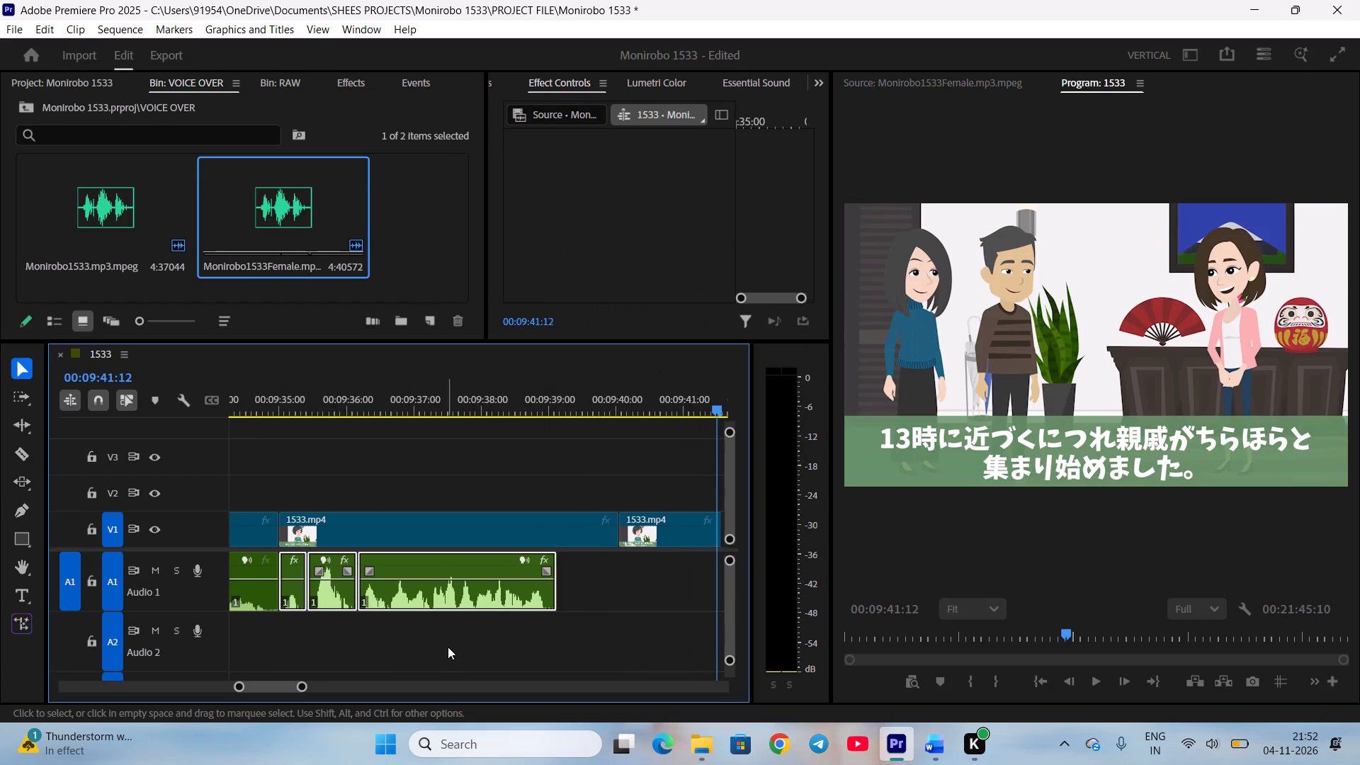
Trim the mother-in-law's V1 shot to the end of the last voice piece, about 00:09:39, and ripple delete the gap.
left_click(450, 640)
left_click(279, 400)
key("space")
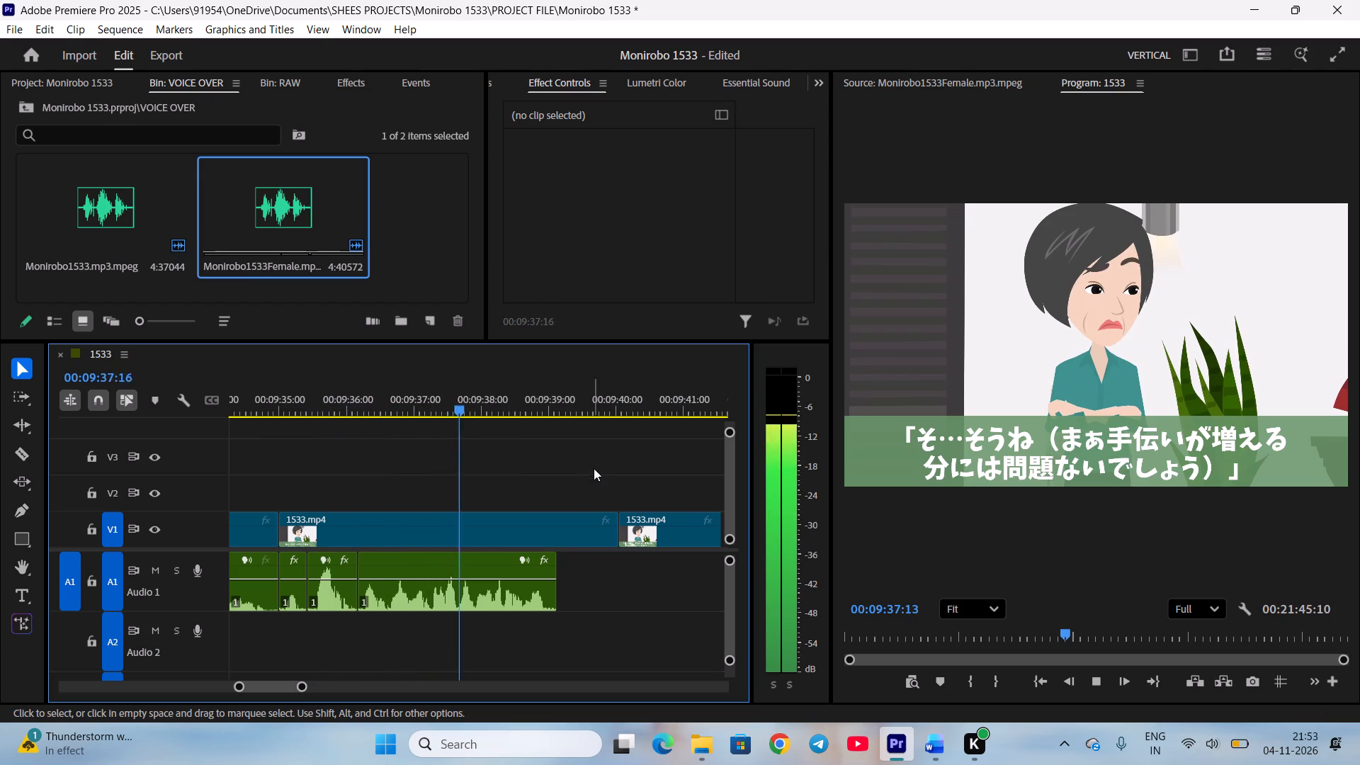
left_click_drag(611, 528, 552, 532)
key("space")
right_click(575, 526)
left_click(609, 531)
Preview the relatives-gathering scene from about 00:09:39 up to the cut near 00:09:50.
scroll(607, 562, "down", 11)
key("space")
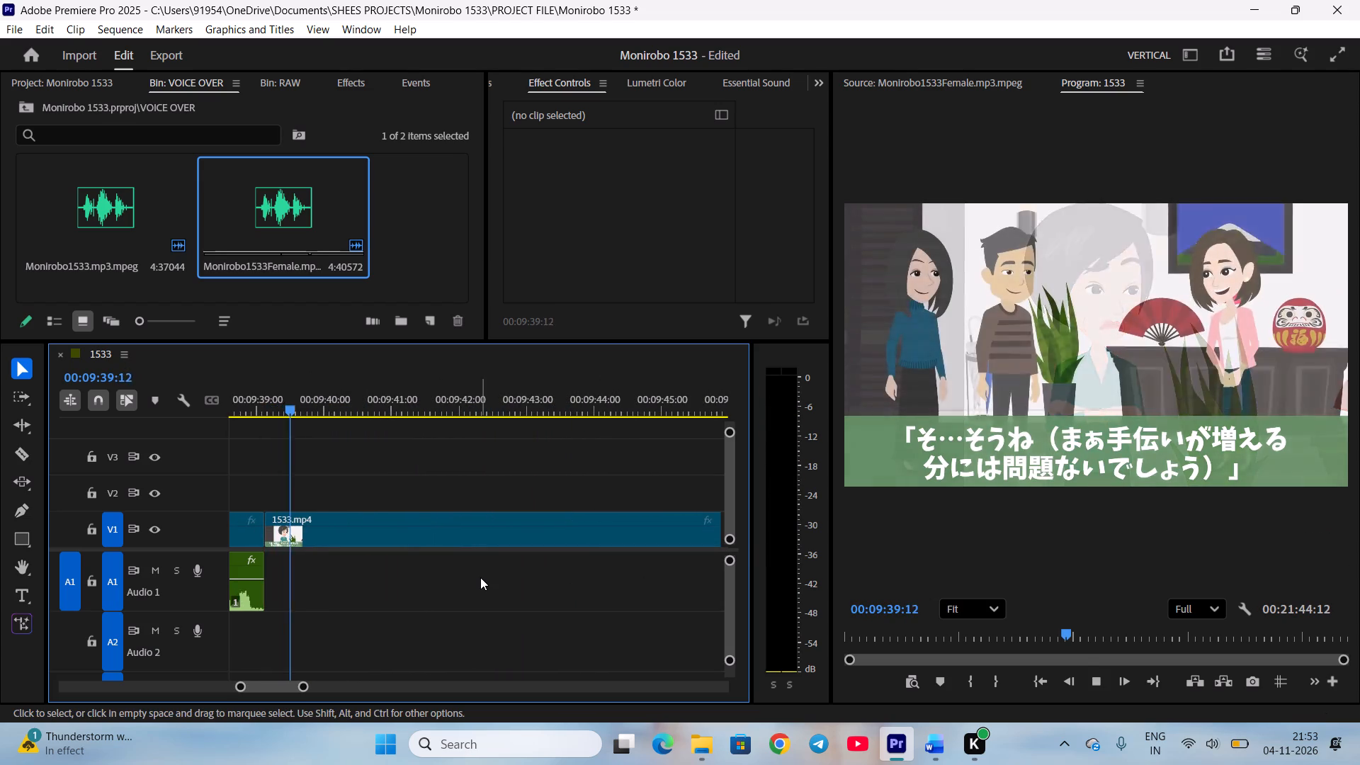
key("minus")
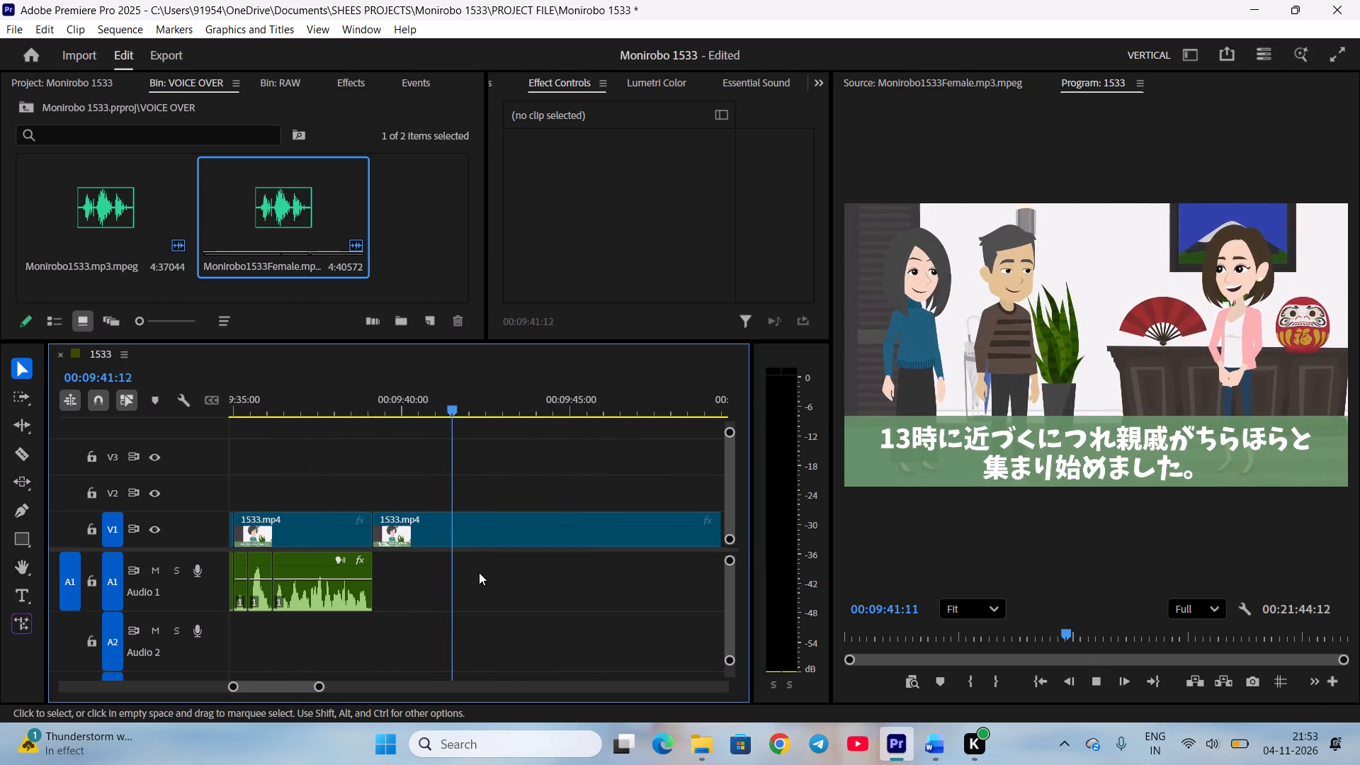
scroll(506, 291, "down", 5)
scroll(589, 572, "down", 6)
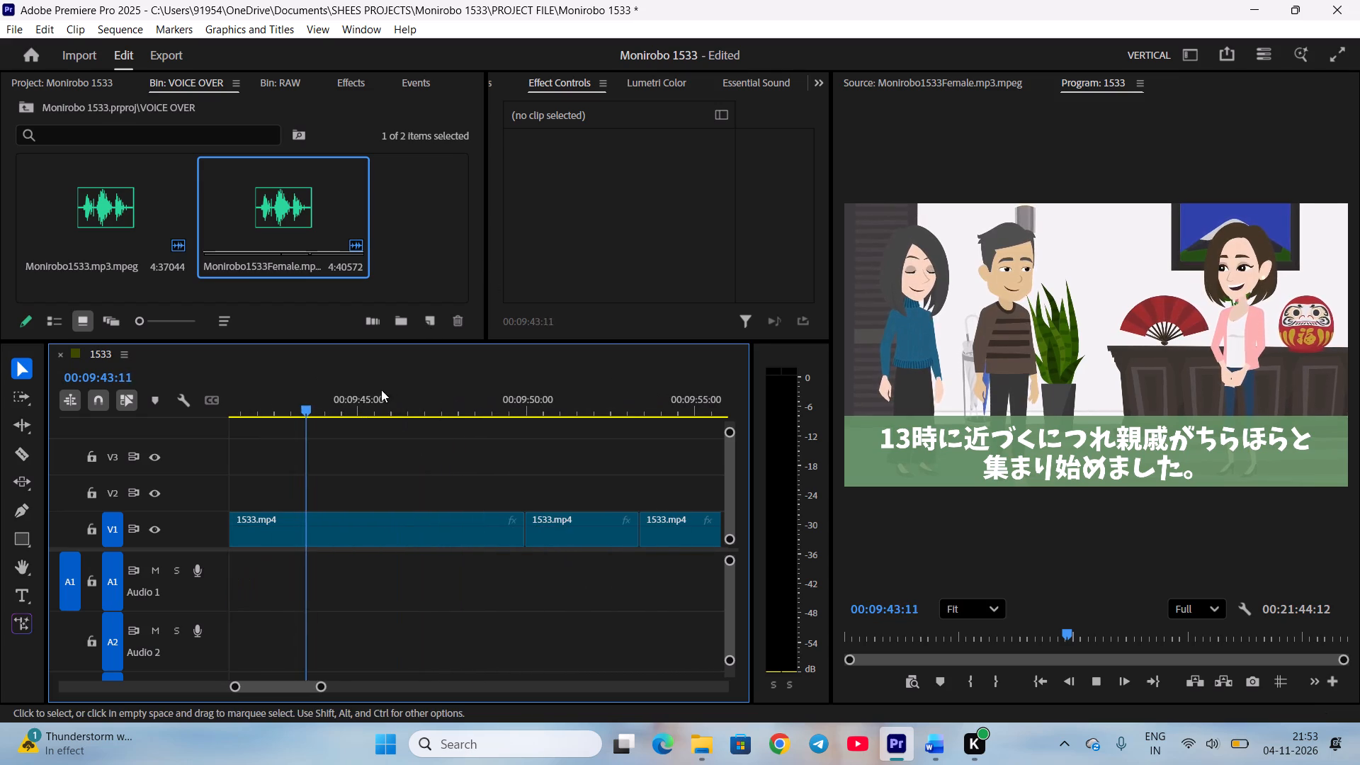
left_click_drag(358, 407, 514, 448)
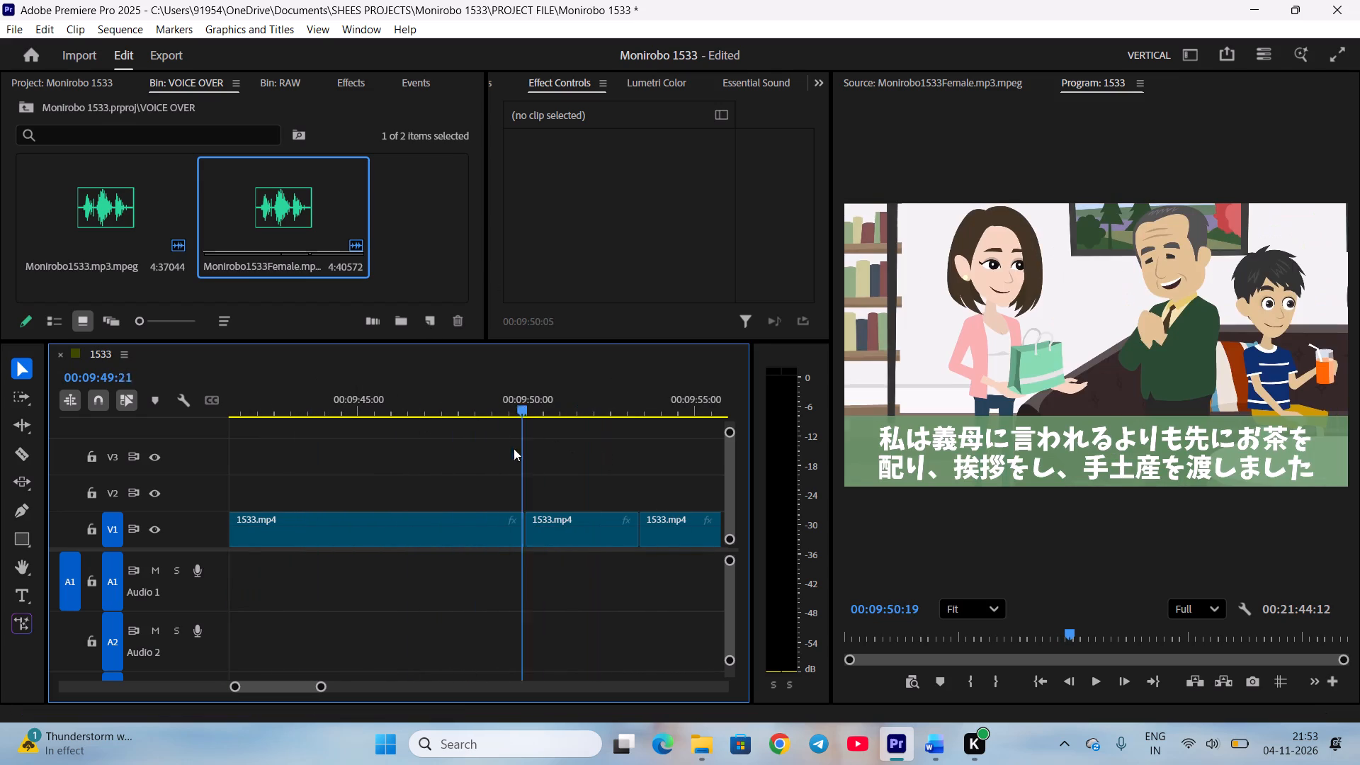
left_click_drag(514, 448, 513, 448)
scroll(511, 448, "up", 2)
Save the project.
key("ctrl+s")
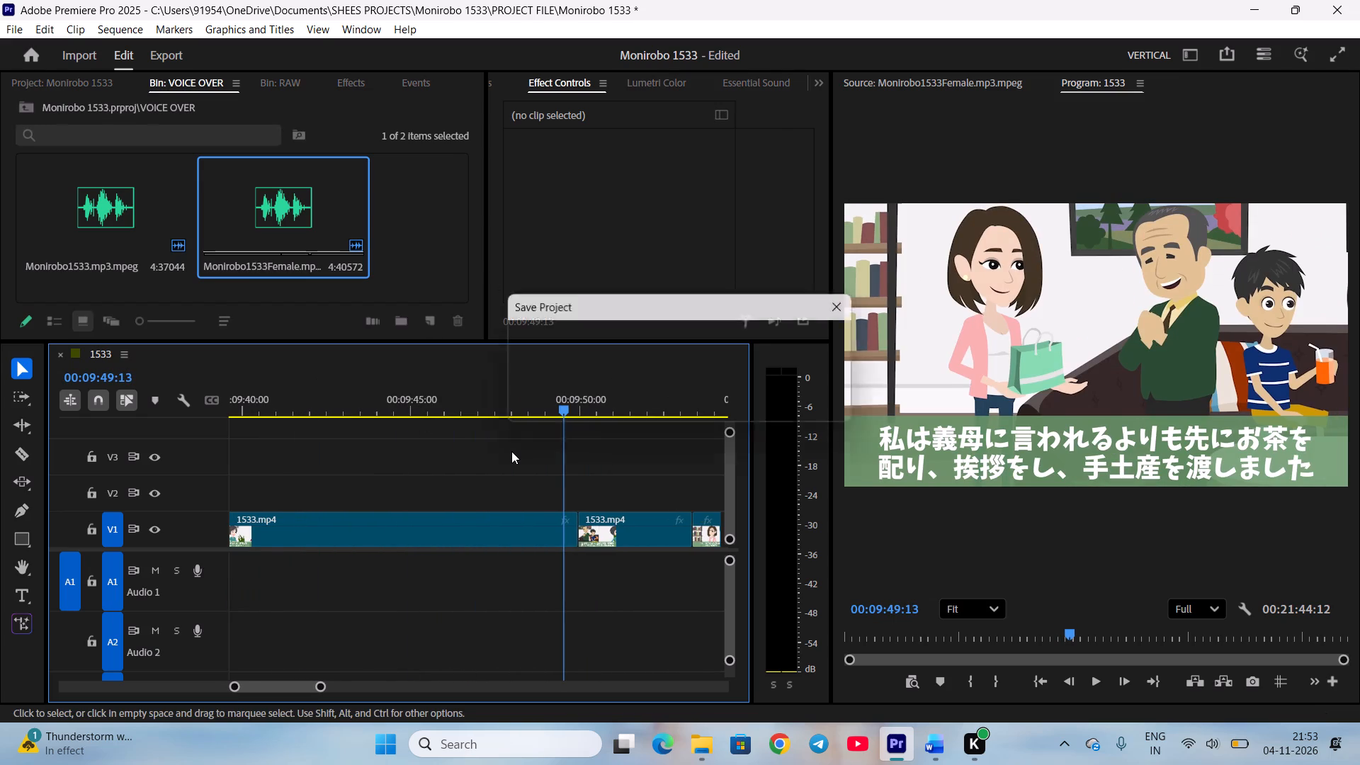
In the female voice-over source, mark Eriko's relatives and tea-serving narration from 00:09:09:03 to 00:09:19:03, checking it against the Word script.
scroll(511, 451, "up", 1)
double_click(295, 216)
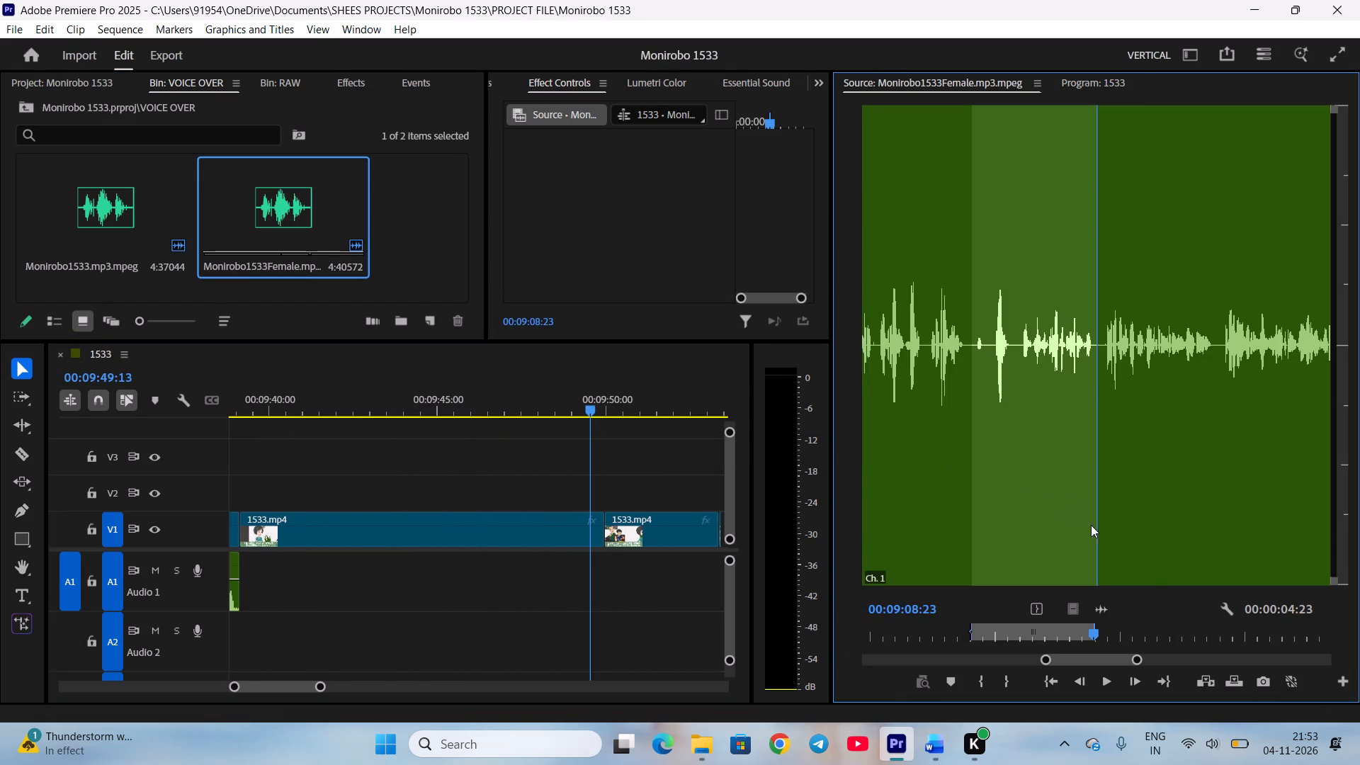
scroll(1130, 550, "down", 4)
scroll(1157, 639, "down", 14)
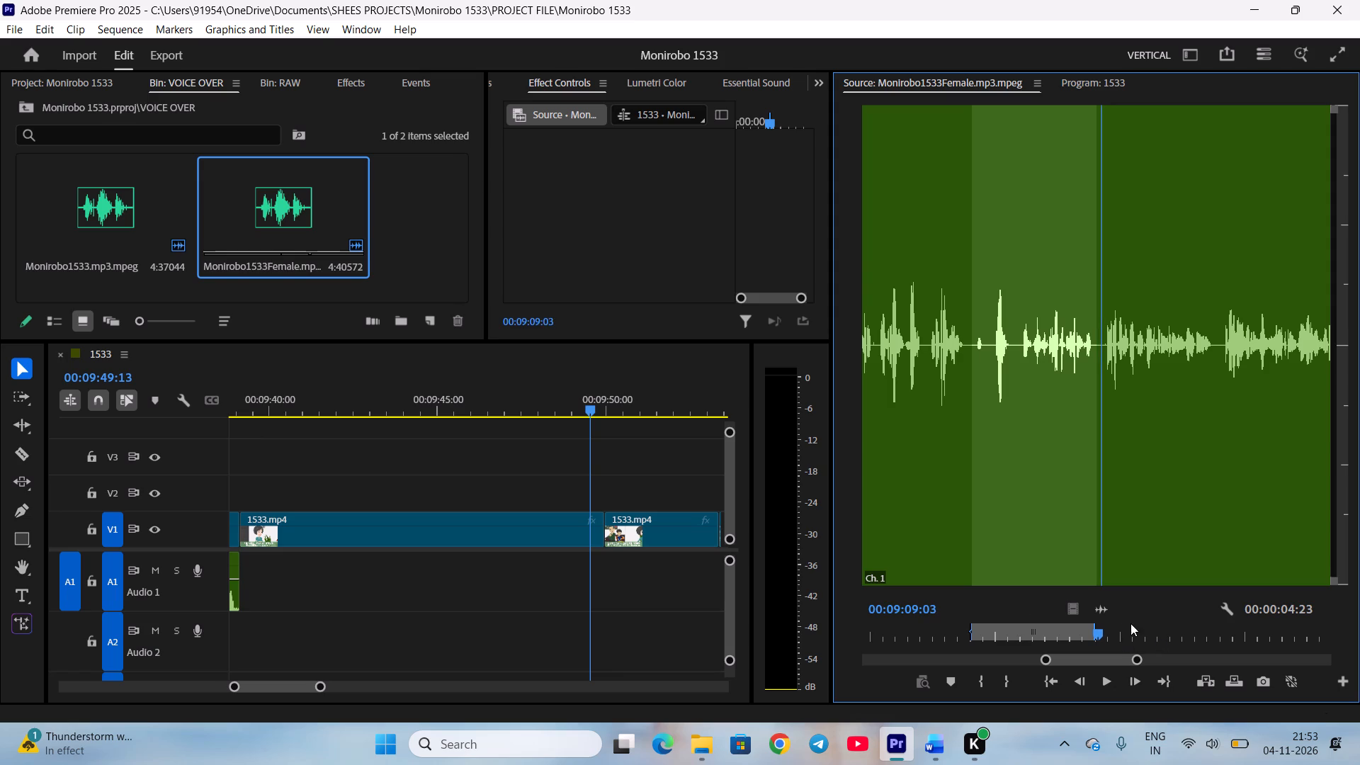
key("i")
key("space")
left_click(942, 751)
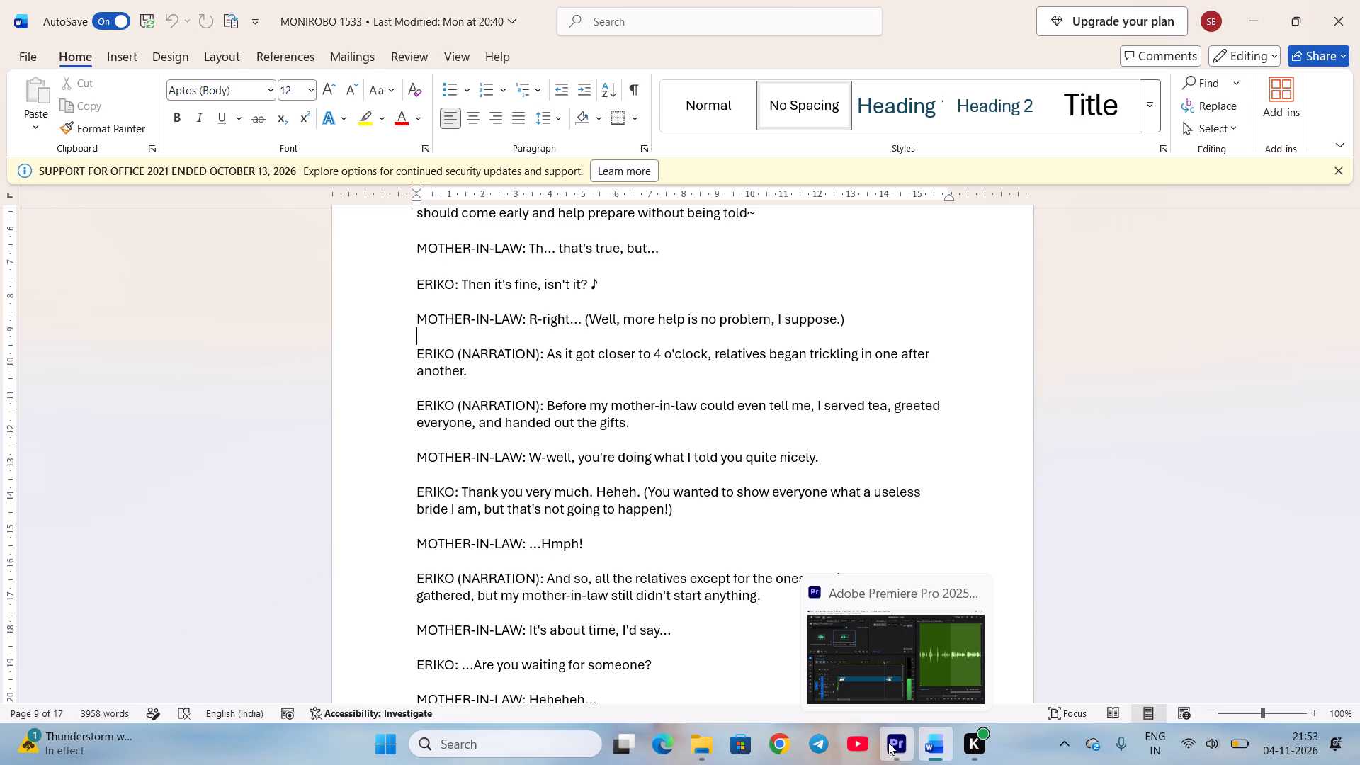
left_click(888, 742)
key("space")
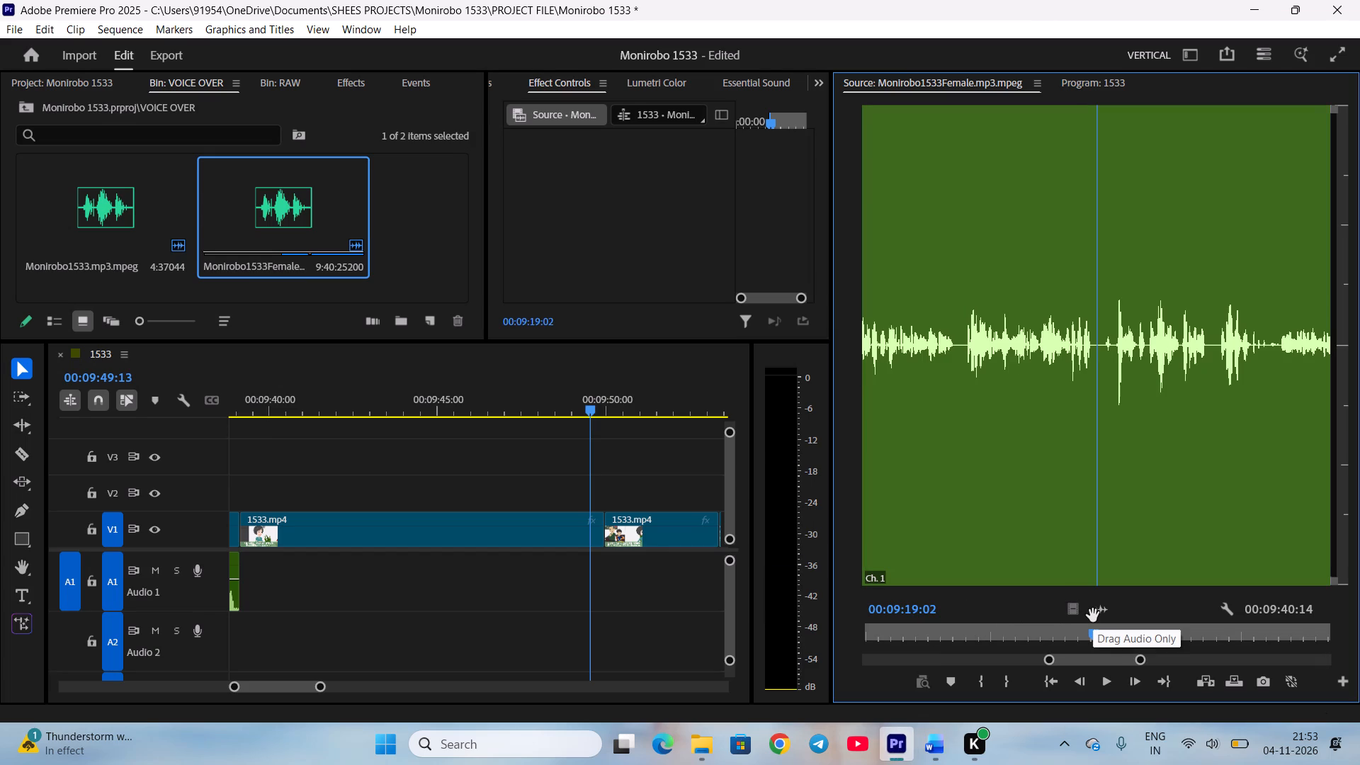
scroll(1093, 616, "down", 1)
key("o")
Place the marked narration as audio only on A1, directly after the previous voice clip under the relatives-gathering shot.
left_click_drag(1101, 610, 229, 572)
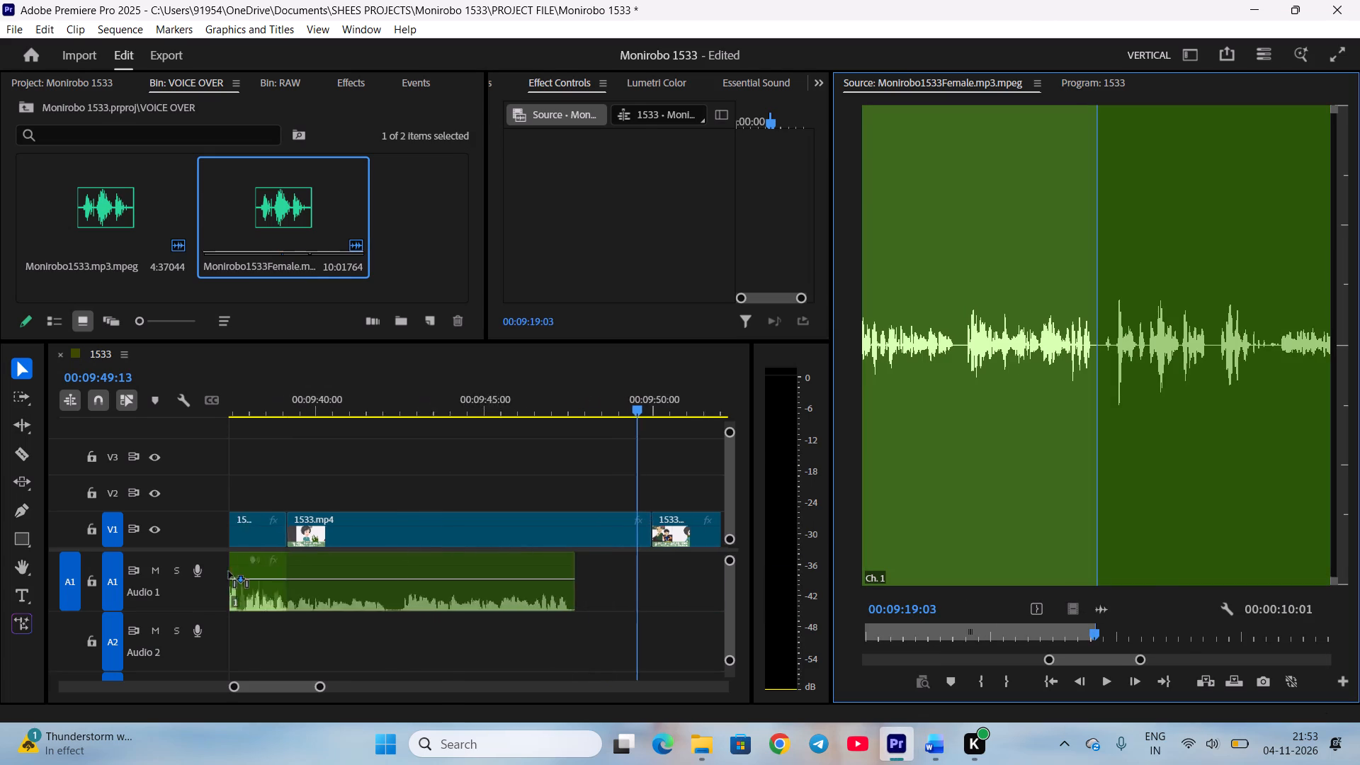
left_click_drag(229, 572, 602, 566)
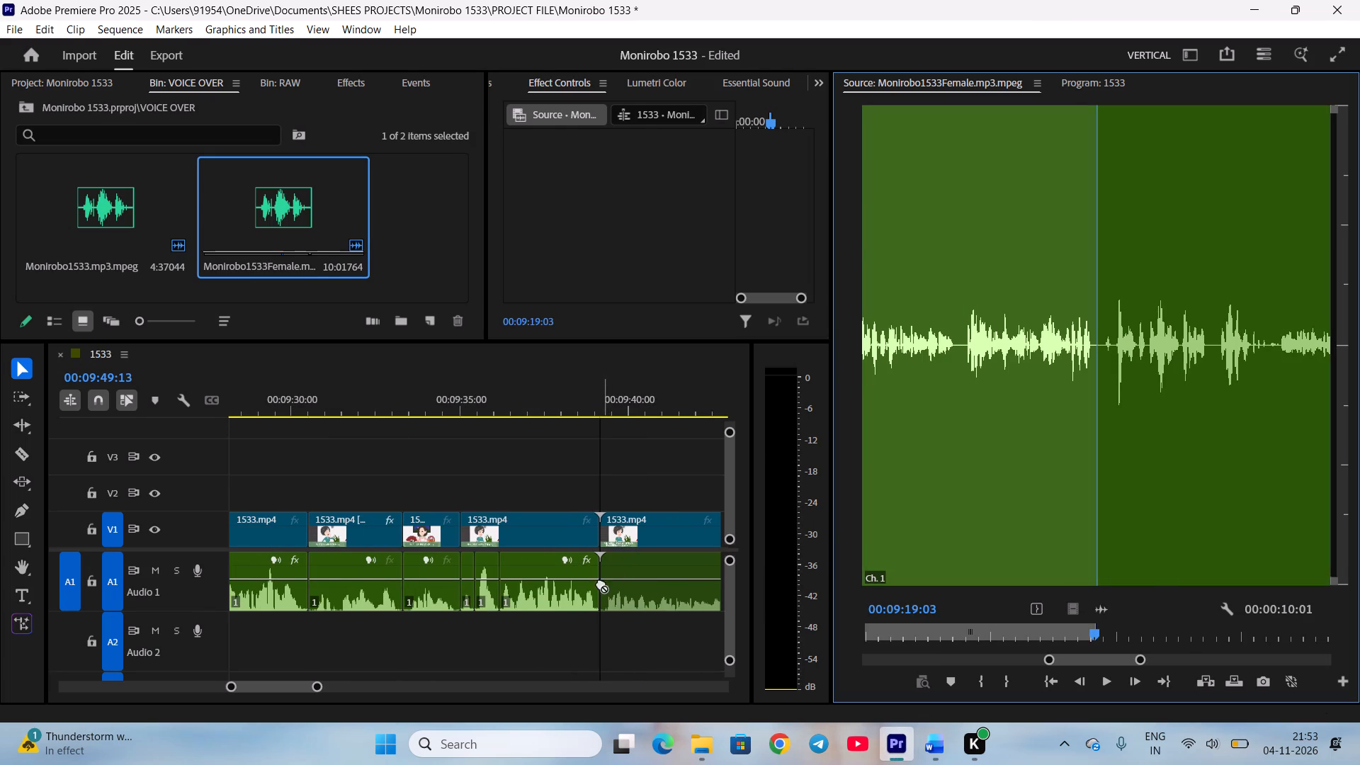
scroll(625, 611, "down", 12)
Trim the end of the relatives-gathering V1 clip by 19 frames to meet the narration's end, for a duration of 00:00:10:01.
left_click(576, 402)
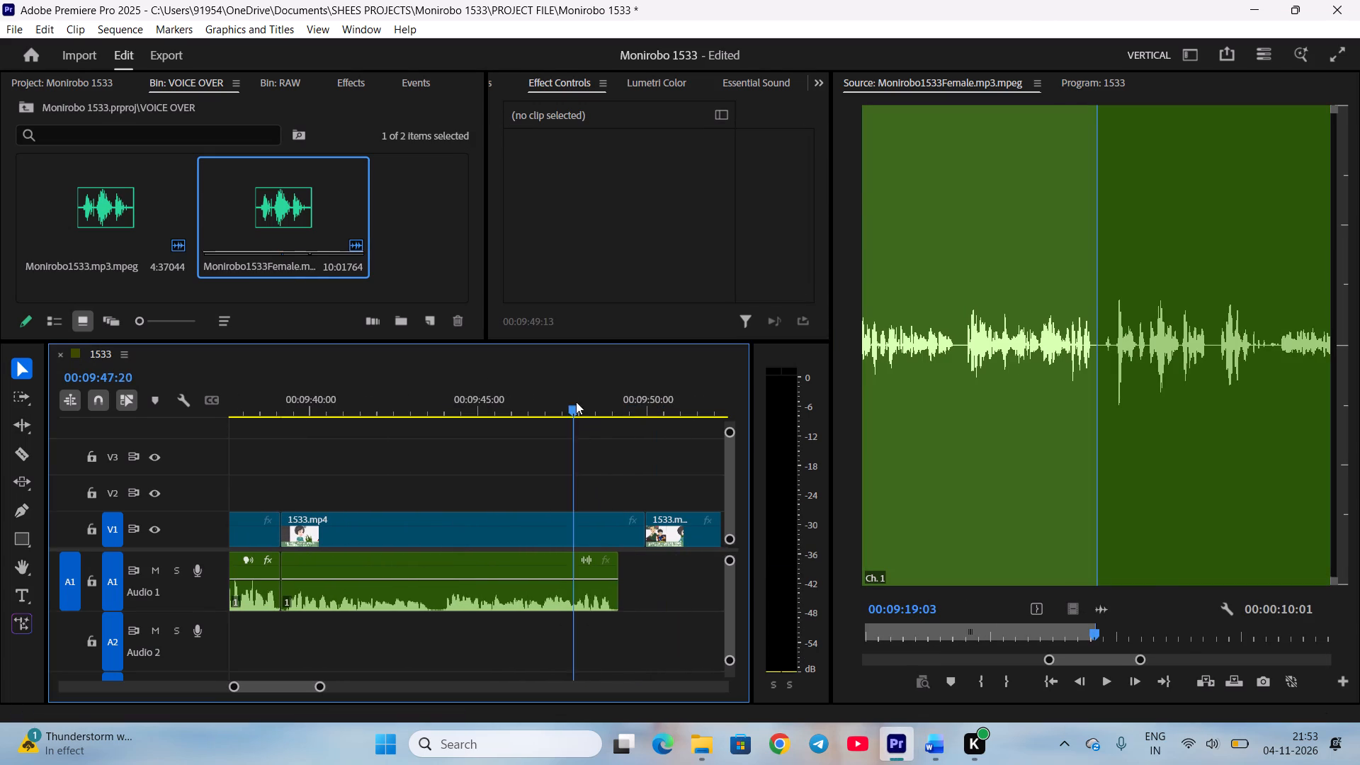
key("space")
key("space")
left_click_drag(645, 543, 630, 543)
left_click_drag(647, 536, 638, 537)
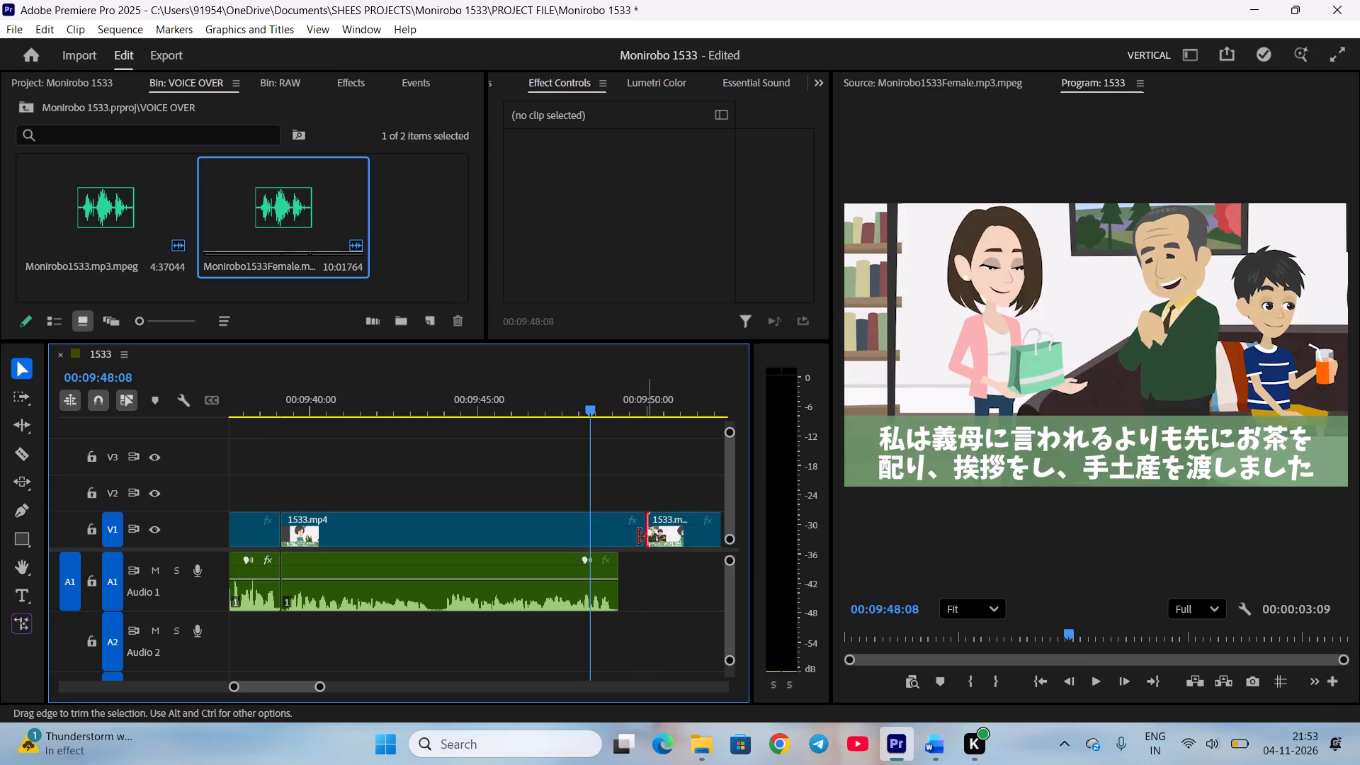
left_click_drag(638, 537, 631, 537)
left_click_drag(645, 533, 623, 535)
left_click_drag(634, 535, 613, 535)
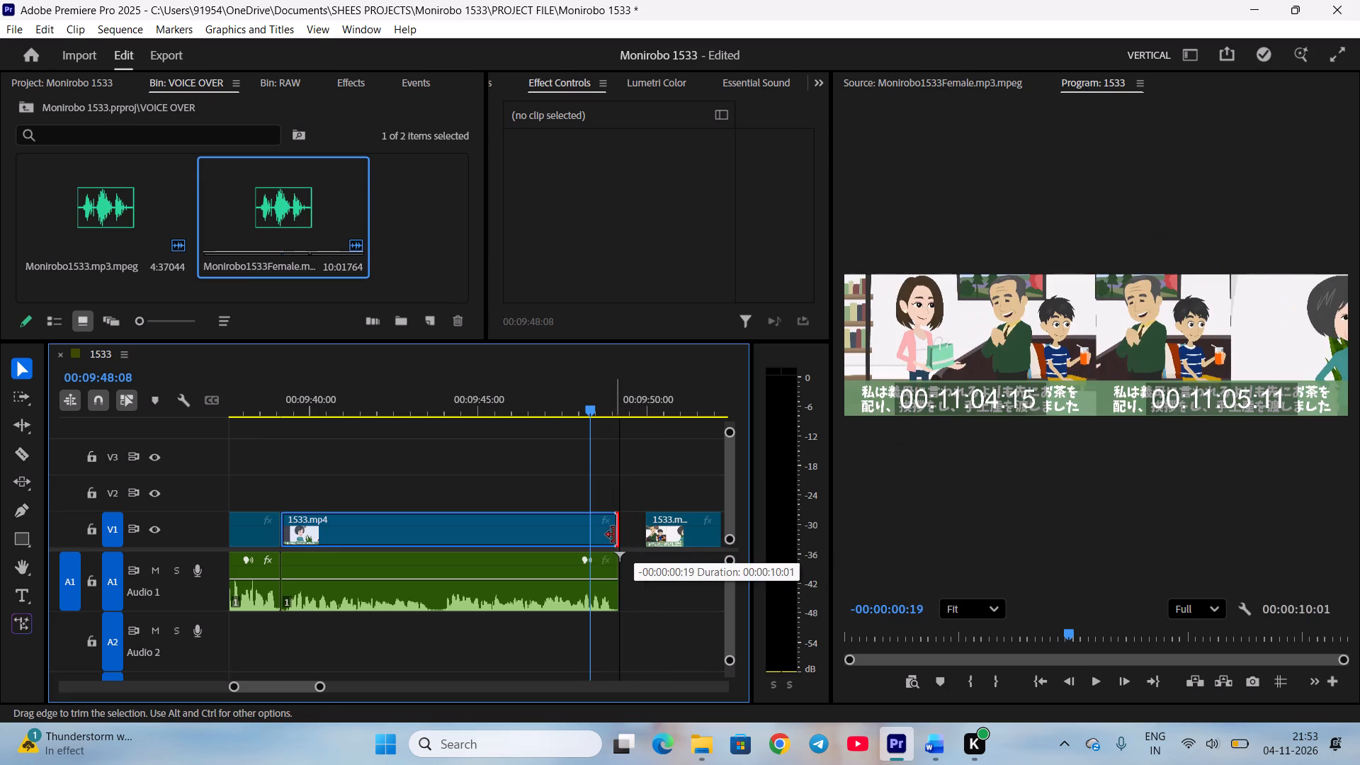
left_click_drag(613, 535, 612, 535)
Raise the narration clip's audio gain by 10 dB and play it back.
left_click(581, 603)
key("g")
type("10")
key("Return")
left_click(552, 596)
key("space")
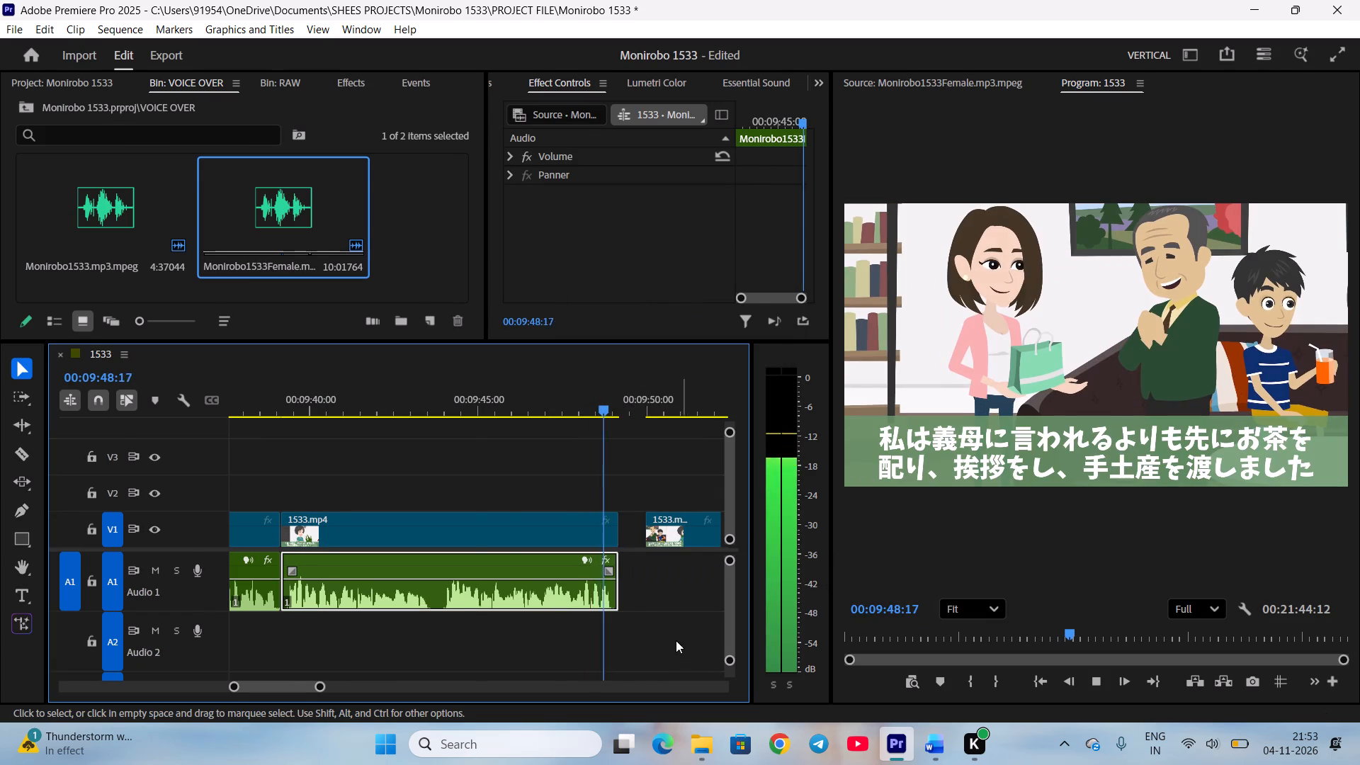
Ripple delete the V1 gap after the relatives-gathering clip.
scroll(674, 642, "down", 5)
key("space")
right_click(503, 529)
left_click(509, 535)
In the female voice-over source, mark the mother-in-law's "W-well, you're doing what I told you" line from 00:09:19:07 to 00:09:23:15, checking the script.
scroll(509, 545, "down", 5)
key("space")
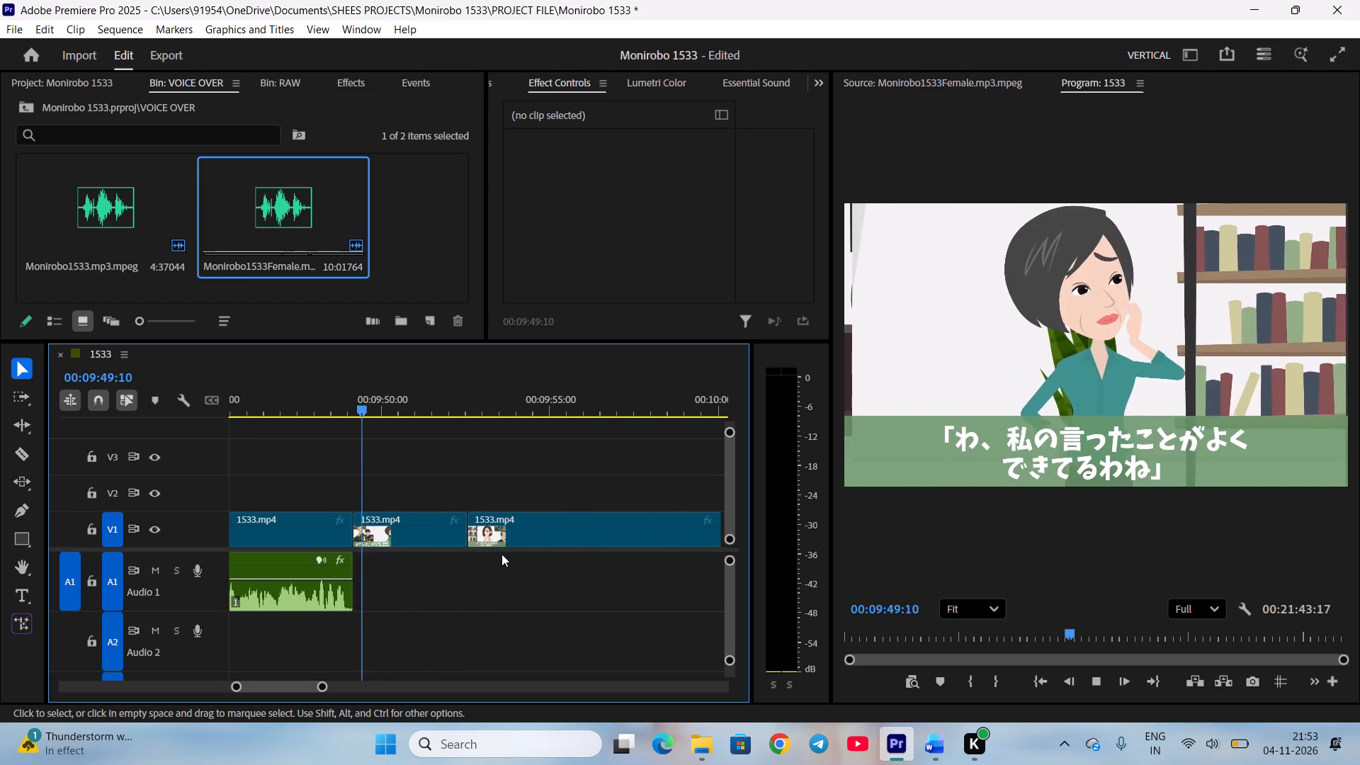
key("space")
double_click(256, 166)
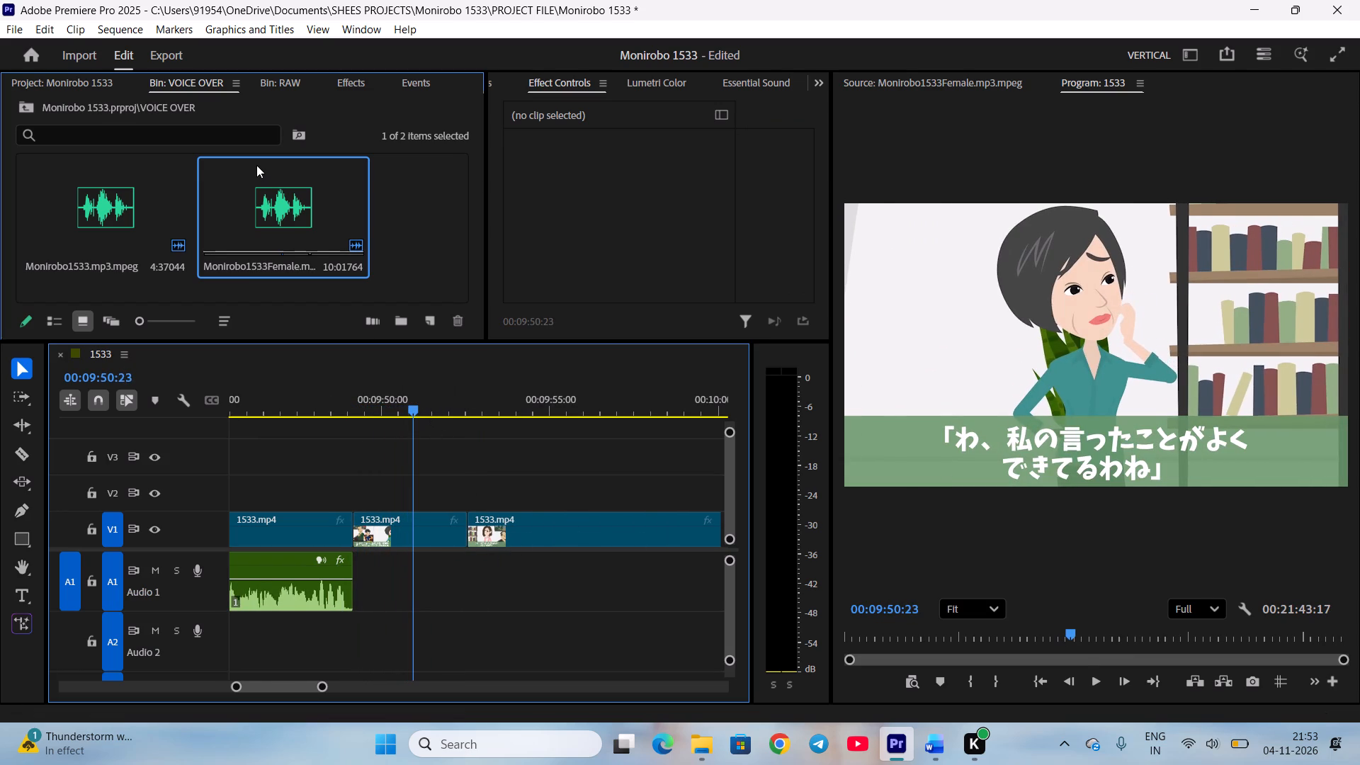
double_click(291, 232)
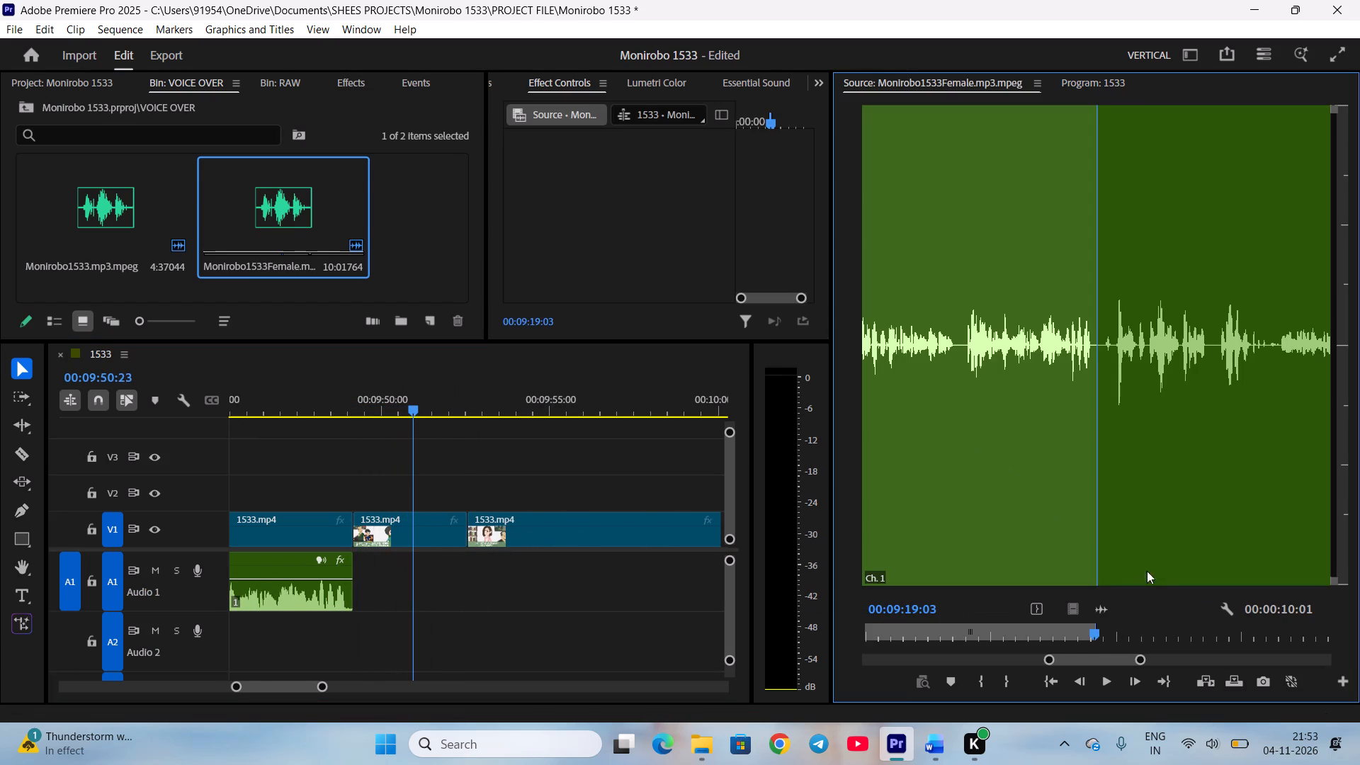
scroll(1167, 595, "down", 4)
key("i")
key("space")
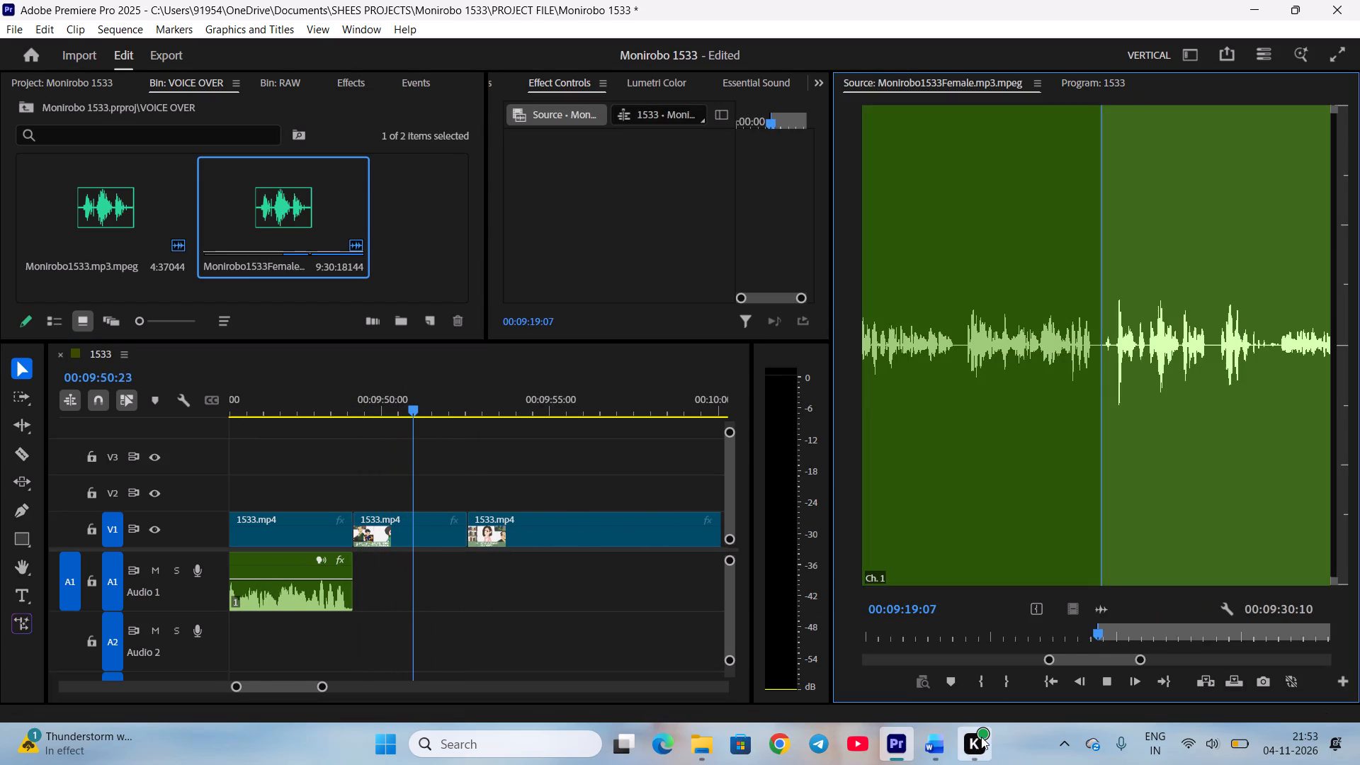
left_click(936, 738)
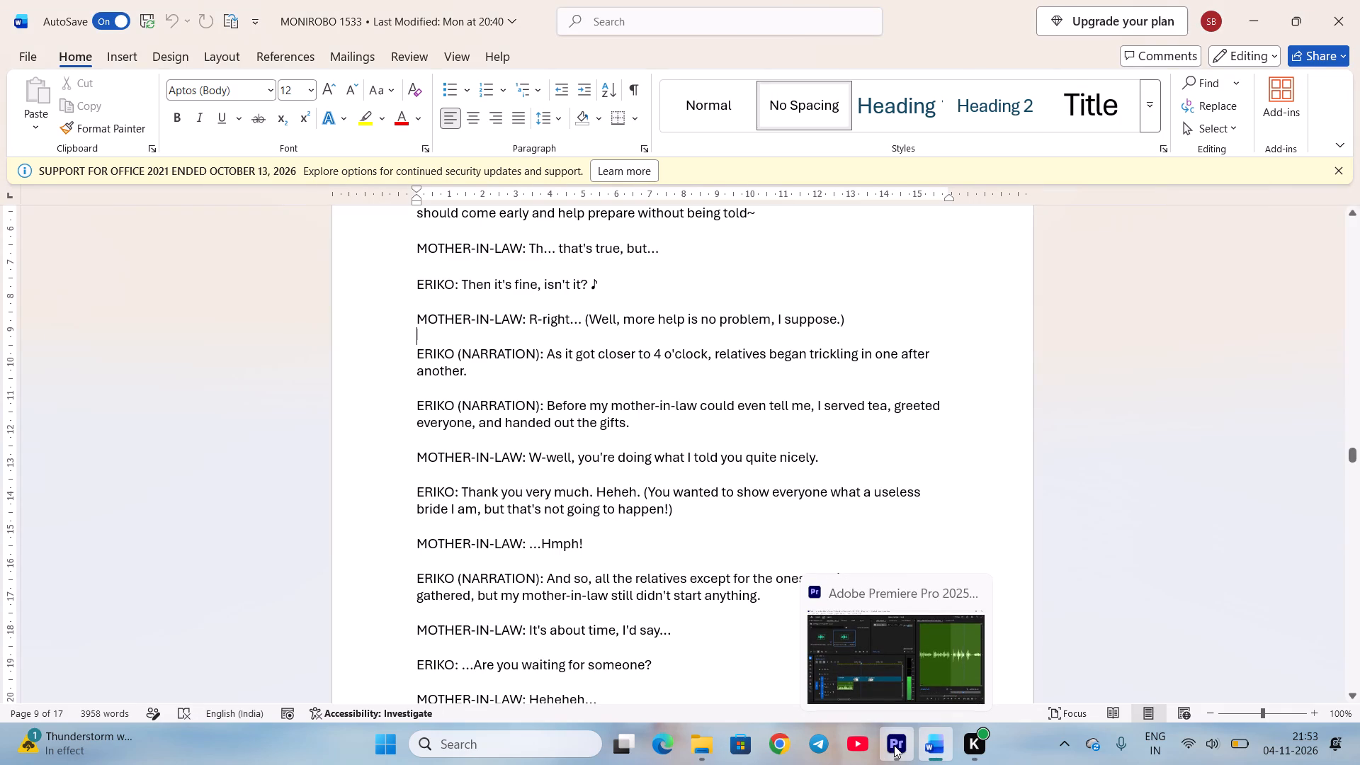
left_click(894, 745)
key("space")
scroll(1067, 640, "up", 10)
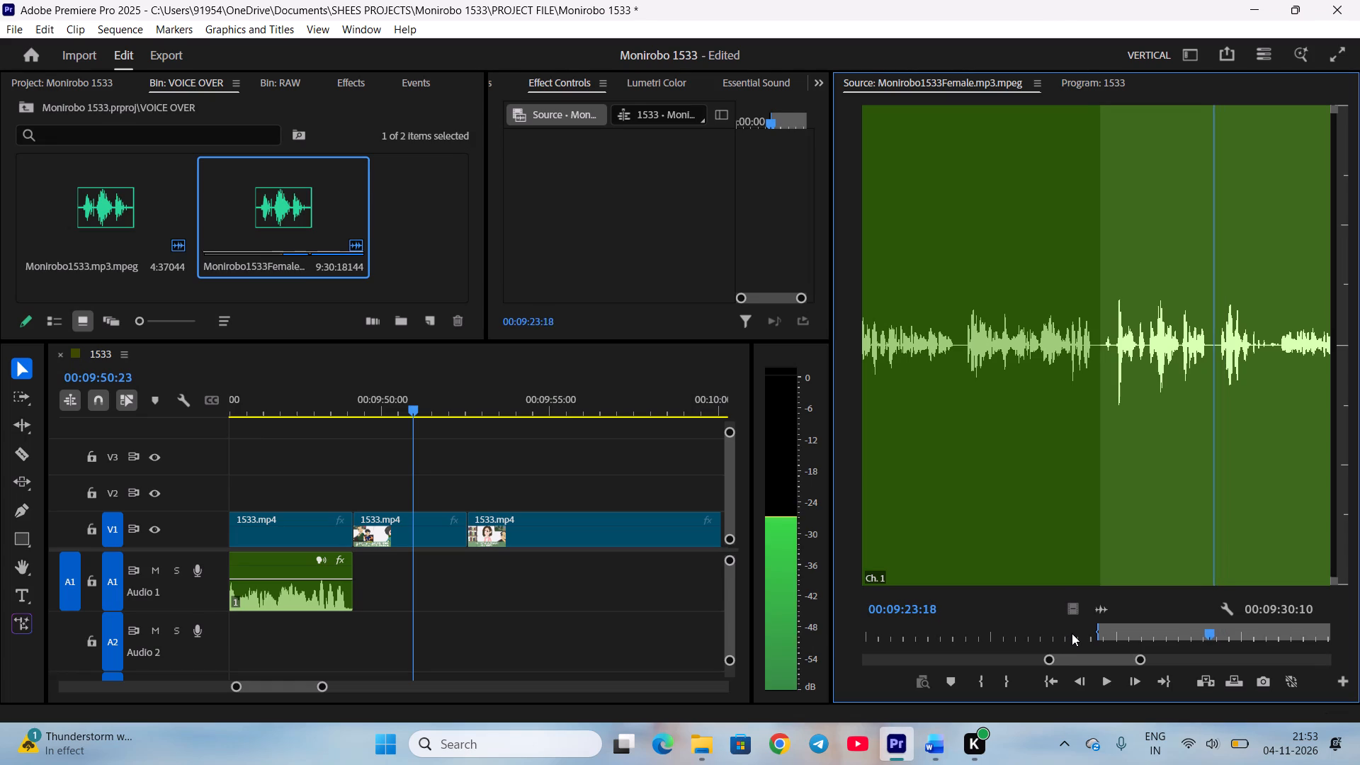
scroll(1072, 633, "up", 3)
key("o")
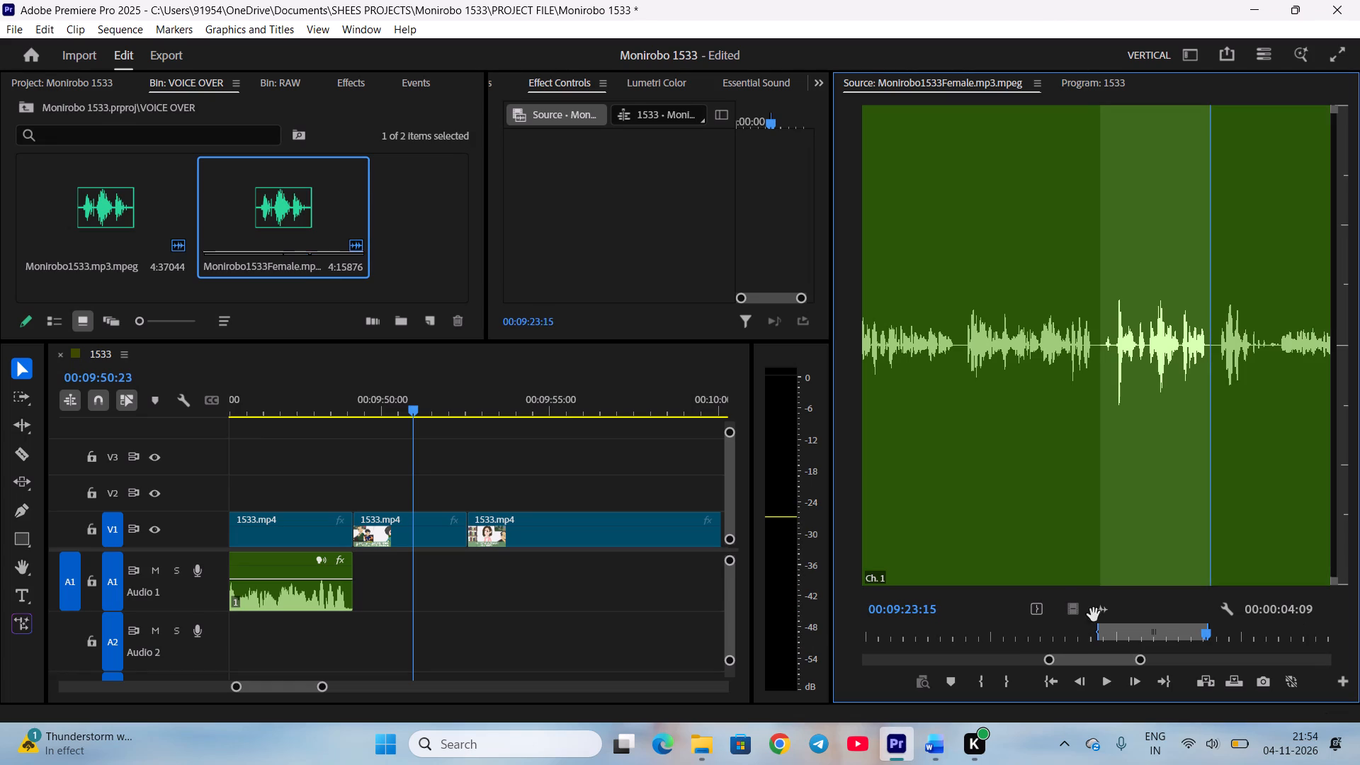
Place the marked line as audio only on A1 directly after the narration, and check the following lines in the Word script.
left_click_drag(1101, 607, 350, 591)
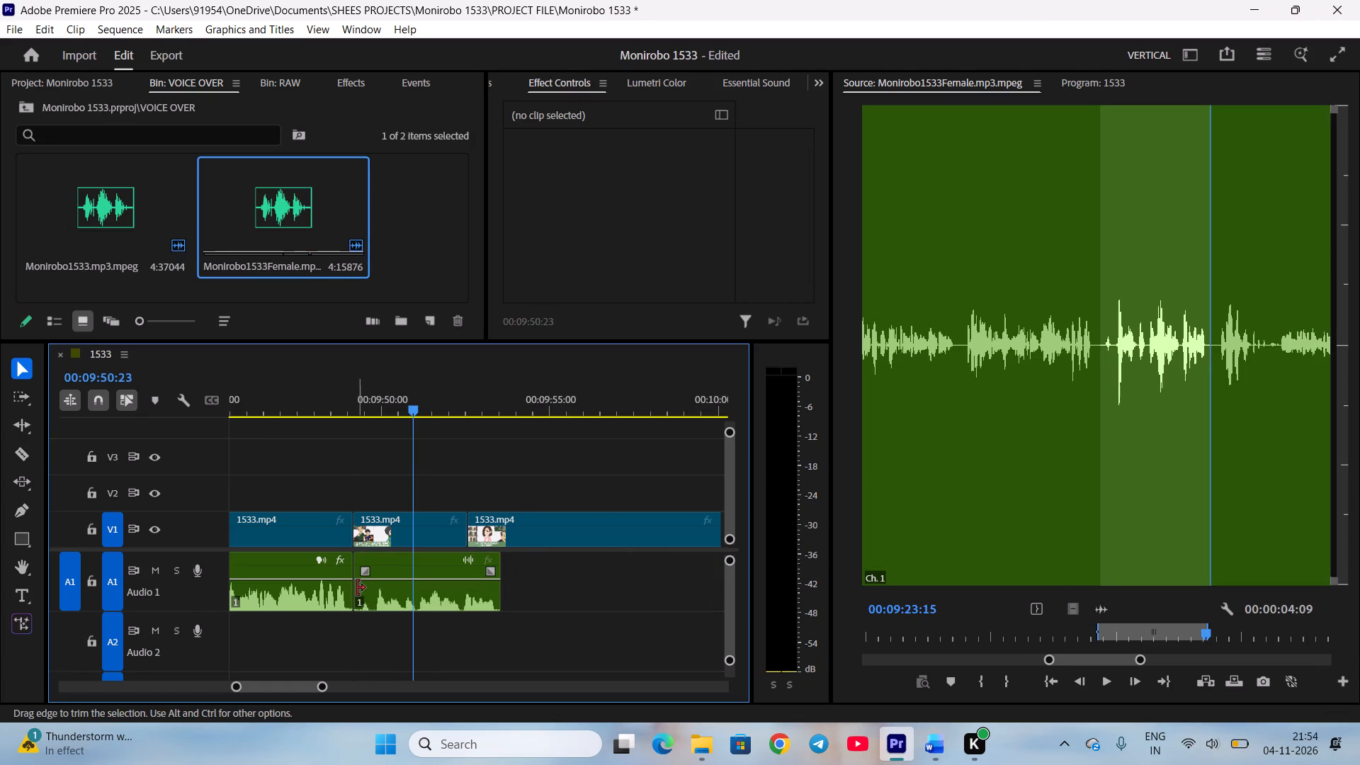
left_click_drag(357, 588, 364, 589)
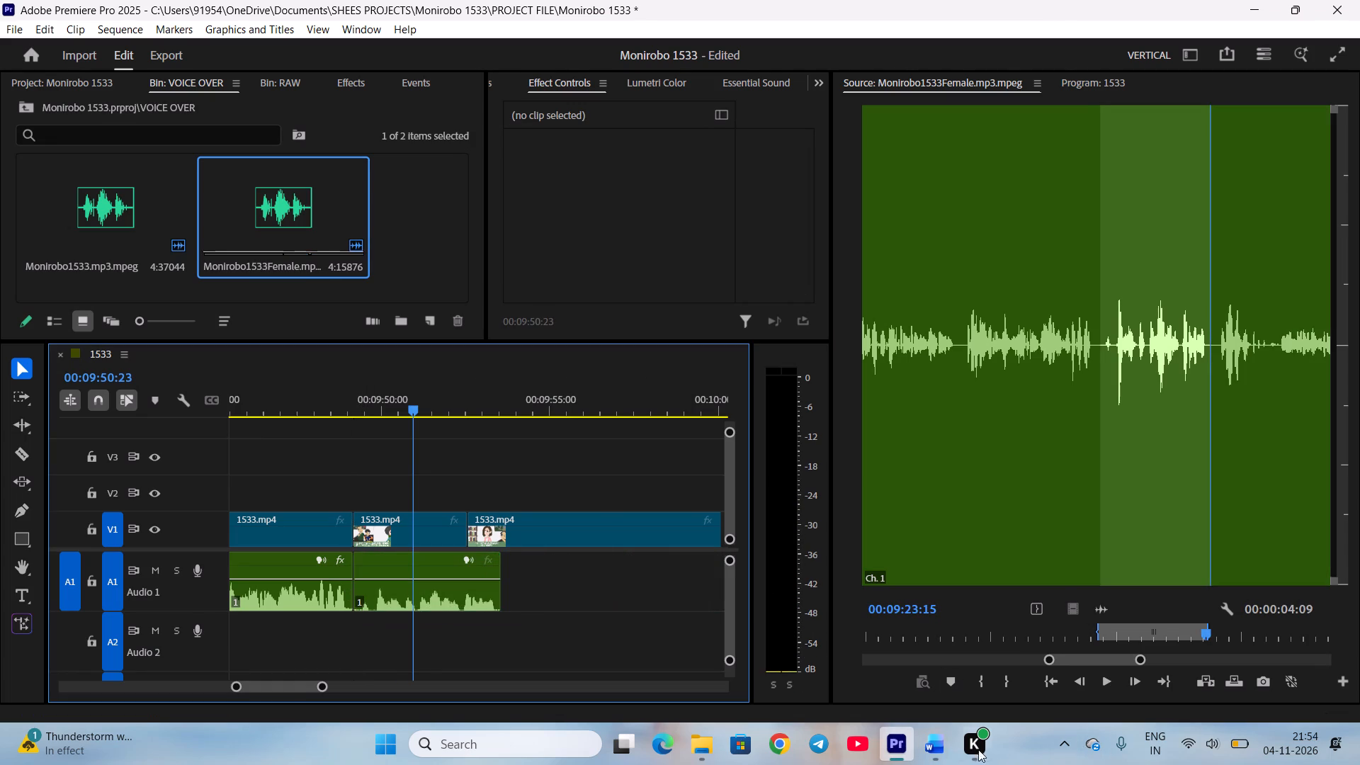
left_click(934, 747)
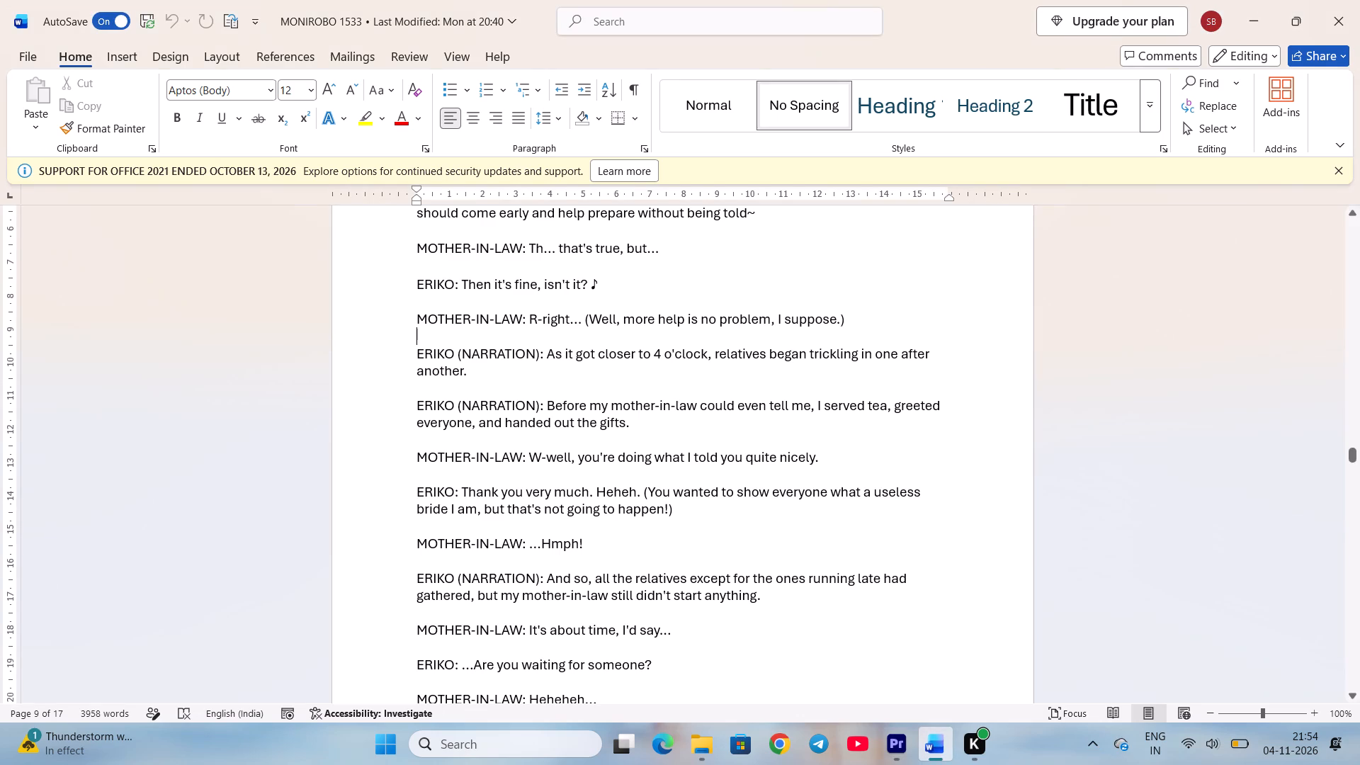
scroll(547, 562, "down", 3)
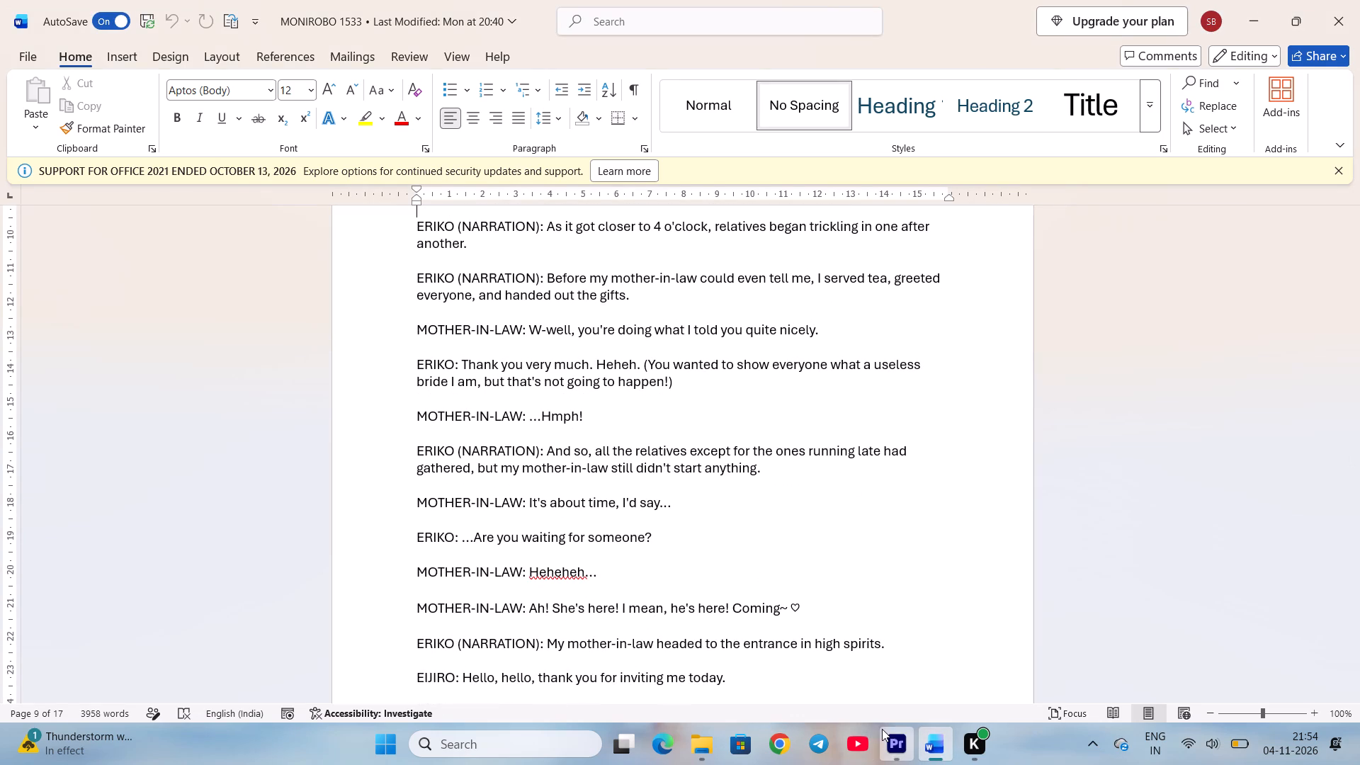
left_click(882, 729)
Raise the mother-in-law's line by 9 dB of audio gain and play it back from about 00:09:49.
left_click(447, 610)
key("g")
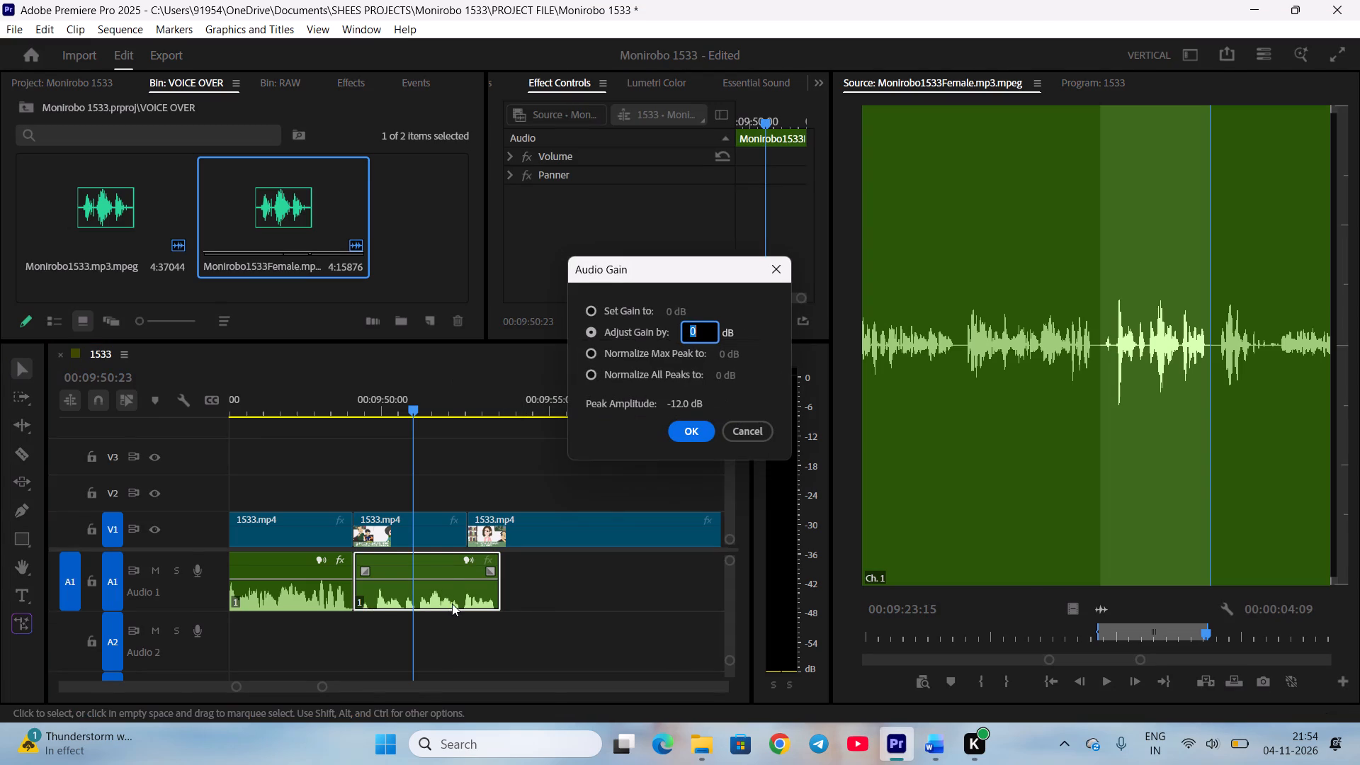
key("9")
key("Return")
left_click(481, 631)
left_click(349, 399)
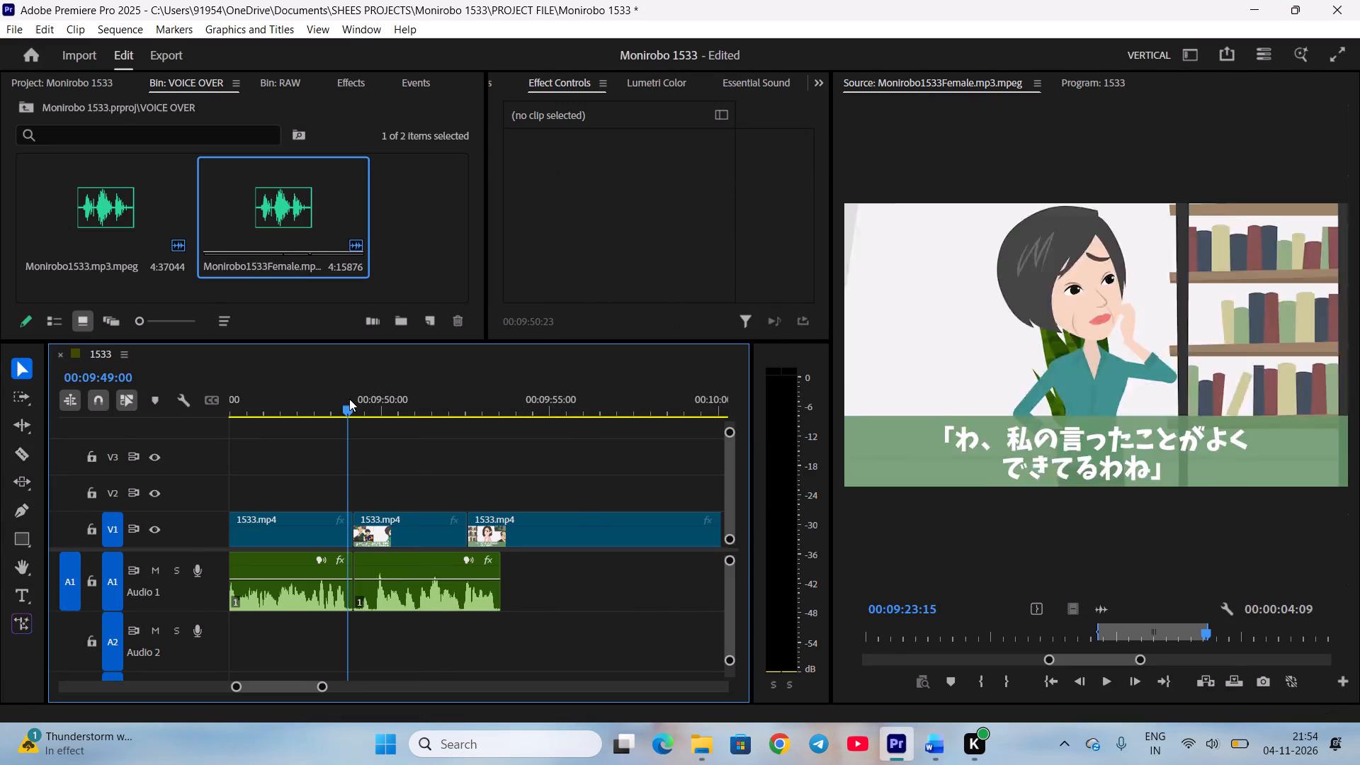
key("space")
scroll(407, 457, "down", 2)
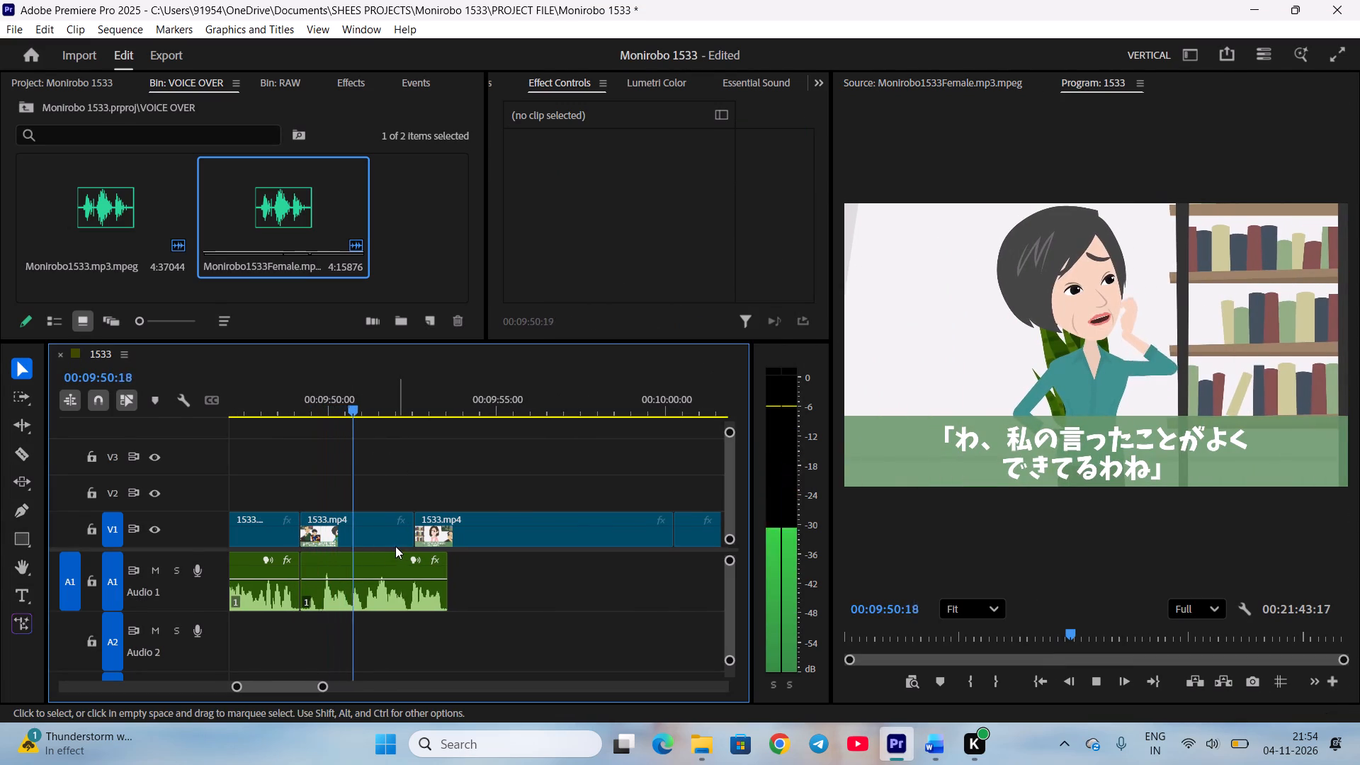
key("space")
Shift all clips following the mother-in-law's shot about 2 seconds later using Track Select Forward.
left_click(18, 396)
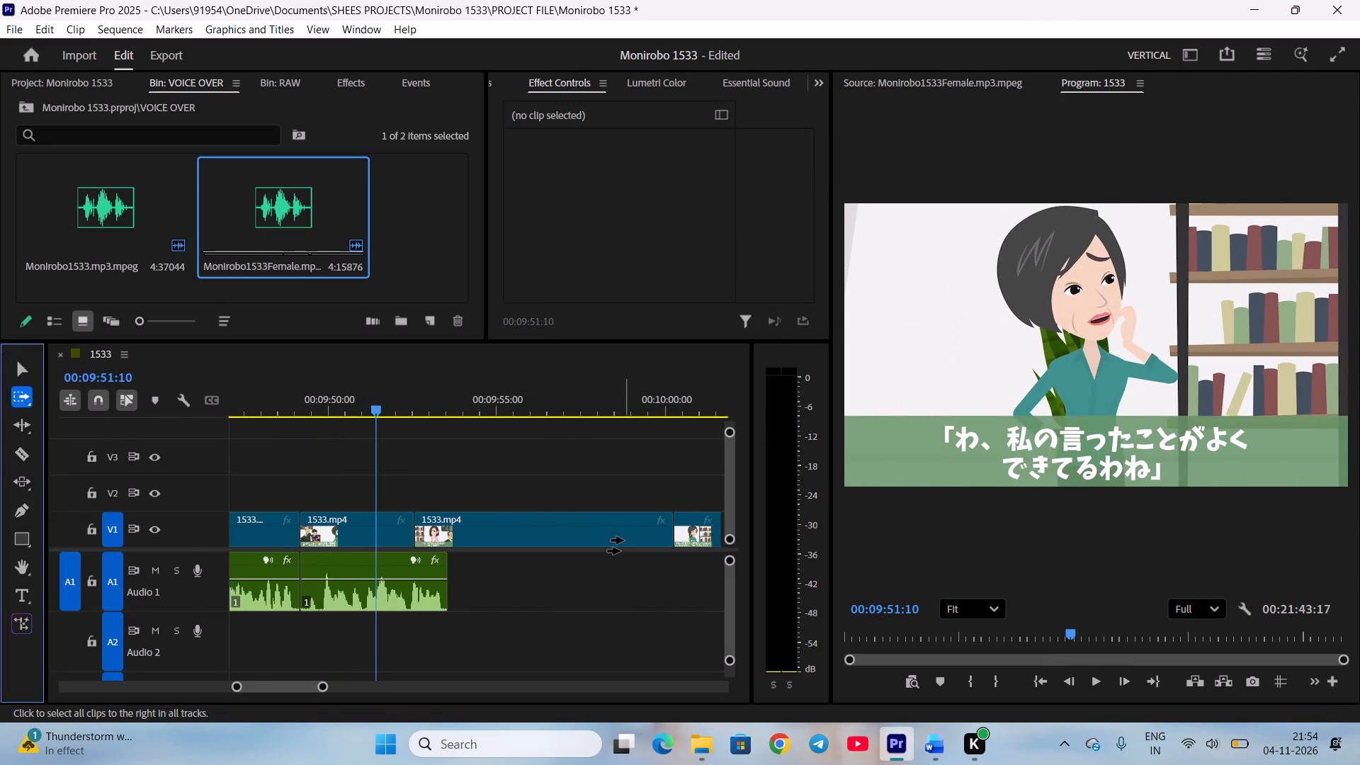
left_click_drag(565, 532, 627, 532)
key("v")
left_click(509, 470)
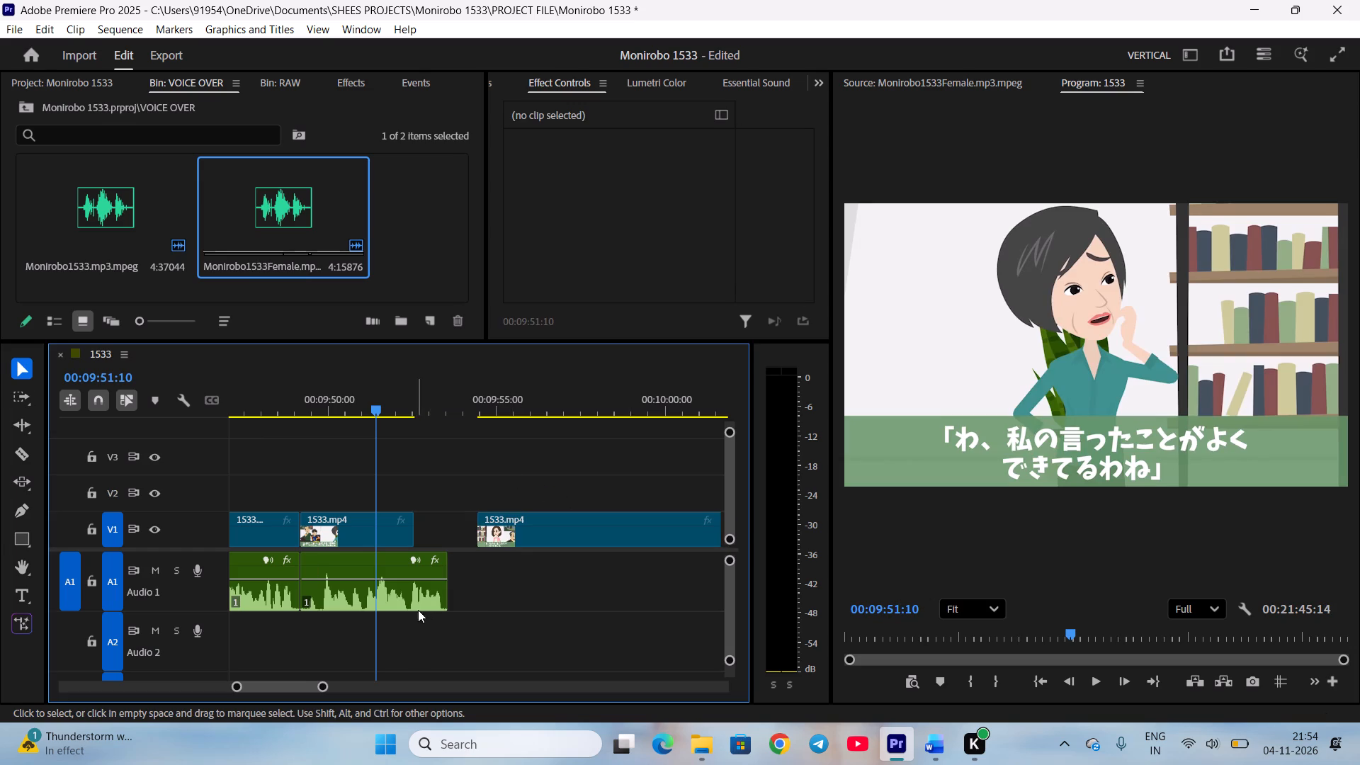
Set the mother-in-law shot's clip duration to 00:00:04:09 so it matches her voice line.
right_click(358, 539)
left_click(430, 515)
left_click(649, 316)
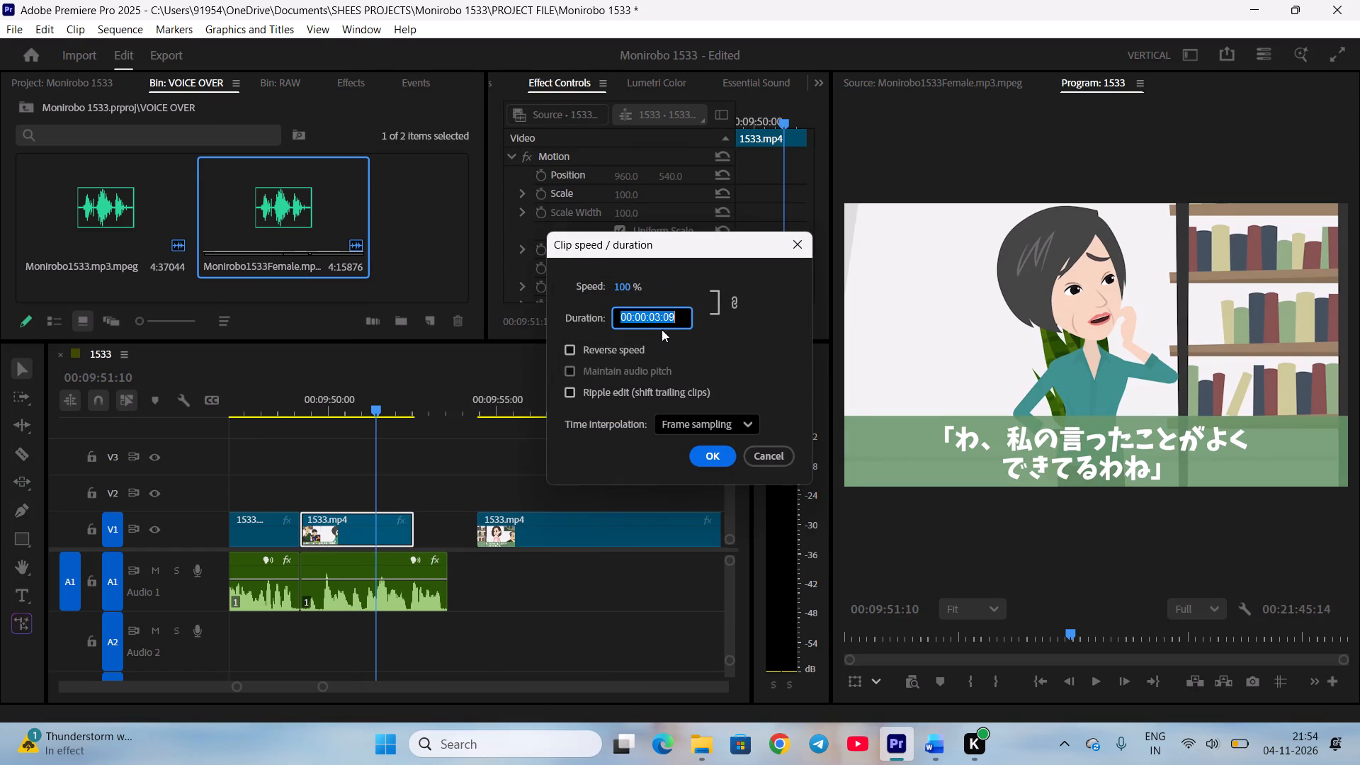
left_click(662, 318)
key("Left")
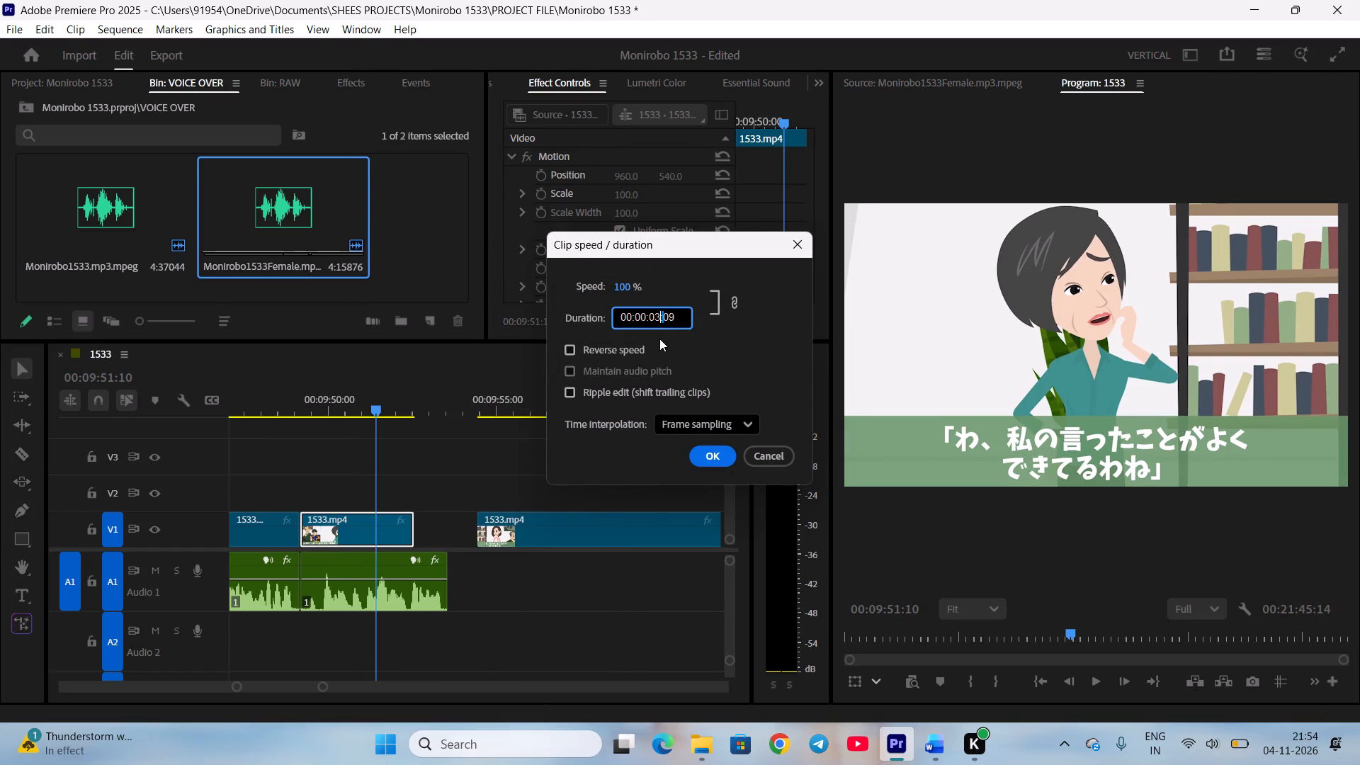
key("BackSpace")
key("4")
key("Return")
key("space")
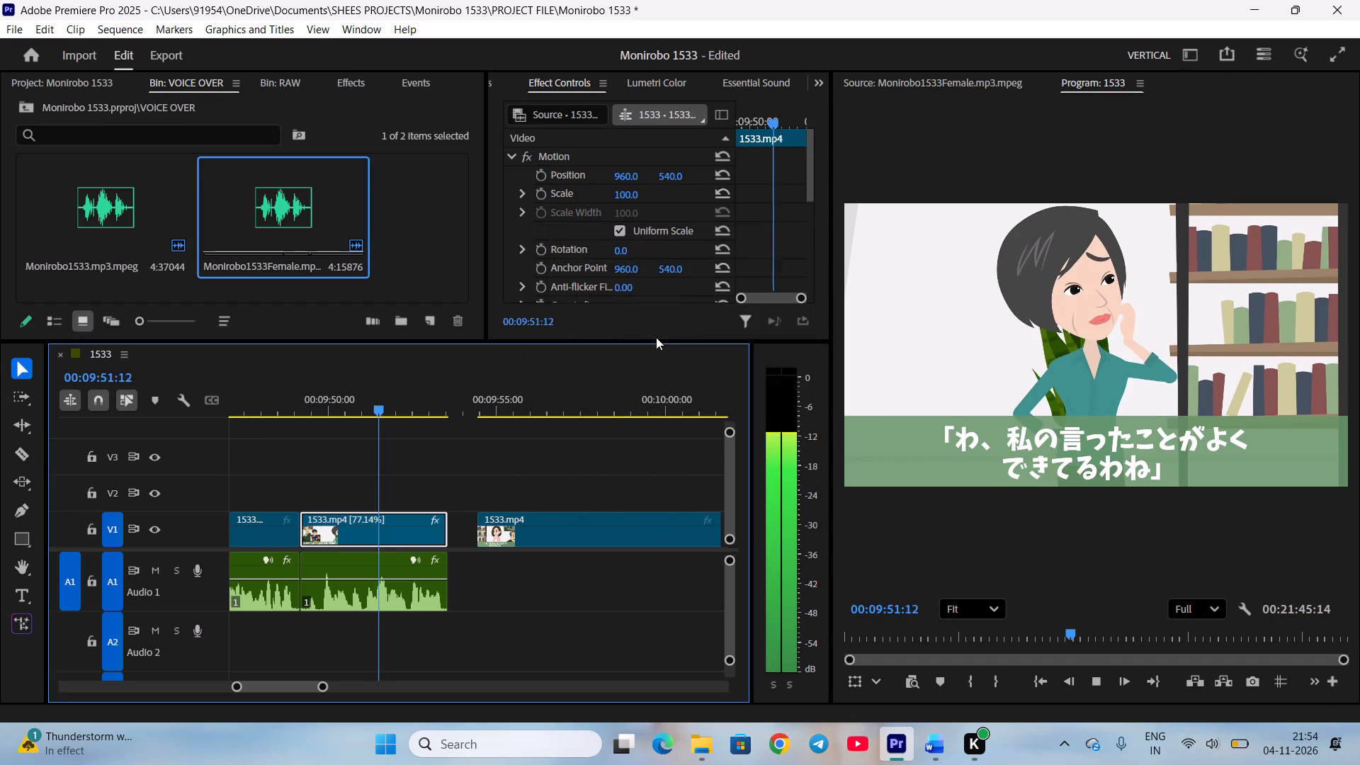
Ripple delete the V1 gap after the mother-in-law's shot and play into Eriko's following shot.
right_click(463, 530)
left_click(485, 538)
scroll(484, 538, "down", 6)
key("space")
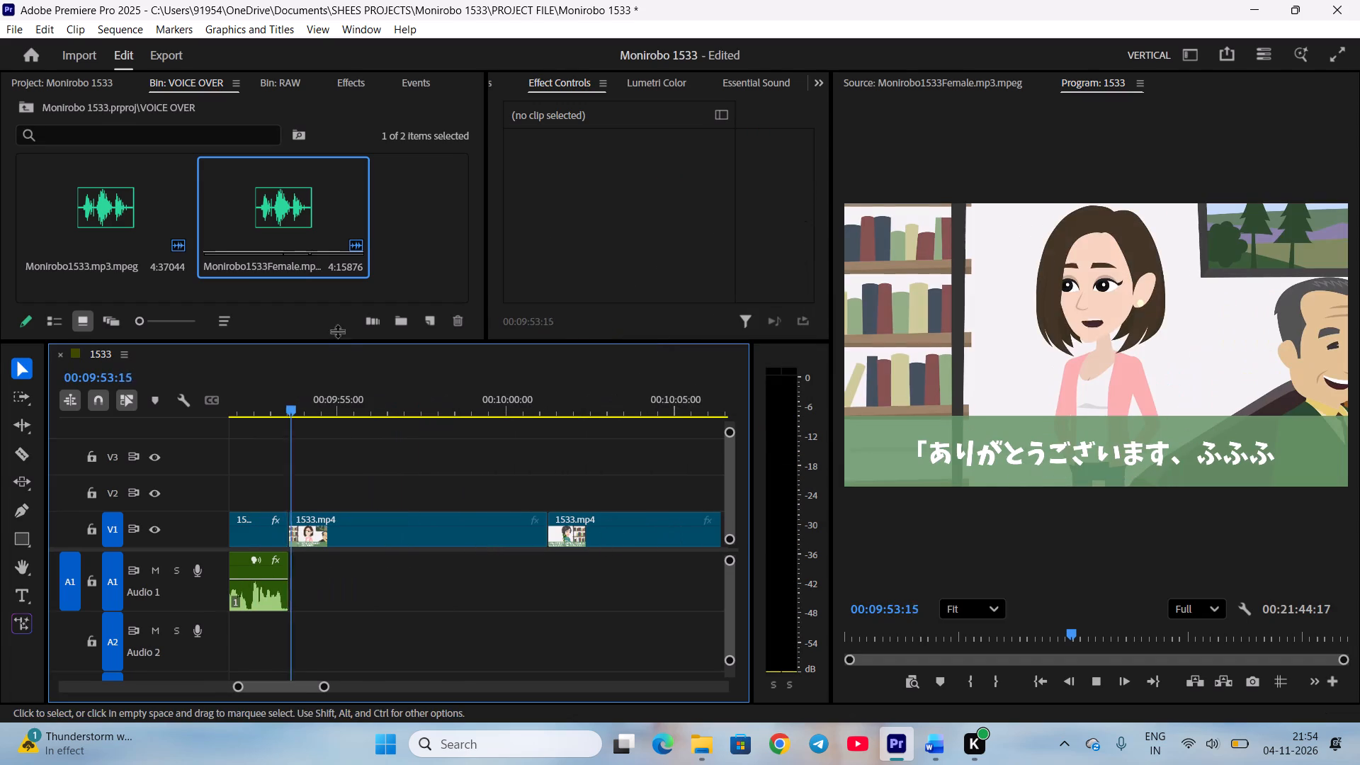
key("space")
In the female voice-over source, mark Eriko's "Thank you very much. Heheh" line from 00:09:23:21 to 00:09:31:13, checking the Word script.
double_click(263, 223)
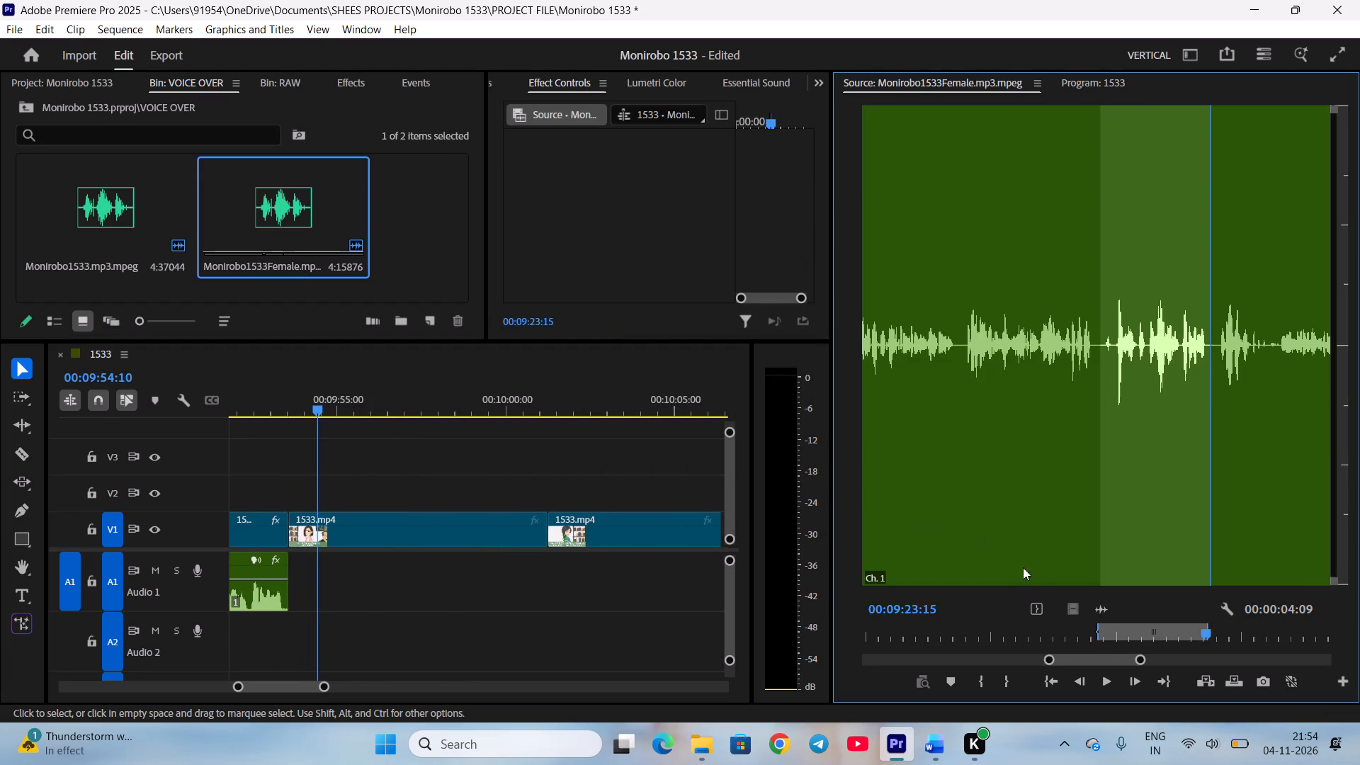
scroll(1104, 645, "down", 6)
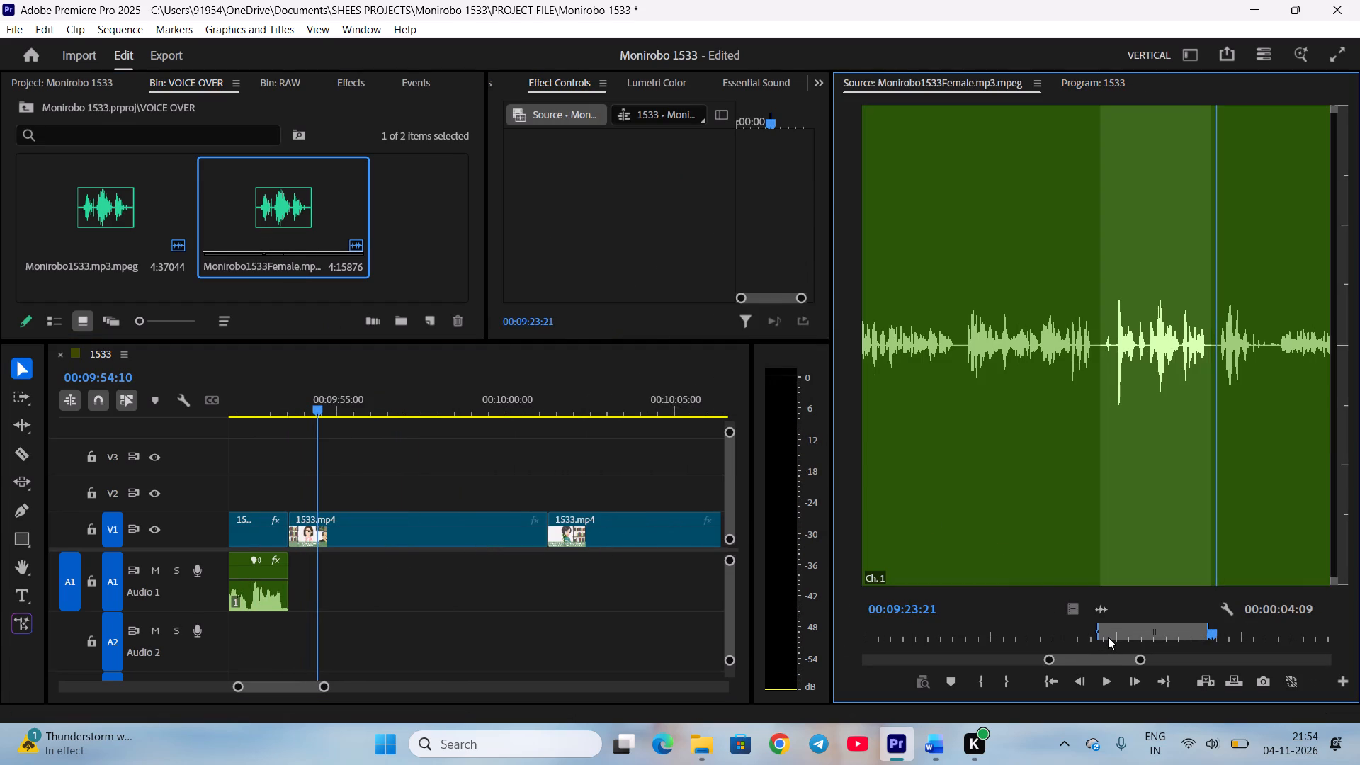
key("i")
key("space")
left_click(943, 747)
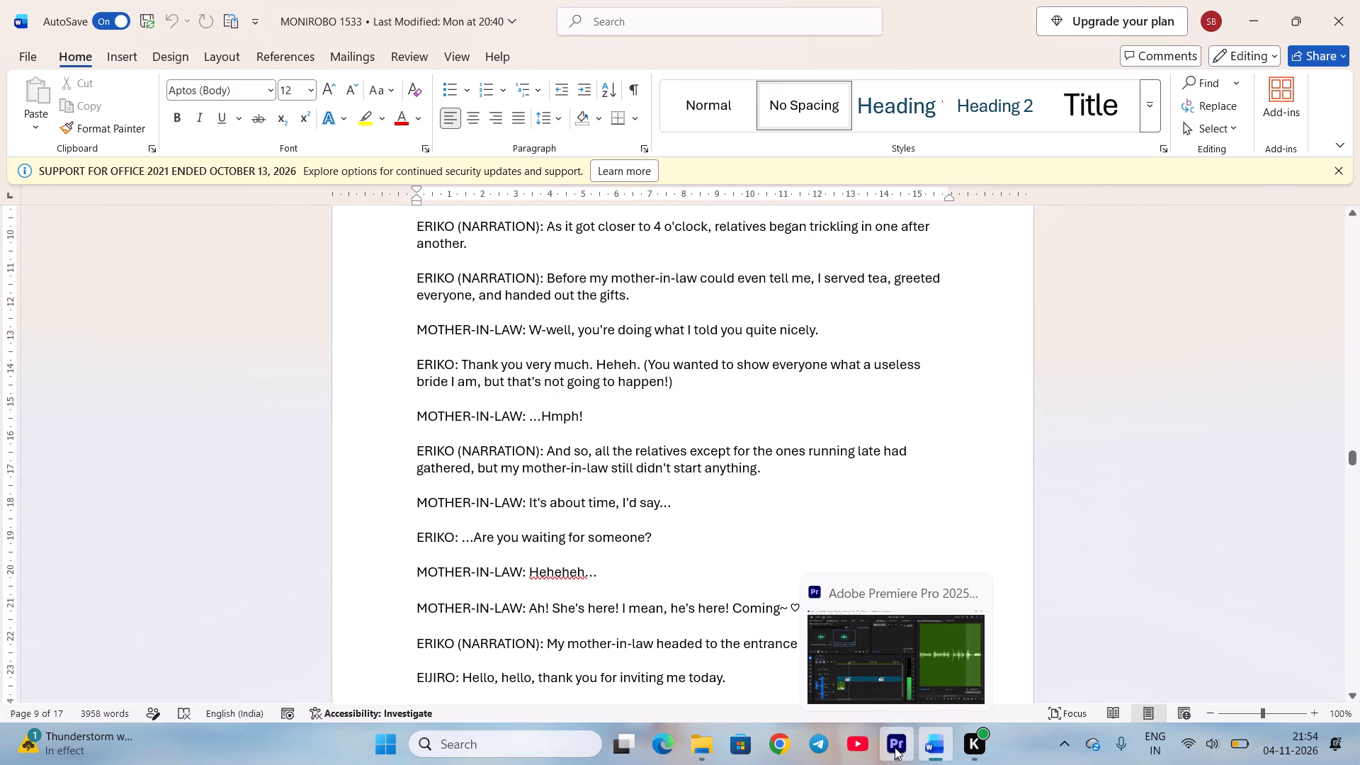
scroll(711, 586, "down", 2)
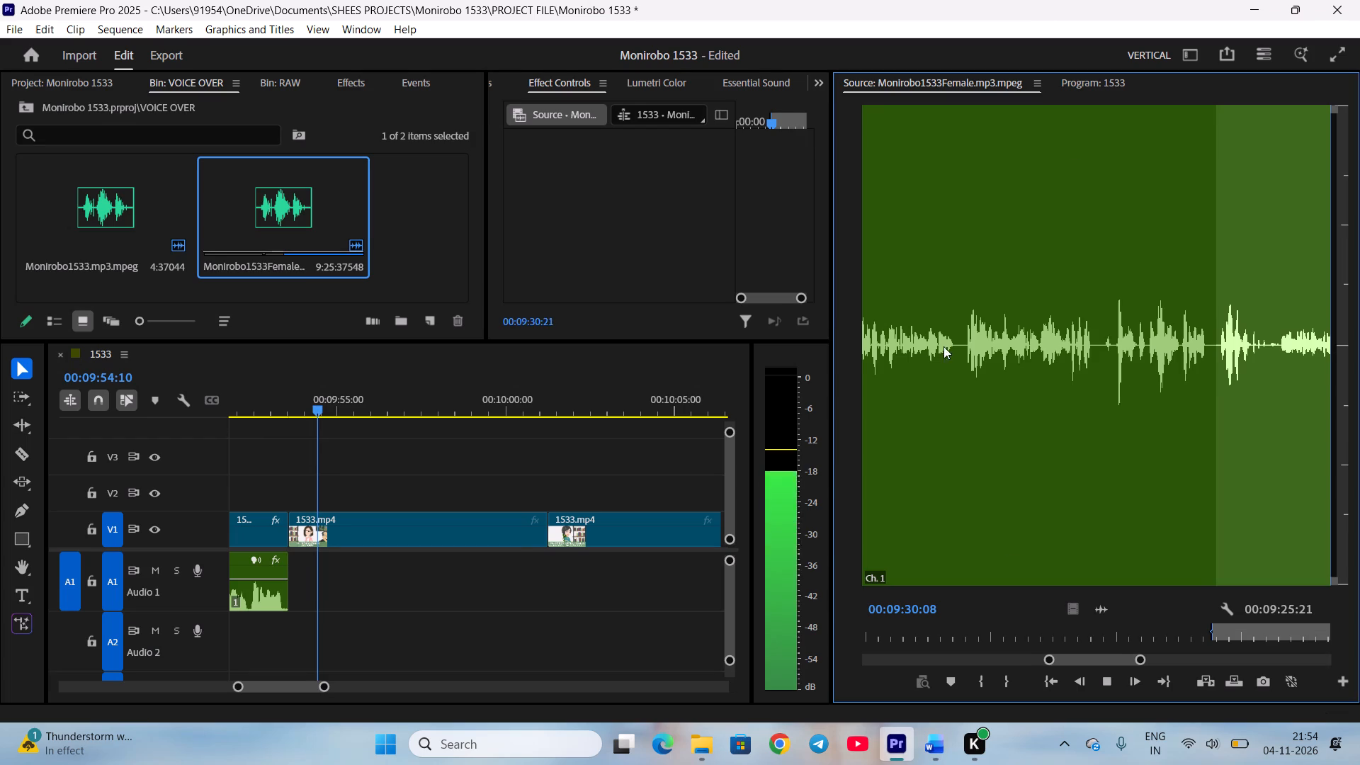
key("space")
key("space")
key("space")
scroll(1107, 616, "up", 4)
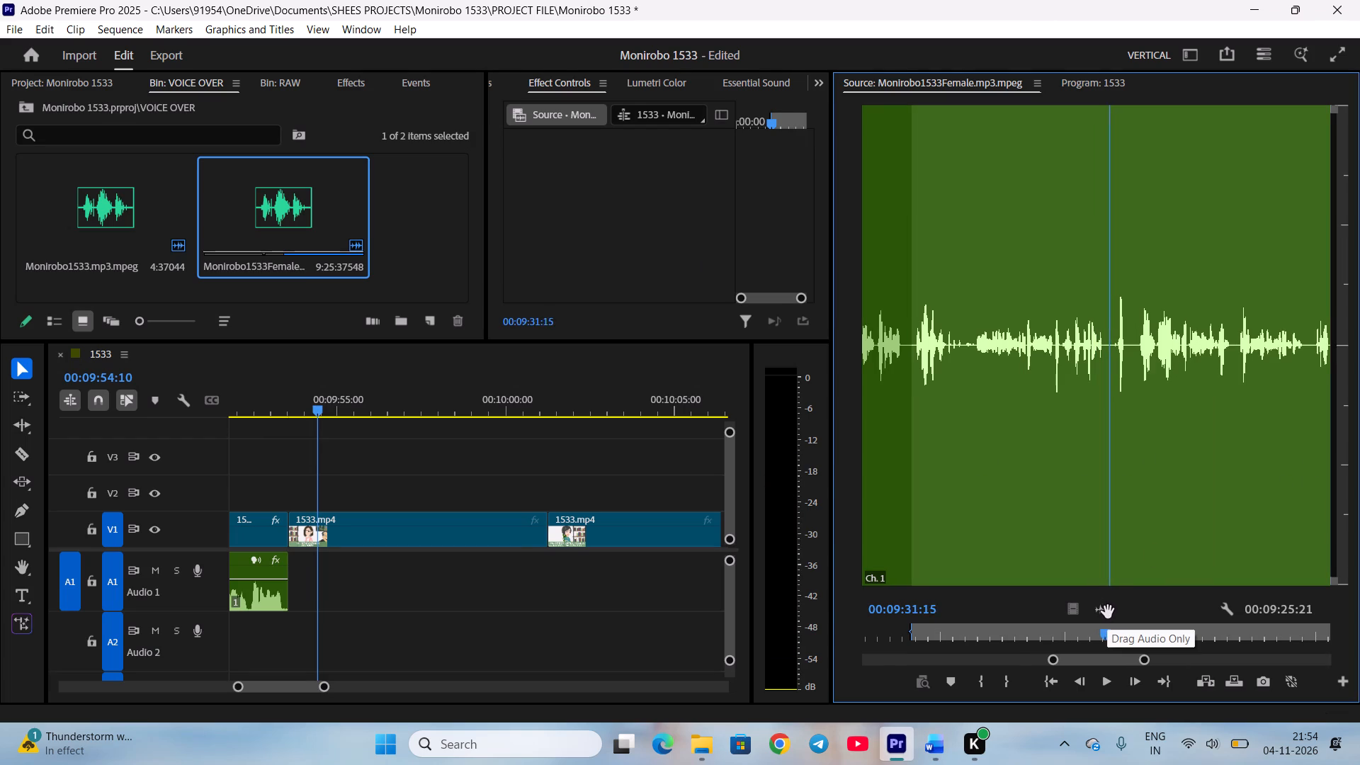
scroll(1109, 608, "up", 2)
type("po")
key("v")
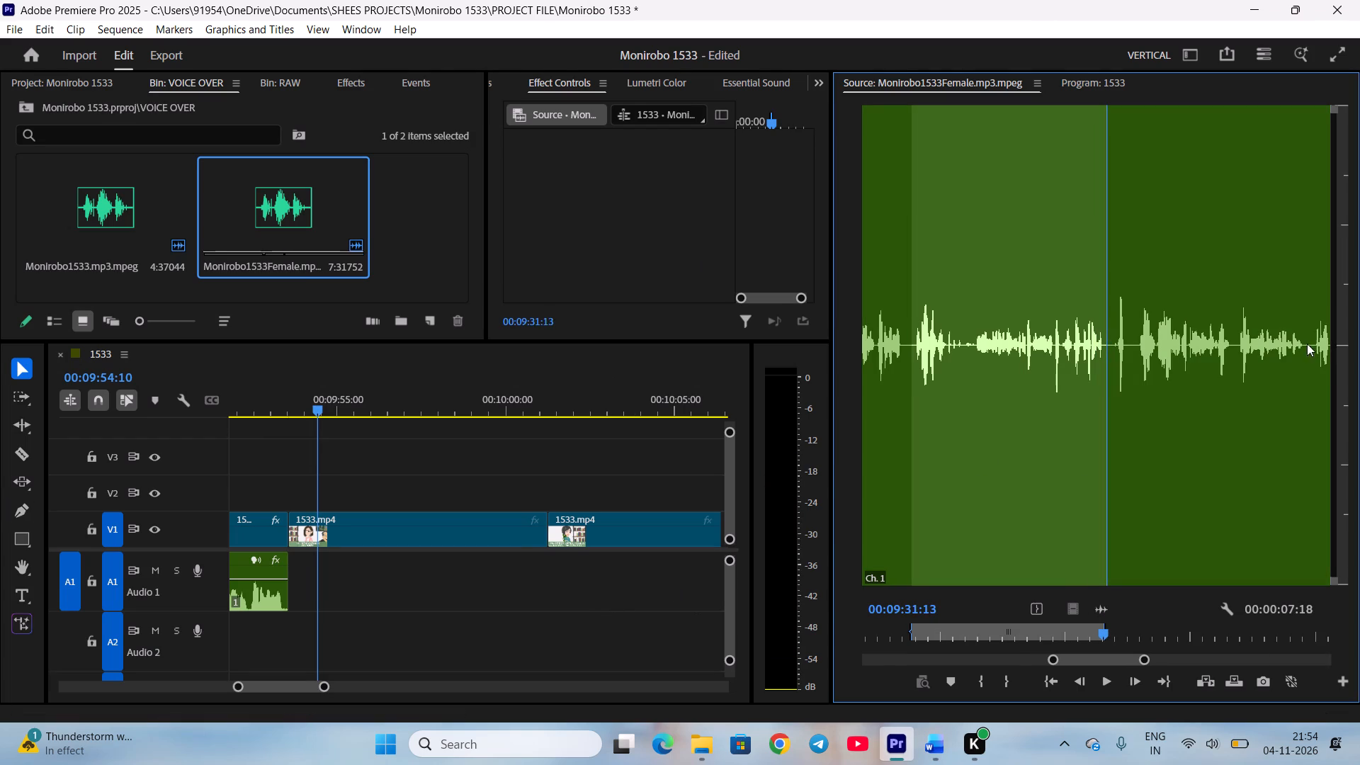
Place Eriko's marked line as audio only on A1 directly after the mother-in-law's line, under Eriko's shot.
left_click_drag(1104, 608, 306, 564)
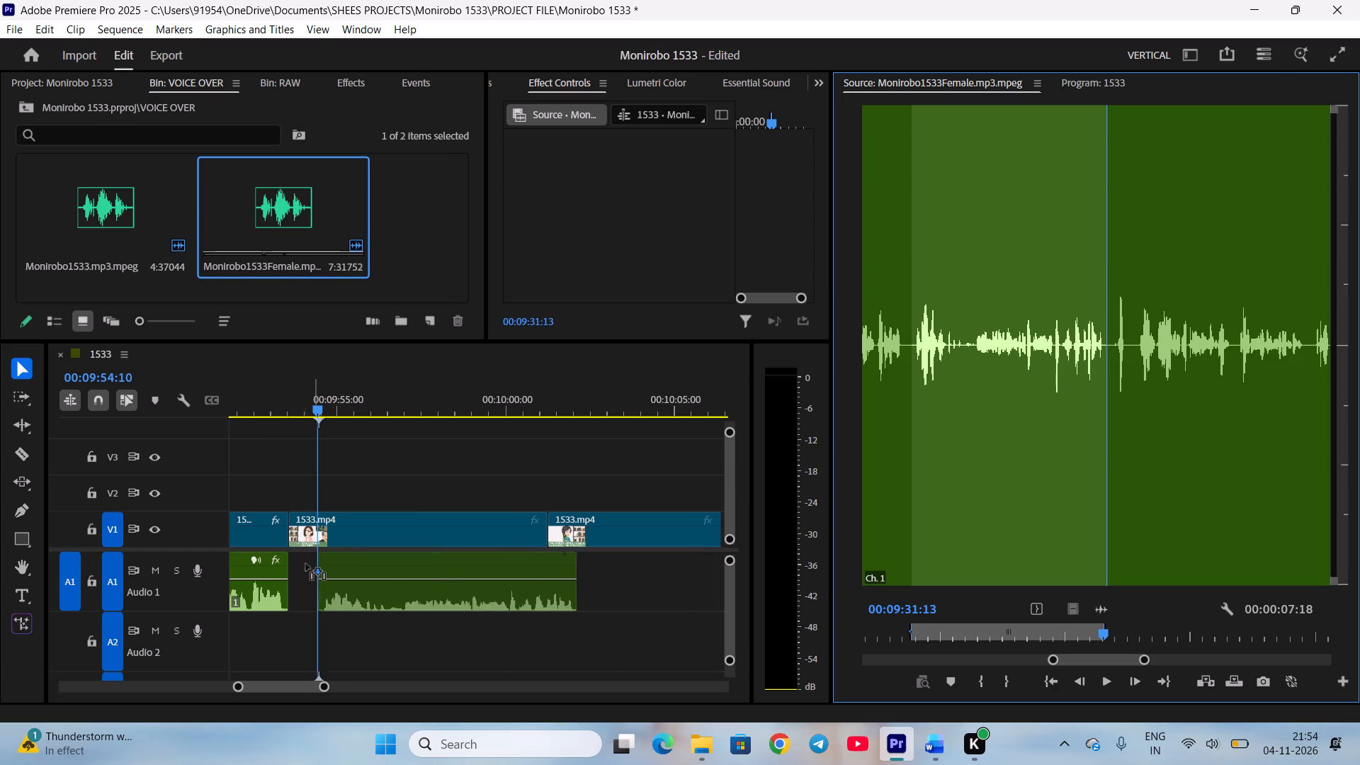
left_click_drag(306, 564, 297, 563)
left_click(554, 588)
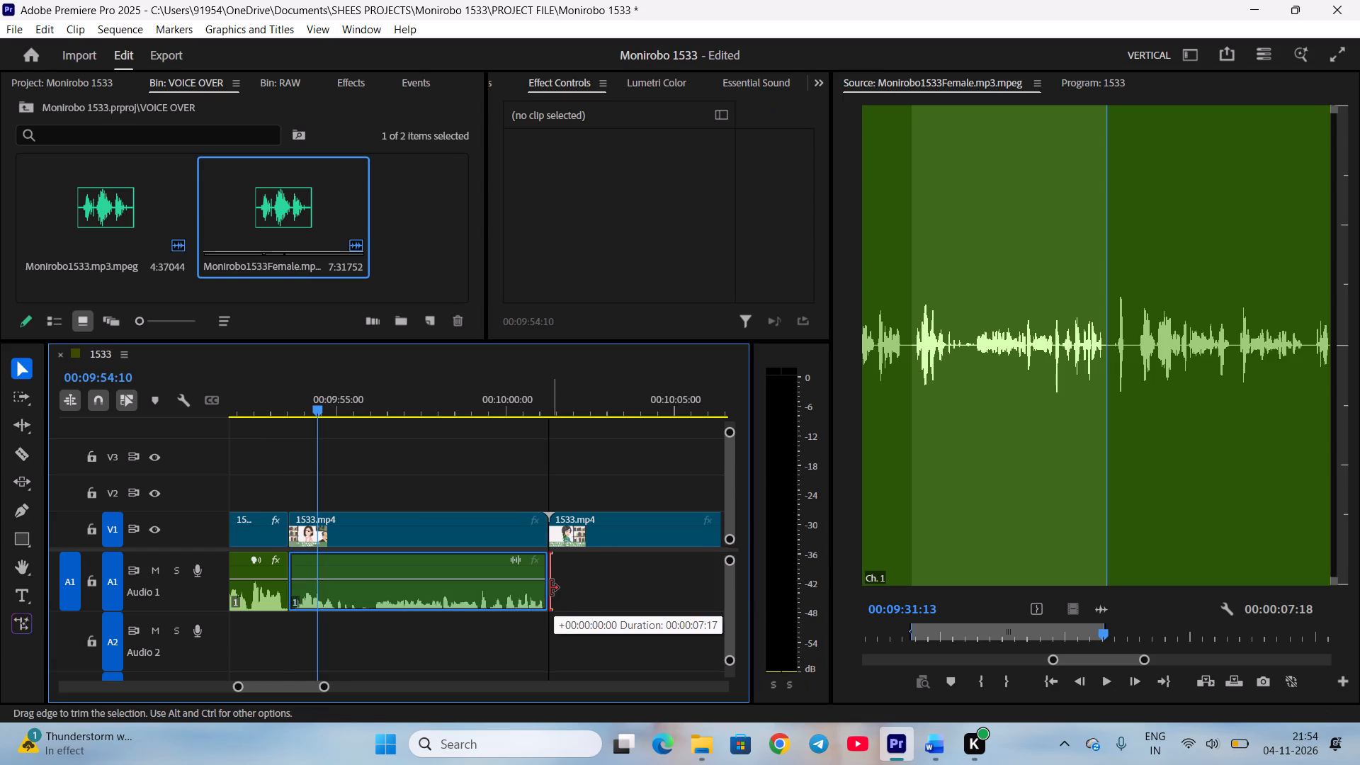
key("space")
key("space")
Raise Eriko's line by 12 dB of audio gain and play it through into the mother-in-law's "Hmph!" shot.
left_click(401, 591)
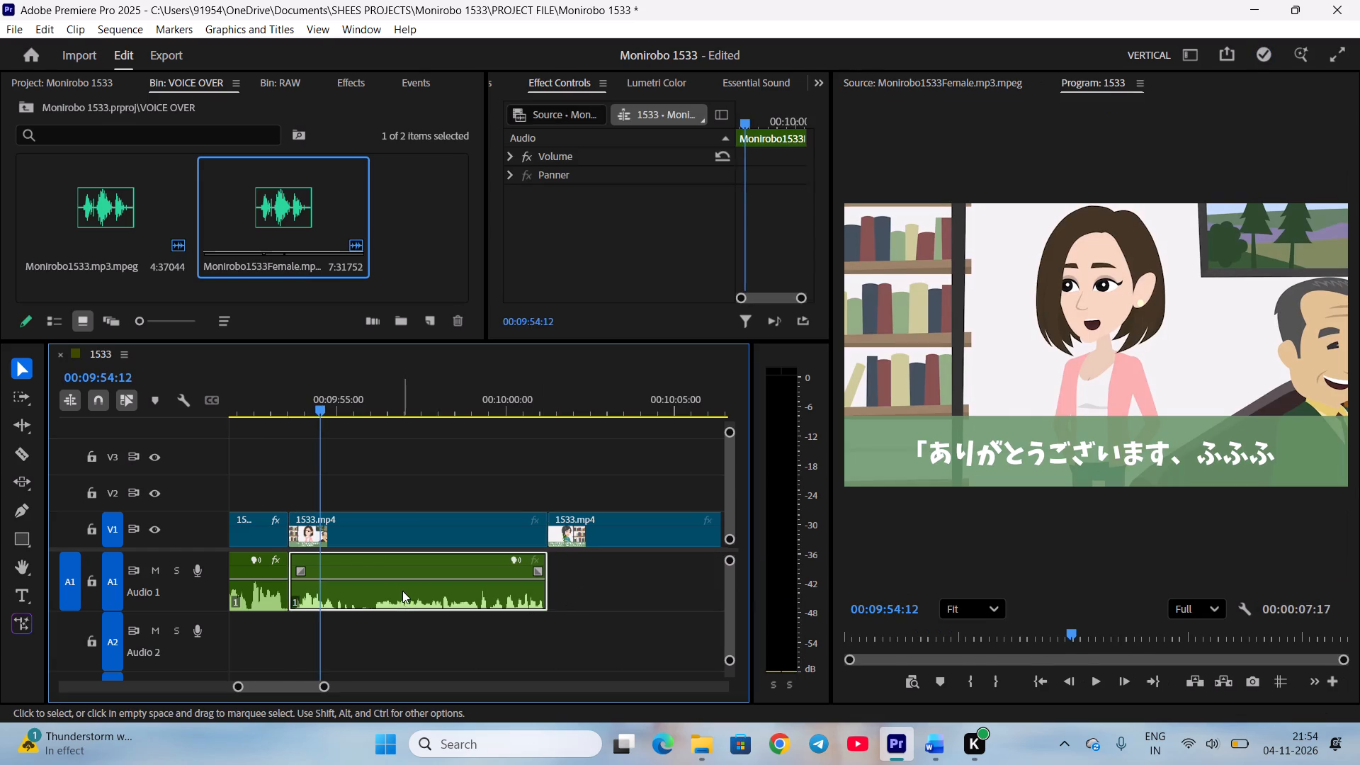
key("g")
type("12")
key("Return")
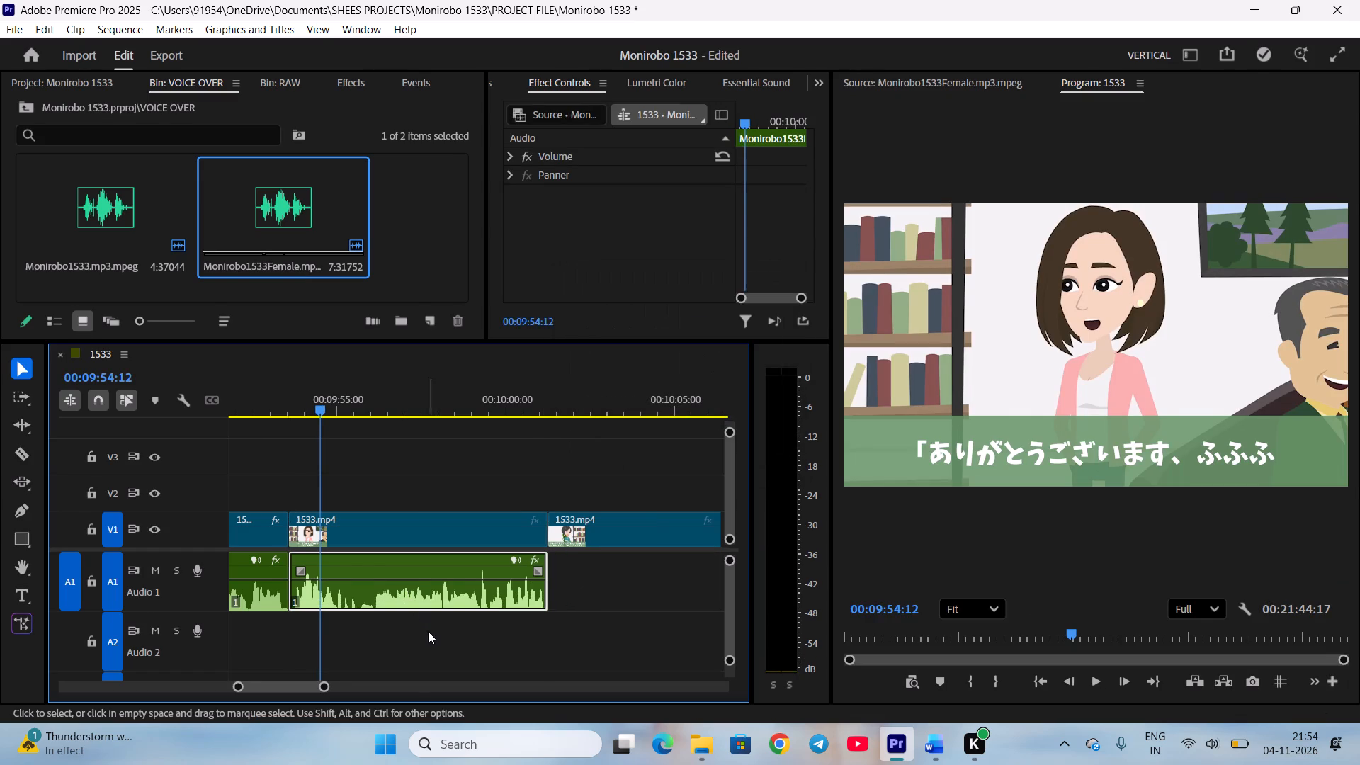
left_click(429, 631)
key("space")
scroll(550, 614, "down", 3)
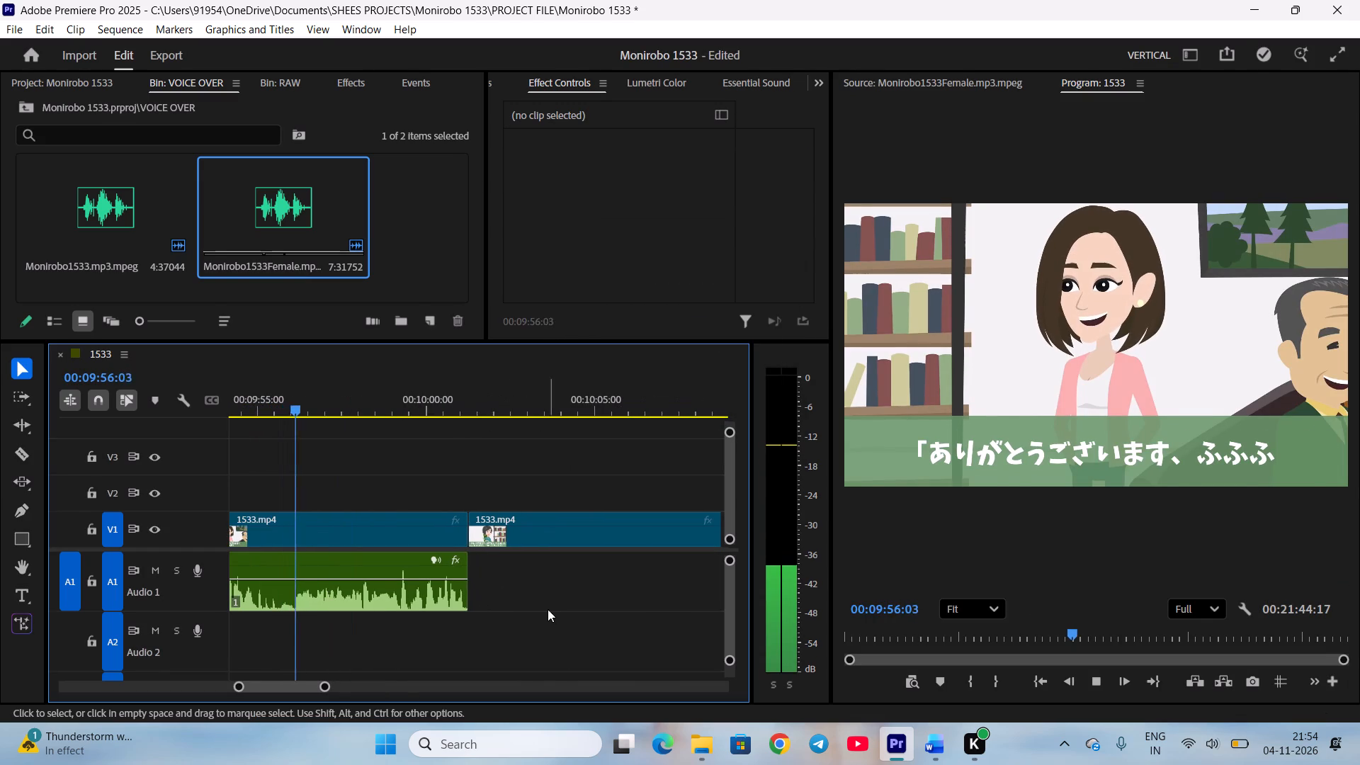
scroll(534, 598, "down", 2)
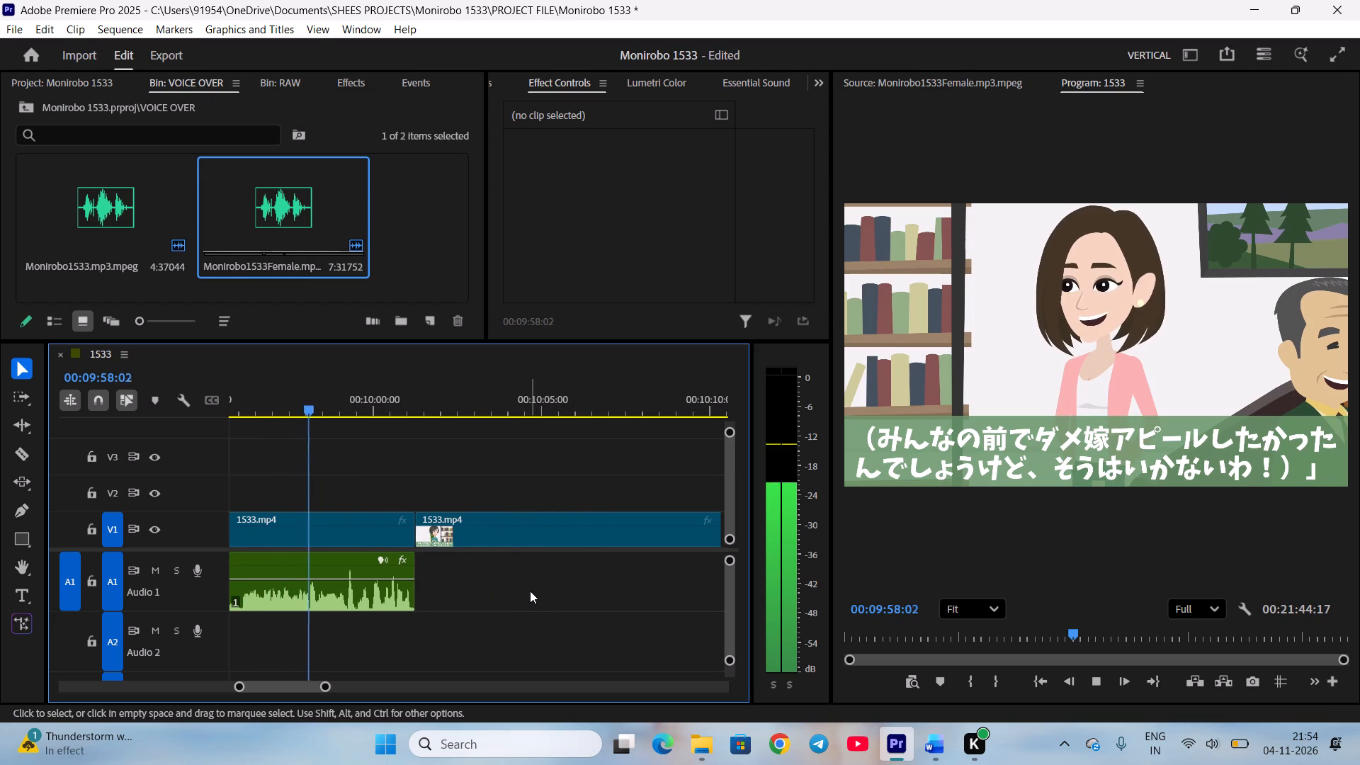
scroll(530, 591, "down", 2)
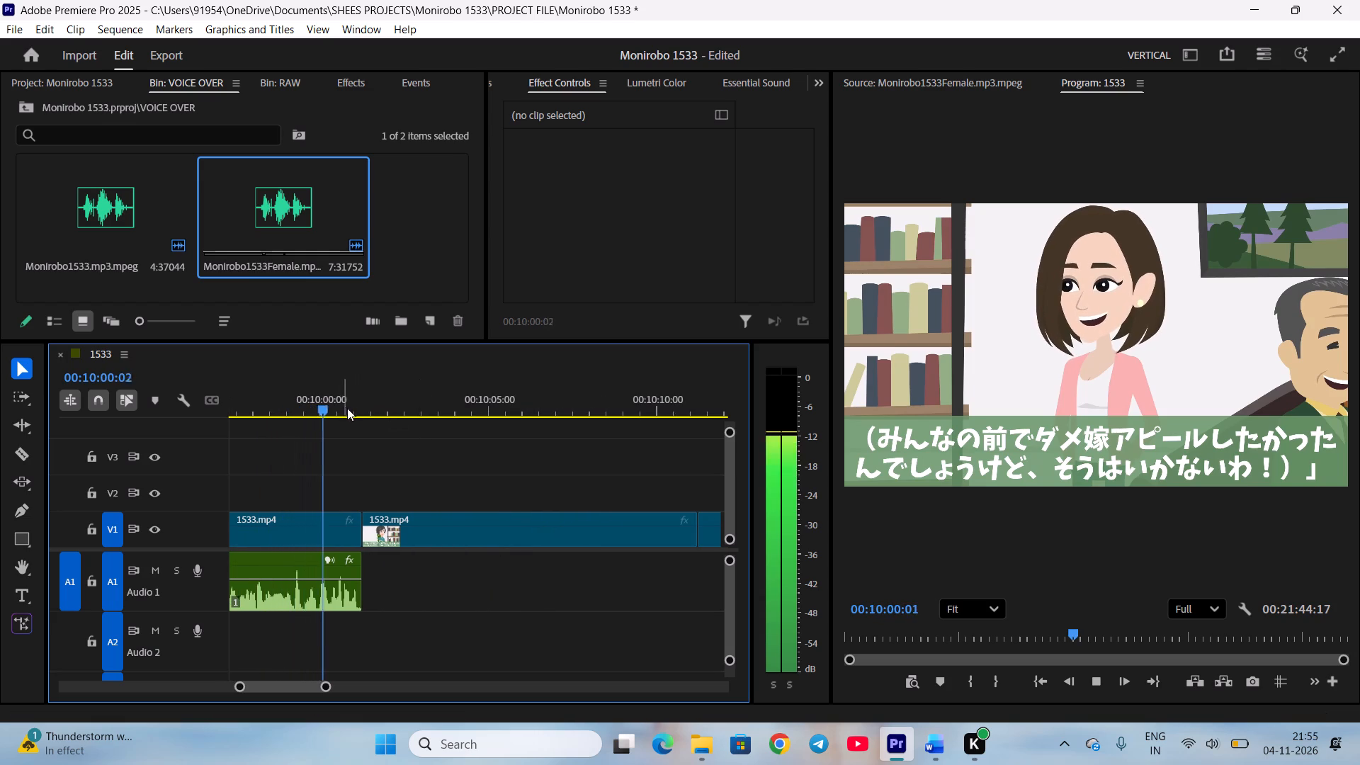
scroll(475, 467, "down", 5)
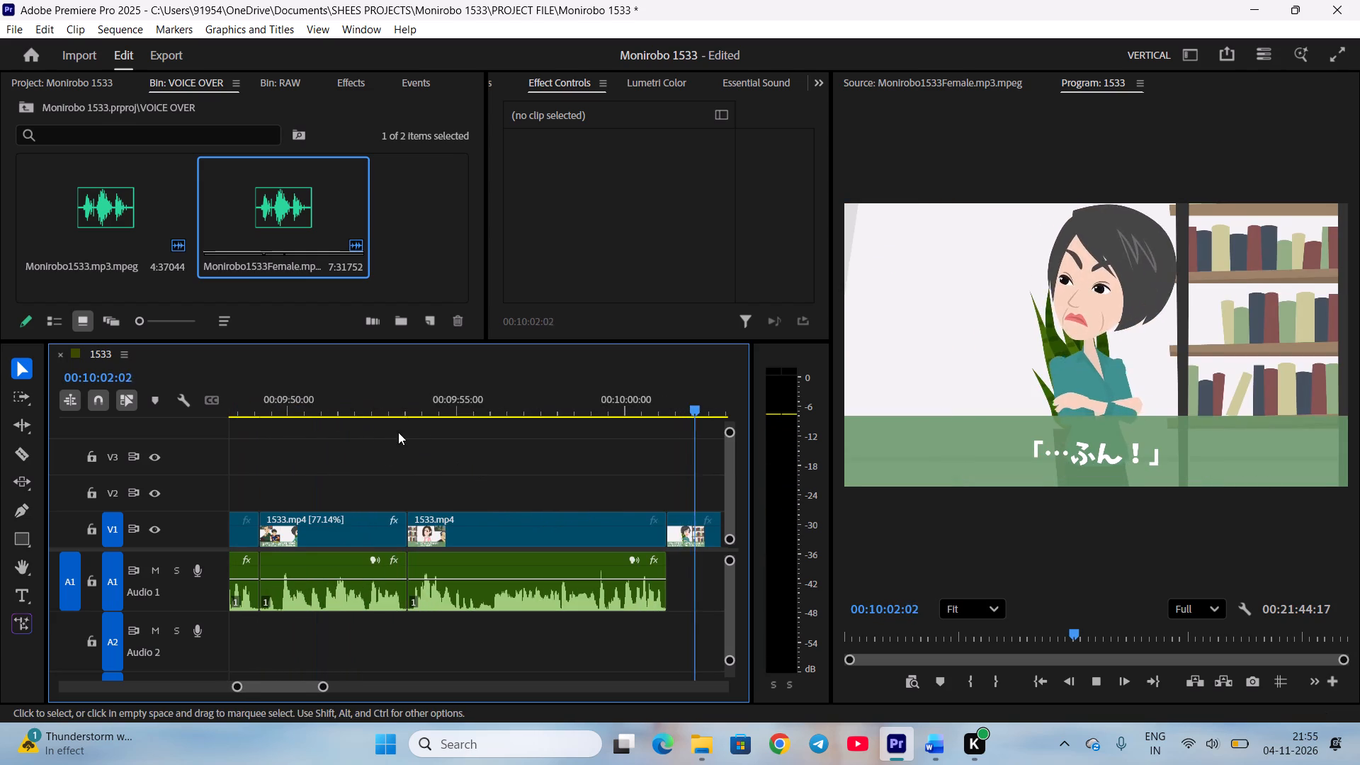
key("space")
Split the V1 clip at 00:10:02:13, just before the mother-in-law's "Hmph!" shot dissolves into the relatives' scene.
scroll(520, 491, "up", 2)
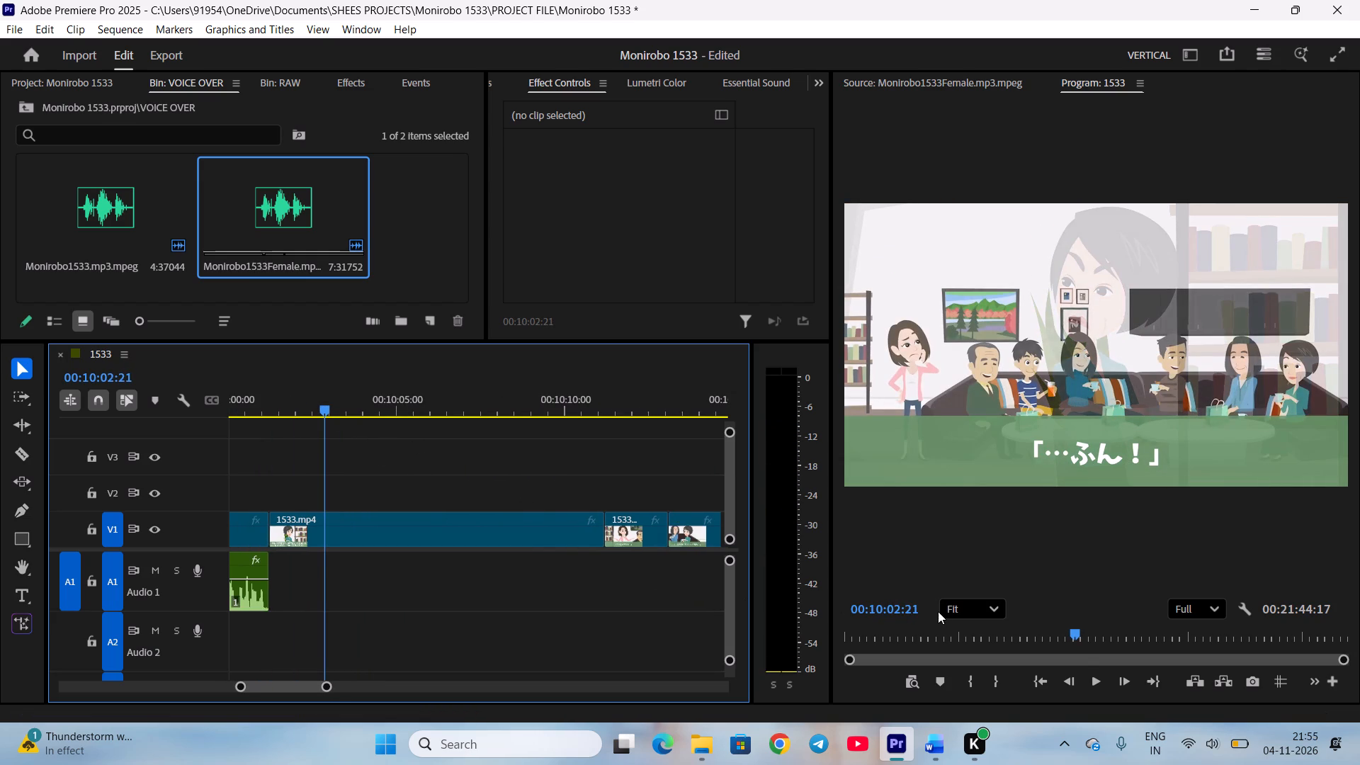
scroll(941, 633, "up", 9)
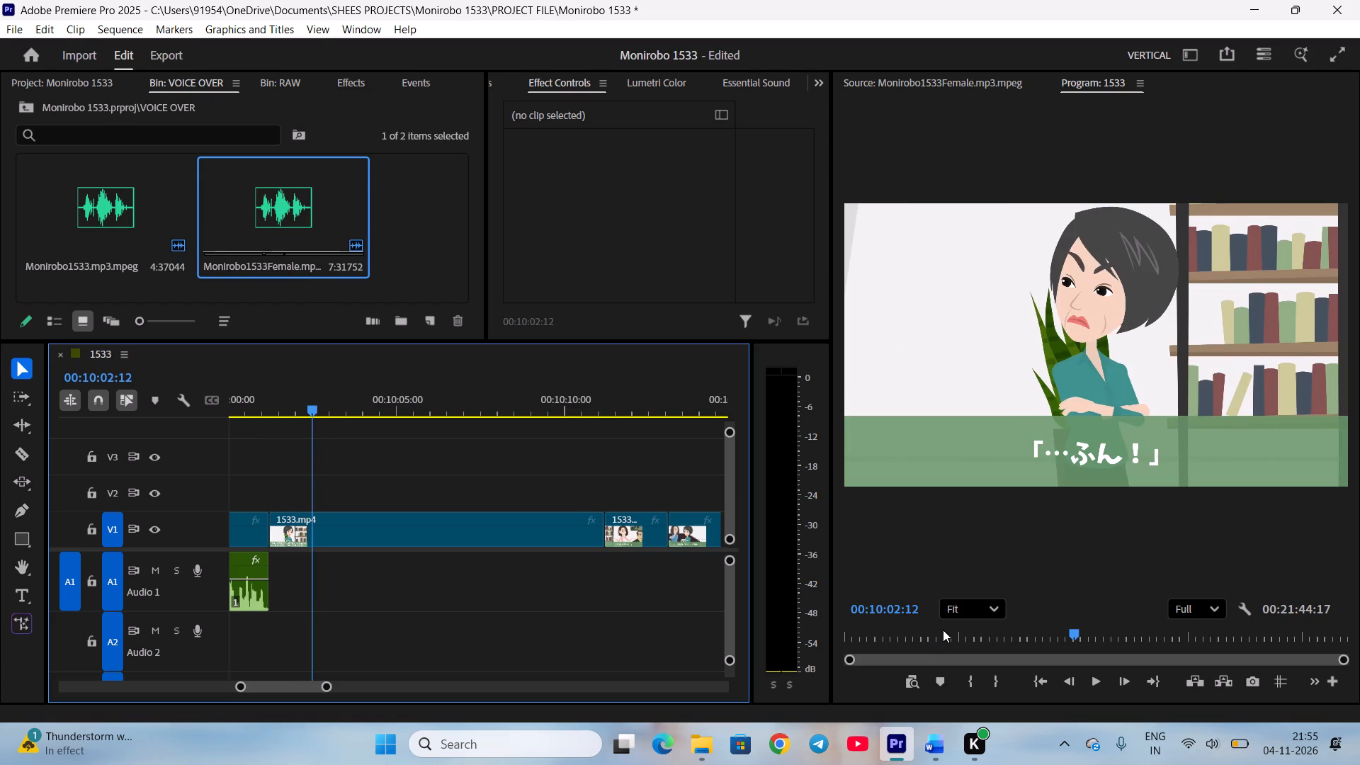
scroll(943, 630, "down", 2)
scroll(943, 630, "up", 1)
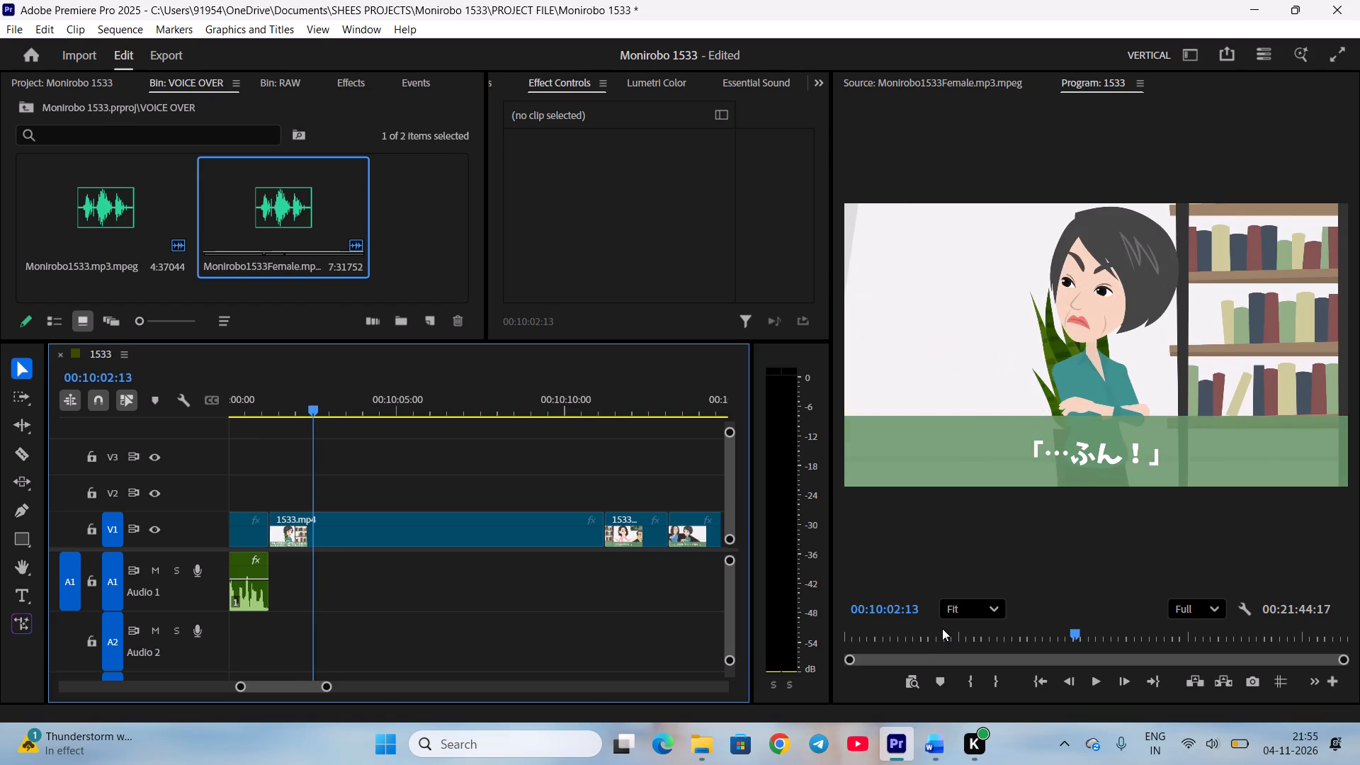
key("c")
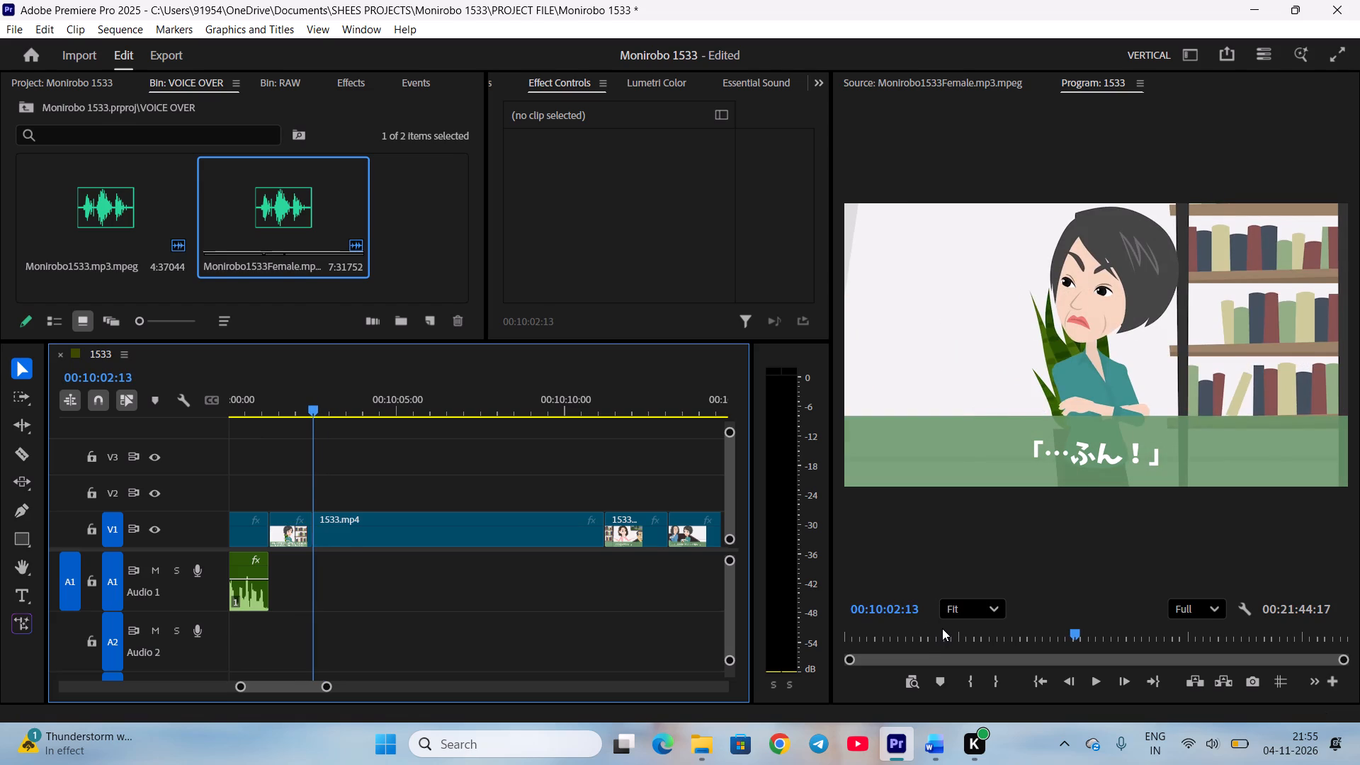
Save the project.
key("ctrl+s")
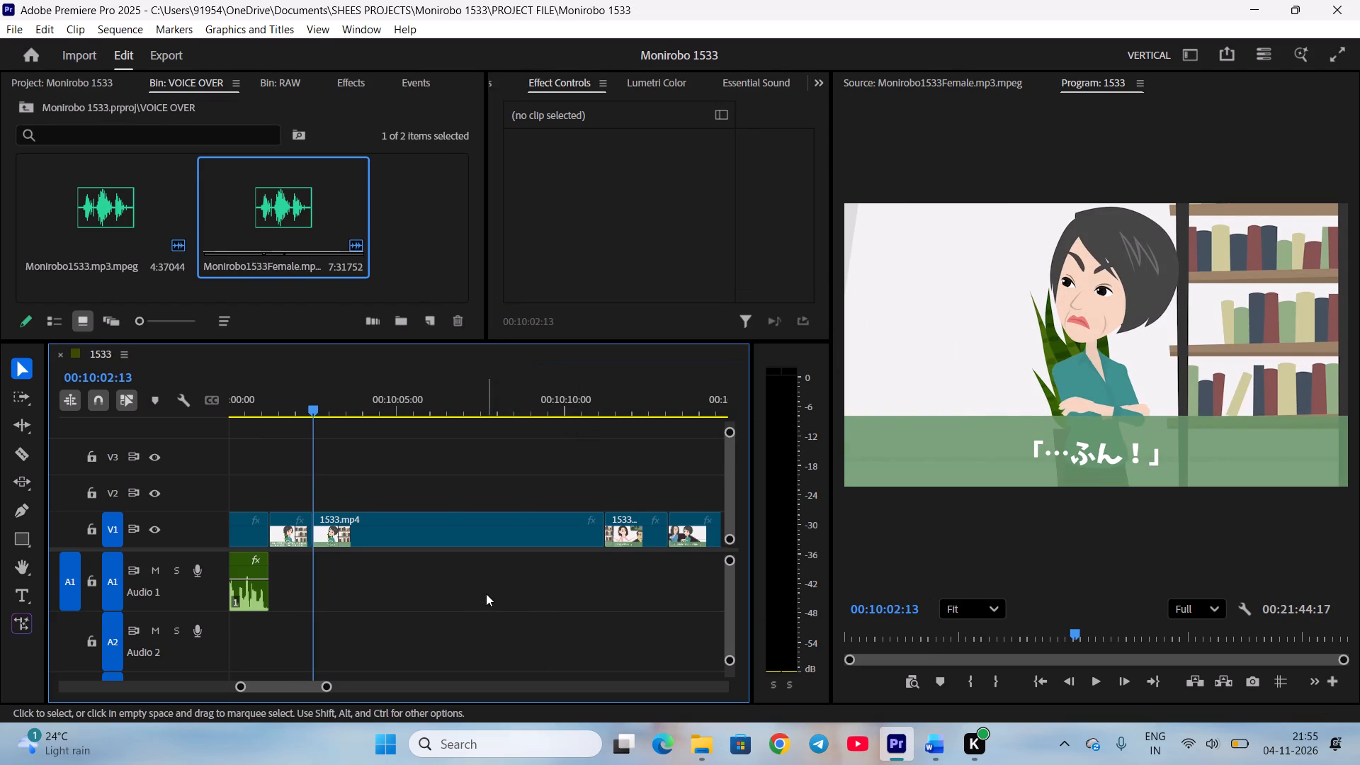
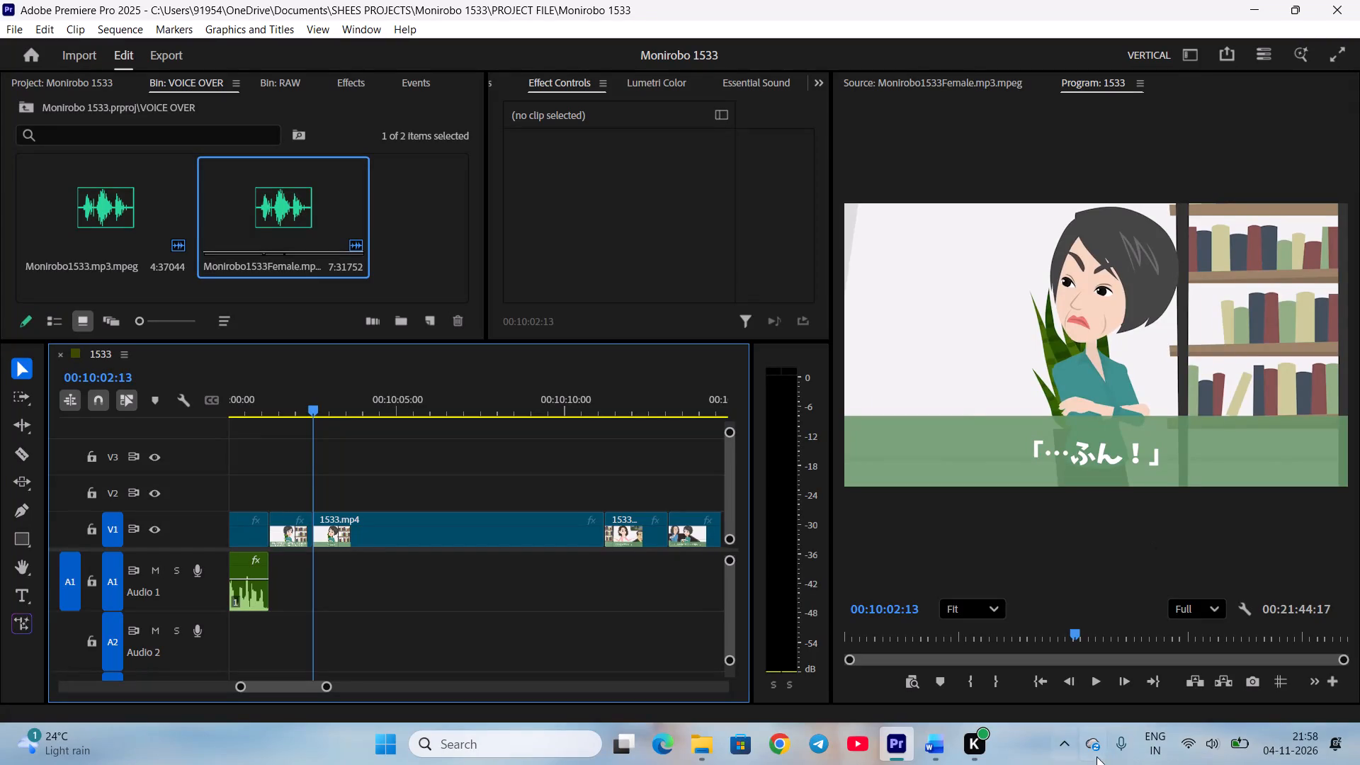
Toggle Energy saver in the Windows quick settings.
left_click(1245, 744)
left_click(1192, 501)
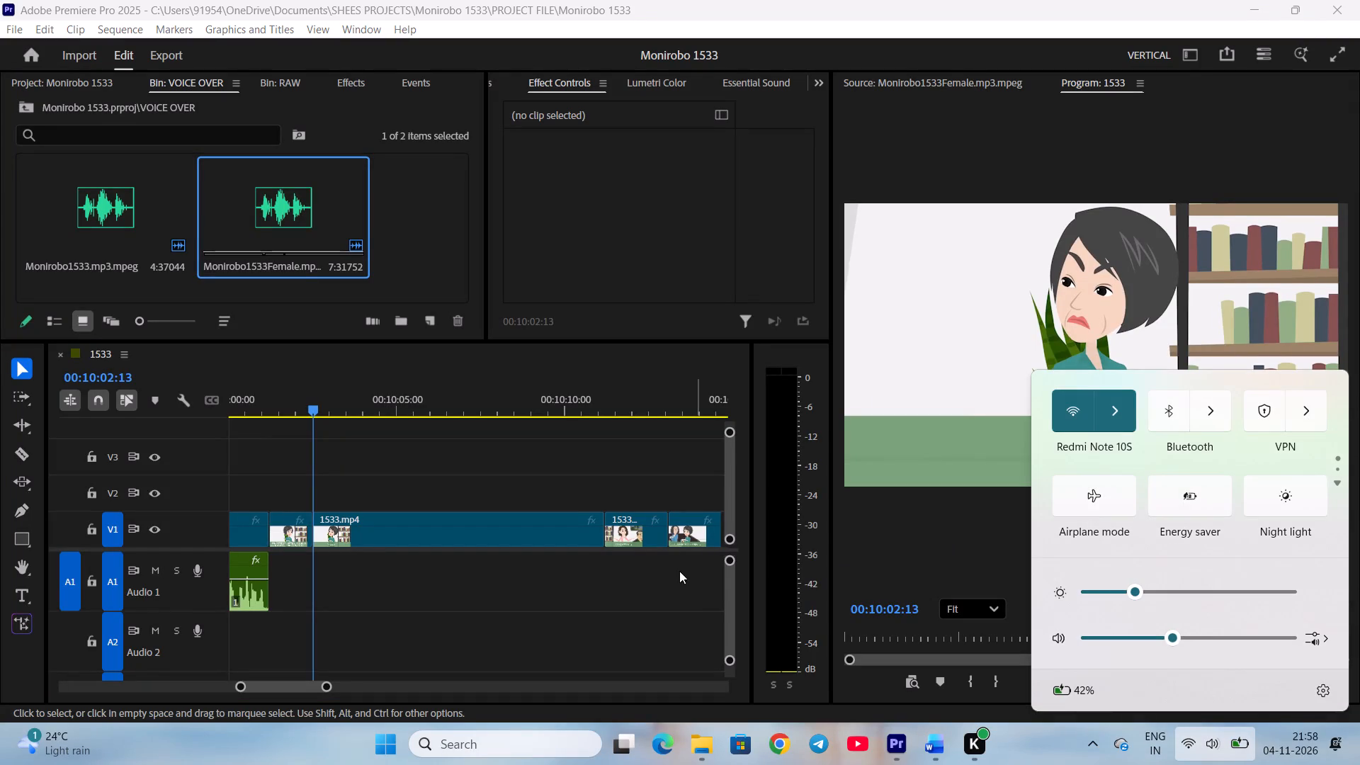
left_click(550, 586)
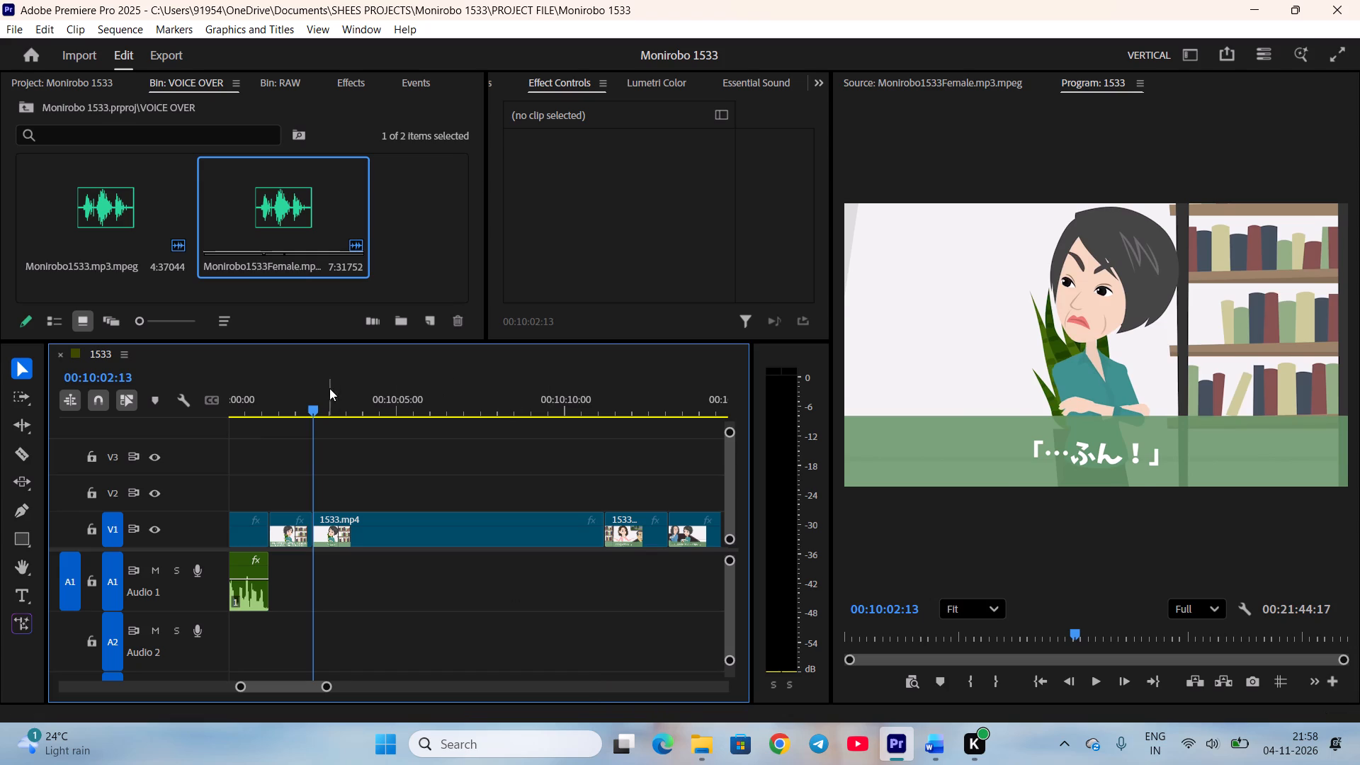
Mark the mother-in-law's "Hmph!" line in the female voice-over, with In at 00:09:31:19 and Out at 00:09:32:10.
left_click_drag(329, 388, 304, 419)
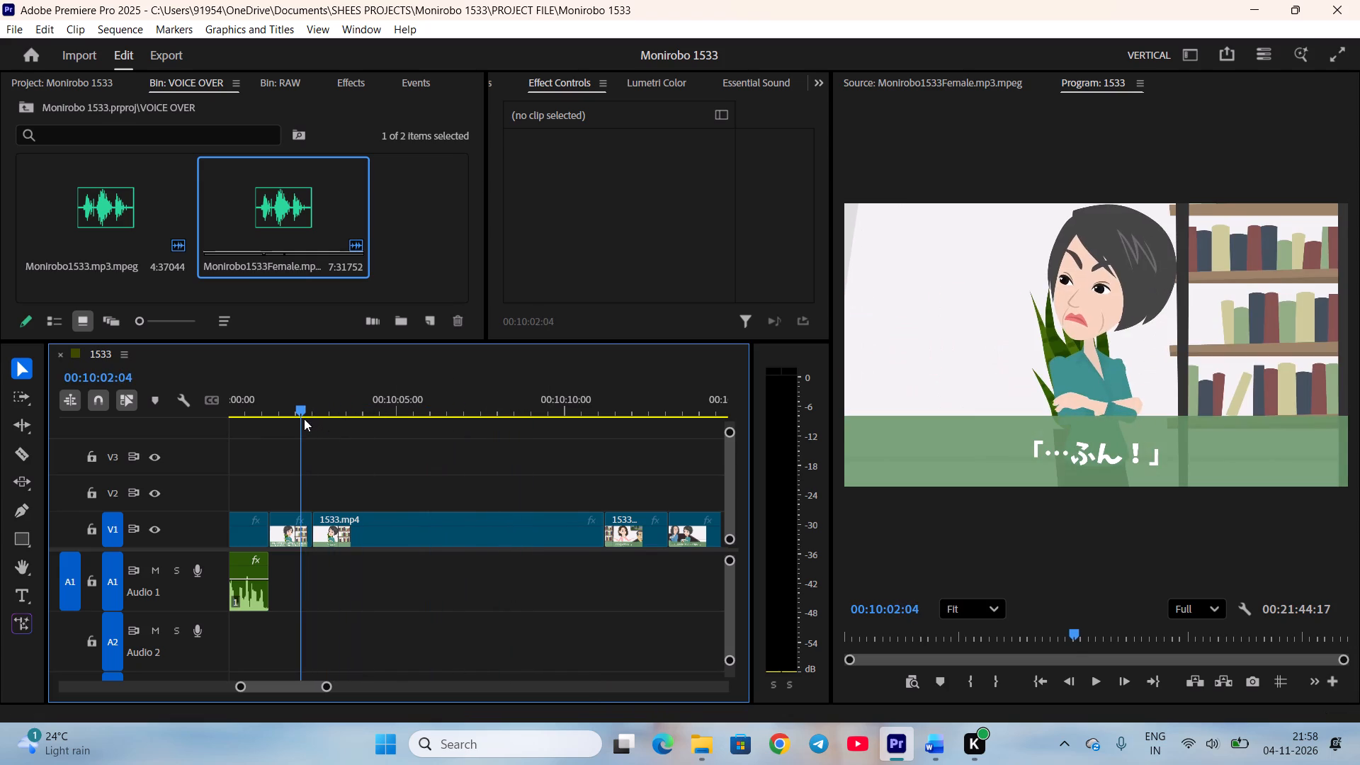
left_click_drag(304, 419, 303, 419)
double_click(282, 217)
scroll(1168, 641, "down", 4)
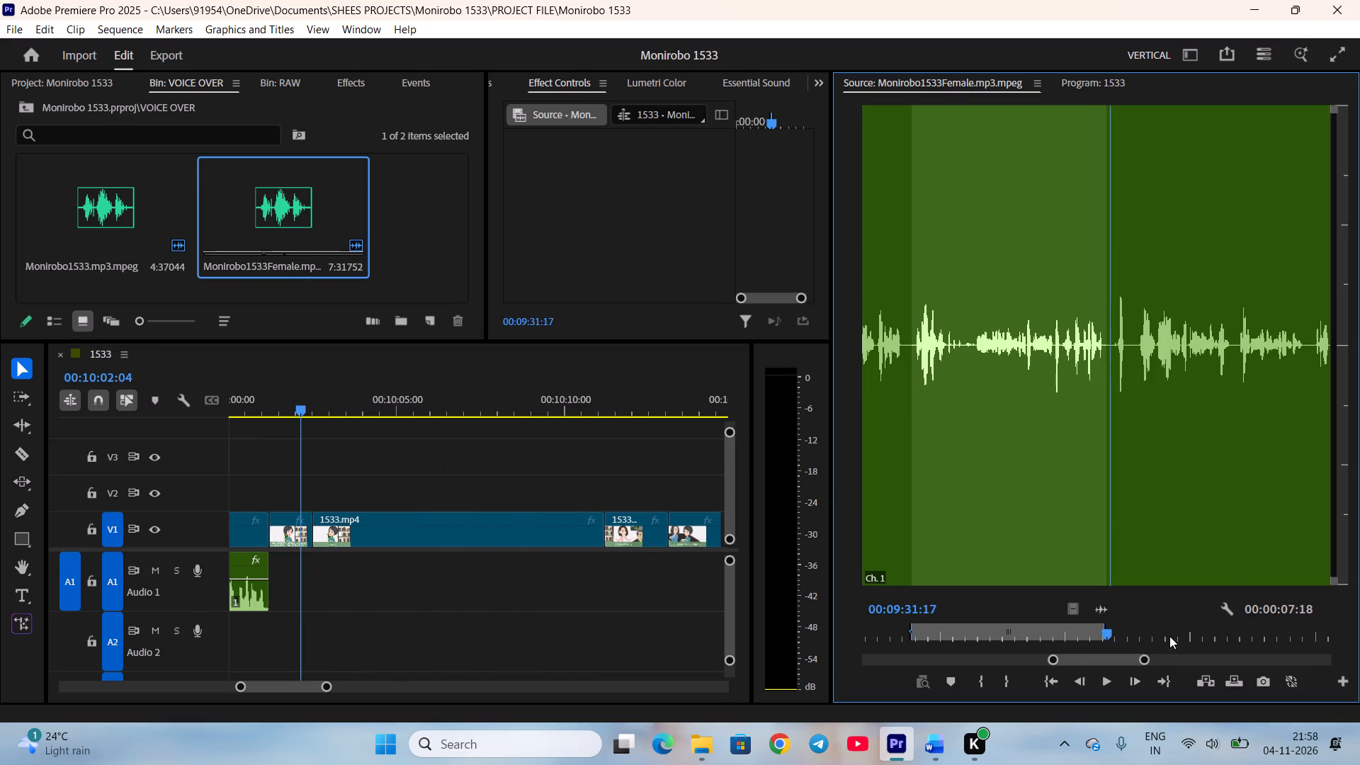
scroll(1170, 630, "down", 2)
key("i")
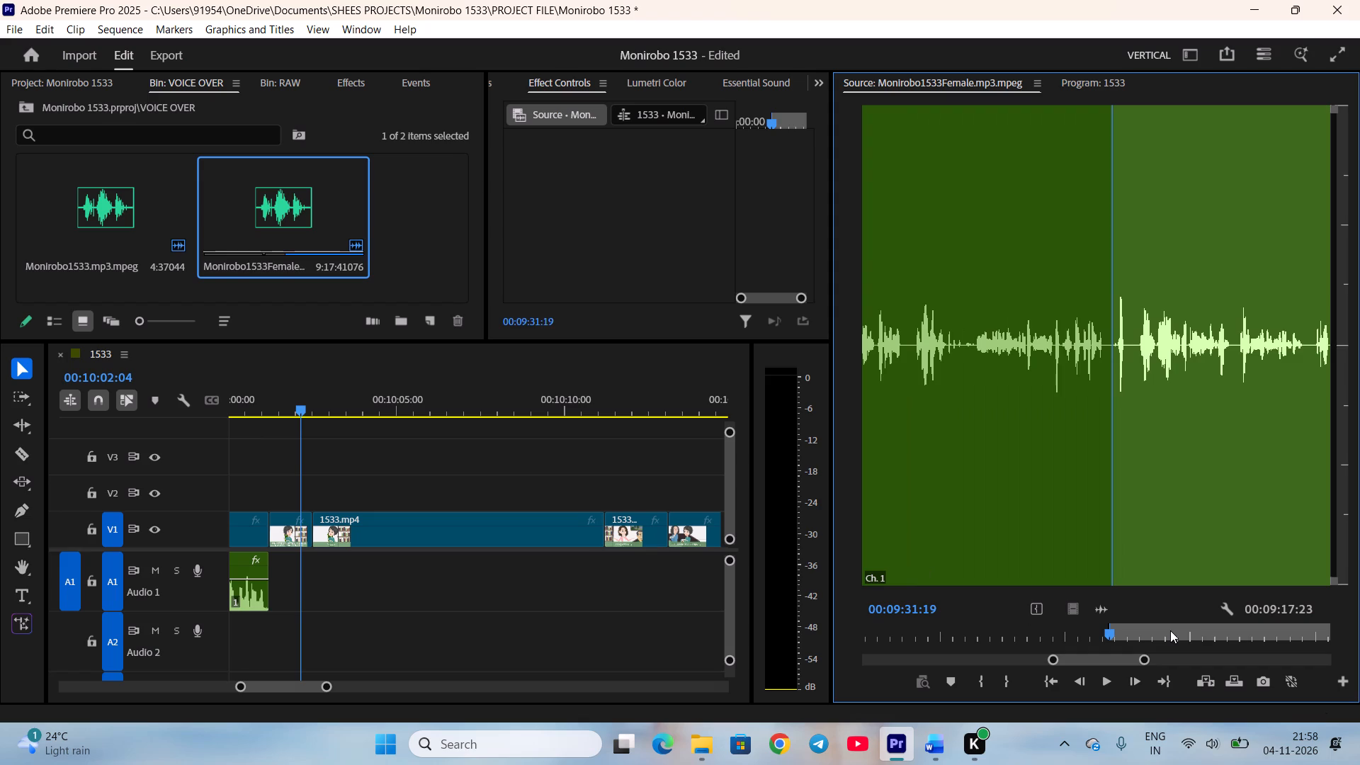
left_click(1101, 676)
left_click(1101, 676)
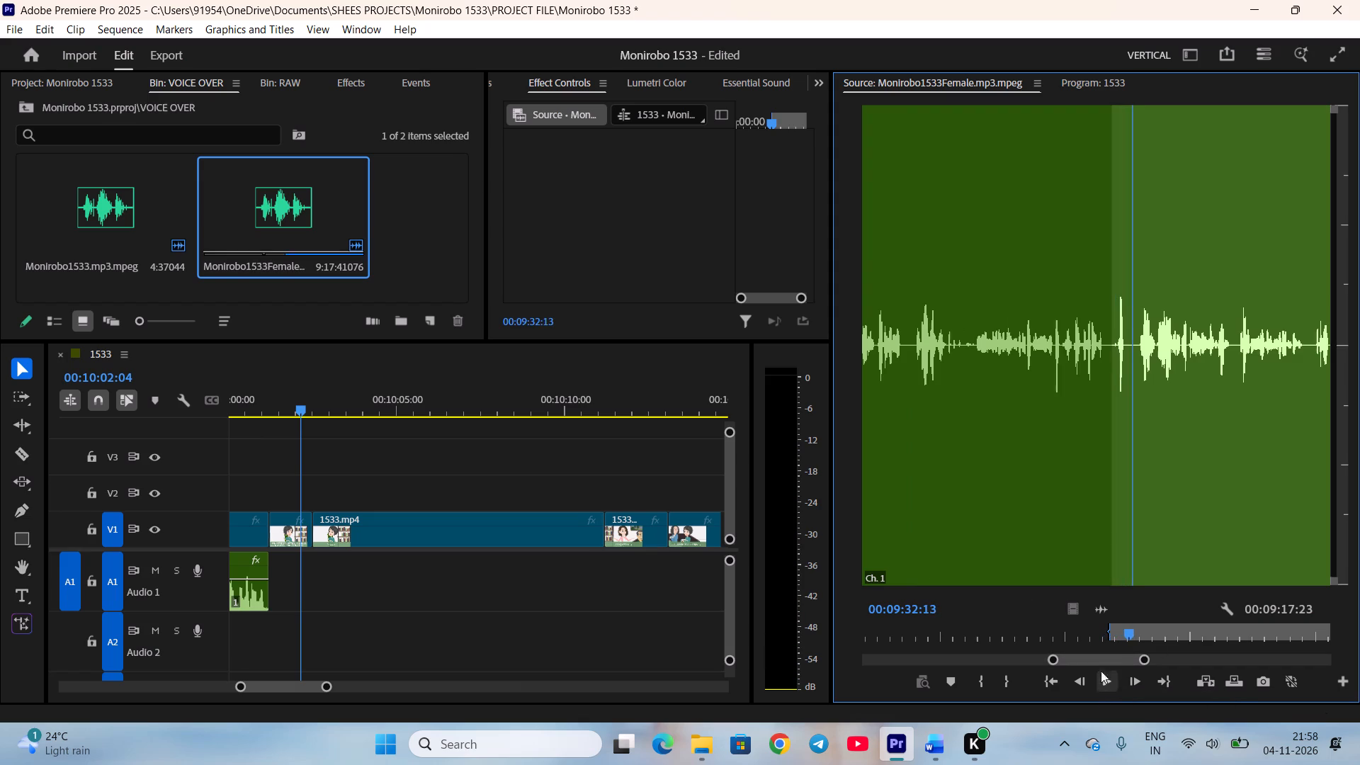
scroll(1121, 645, "up", 4)
key("o")
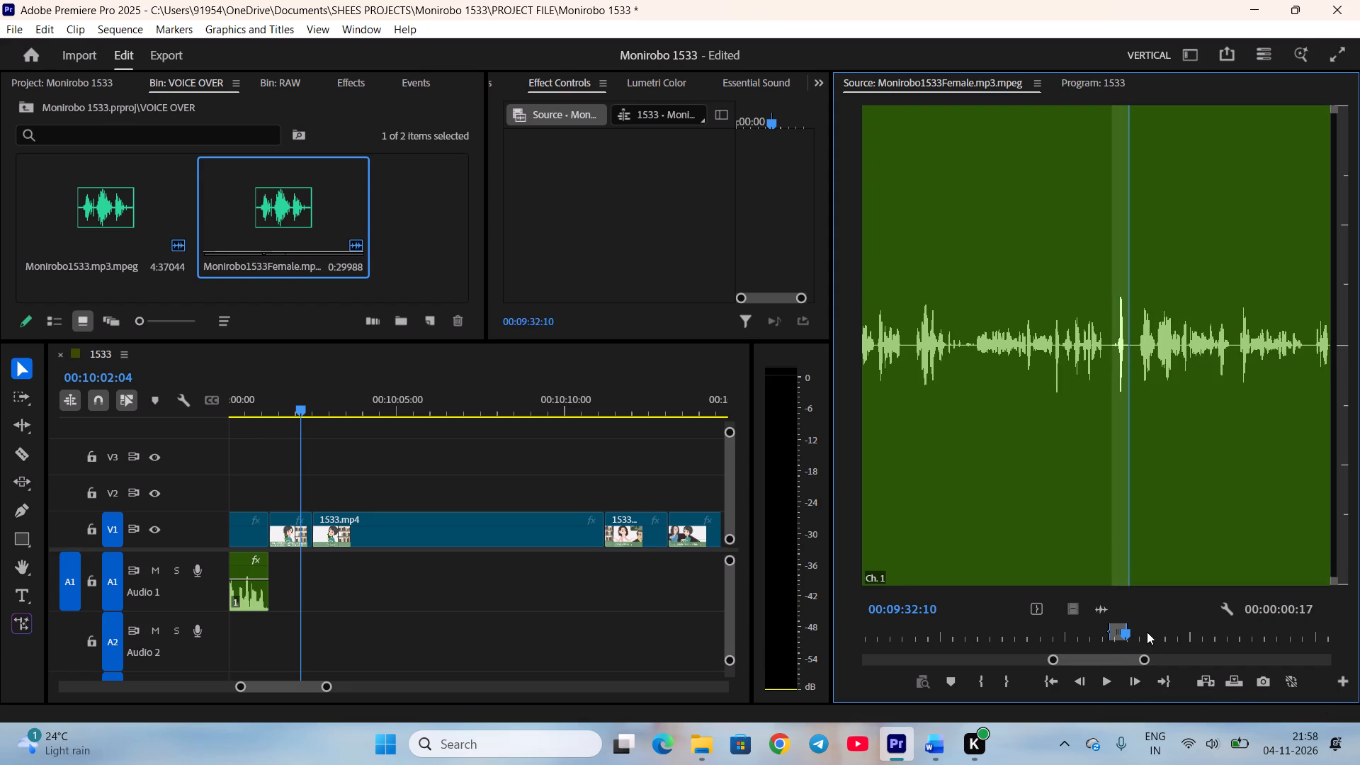
Place the marked "Hmph!" line as audio only on A1, directly after Eriko's line.
left_click_drag(1096, 608, 316, 579)
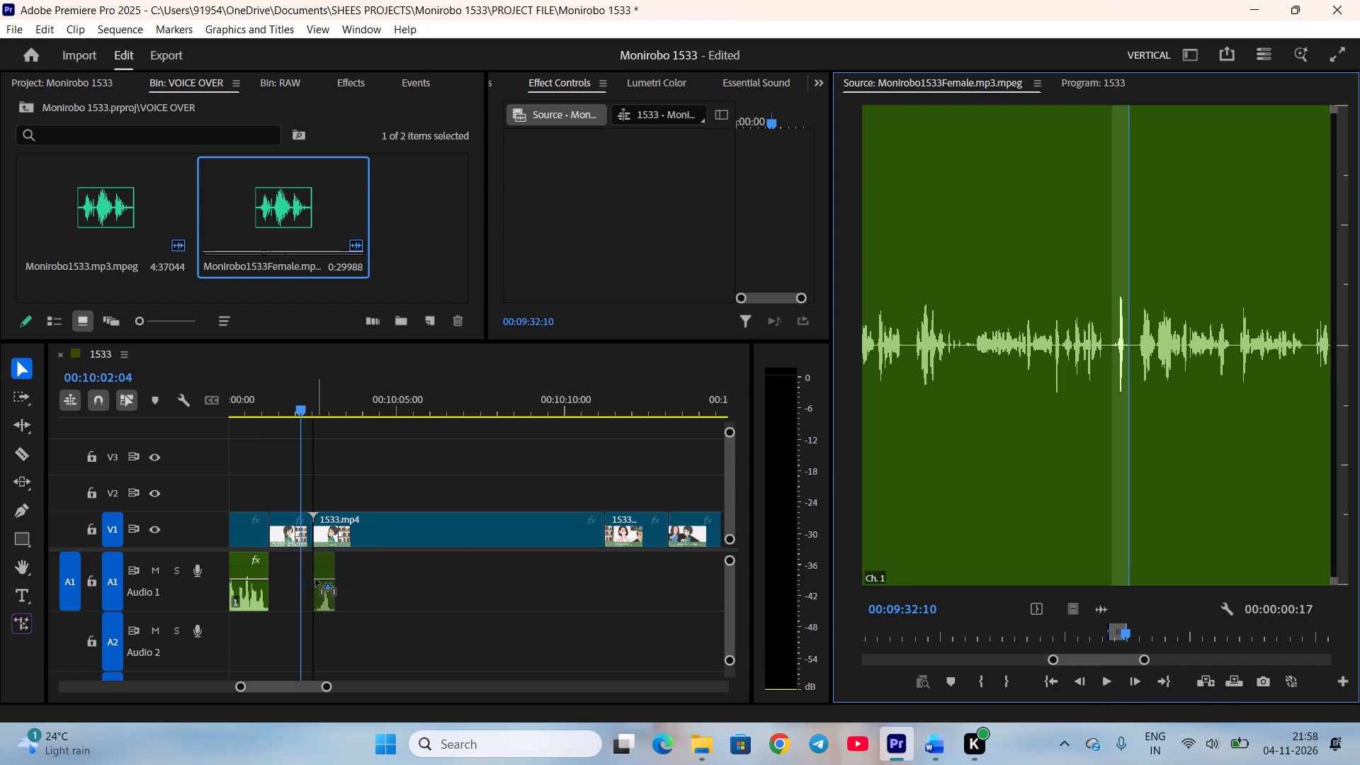
left_click_drag(316, 579, 276, 577)
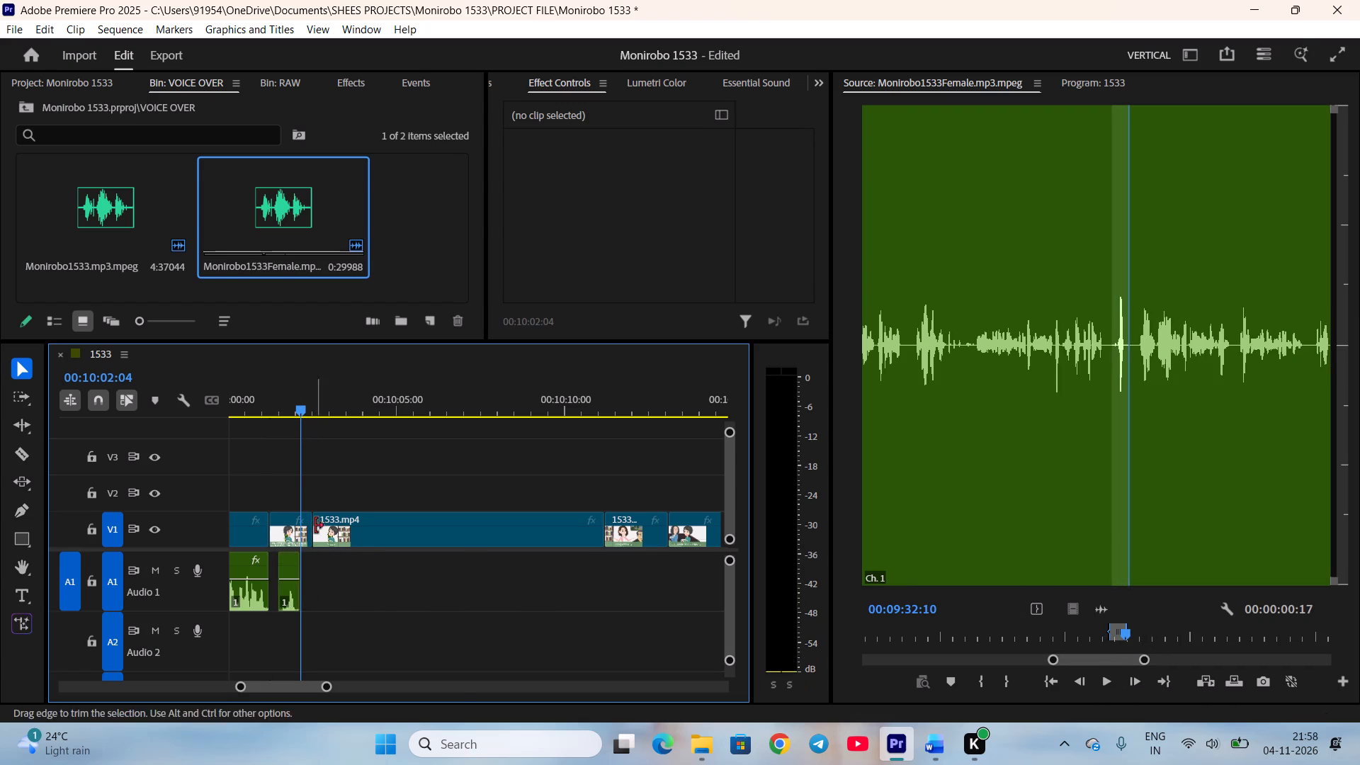
left_click_drag(288, 593, 274, 589)
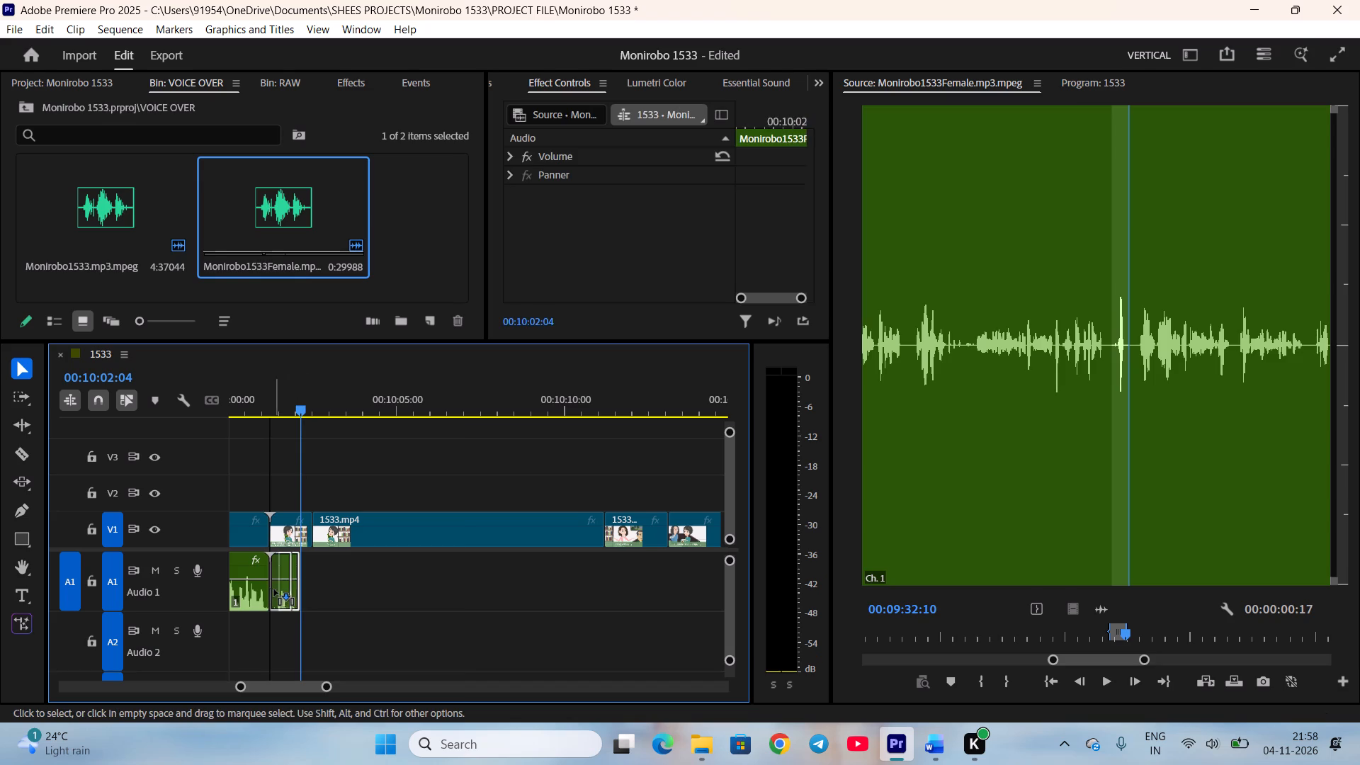
left_click_drag(274, 589, 273, 589)
left_click(284, 641)
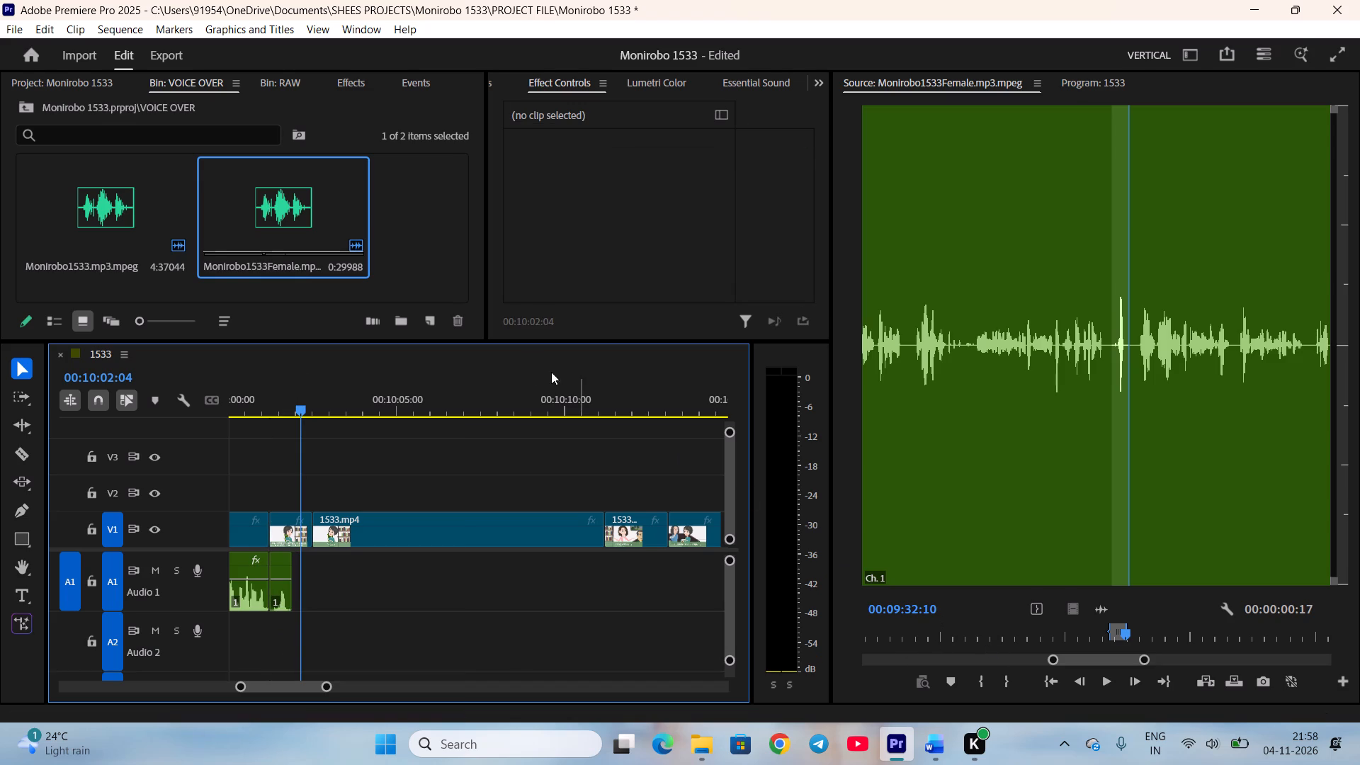
Trim the end of the mother-in-law's "Hmph!" clip on V1 to 00:10:02:00 and close the gap after it.
scroll(974, 623, "up", 6)
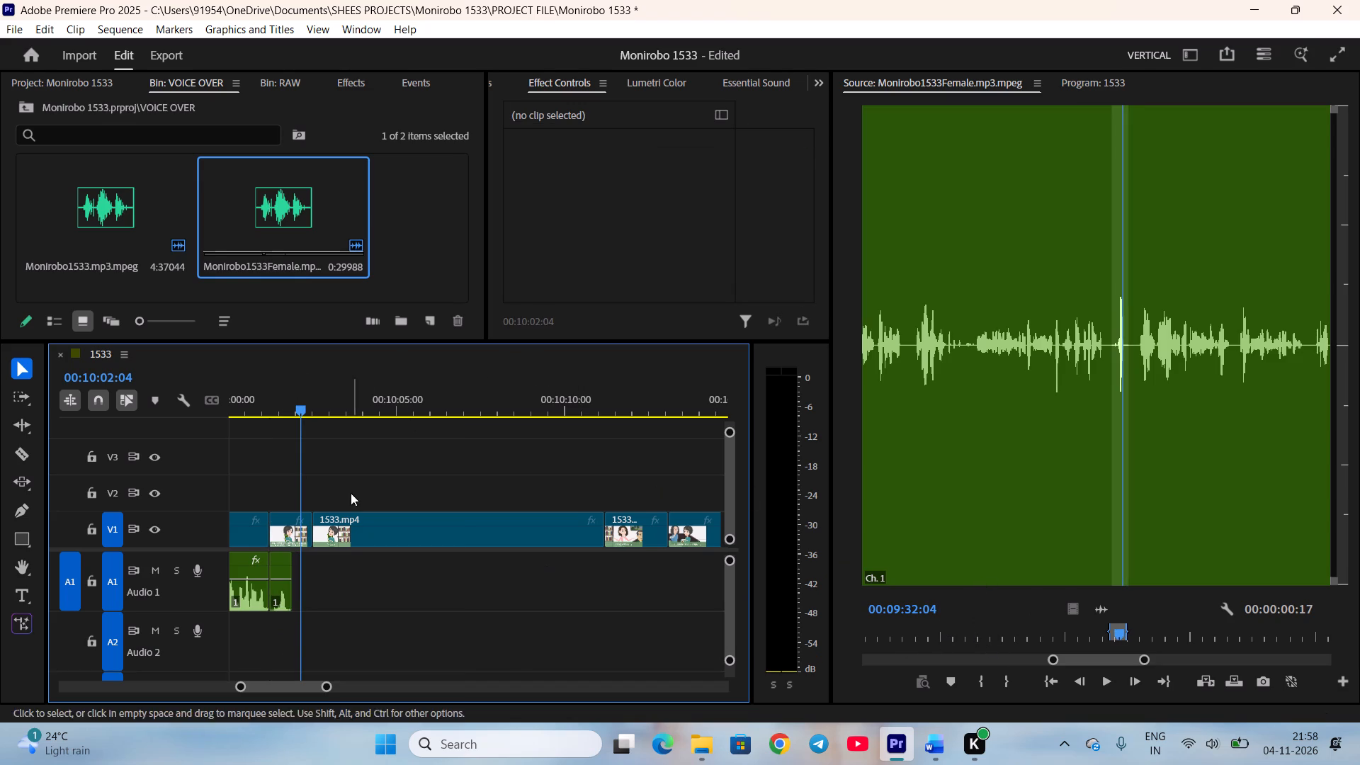
left_click(310, 413)
scroll(944, 643, "up", 3)
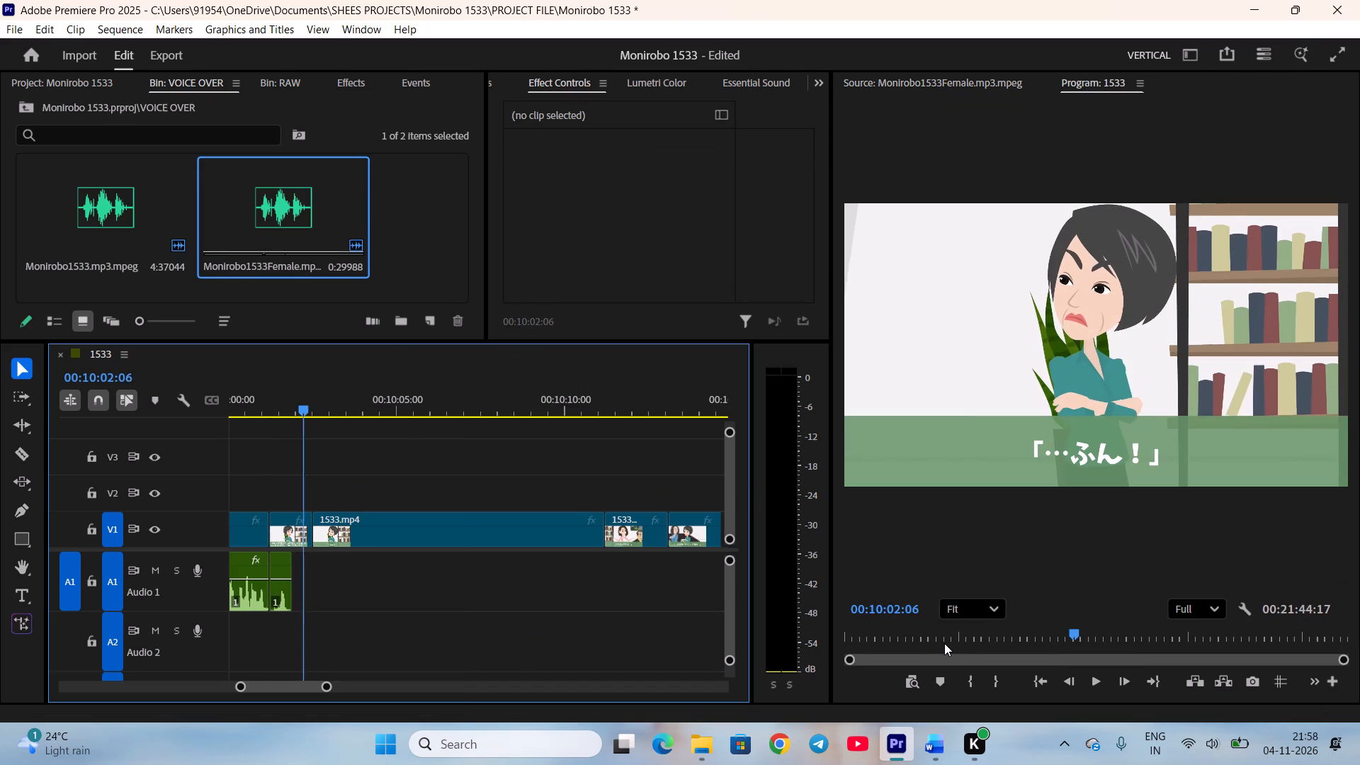
scroll(944, 643, "up", 6)
left_click_drag(312, 528, 304, 528)
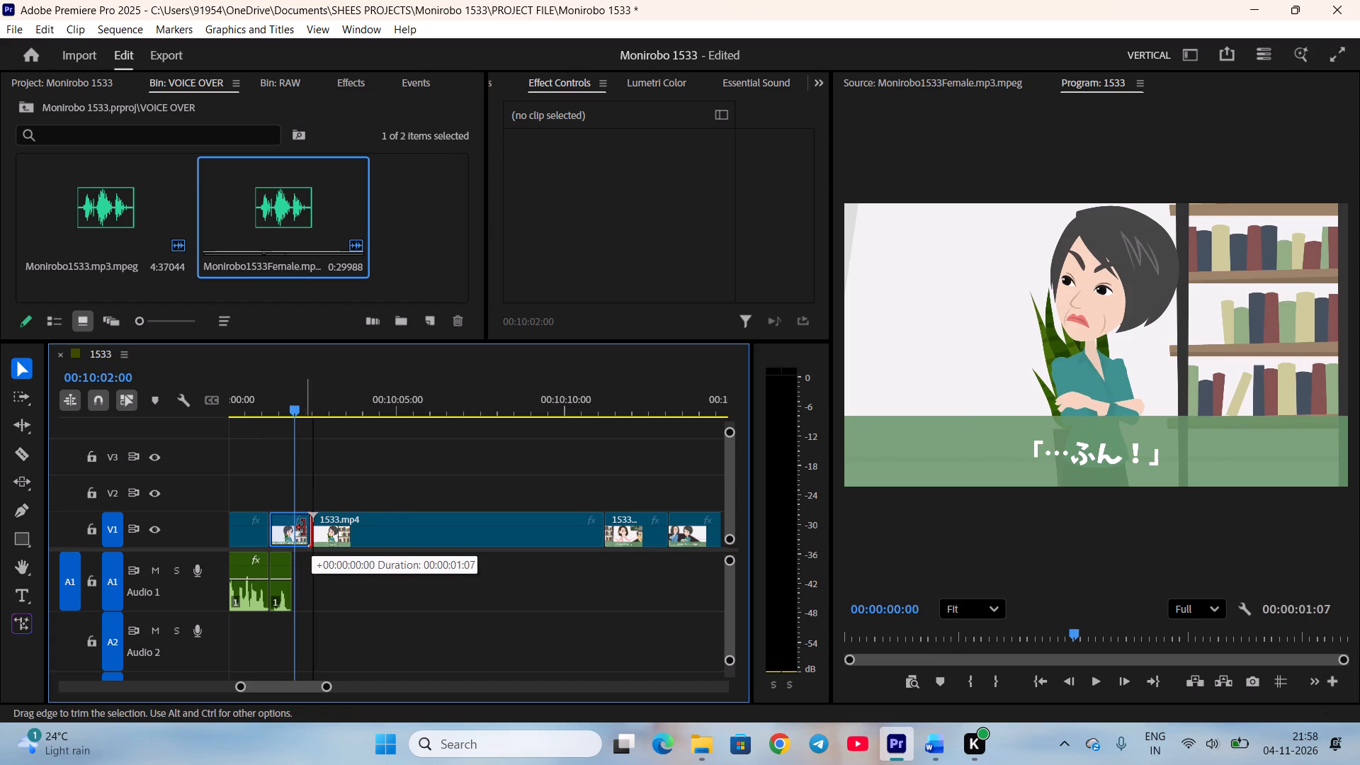
left_click_drag(304, 528, 301, 528)
right_click(303, 527)
left_click(319, 534)
Split the V1 clip at 00:10:08:12, where the relatives' scene dissolves into the mother-in-law's next shot.
left_click_drag(318, 399, 378, 409)
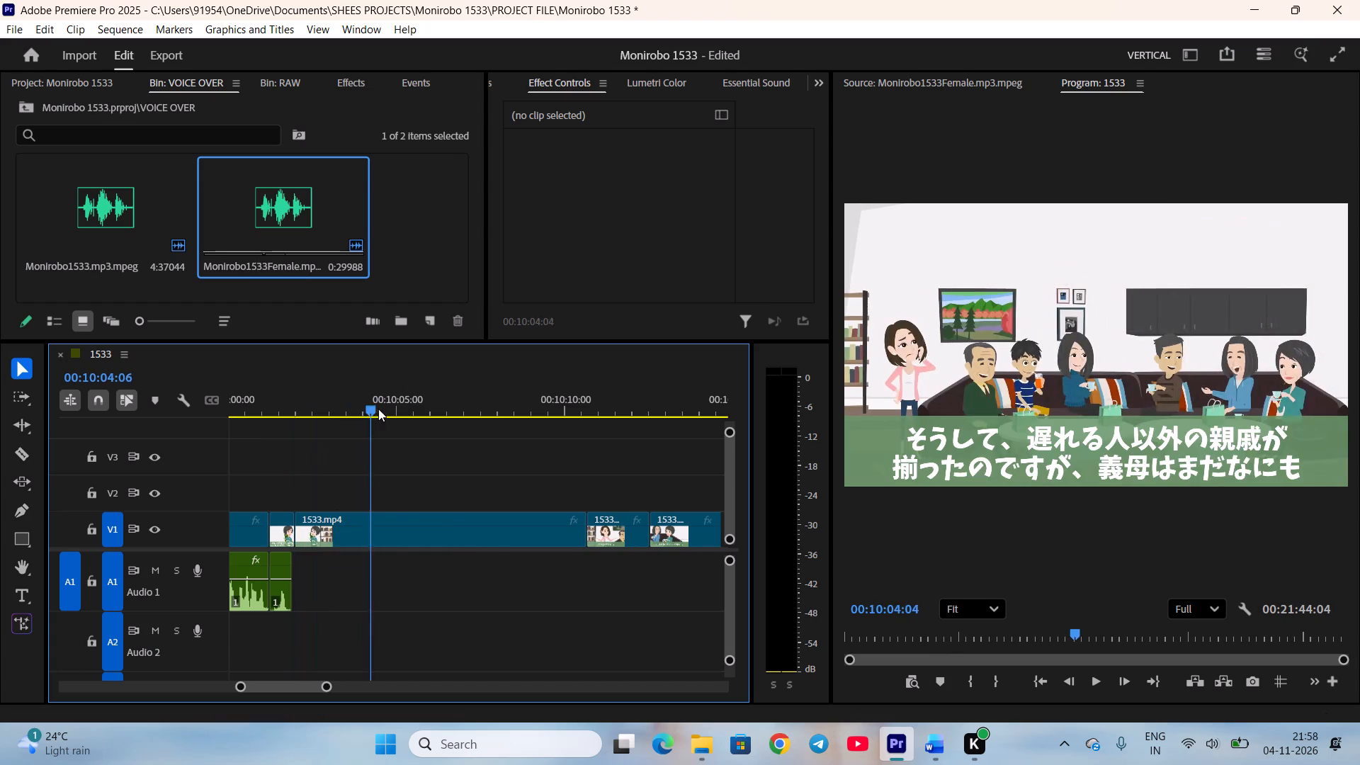
left_click_drag(378, 409, 575, 431)
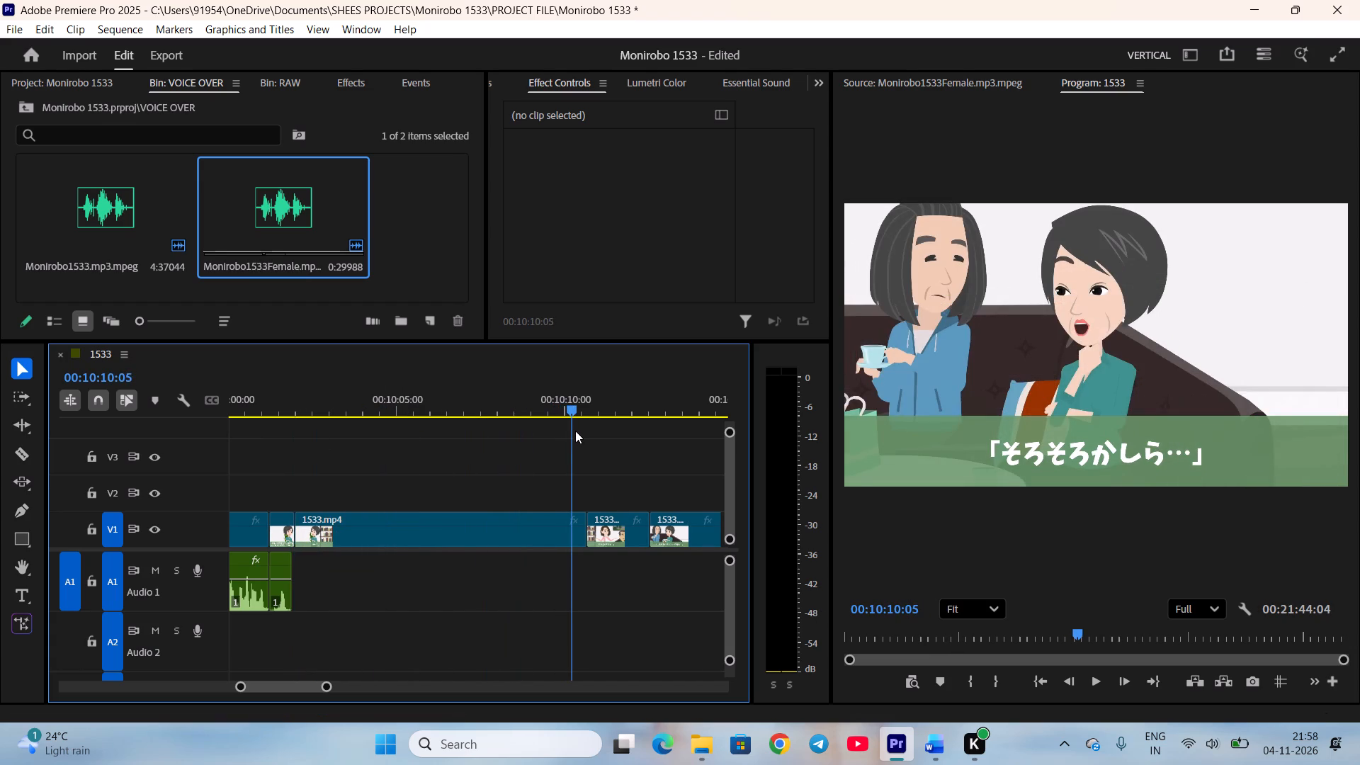
left_click_drag(575, 431, 536, 432)
scroll(971, 642, "up", 6)
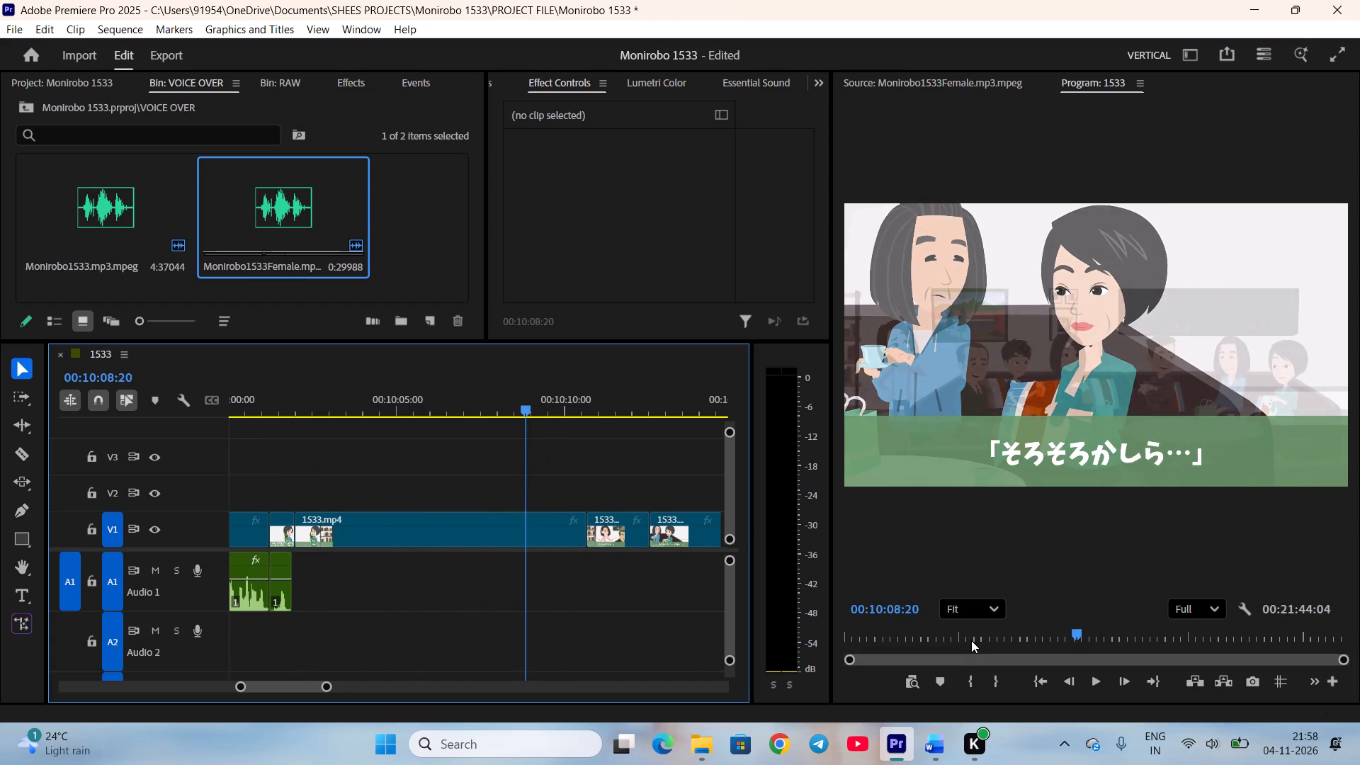
scroll(971, 640, "up", 9)
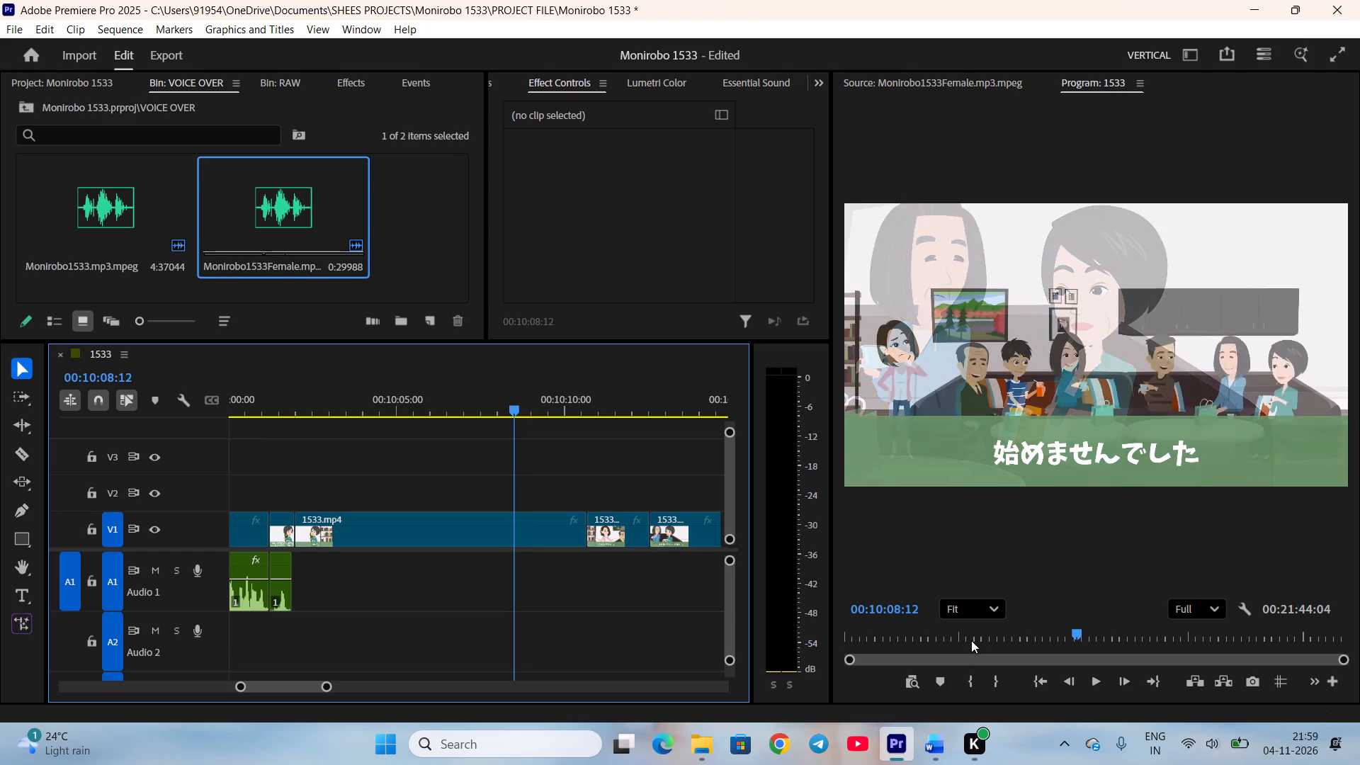
key("c")
key("space")
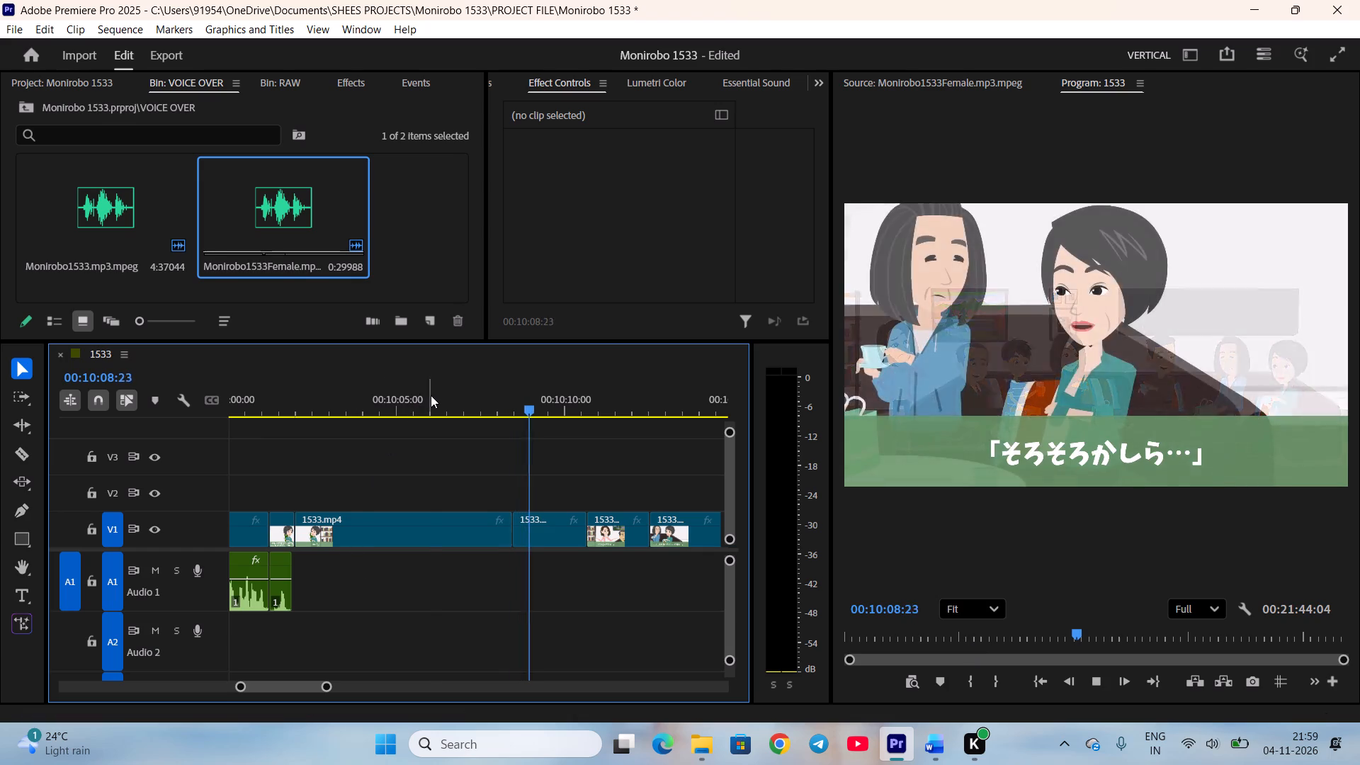
left_click(431, 395)
Mark Eriko's narration about the gathered relatives in the female voice-over from 00:09:32:16 to 00:09:39:13, checking its wording in the Word script.
double_click(283, 228)
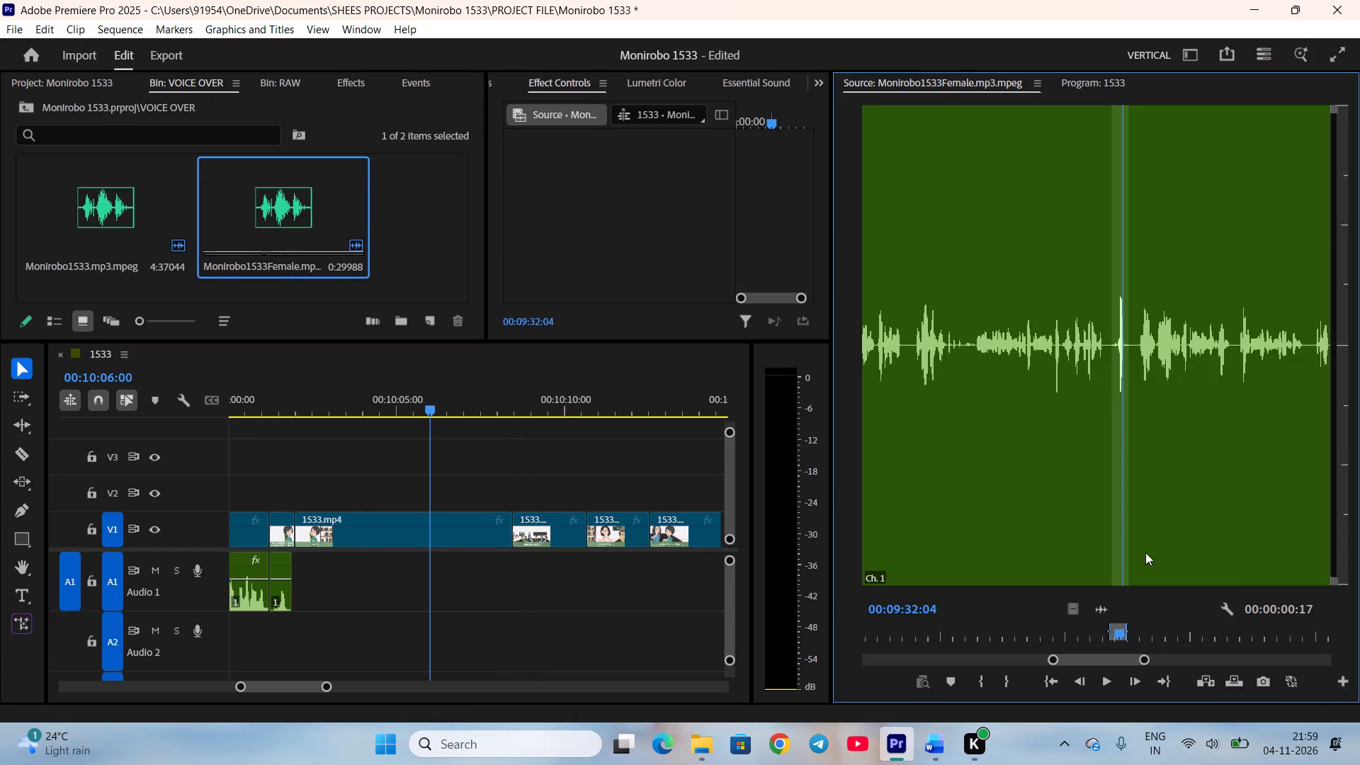
key("space")
key("space")
scroll(1191, 629, "down", 5)
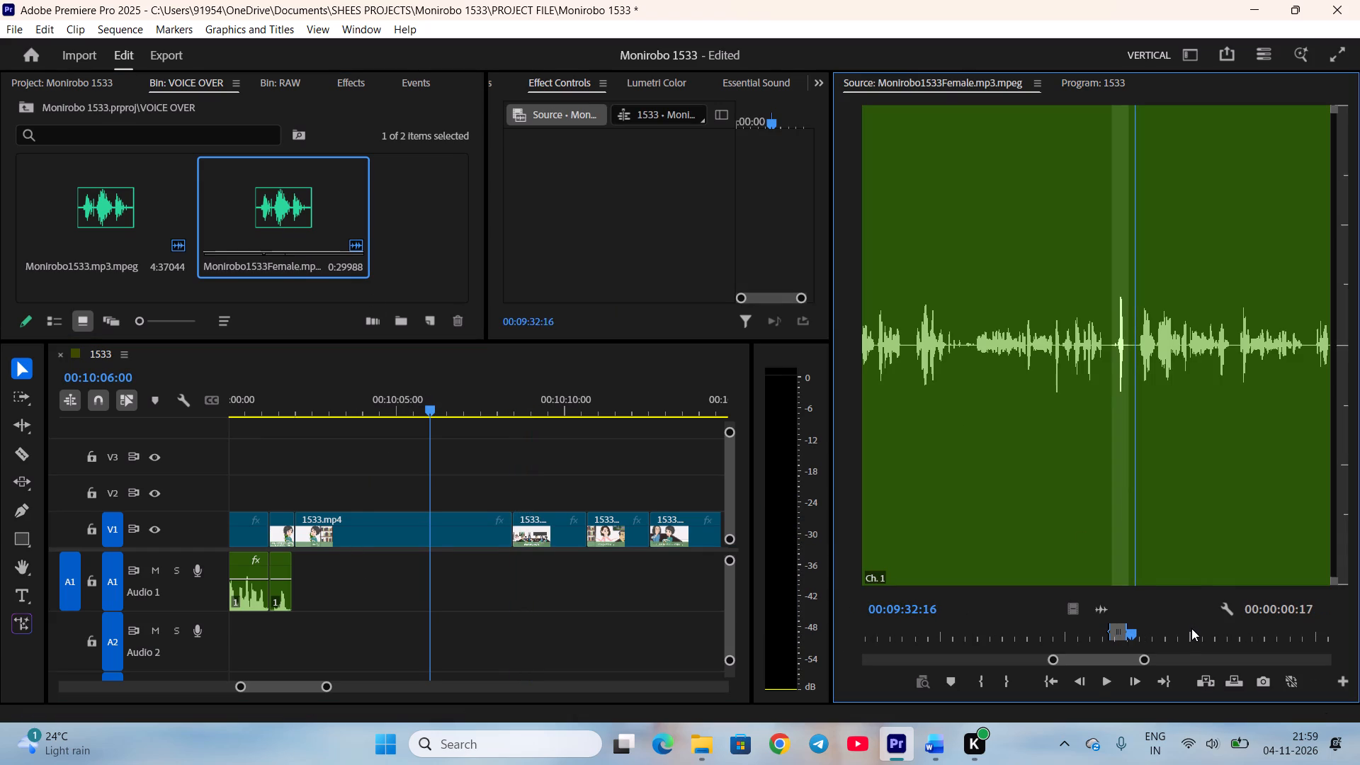
key("i")
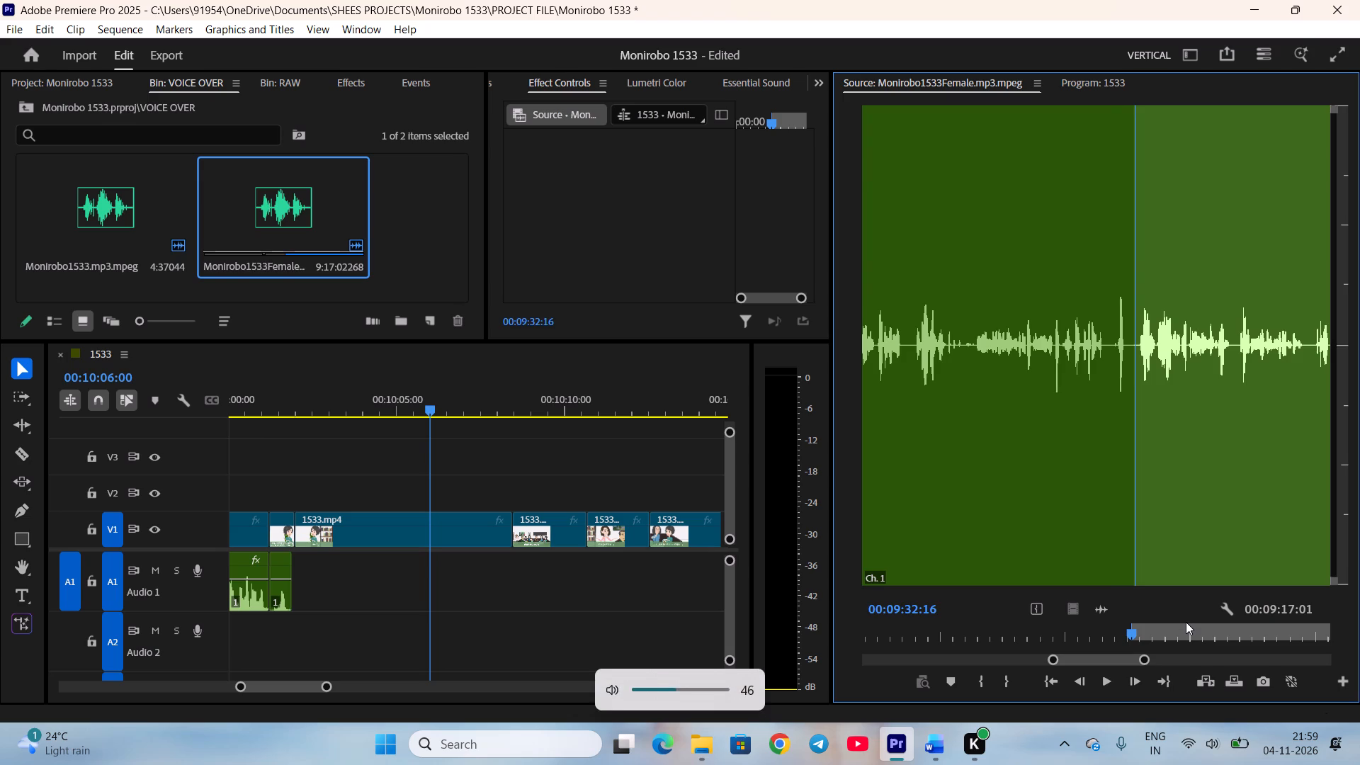
key("space")
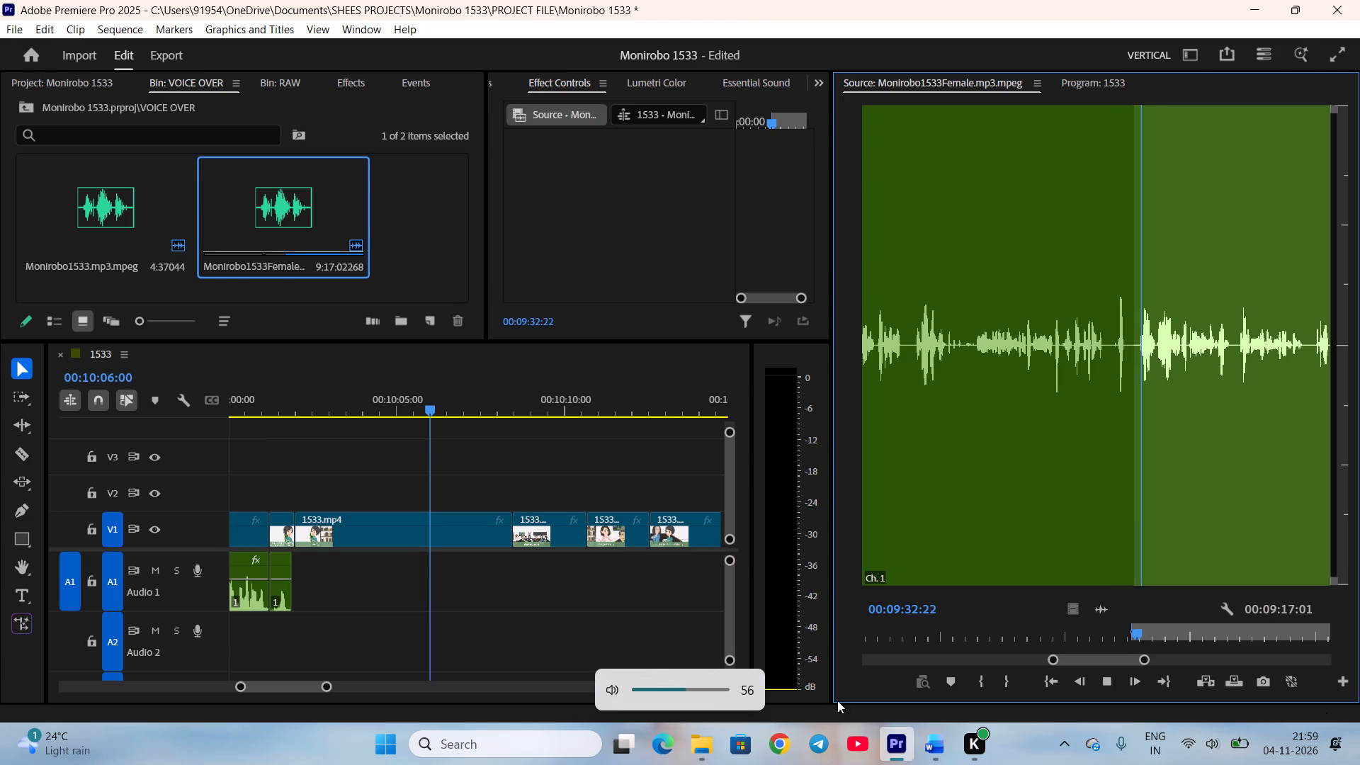
left_click(937, 752)
scroll(716, 490, "down", 1)
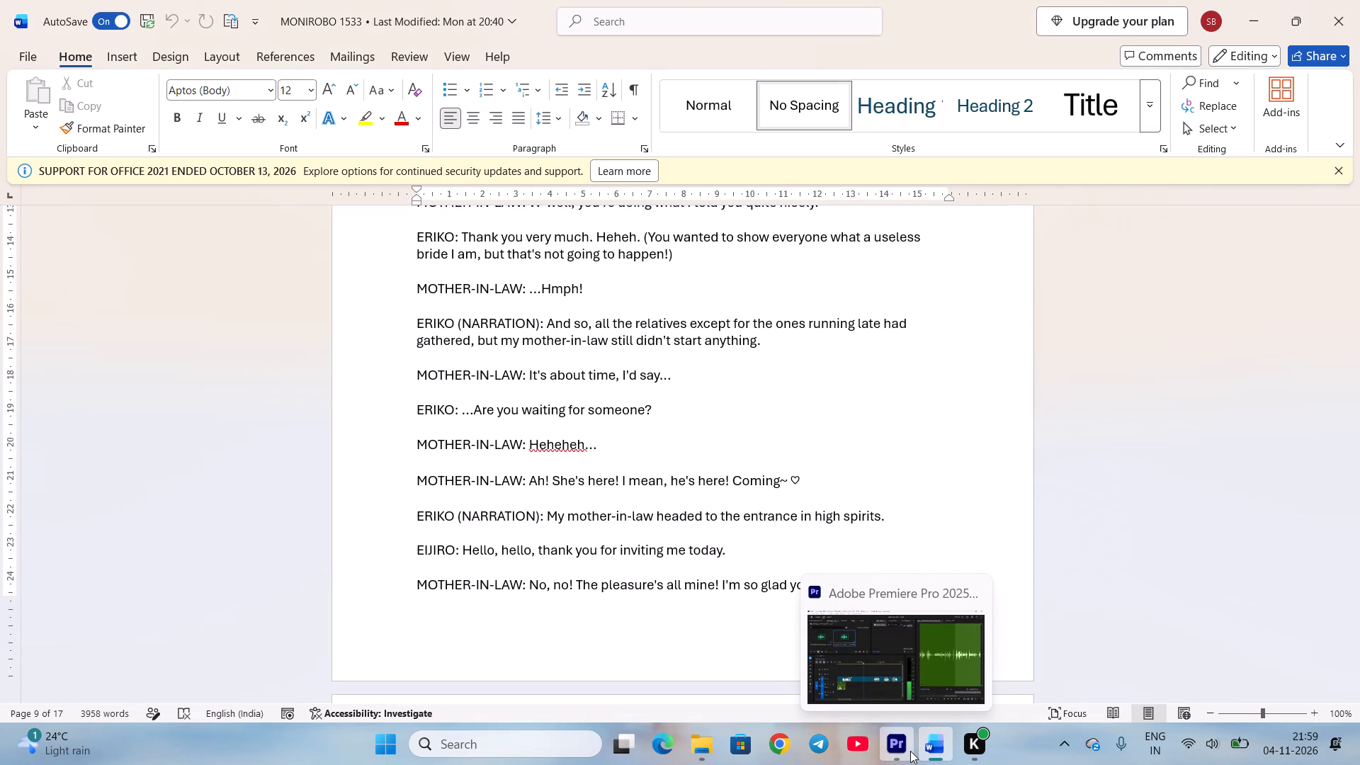
key("space")
scroll(1143, 618, "up", 8)
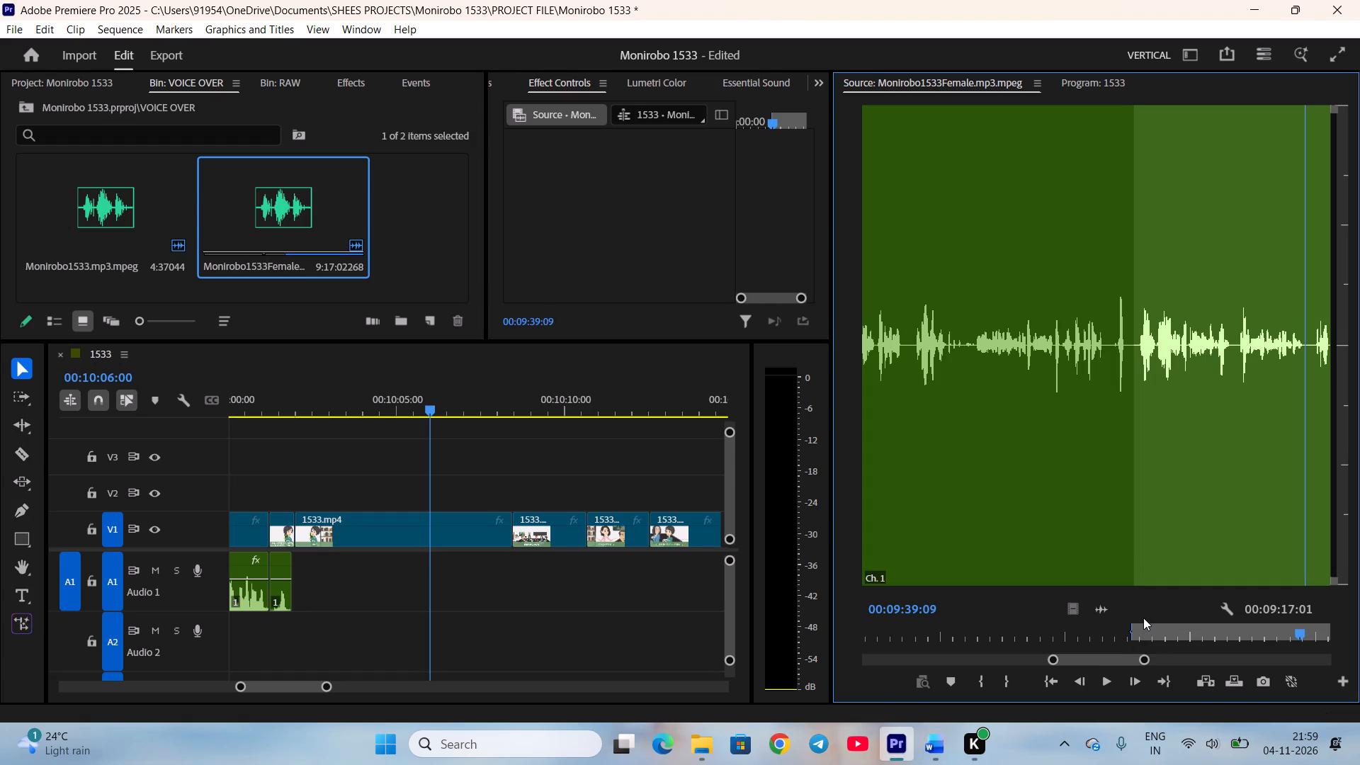
scroll(1143, 618, "down", 4)
key("o")
Place Eriko's marked narration as audio only on A1 at the start of the relatives' scene.
left_click_drag(1111, 610, 299, 574)
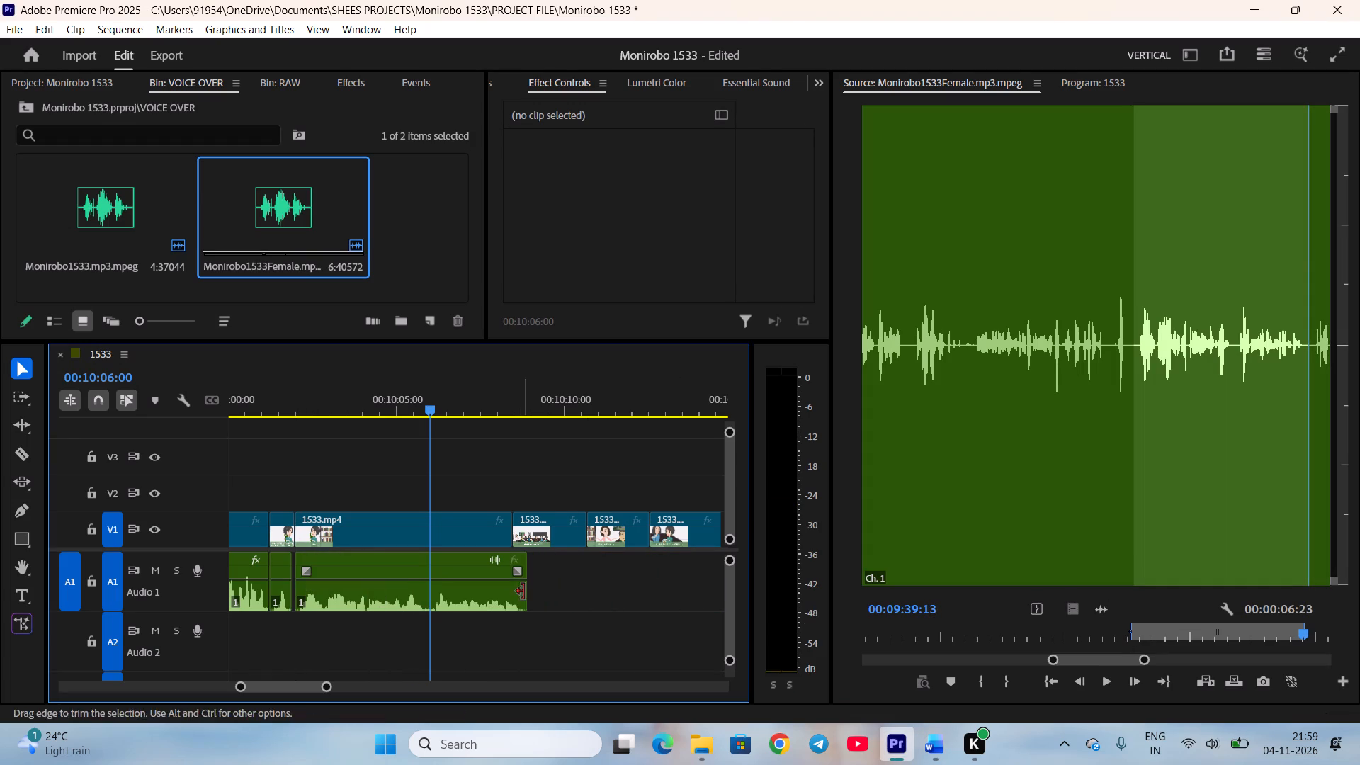
Shift the clips after the relatives' scene later on V1 and set that scene's clip duration to 00:00:06:22.
left_click(23, 397)
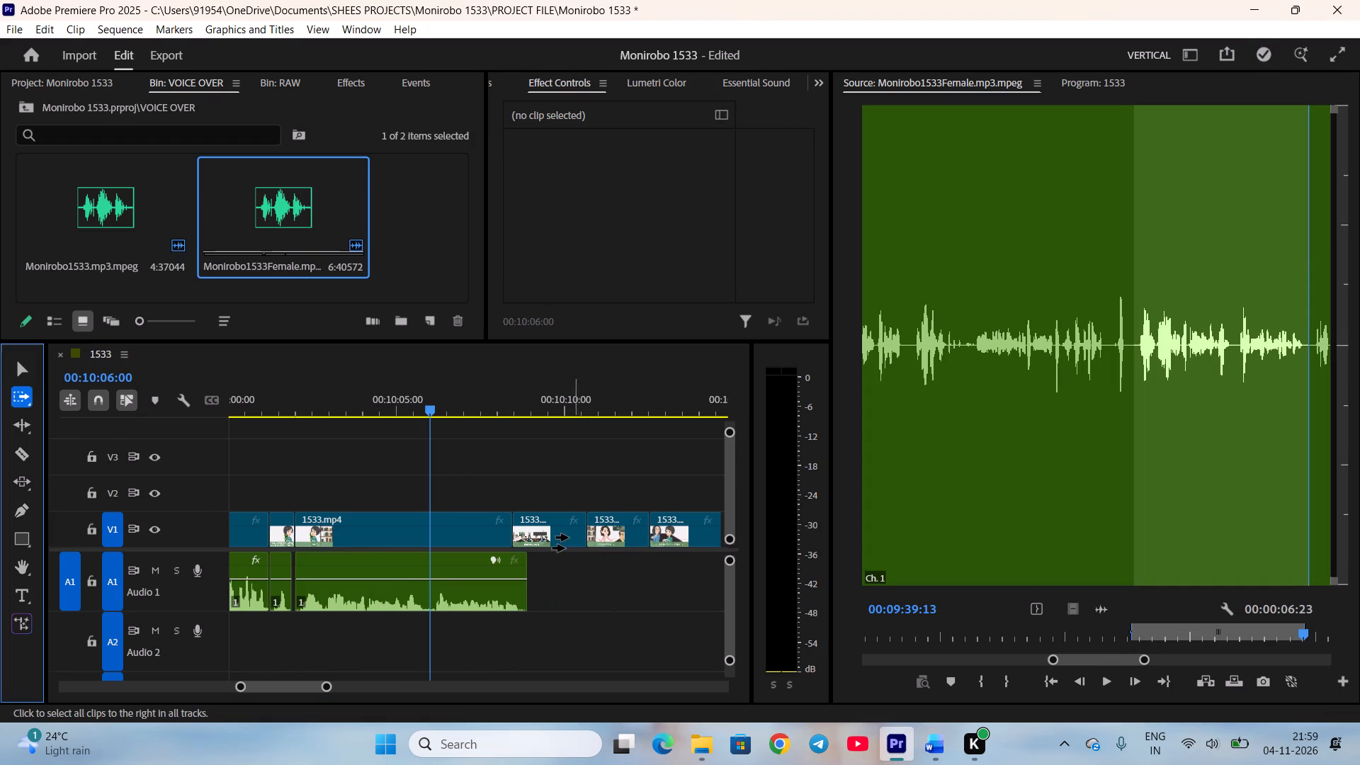
left_click_drag(552, 526, 600, 524)
key("v")
left_click(468, 434)
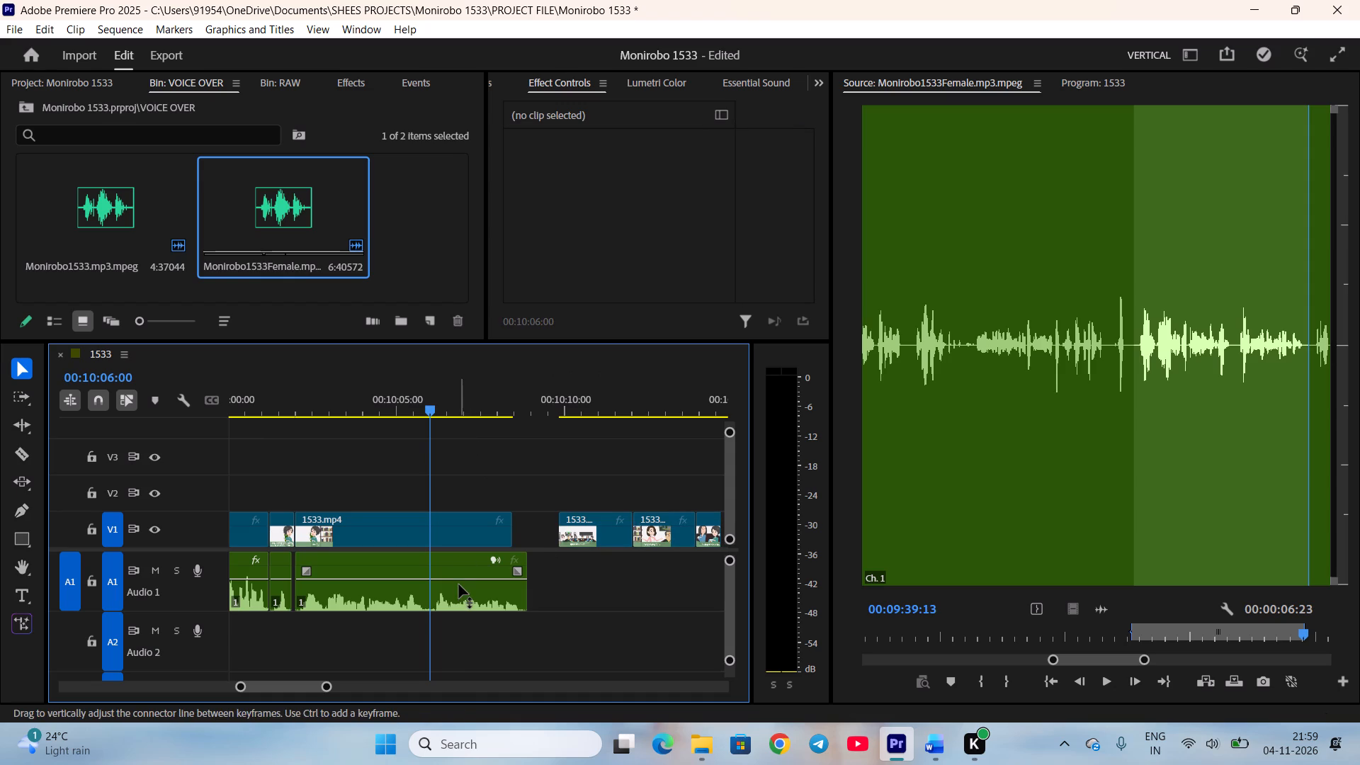
right_click(416, 518)
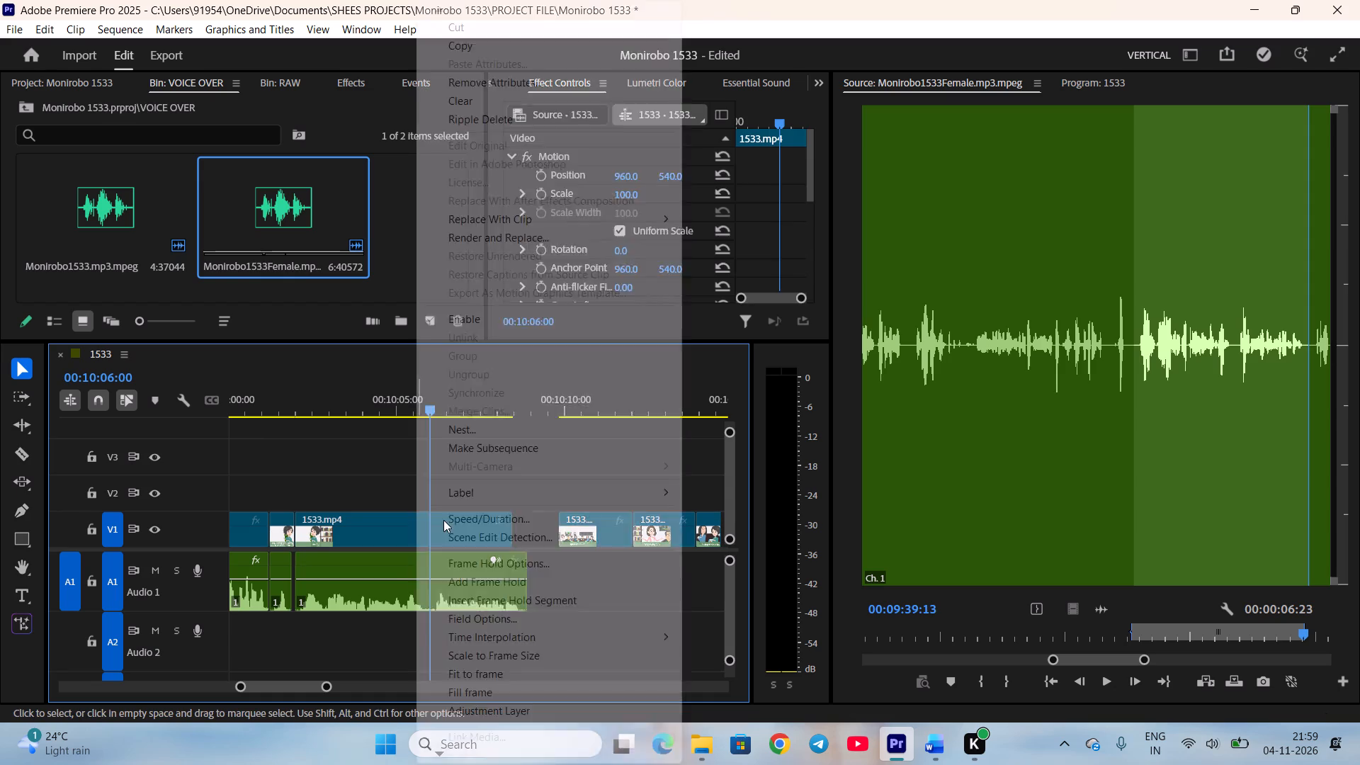
left_click(475, 518)
left_click(663, 319)
left_click(674, 317)
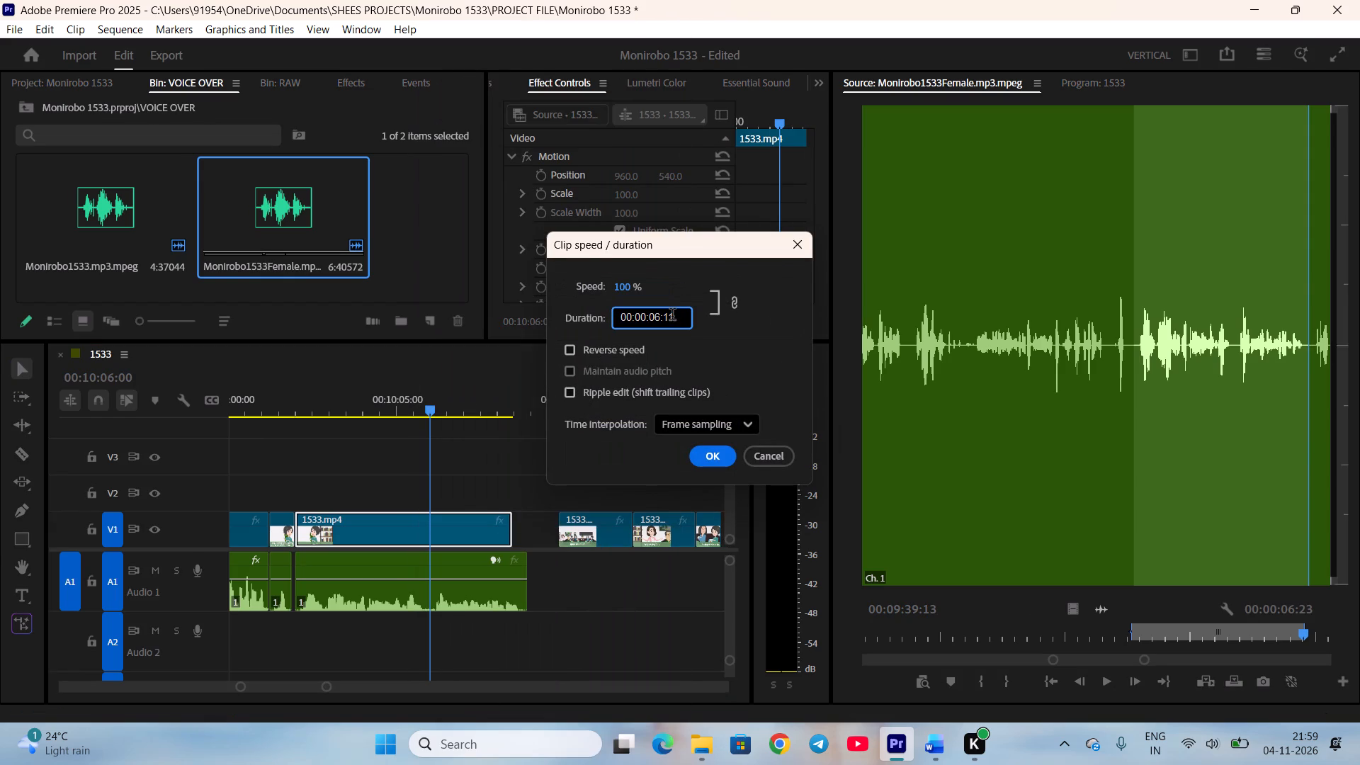
key("BackSpace")
key("BackSpace")
type("22")
key("Return")
key("space")
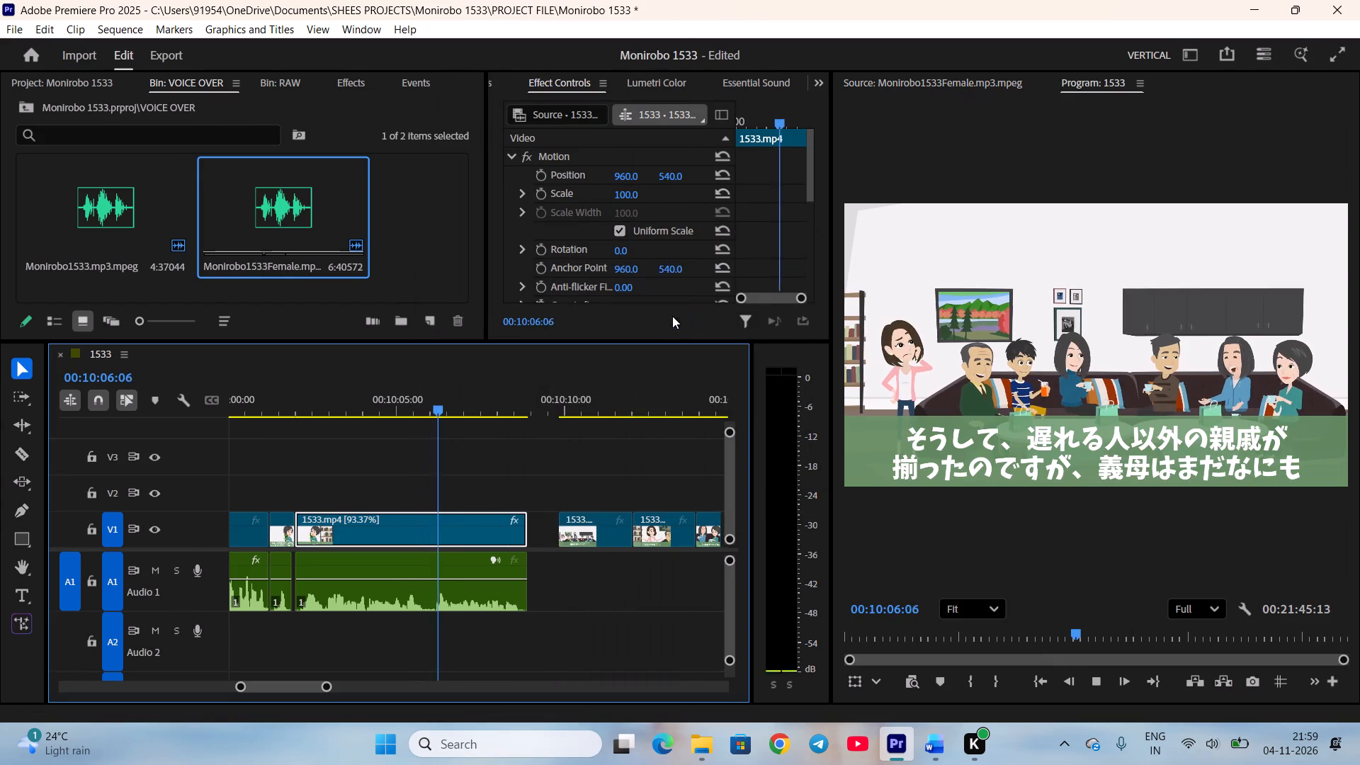
key("space")
Raise Eriko's narration by 10 dB of audio gain and play it back.
left_click(501, 595)
key("g")
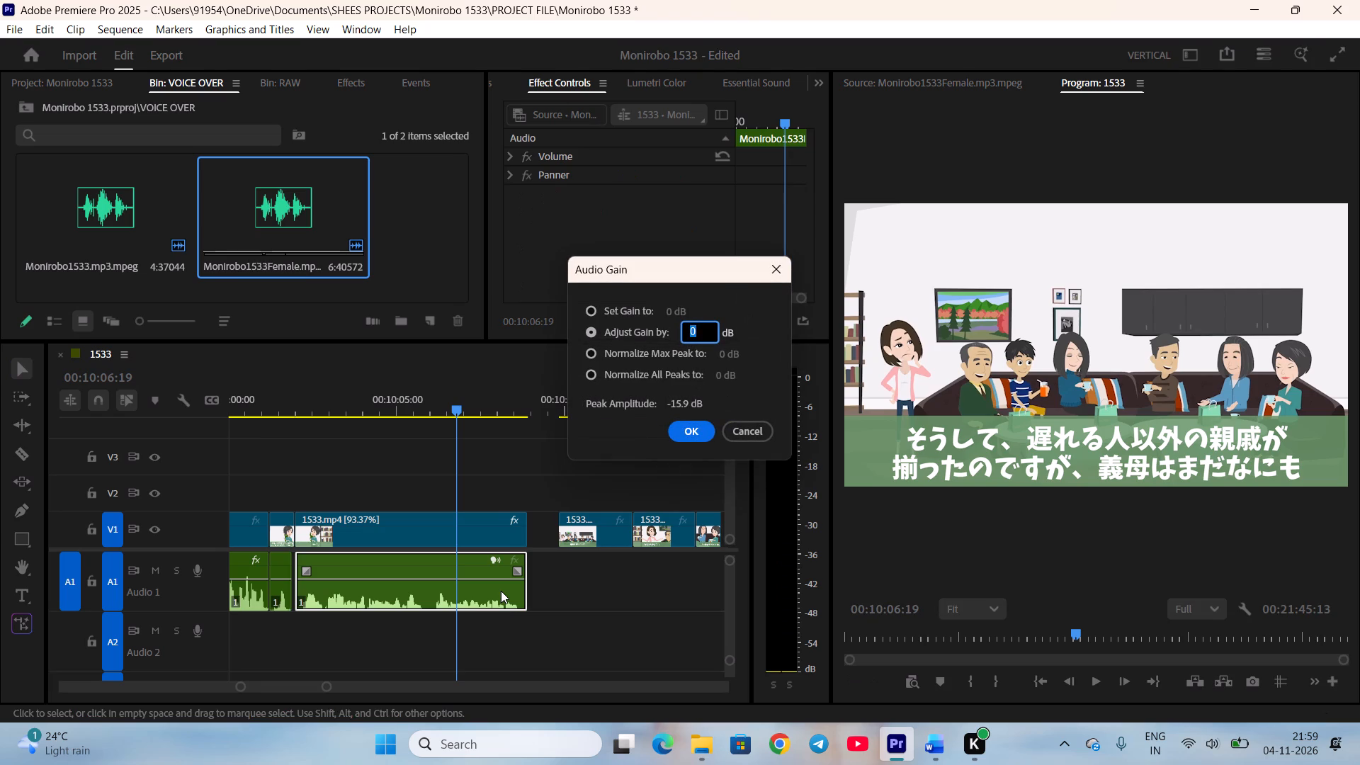
type("10")
key("Return")
left_click(510, 624)
key("space")
Close the V1 gap after the relatives' scene and play into the mother-in-law's next shot.
scroll(510, 624, "down", 4)
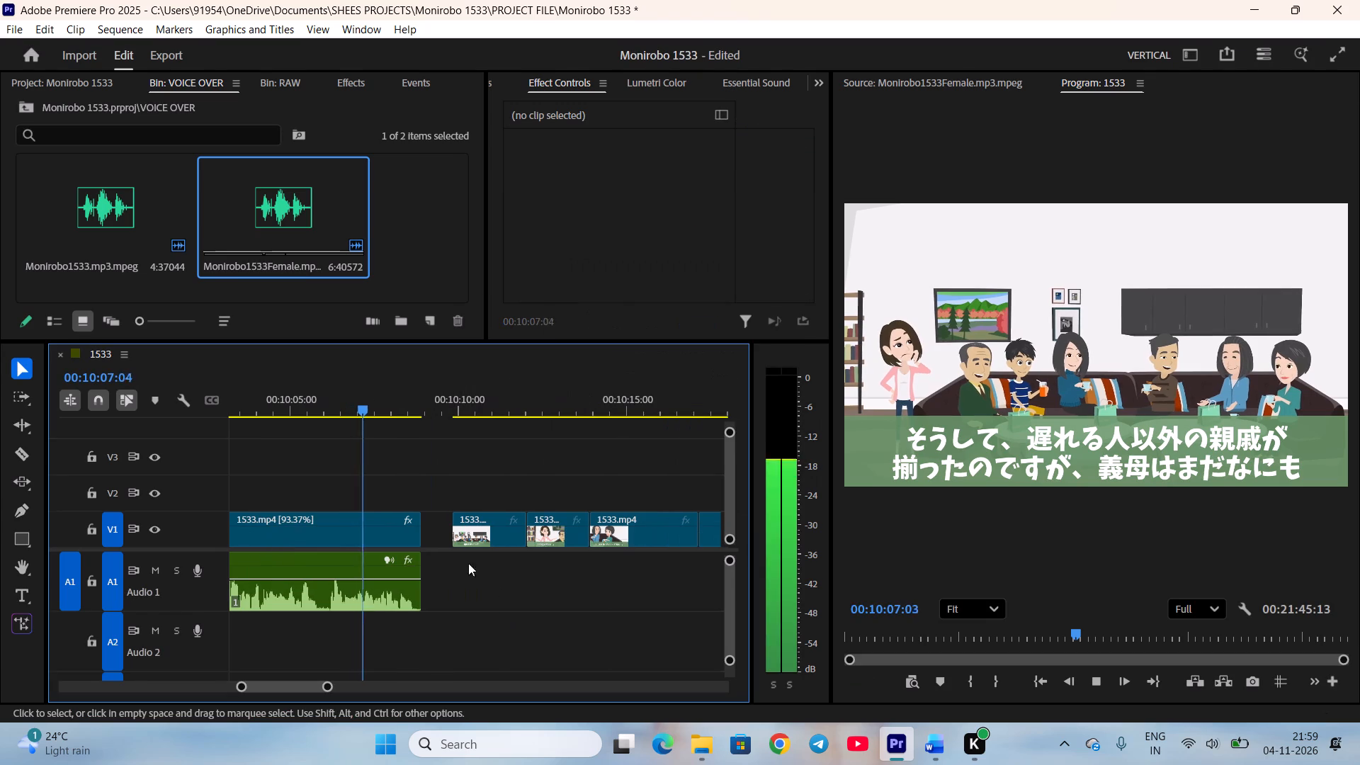
right_click(437, 529)
left_click(485, 544)
scroll(485, 544, "down", 2)
key("space")
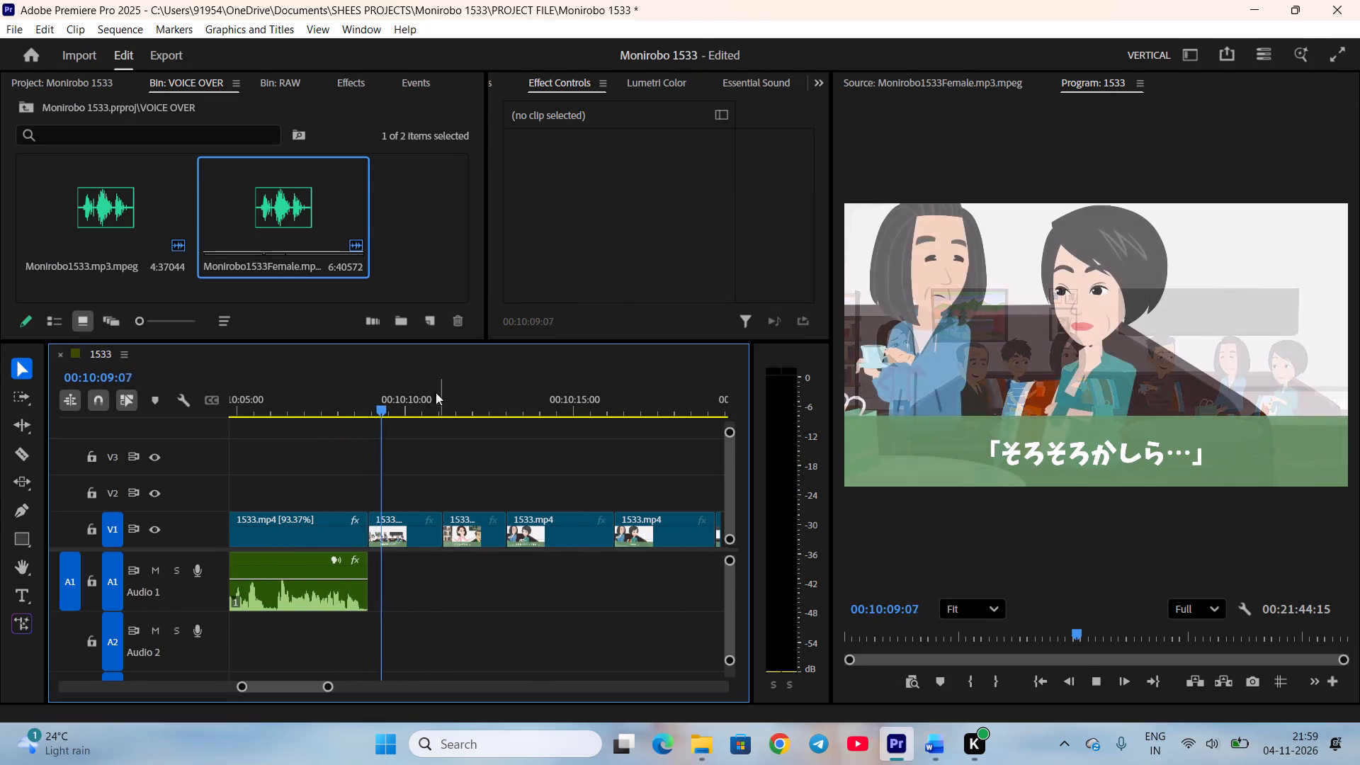
key("space")
Mark the mother-in-law's line "It's about time, I'd say..." in the female voice-over, ending at 00:09:41:23, checking it against the Word script.
double_click(289, 179)
scroll(1029, 598, "down", 2)
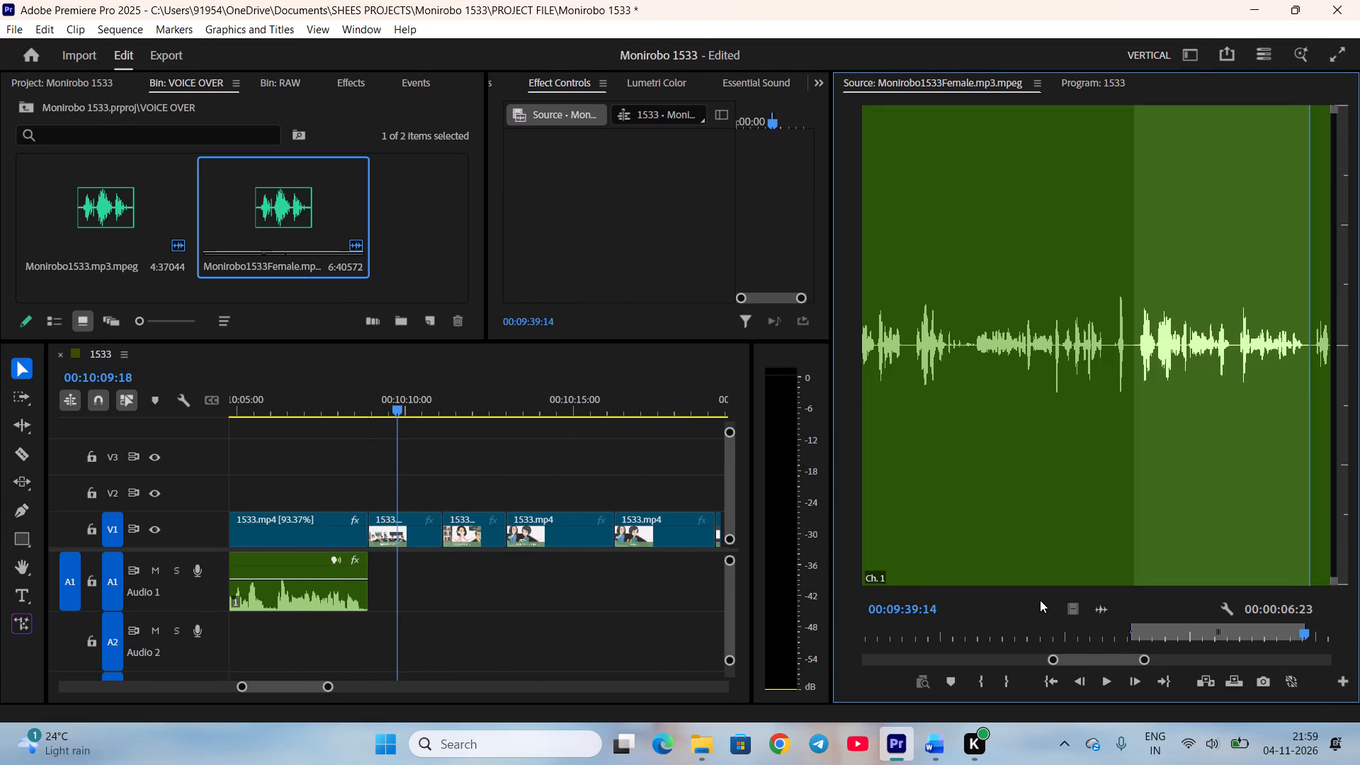
scroll(1040, 600, "down", 1)
scroll(1041, 599, "up", 1)
key("i")
key("space")
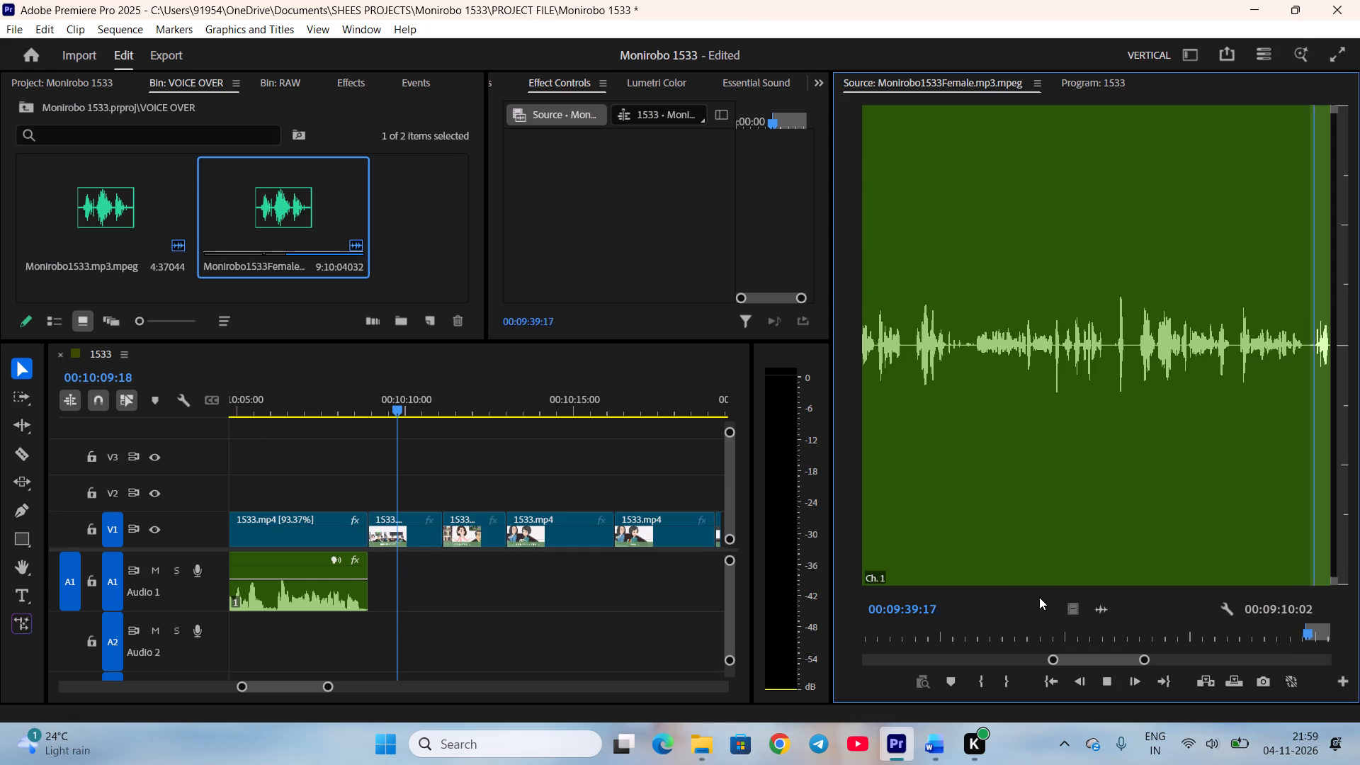
key("space")
key("space")
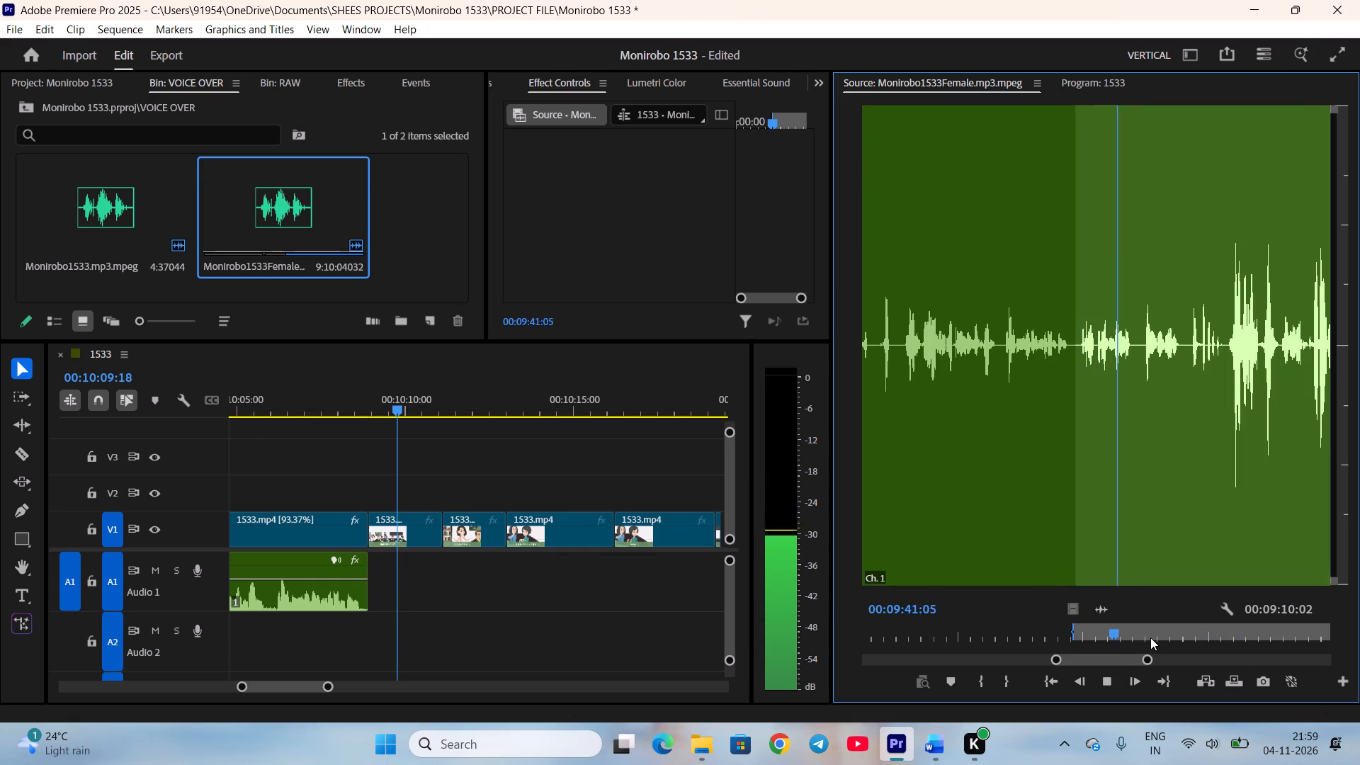
key("space")
scroll(1160, 630, "down", 2)
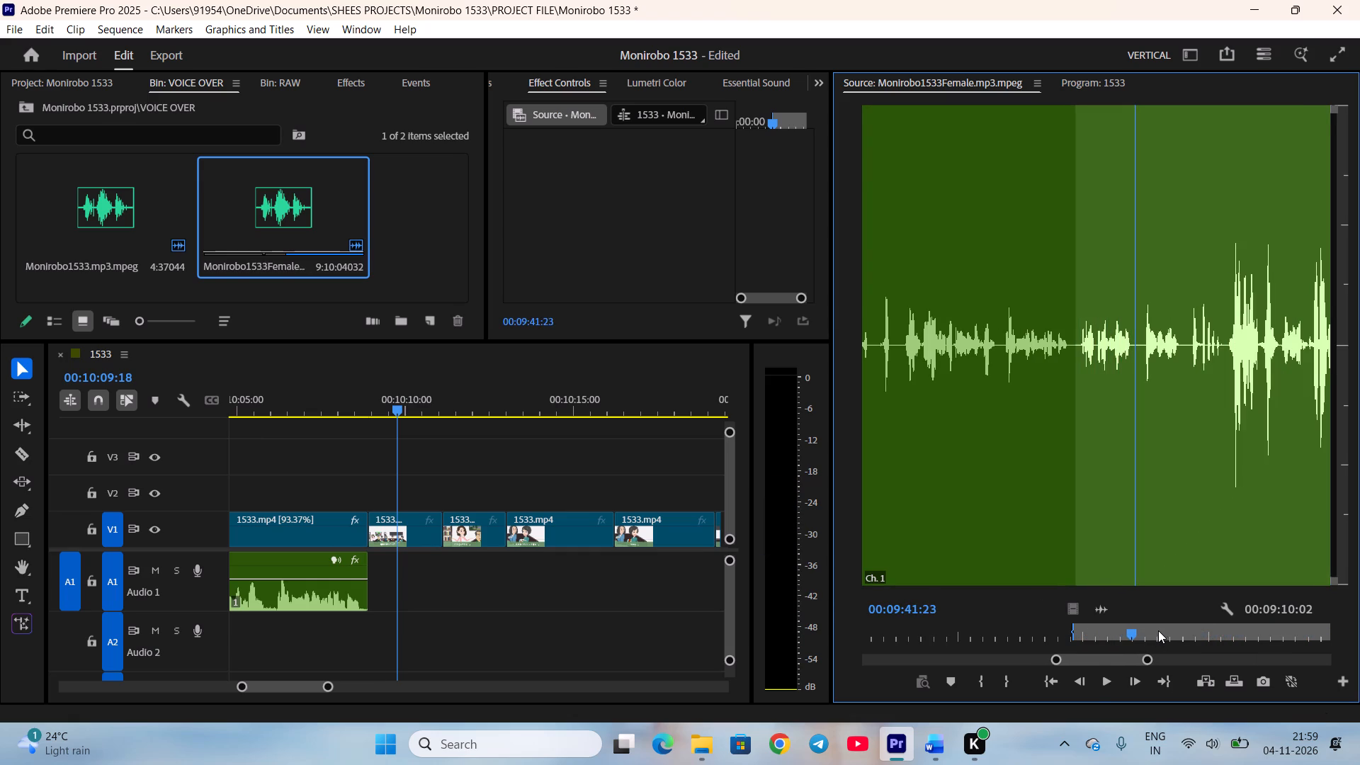
key("o")
left_click(948, 735)
scroll(685, 516, "down", 1)
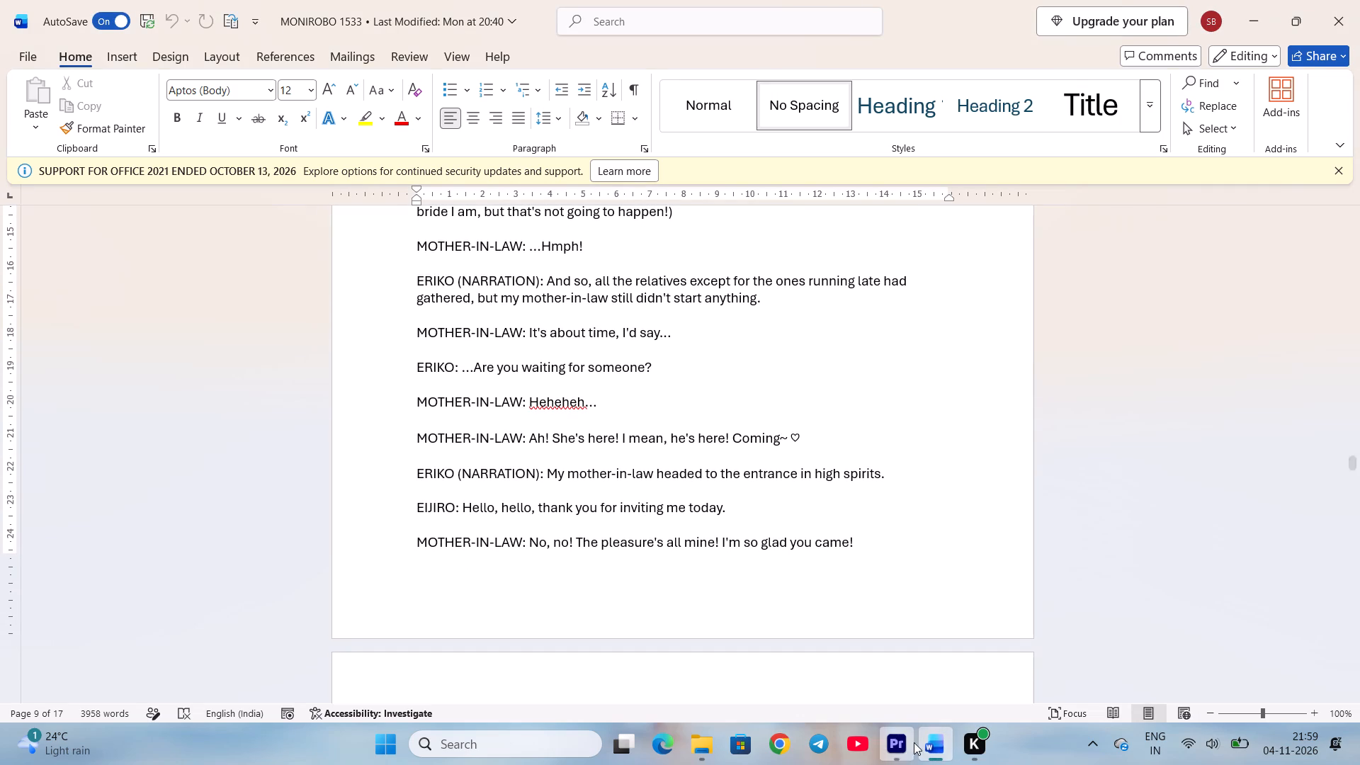
left_click(895, 747)
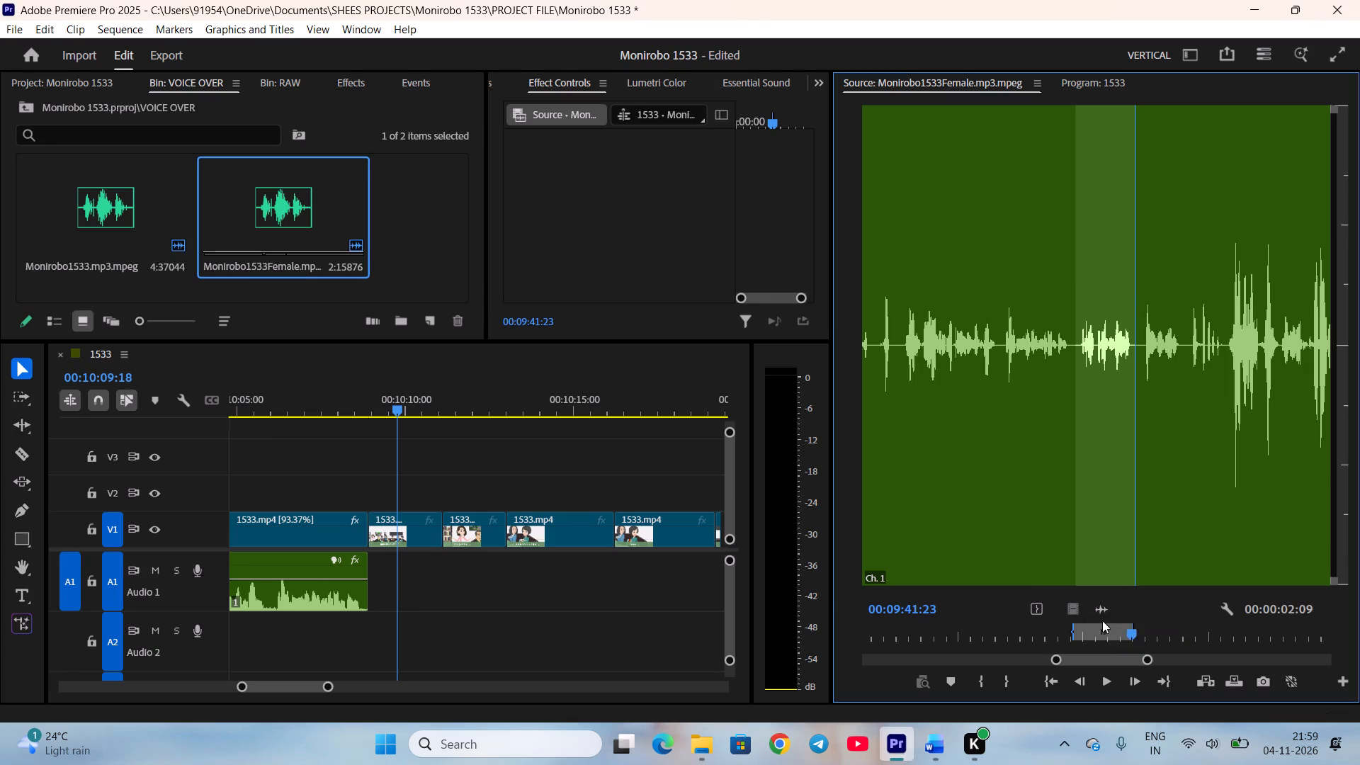
Place the mother-in-law's marked line as audio only on A1, directly after Eriko's narration.
left_click_drag(1096, 611, 372, 588)
Shift the clips after the mother-in-law's shot later on V1 and set that shot's clip duration to 00:00:02:09.
left_click(25, 392)
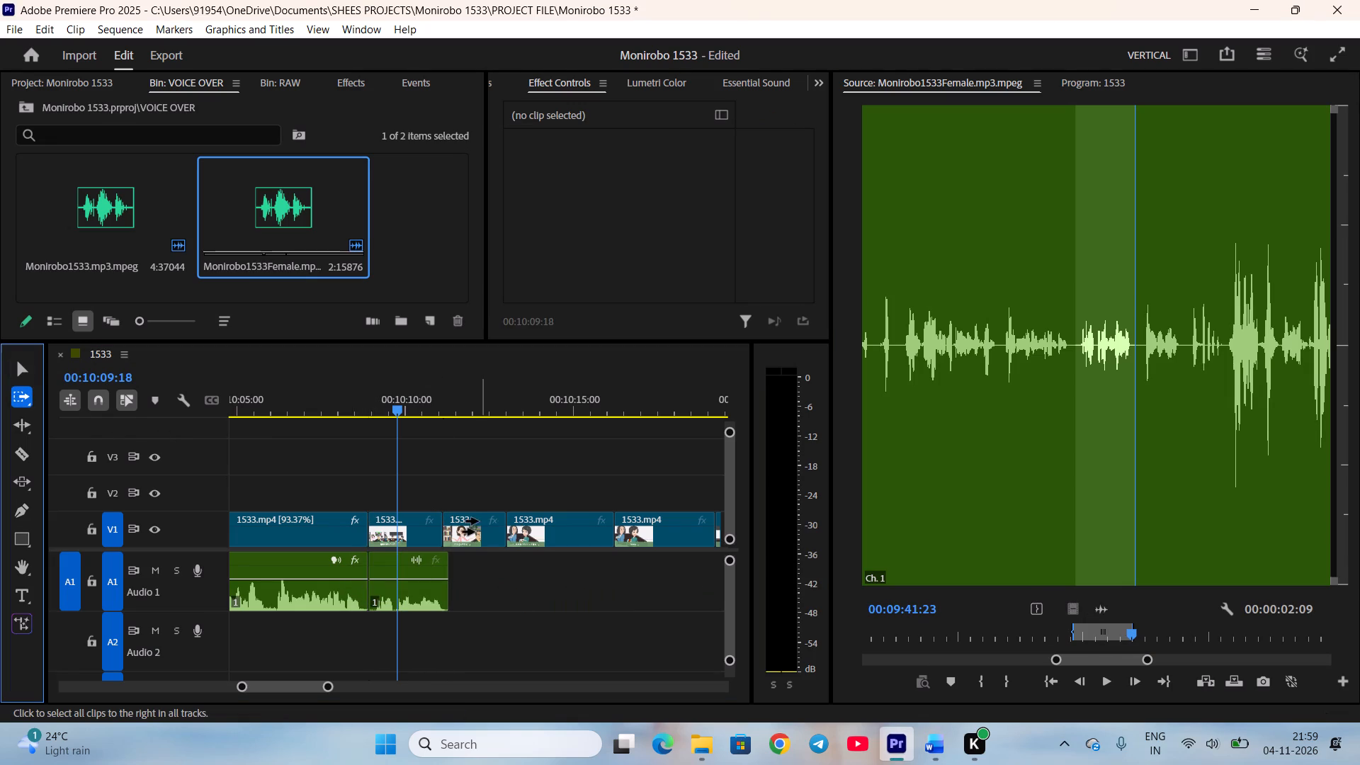
left_click_drag(481, 521, 489, 521)
key("v")
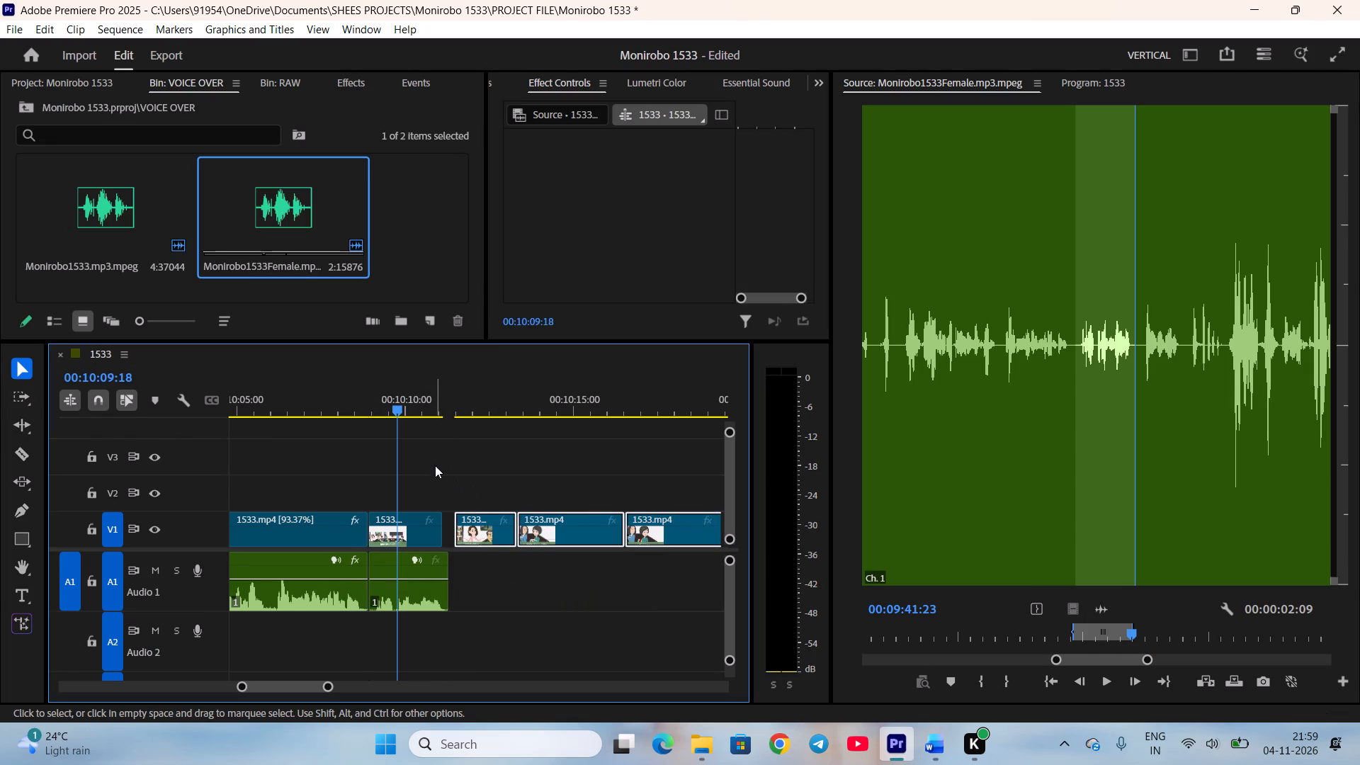
right_click(414, 548)
right_click(414, 531)
left_click(477, 514)
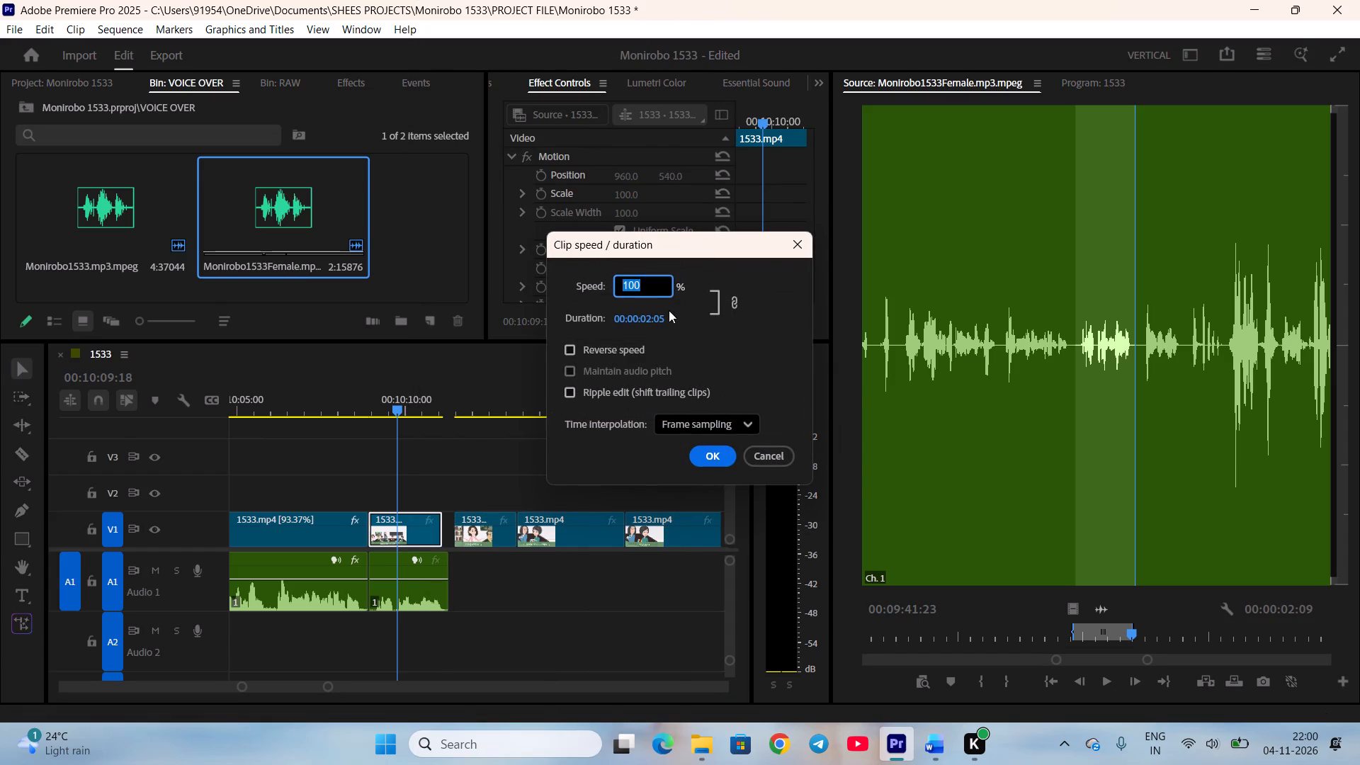
left_click(656, 314)
left_click(672, 316)
key("BackSpace")
key("9")
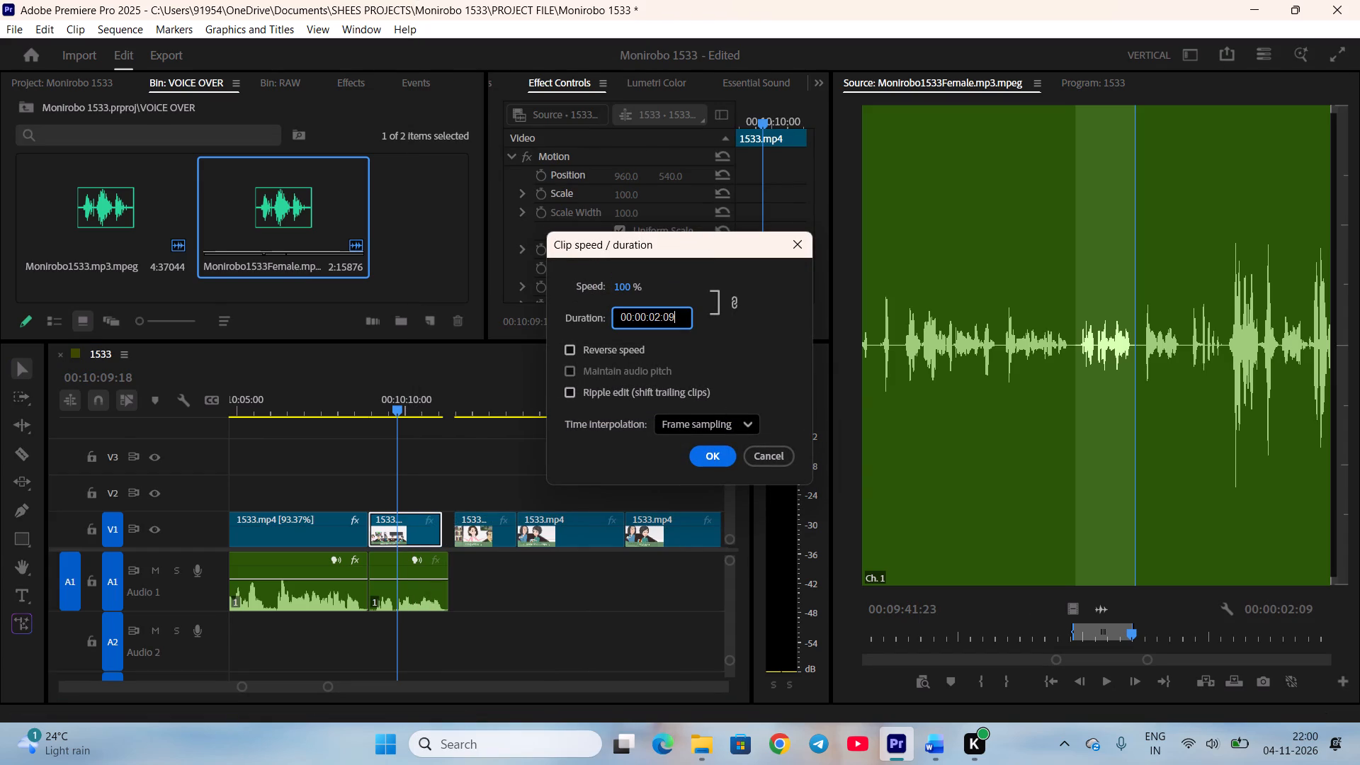
key("Return")
Raise the mother-in-law's line by 10 dB of audio gain and play it back.
key("space")
key("space")
left_click(409, 609)
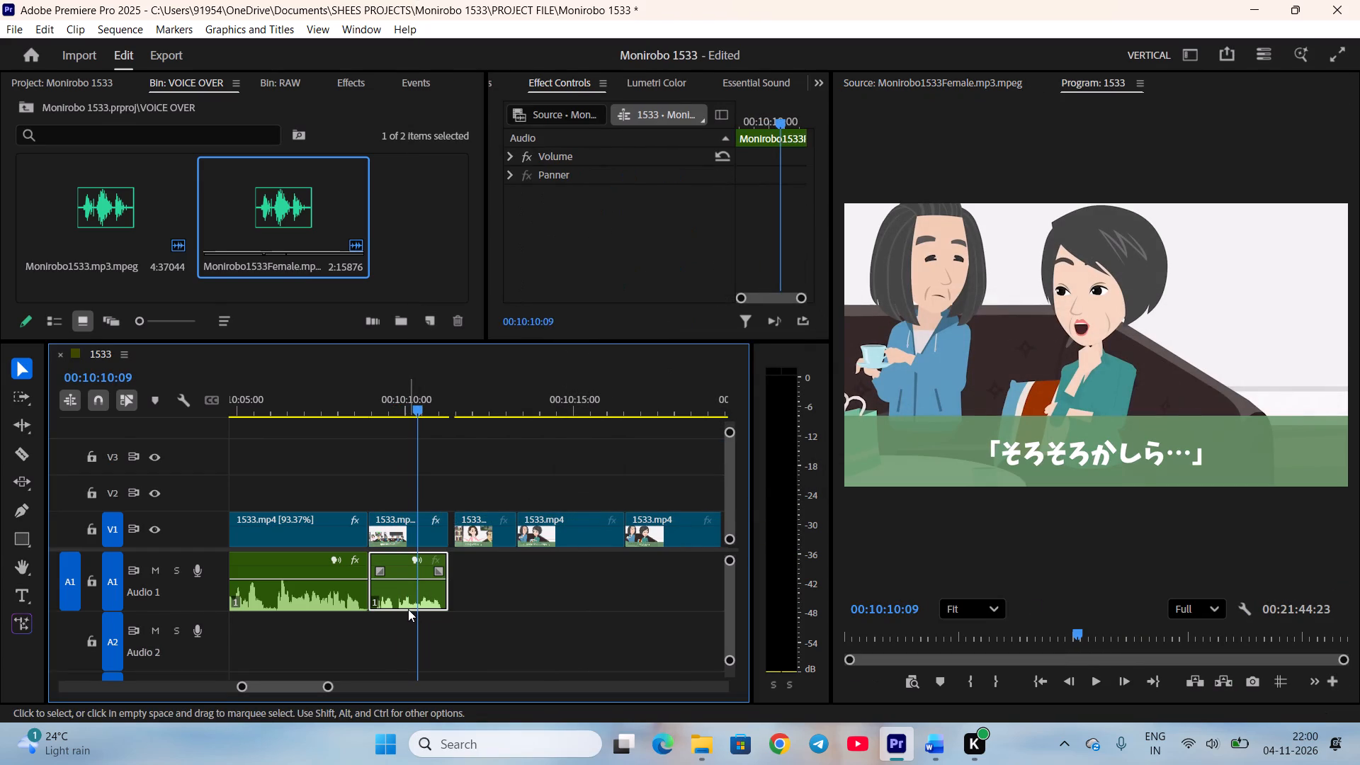
key("g")
type("10")
key("Return")
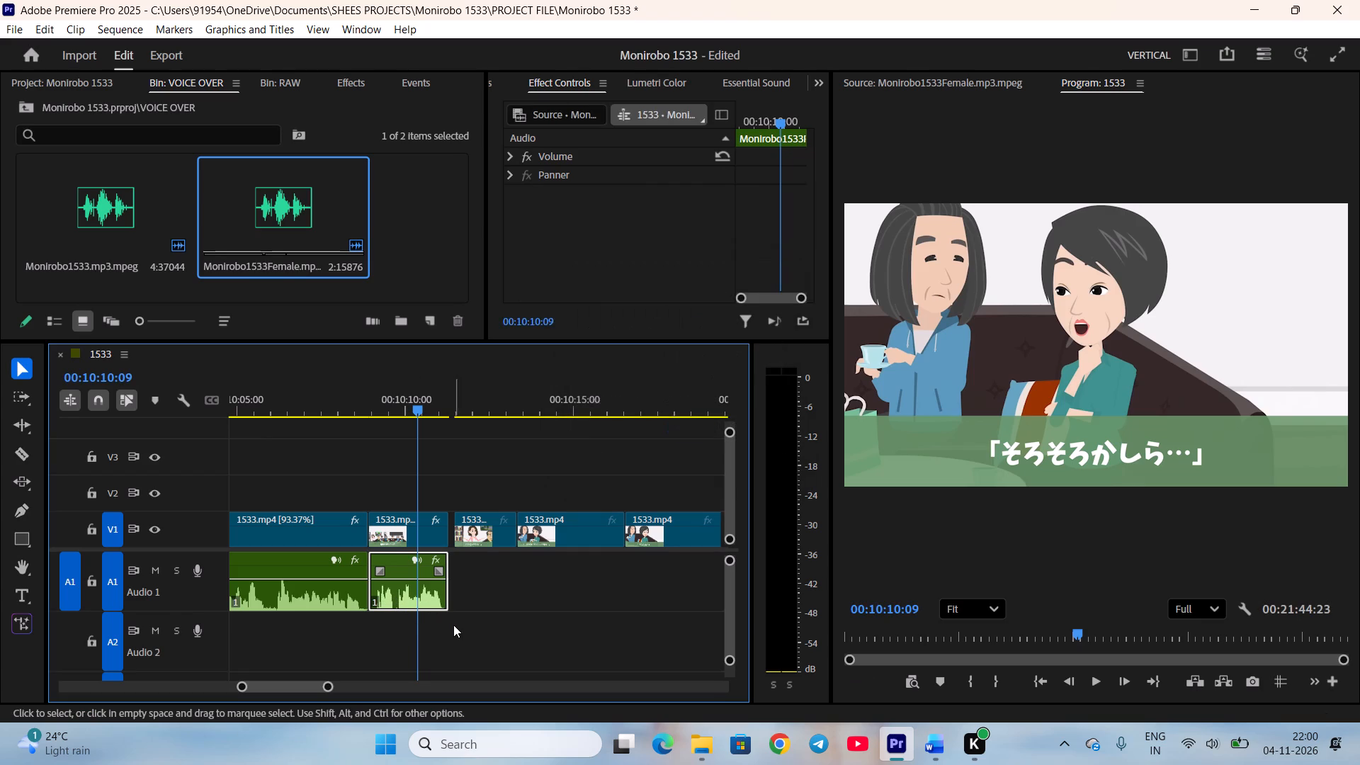
left_click(455, 625)
key("space")
key("space")
Close the V1 gap after the mother-in-law's shot and play into Eriko's next shot.
right_click(450, 525)
left_click(491, 544)
scroll(492, 547, "down", 3)
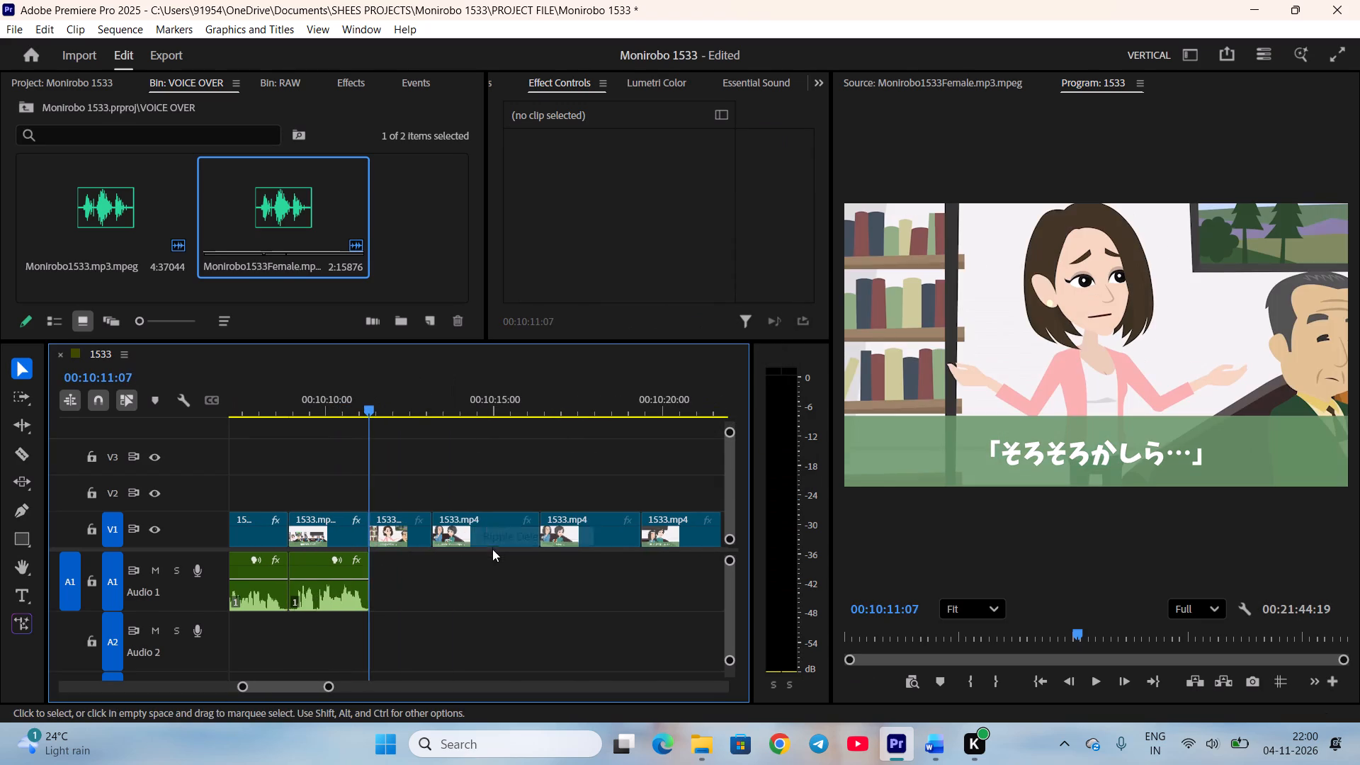
key("space")
key("space")
Mark Eriko's line "...Are you waiting for someone?" in the female voice-over from 00:09:42:05 to 00:09:43:21.
double_click(314, 213)
scroll(1123, 647, "down", 2)
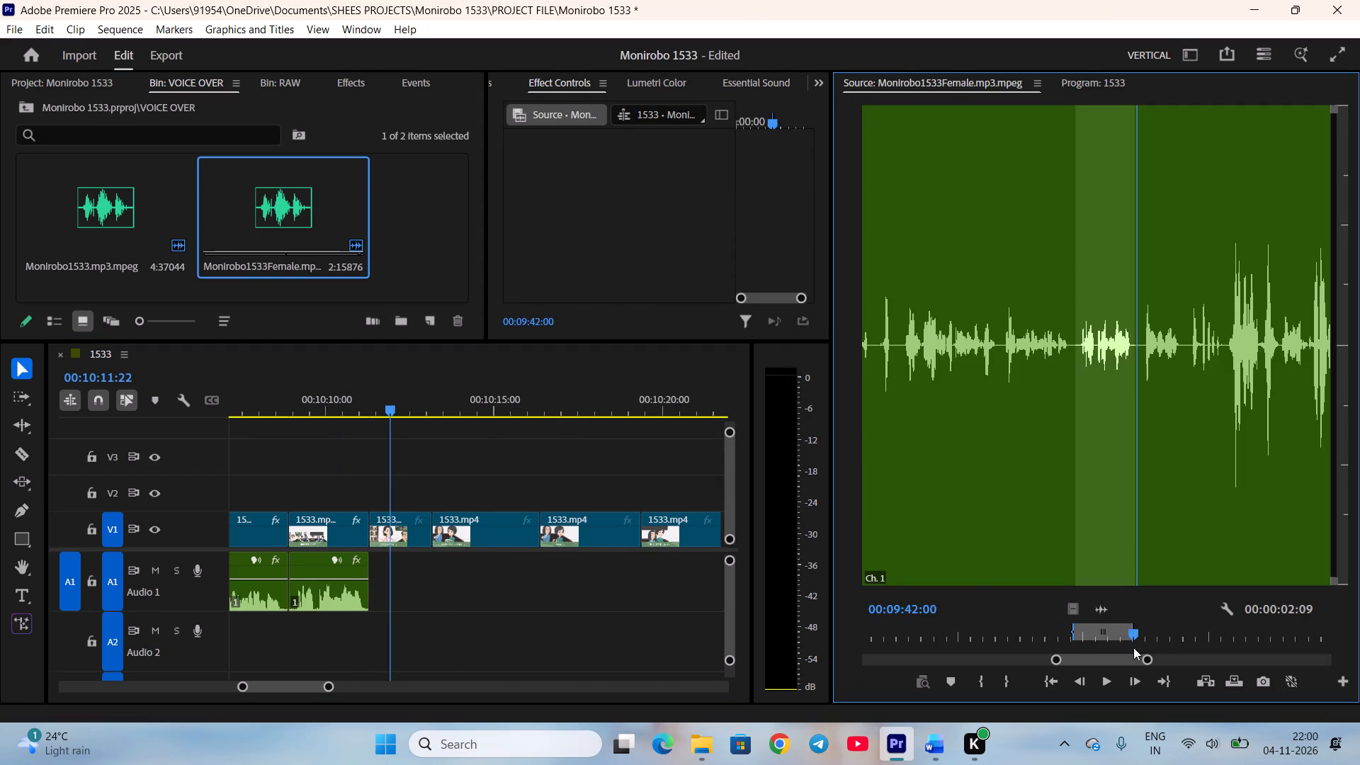
scroll(1133, 647, "down", 5)
key("i")
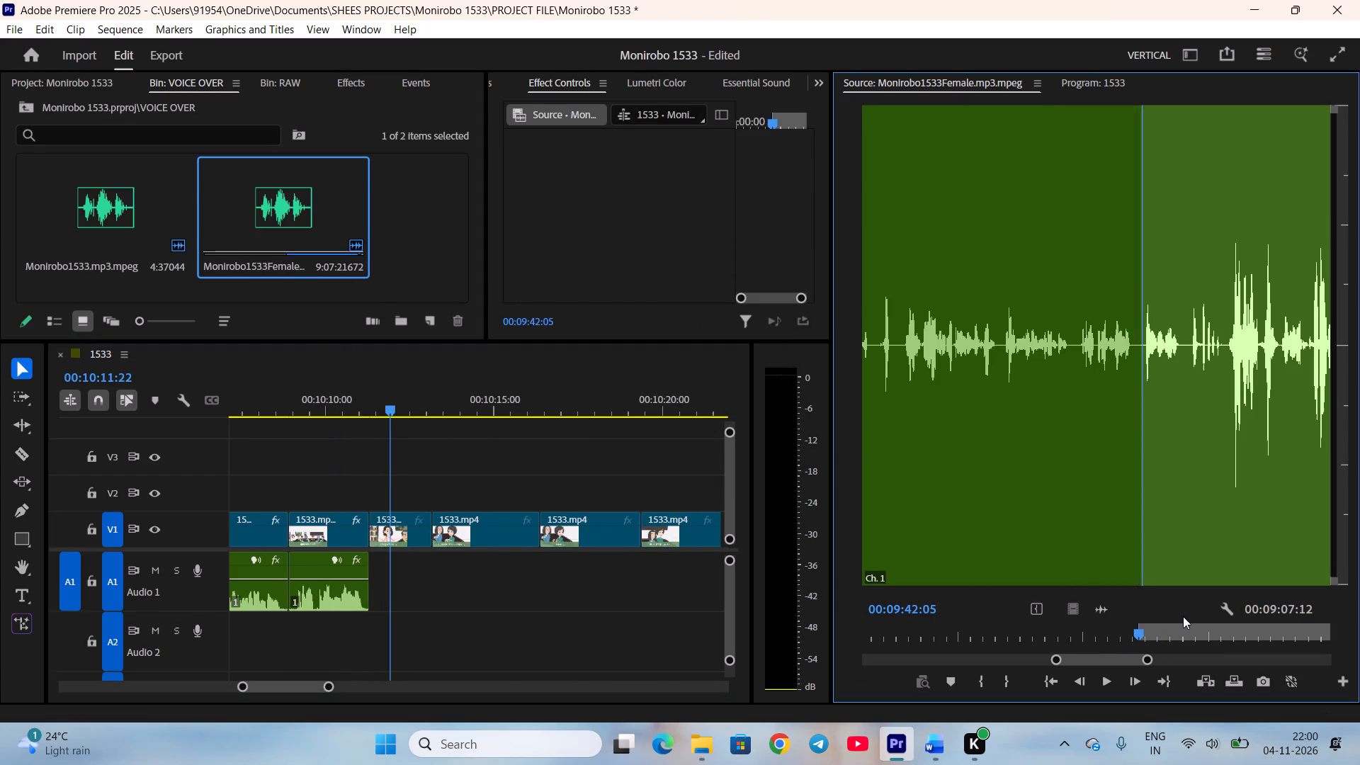
key("space")
key("space")
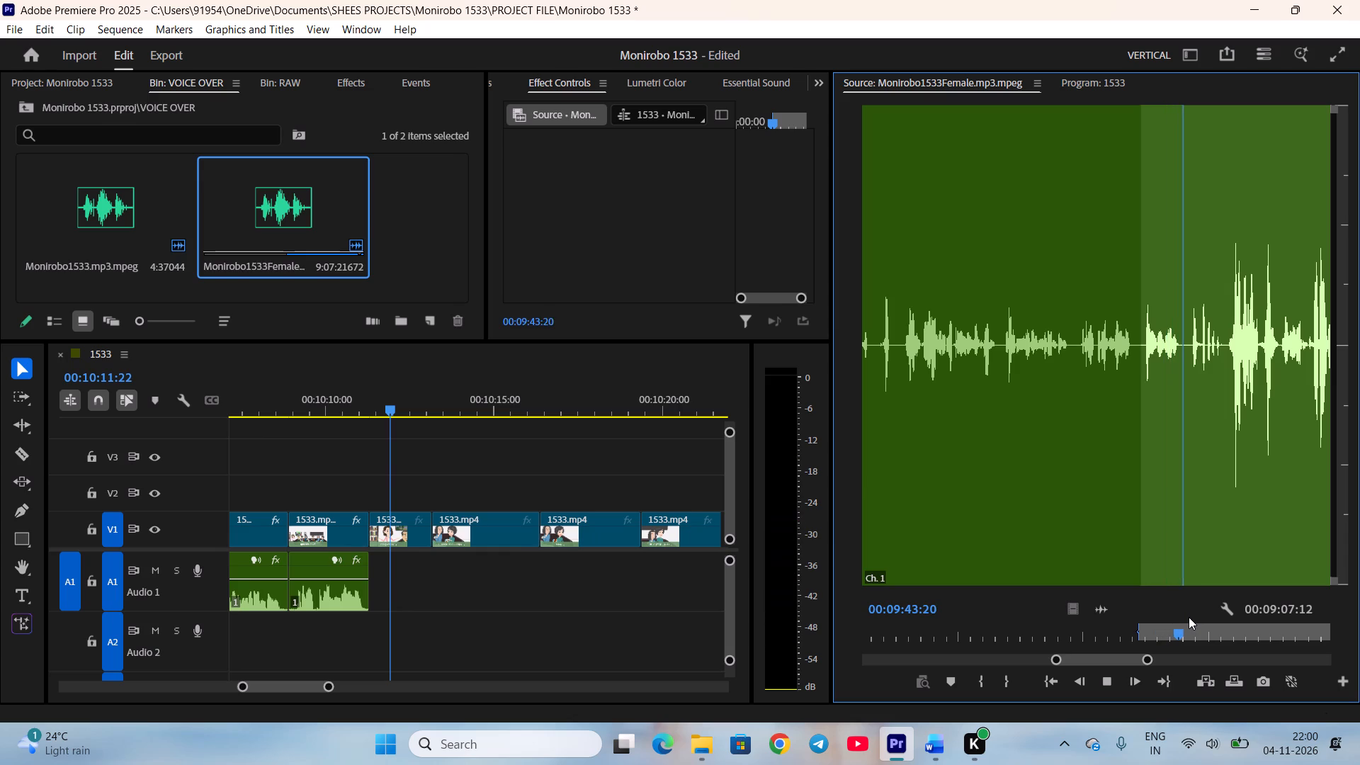
scroll(1189, 618, "down", 1)
key("o")
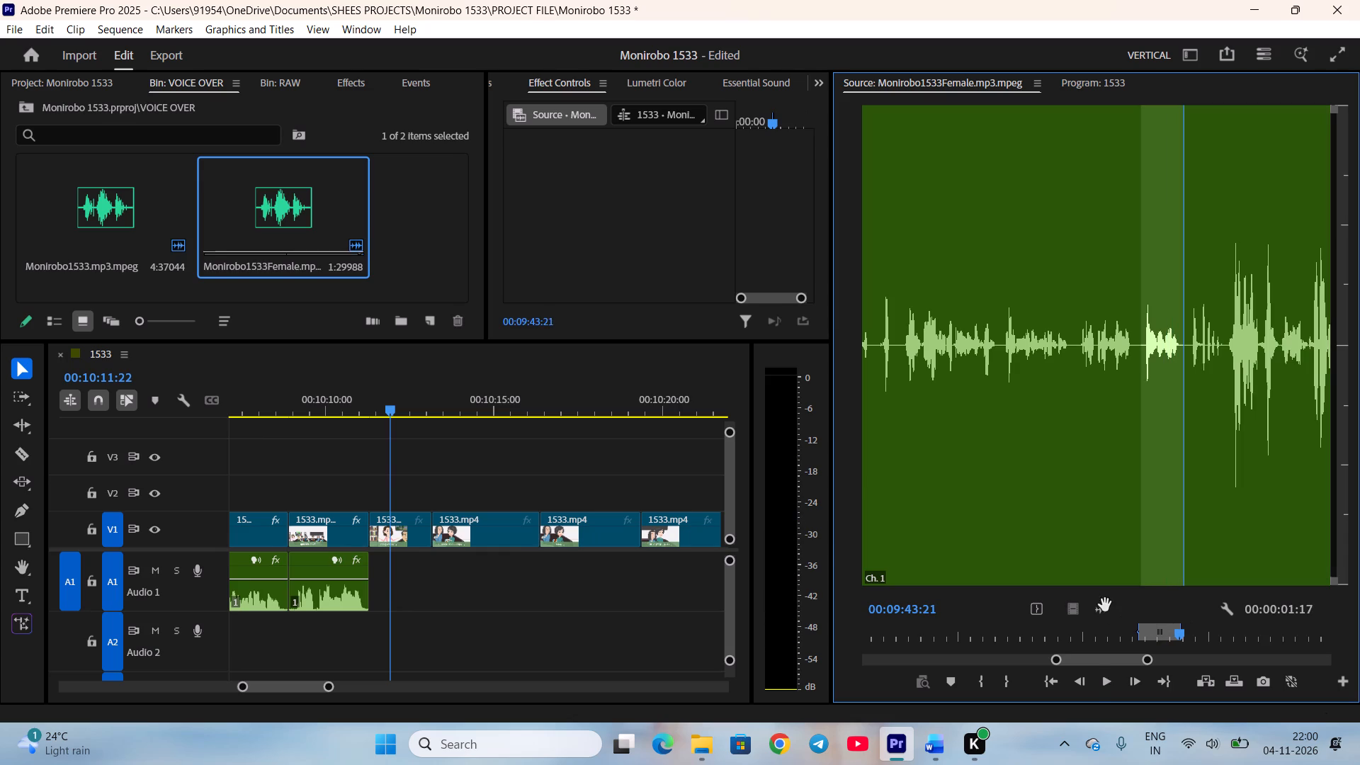
Place Eriko's marked line as audio only on A1 under her shot and trim the shot's end to match the line.
left_click_drag(1105, 605, 370, 573)
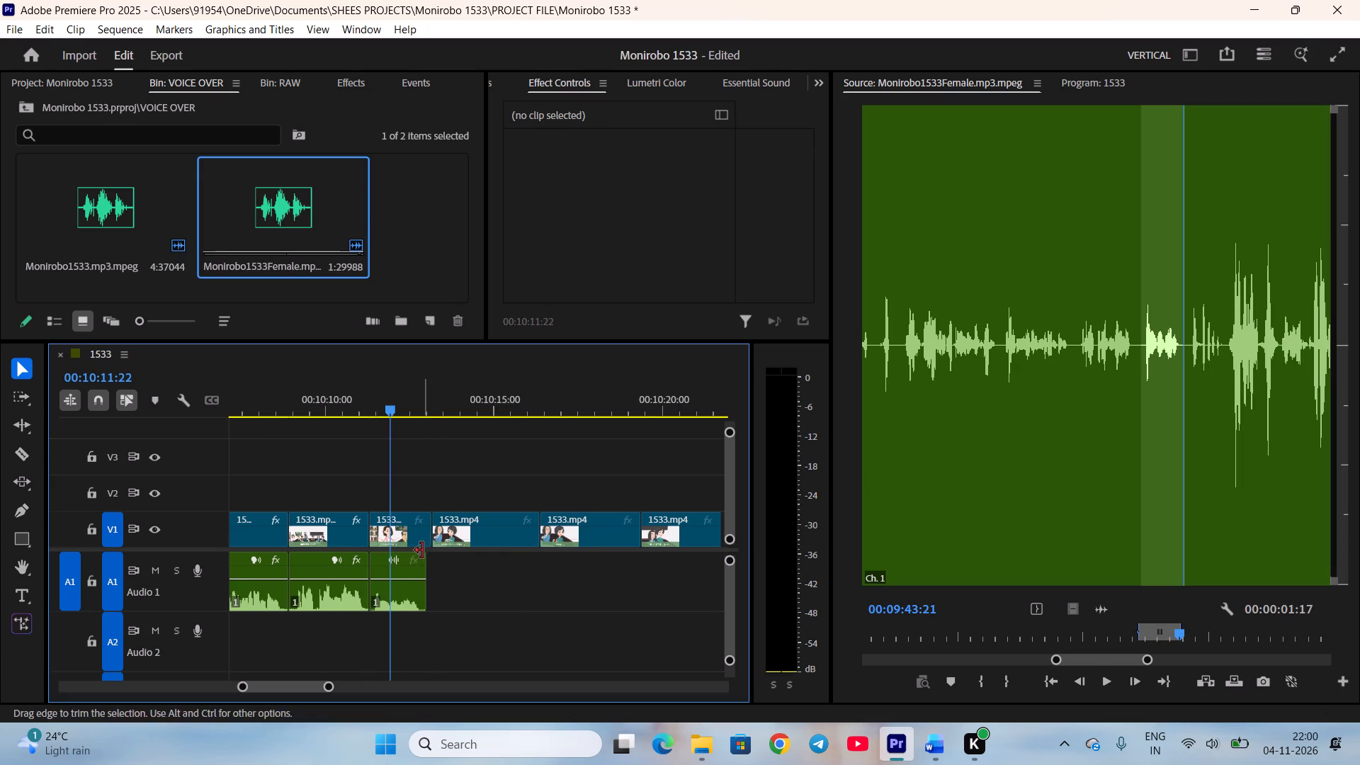
left_click_drag(427, 535, 419, 535)
Raise Eriko's line by 9 dB of audio gain and play it back.
left_click(398, 594)
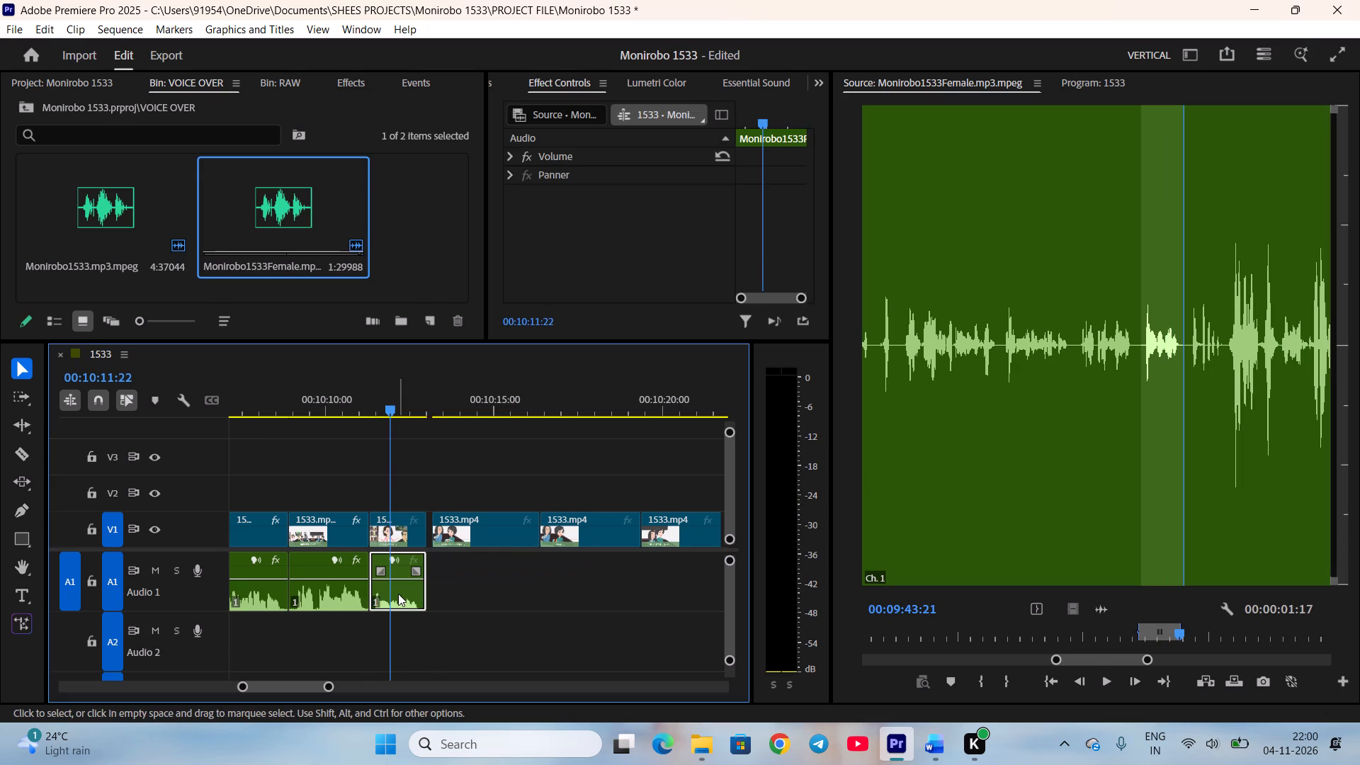
key("g")
key("9")
key("Return")
left_click(436, 624)
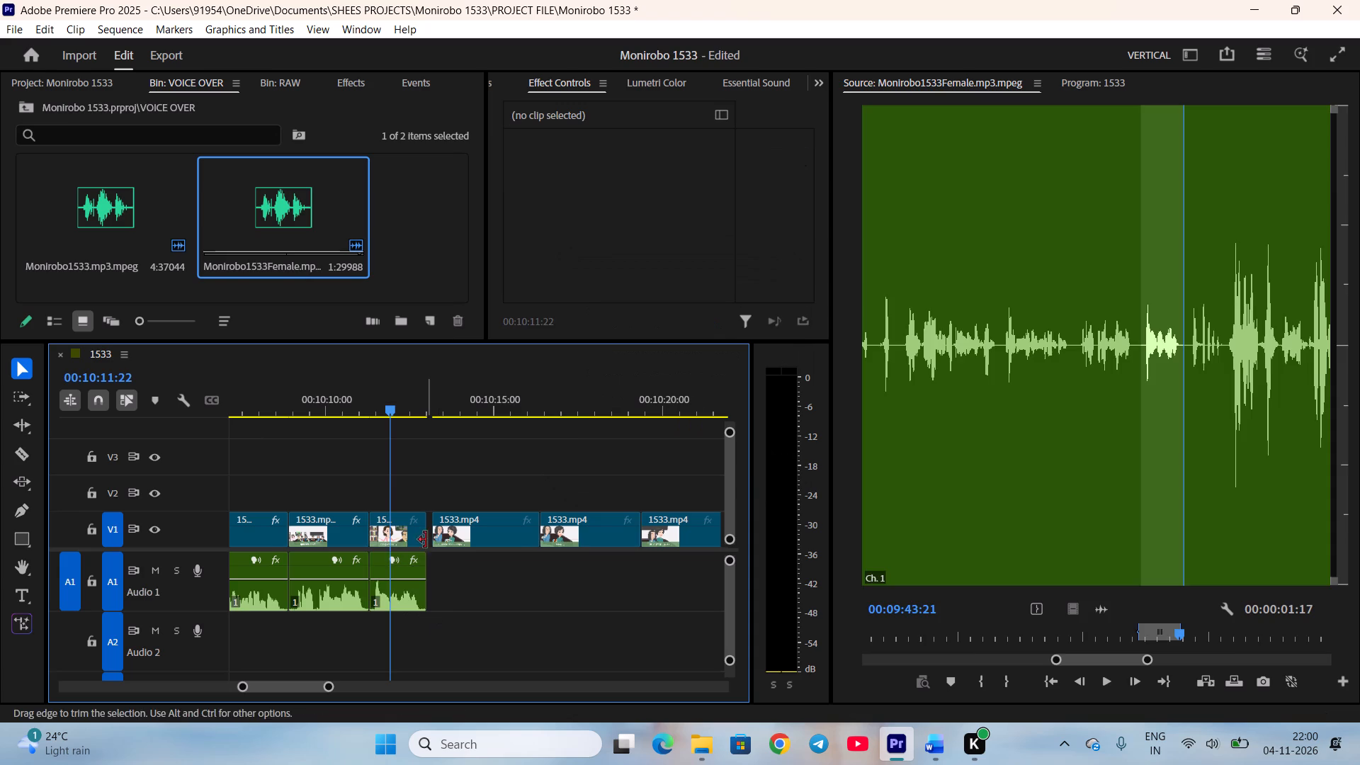
key("space")
key("space")
Close the V1 gap after Eriko's trimmed shot.
right_click(427, 520)
left_click(440, 523)
Review the mother-in-law's following shots up to the entrance narration and compare their captions with the lines in the Word script.
scroll(440, 527, "down", 2)
key("space")
scroll(423, 420, "down", 1)
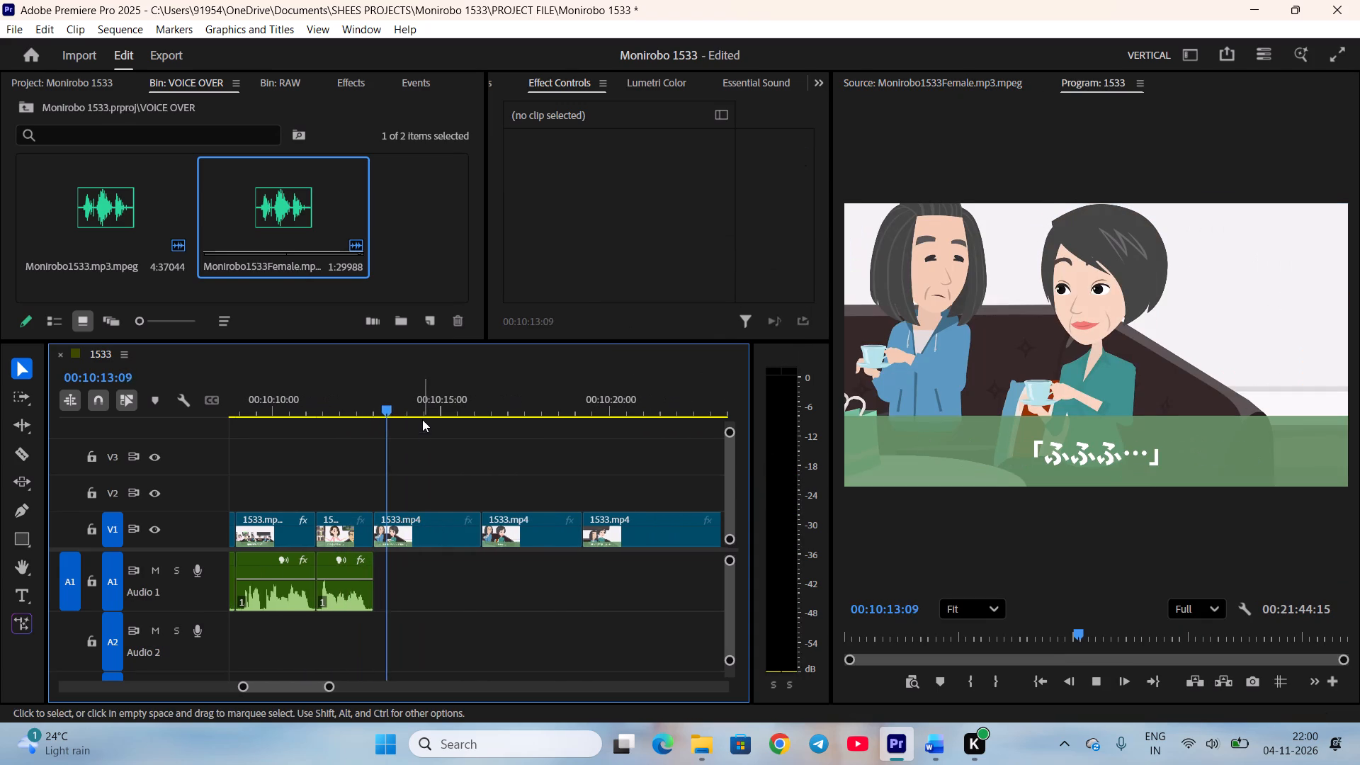
left_click_drag(421, 402, 478, 415)
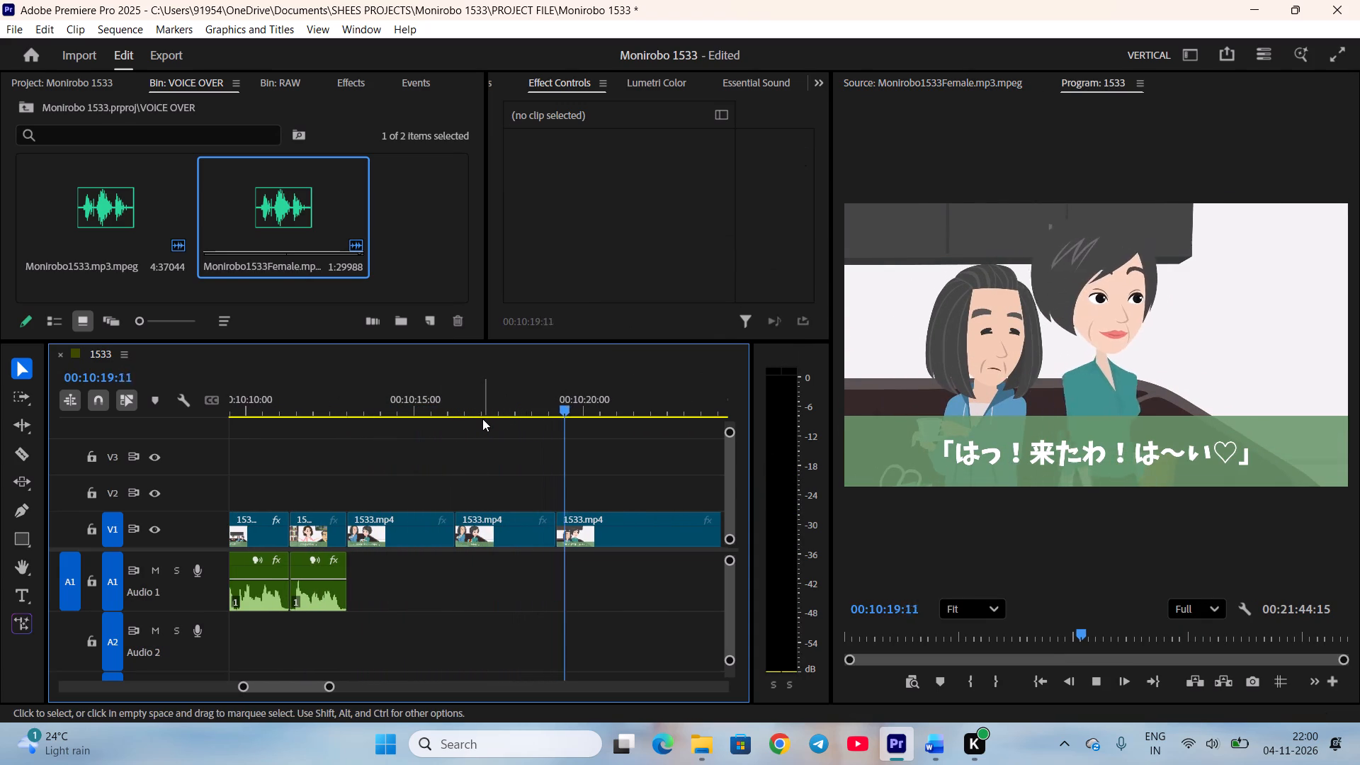
scroll(484, 422, "down", 4)
key("space")
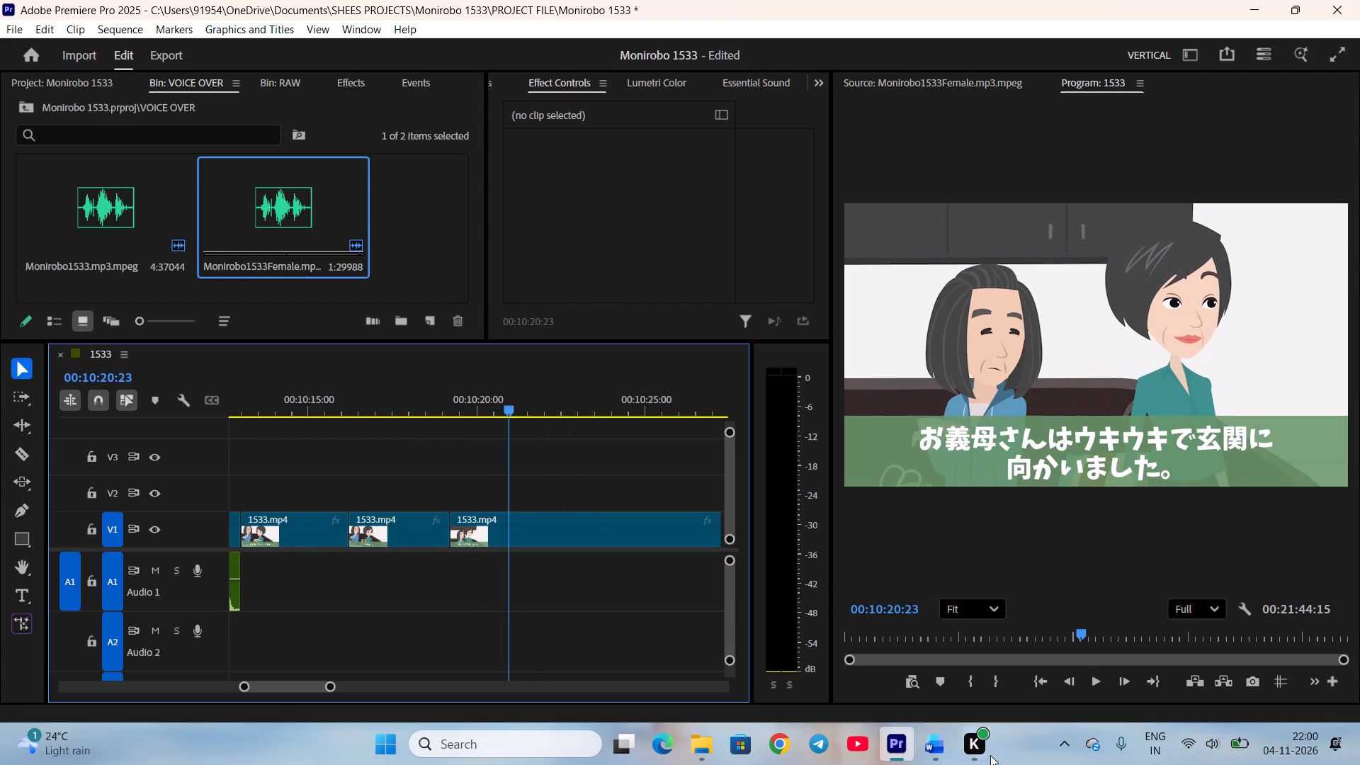
left_click(934, 746)
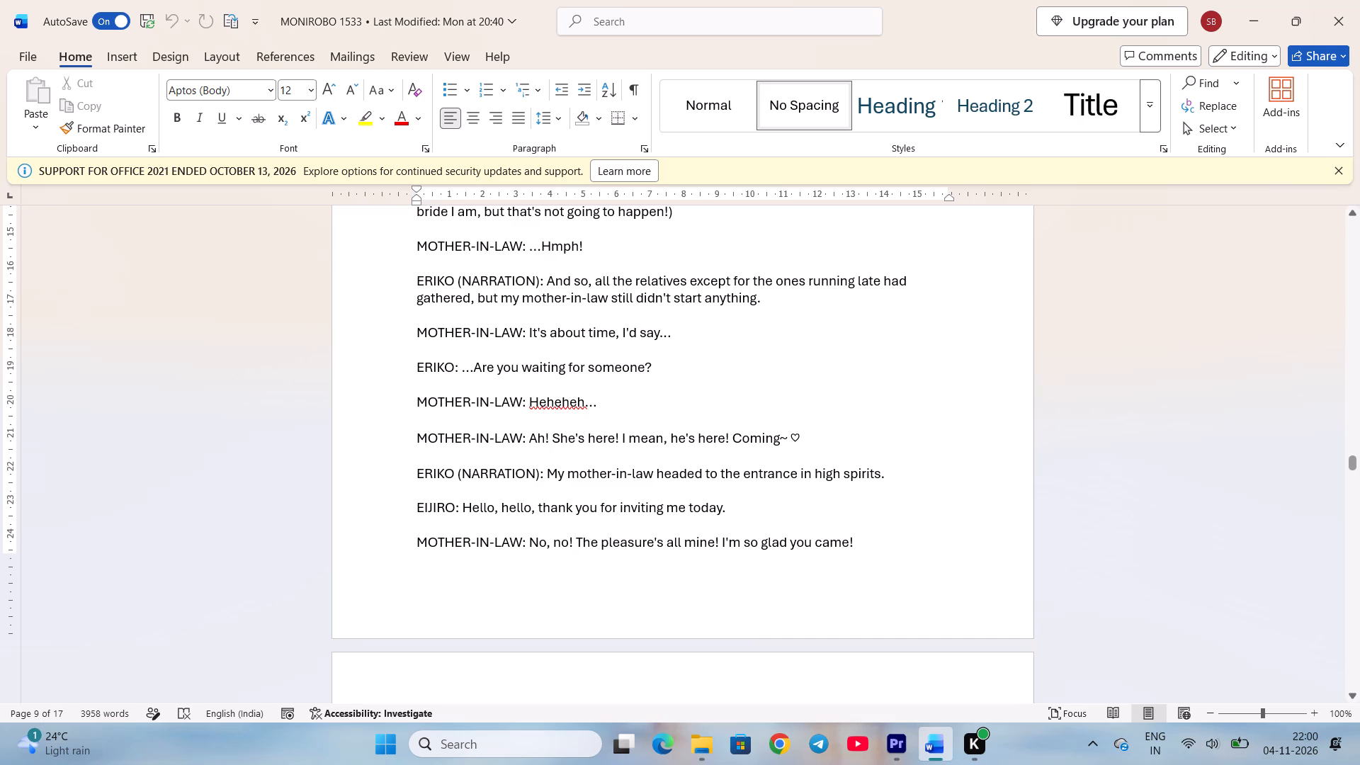
left_click(897, 753)
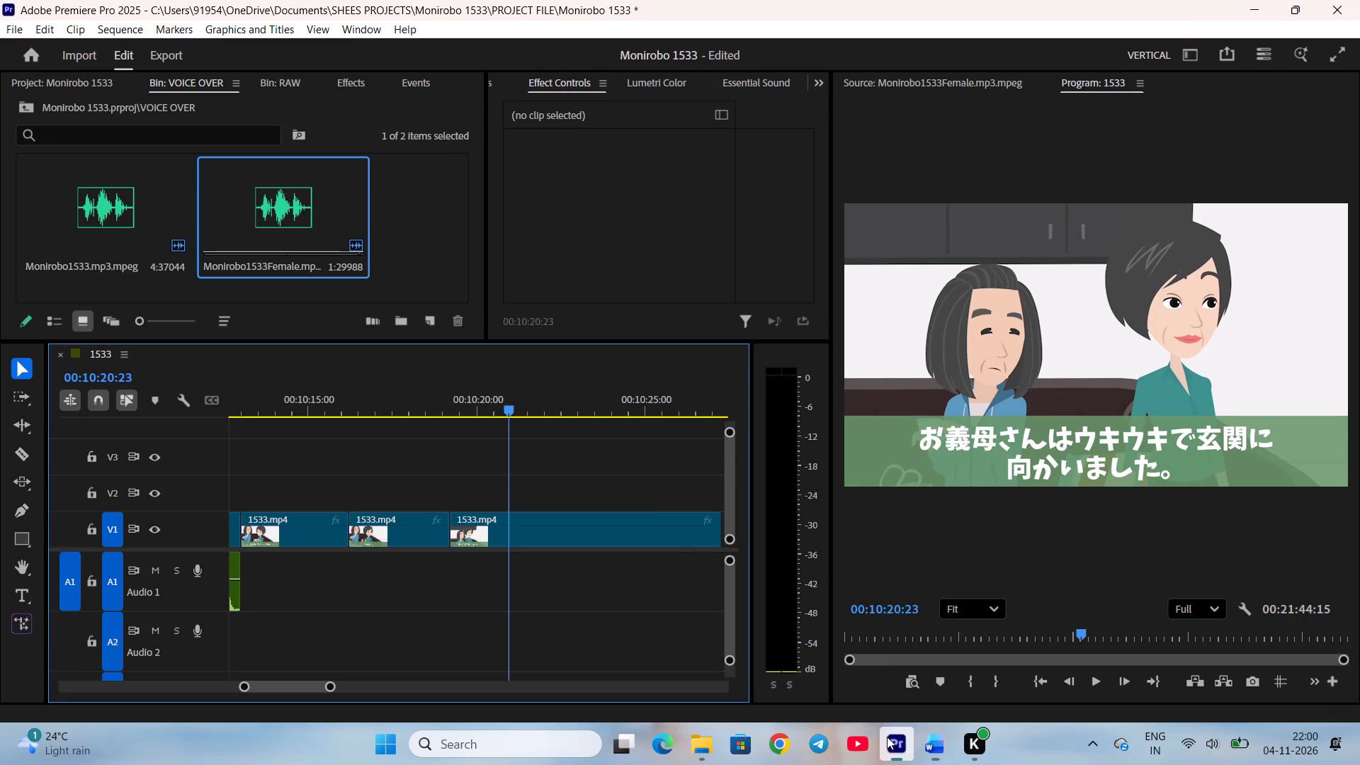
scroll(1004, 630, "up", 13)
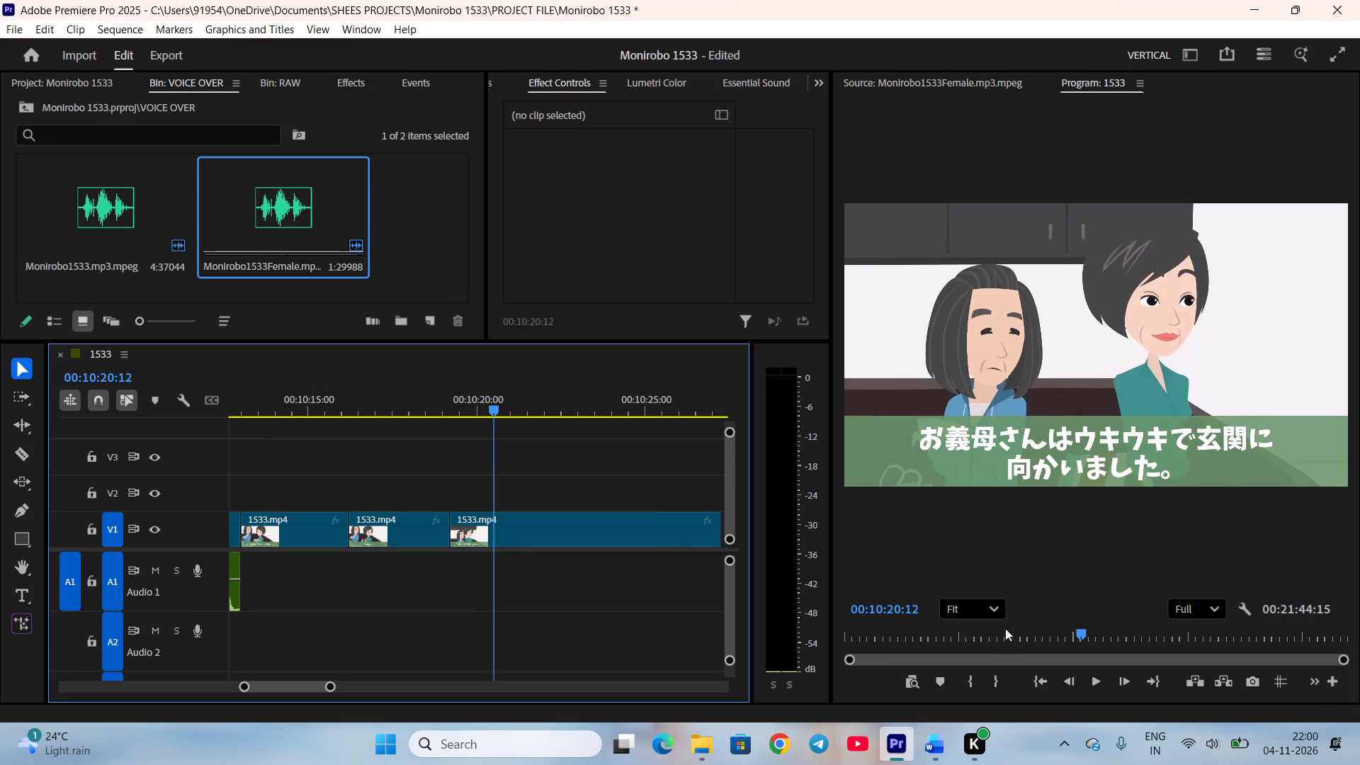
scroll(1005, 628, "up", 20)
scroll(1005, 628, "up", 4)
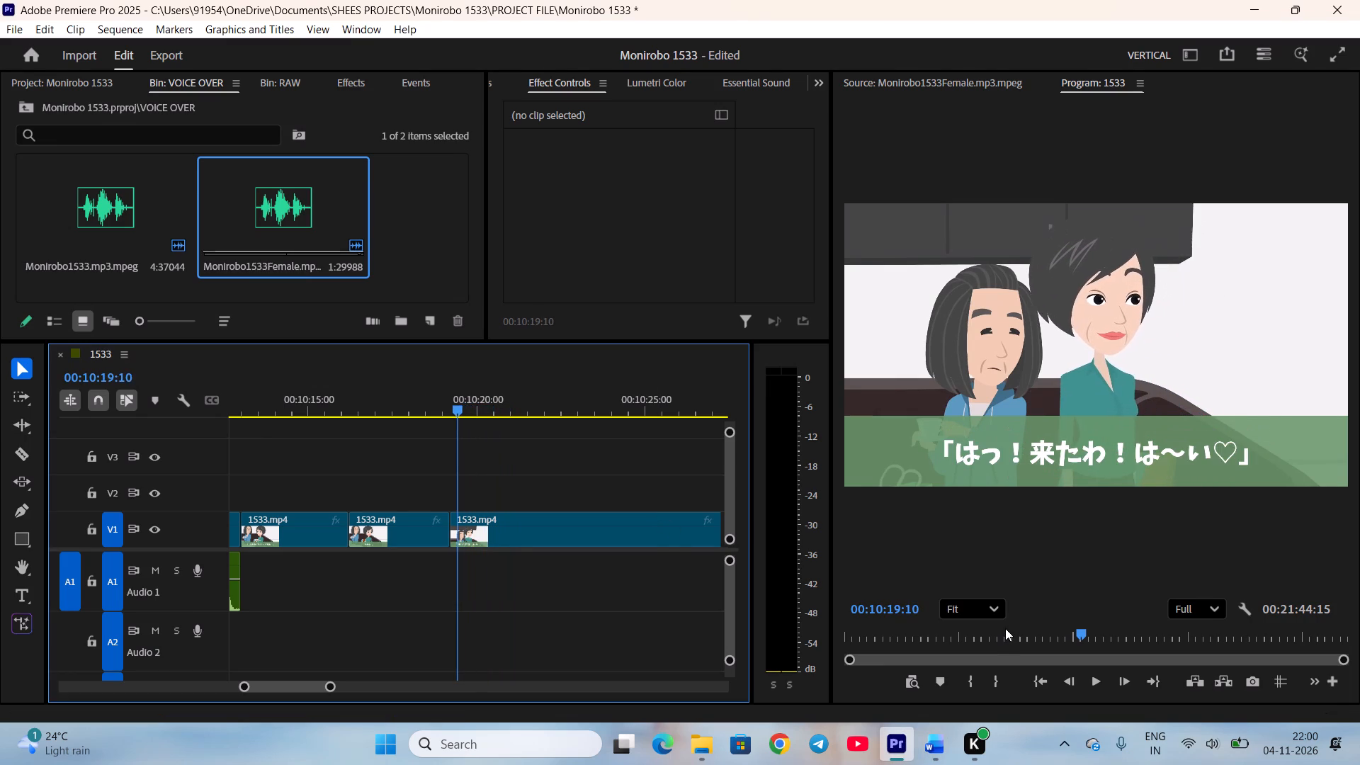
scroll(1005, 628, "up", 12)
key("space")
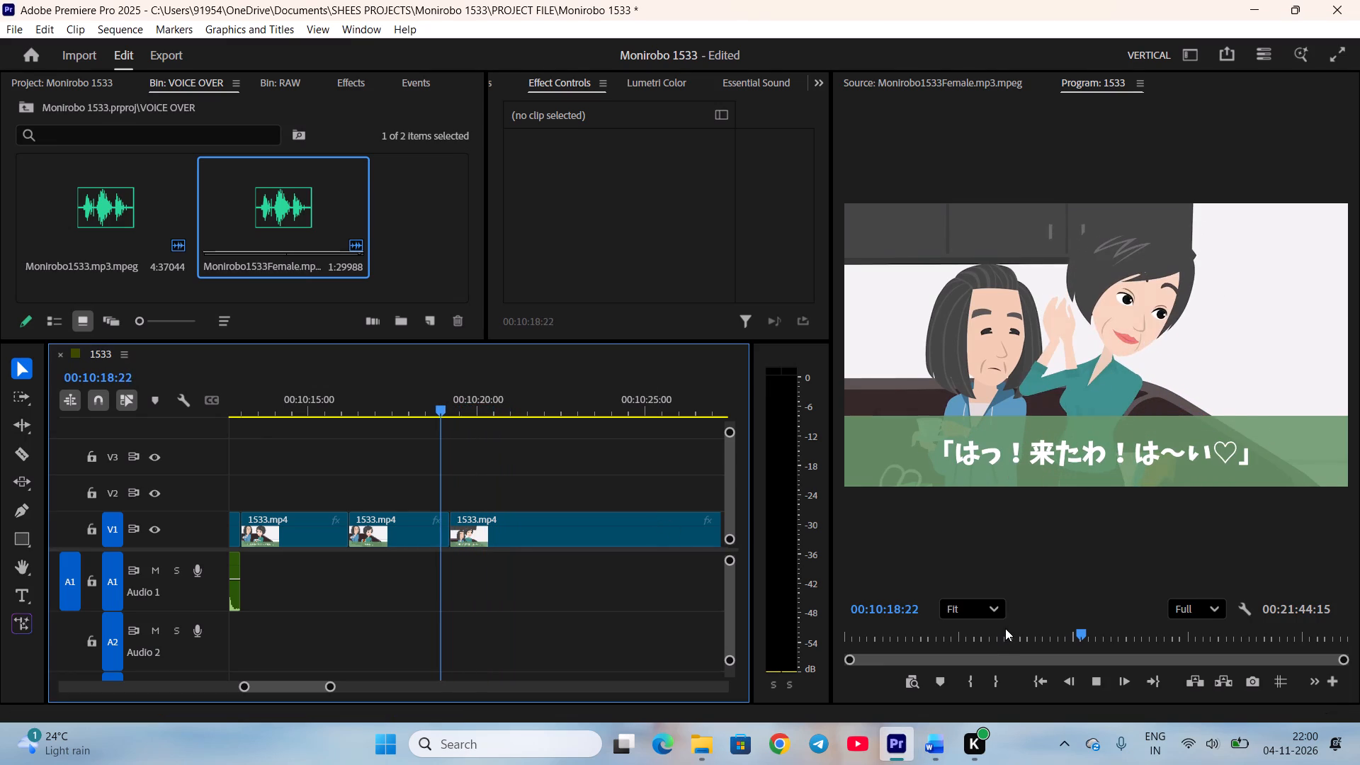
key("space")
scroll(562, 574, "up", 1)
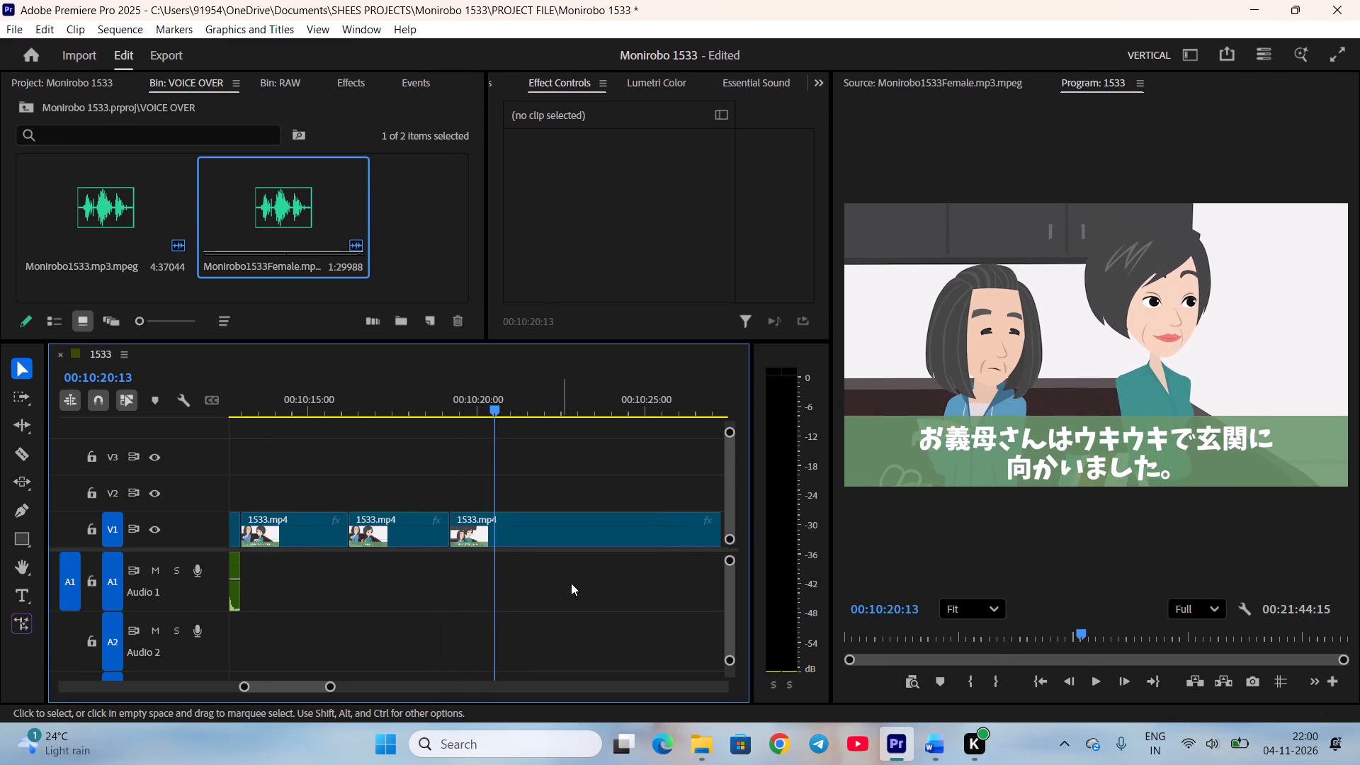
left_click(923, 744)
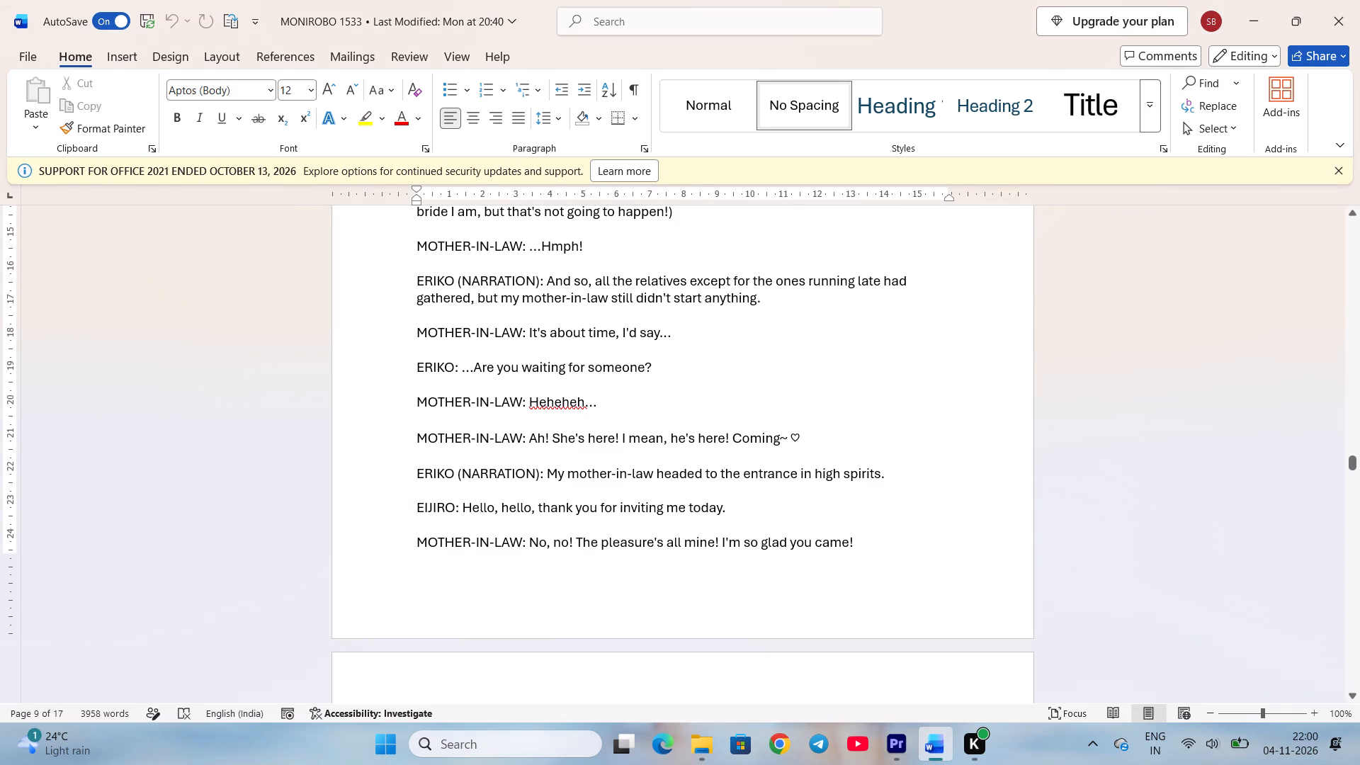
left_click(892, 752)
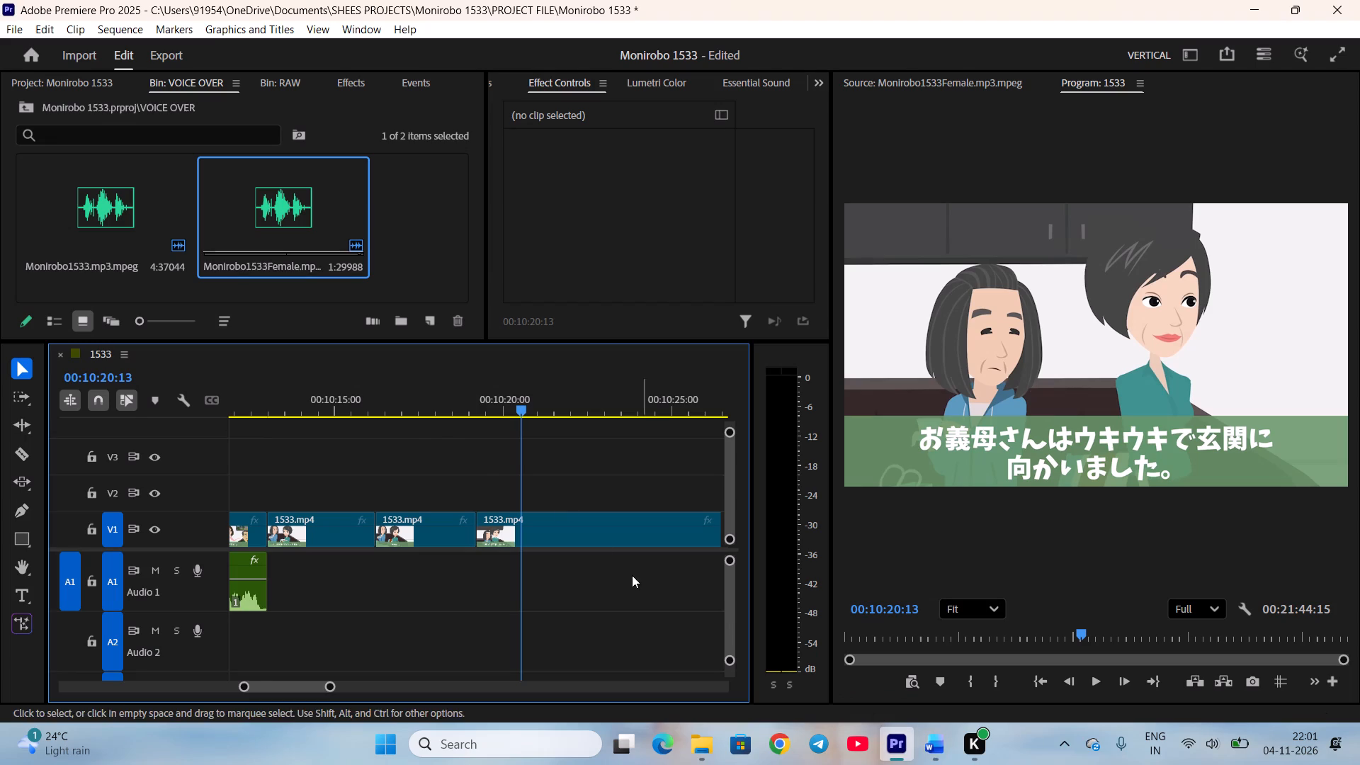
left_click(456, 406)
Mark the mother-in-law's lines from "Heheheh..." to "Coming~" in the female voice-over, from 00:09:44:01 to 00:09:49:21, checking the Word script.
double_click(308, 225)
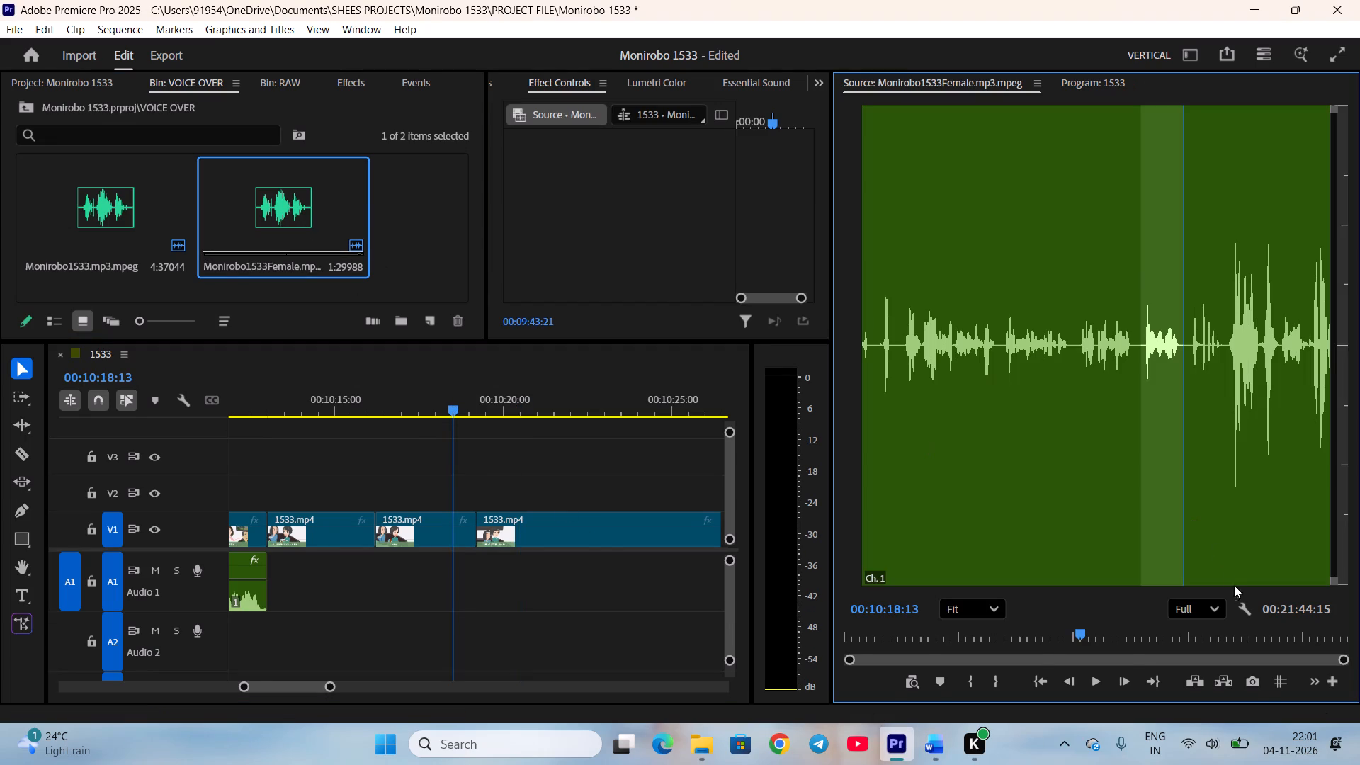
scroll(1220, 608, "down", 5)
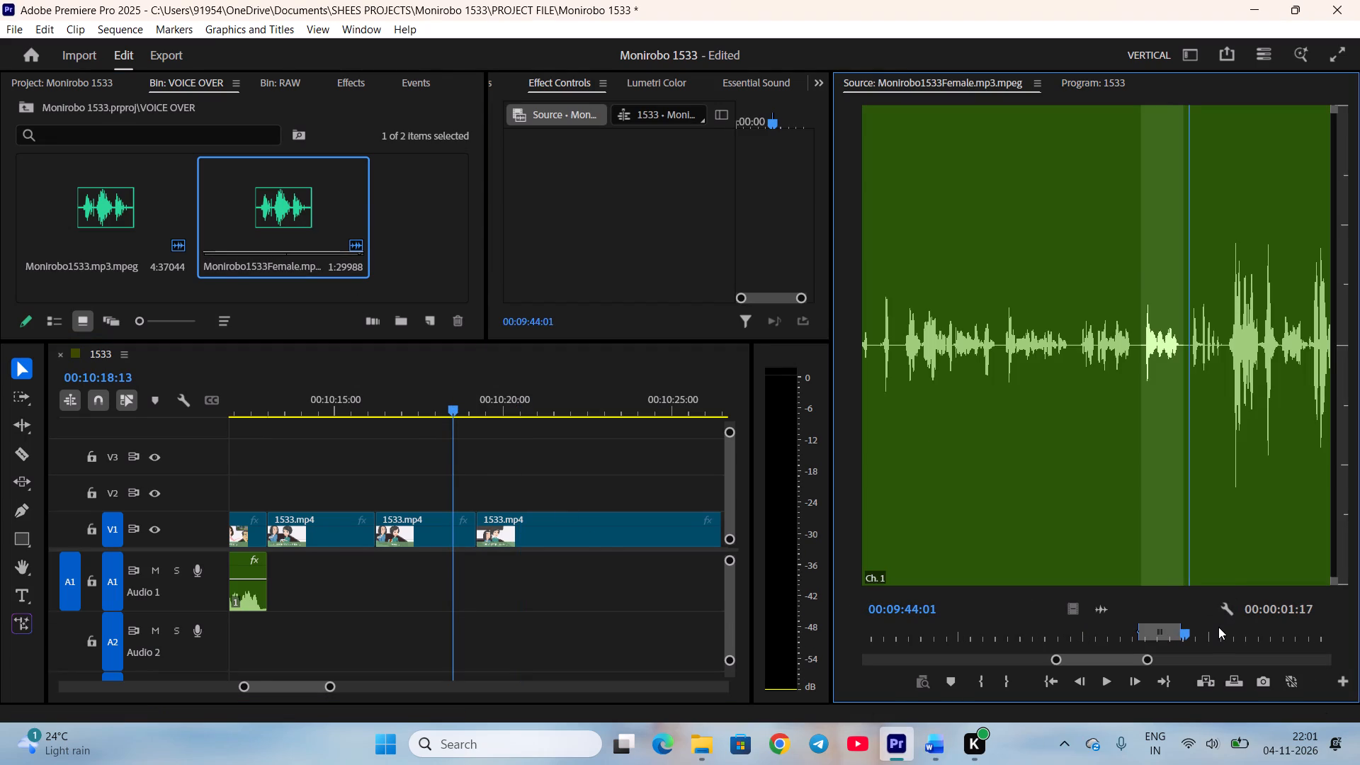
key("i")
key("space")
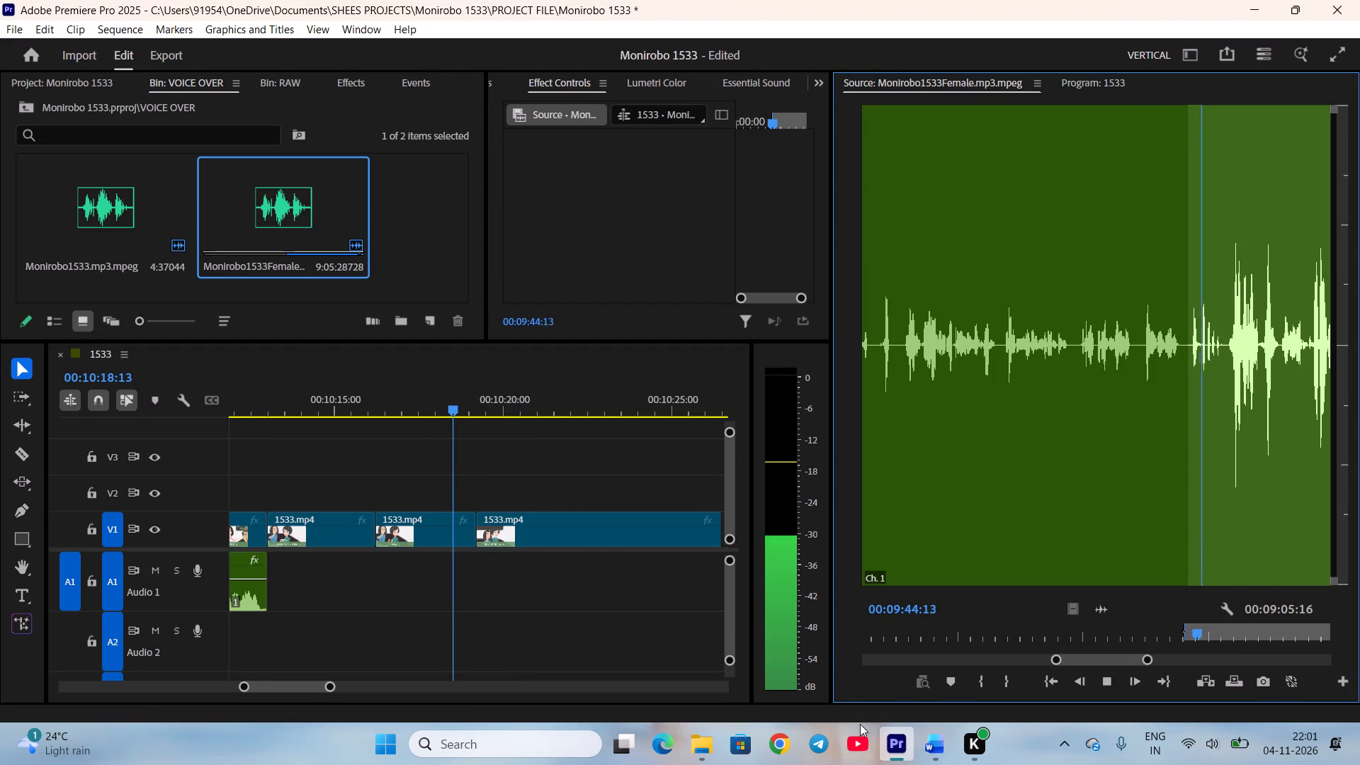
left_click(951, 752)
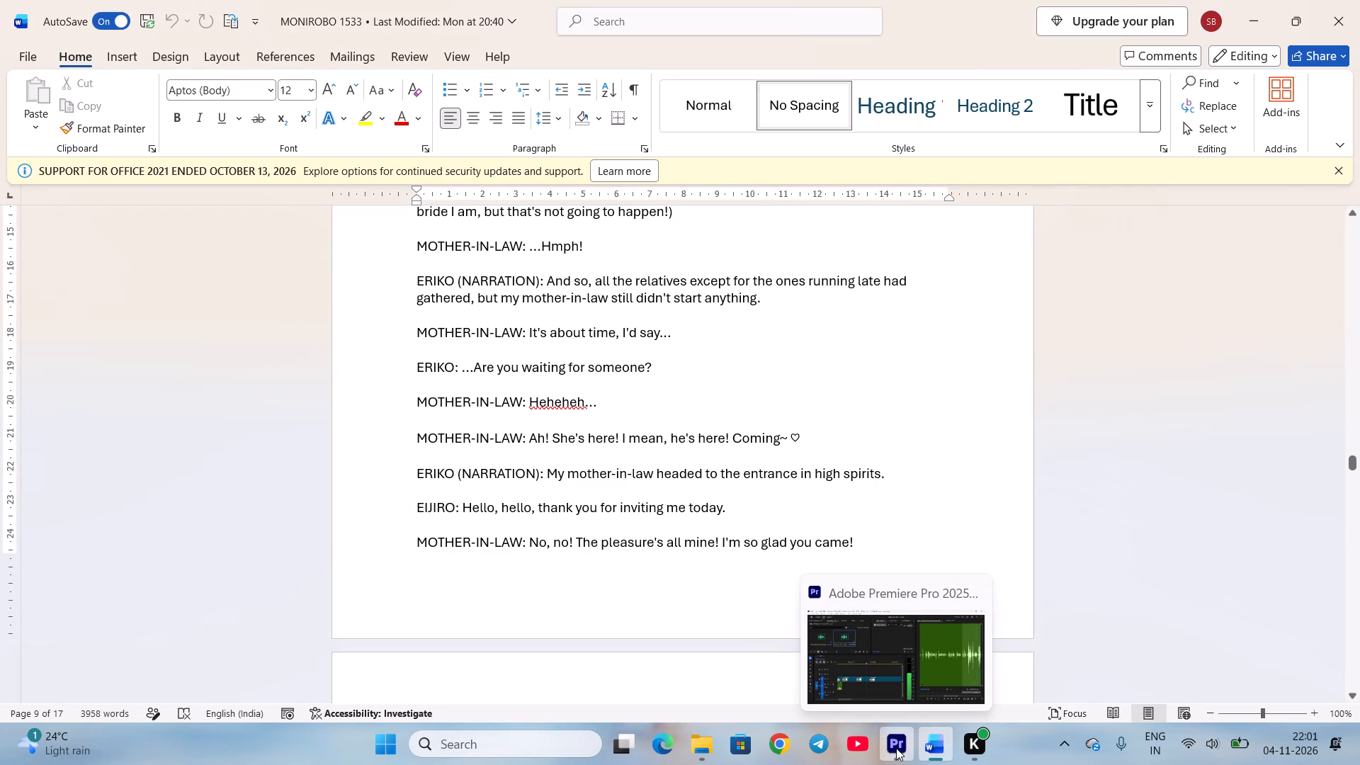
left_click(896, 748)
key("space")
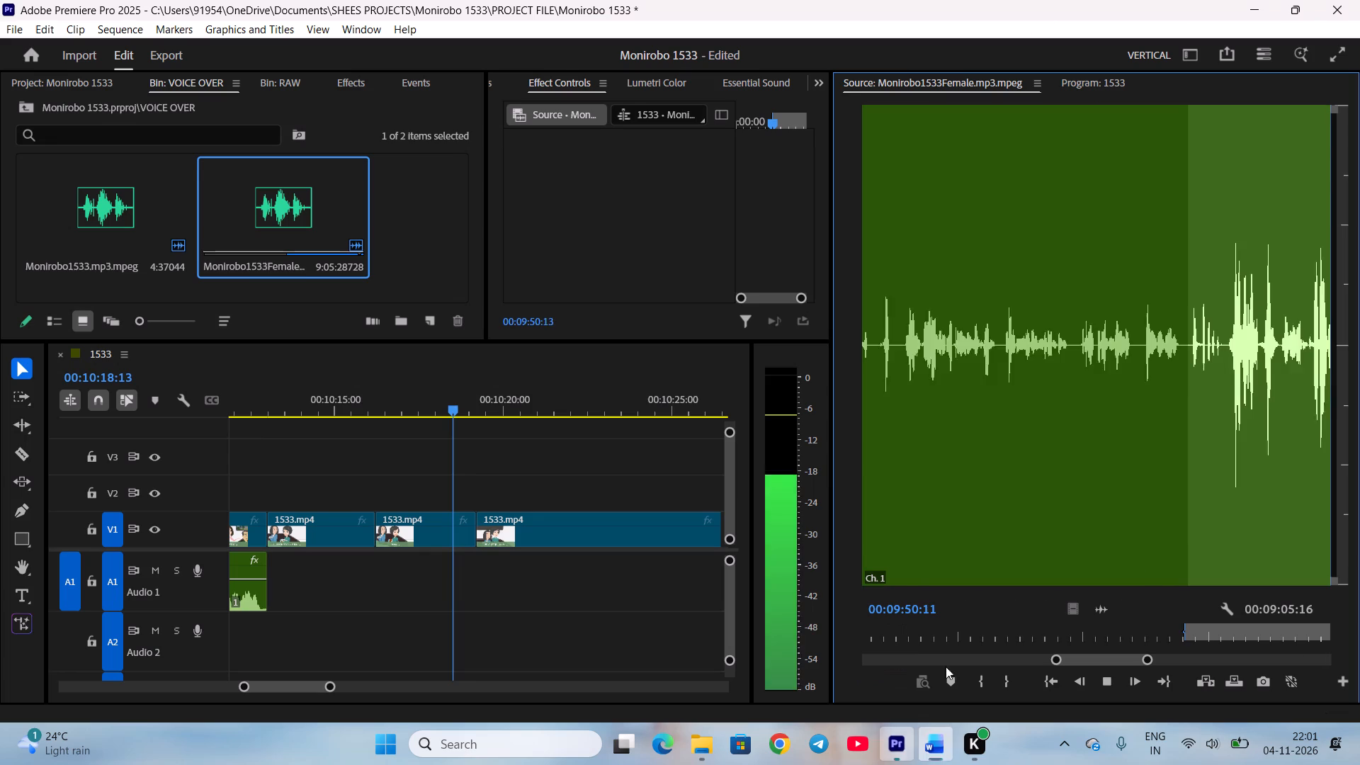
scroll(1093, 624, "up", 18)
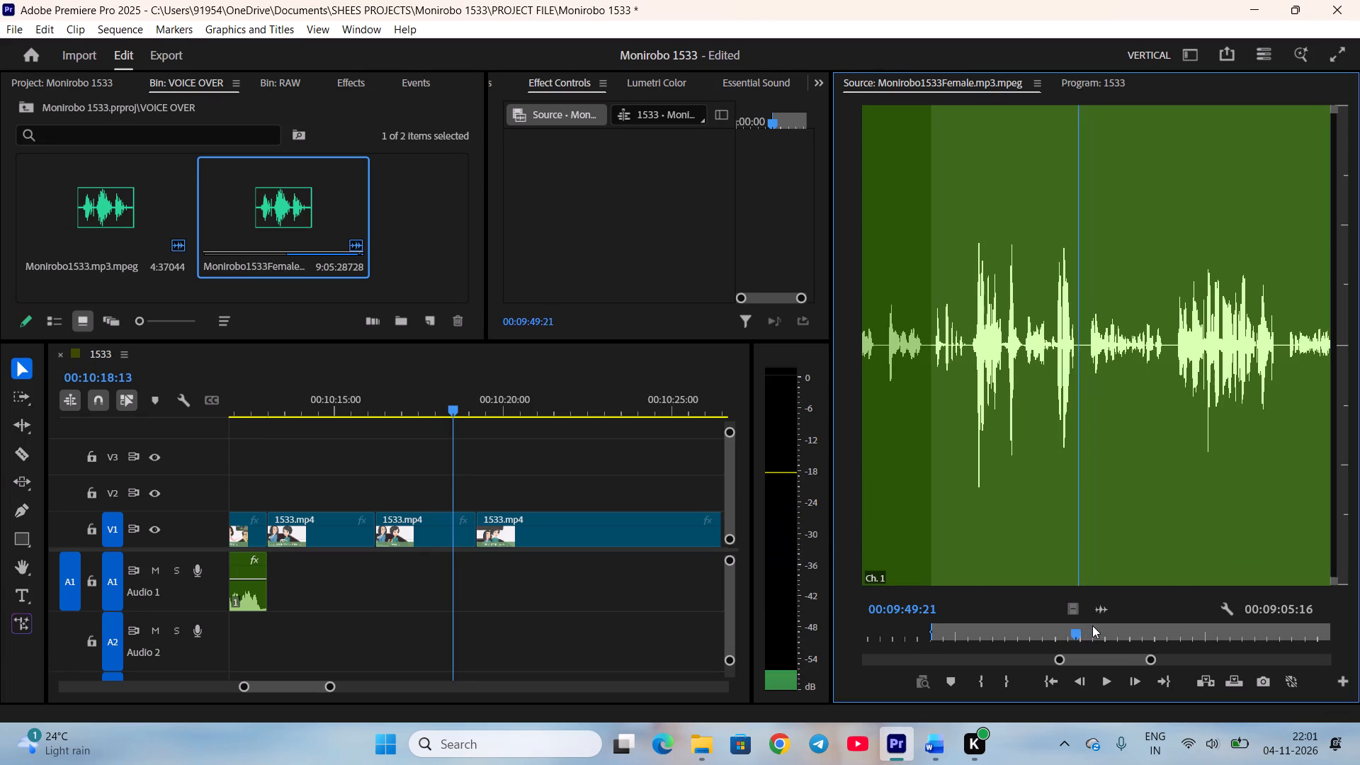
key("o")
Place the mother-in-law's marked lines as audio only on A1 directly after Eriko's line and play them back.
left_click_drag(1097, 606, 285, 588)
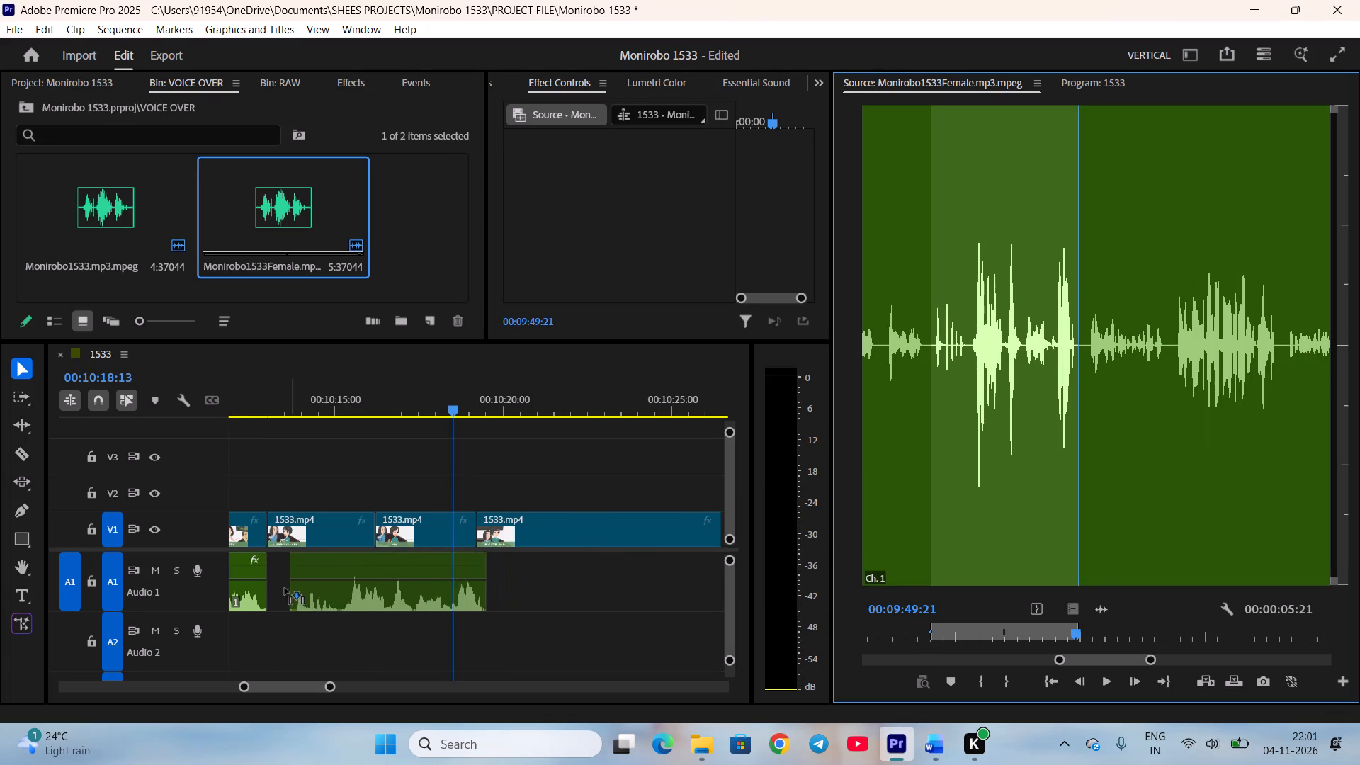
left_click_drag(285, 588, 264, 588)
left_click(267, 397)
key("space")
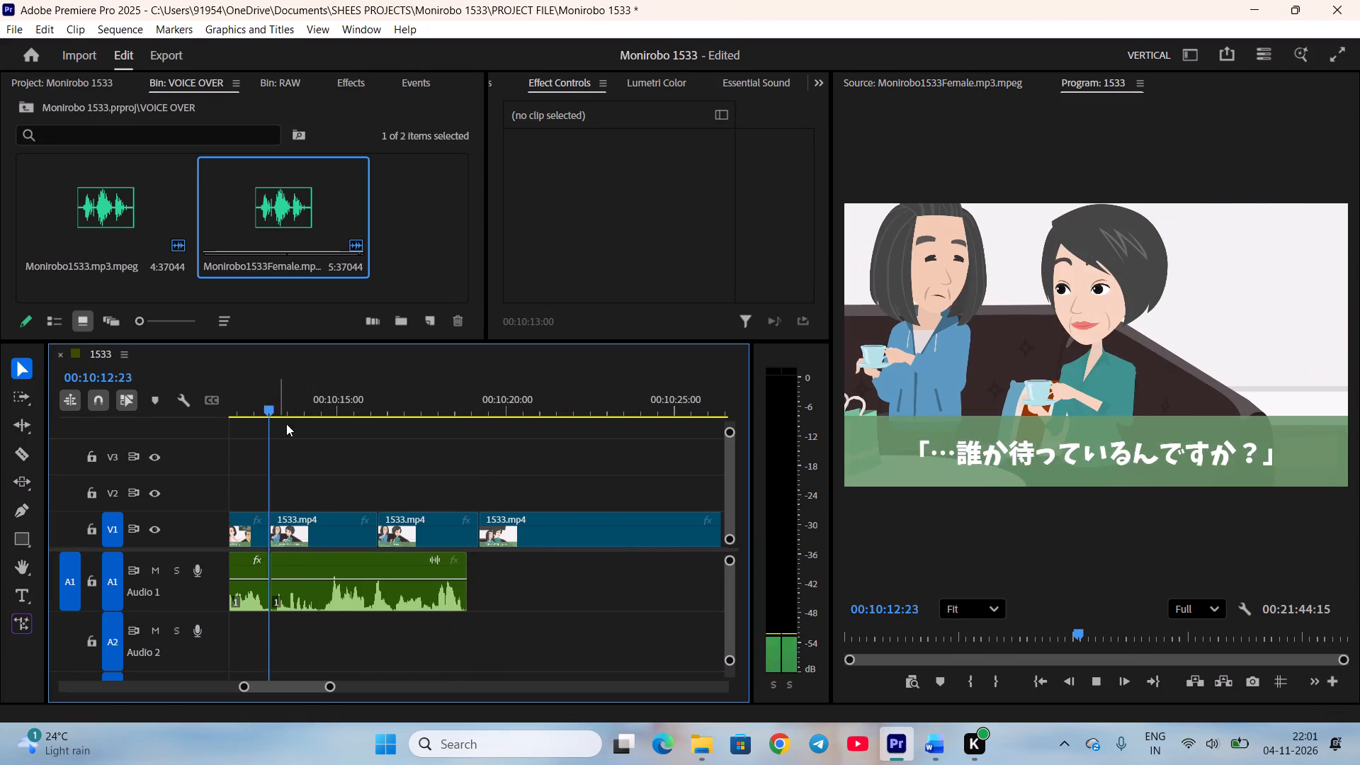
key("space")
key("space")
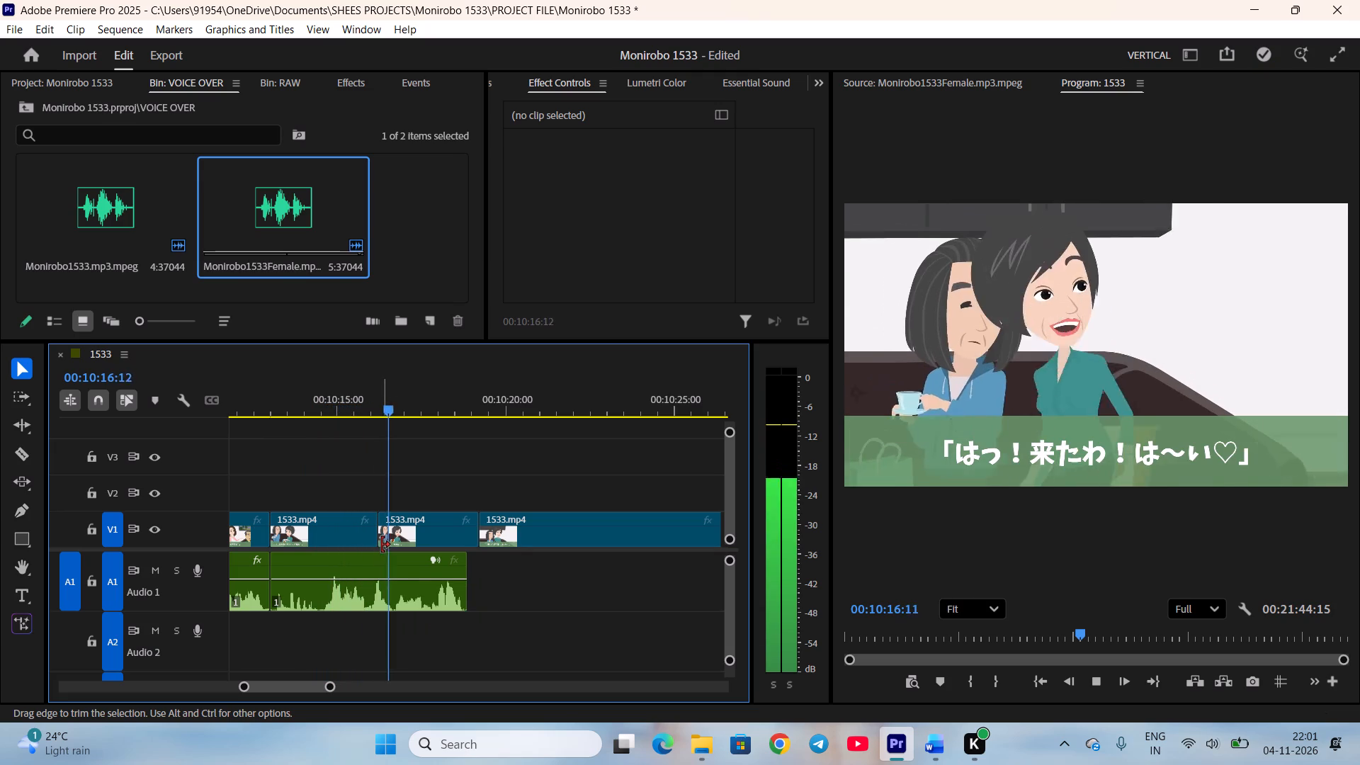
Trim the end of the mother-in-law's "Coming~" shot on V1 to her audio's end and close the gap behind it.
left_click_drag(473, 529, 466, 529)
key("space")
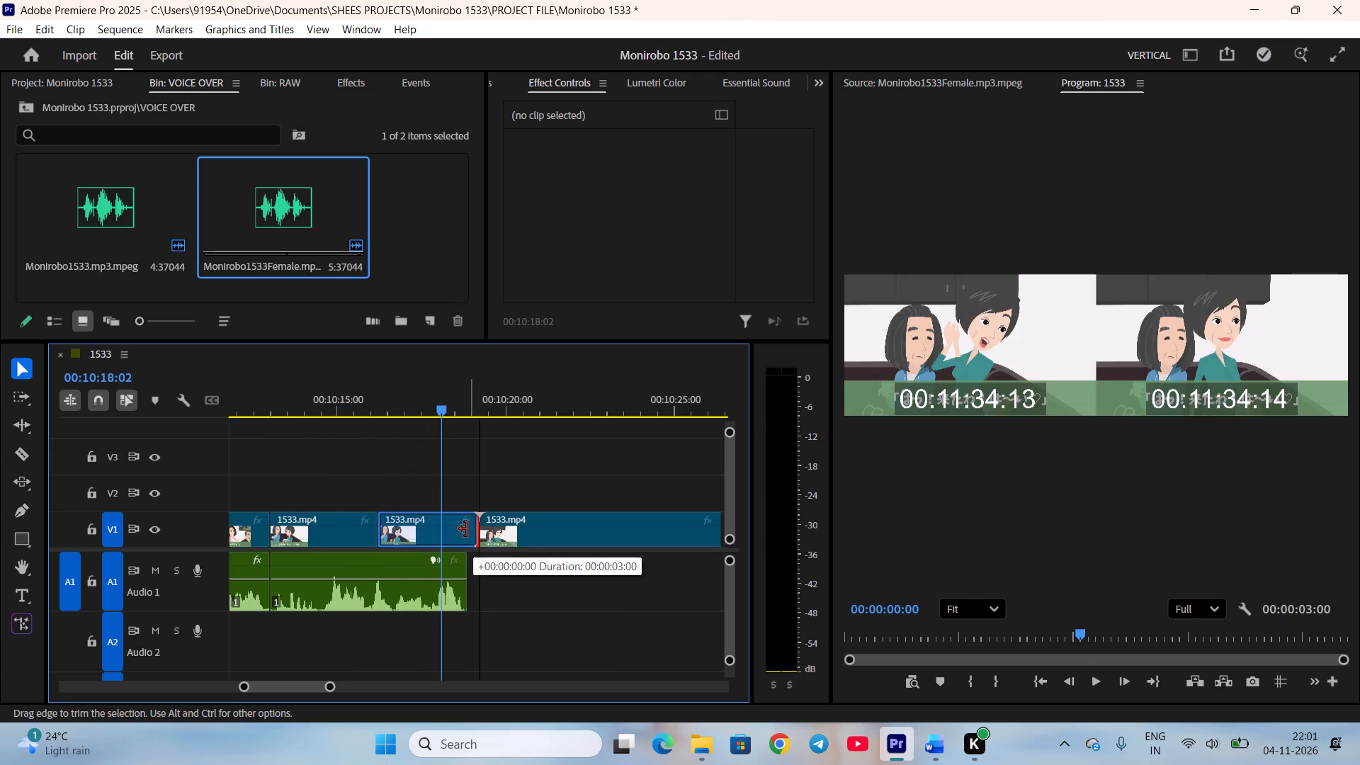
left_click_drag(466, 529, 463, 529)
key("space")
key("space")
right_click(477, 526)
left_click(484, 533)
Split the V1 clip at 00:10:23:06, where the entrance narration shot gives way to Eijiro's greeting caption.
scroll(485, 545, "down", 4)
key("space")
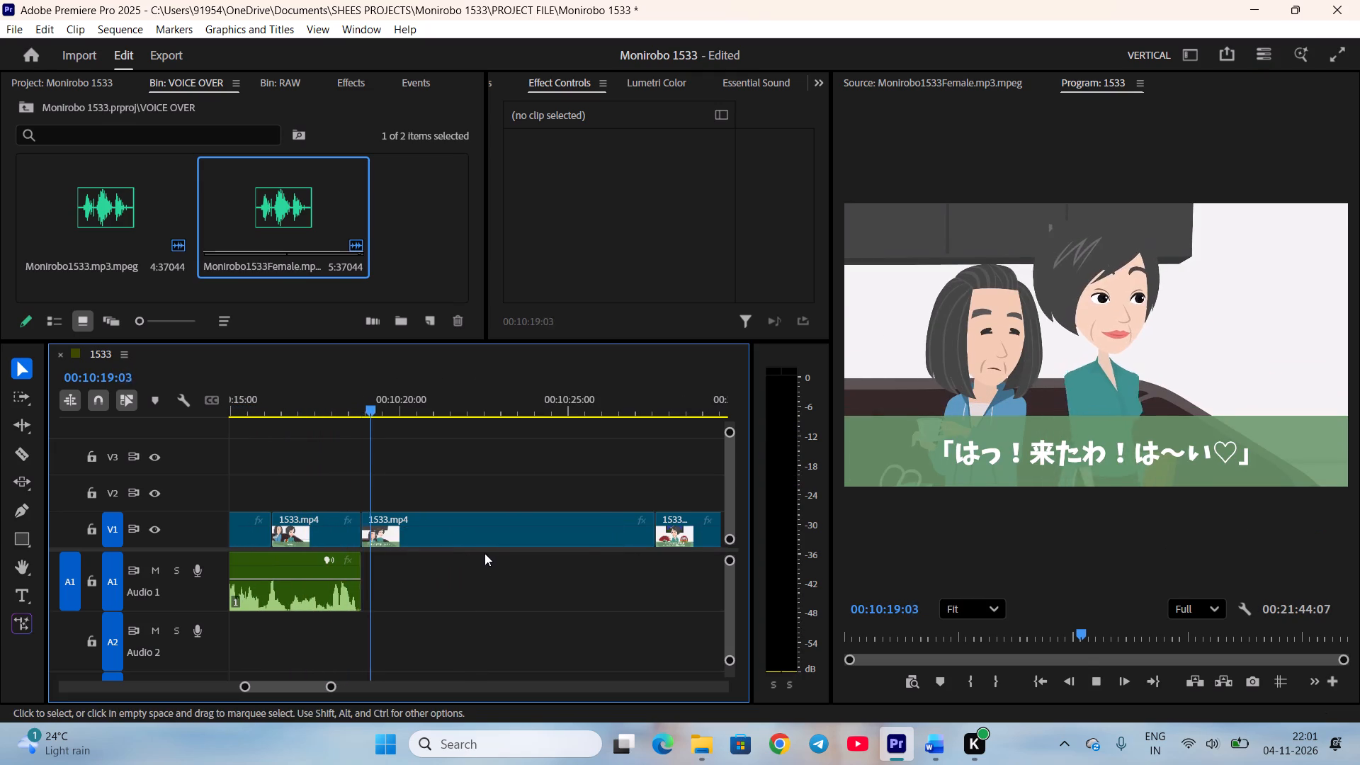
scroll(484, 555, "down", 3)
left_click_drag(351, 395, 429, 425)
scroll(956, 630, "up", 3)
scroll(956, 630, "down", 4)
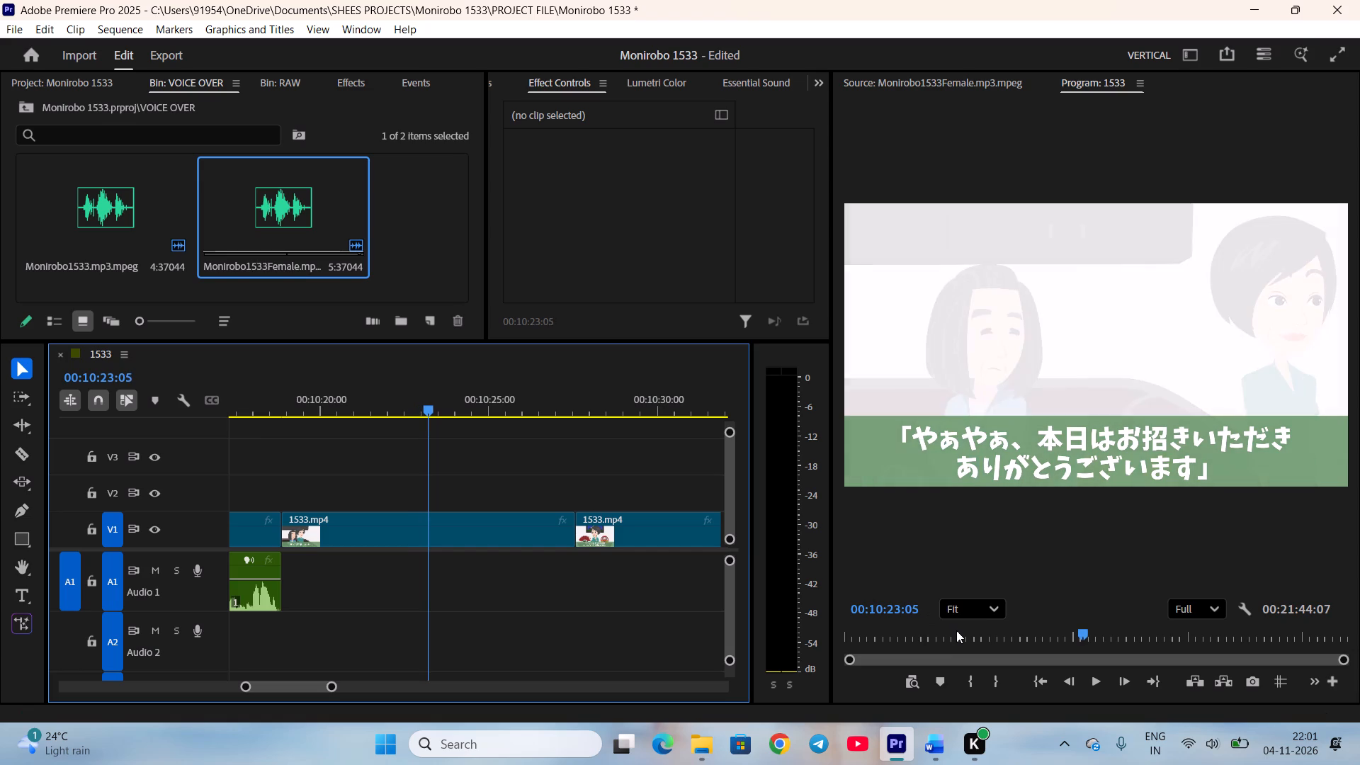
scroll(956, 630, "down", 2)
scroll(956, 630, "up", 1)
key("c")
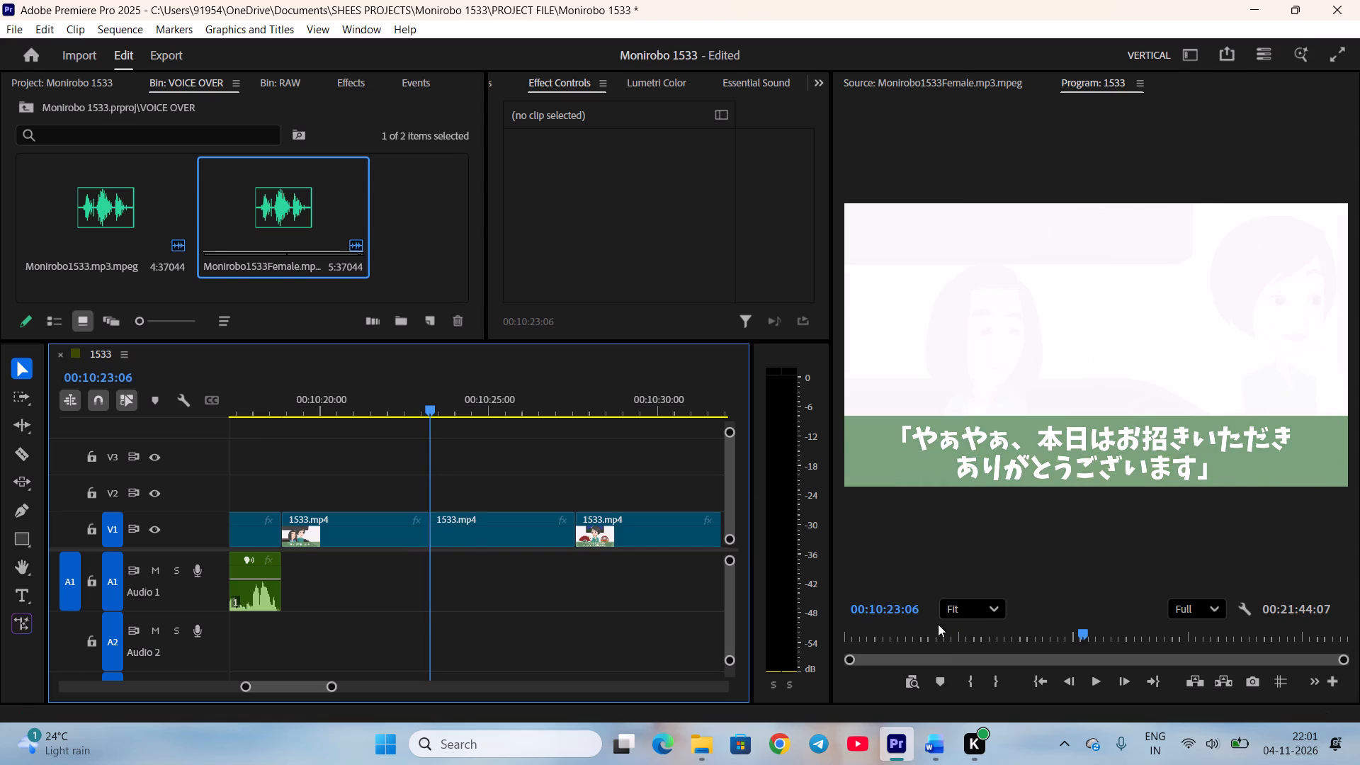
key("space")
left_click(404, 393)
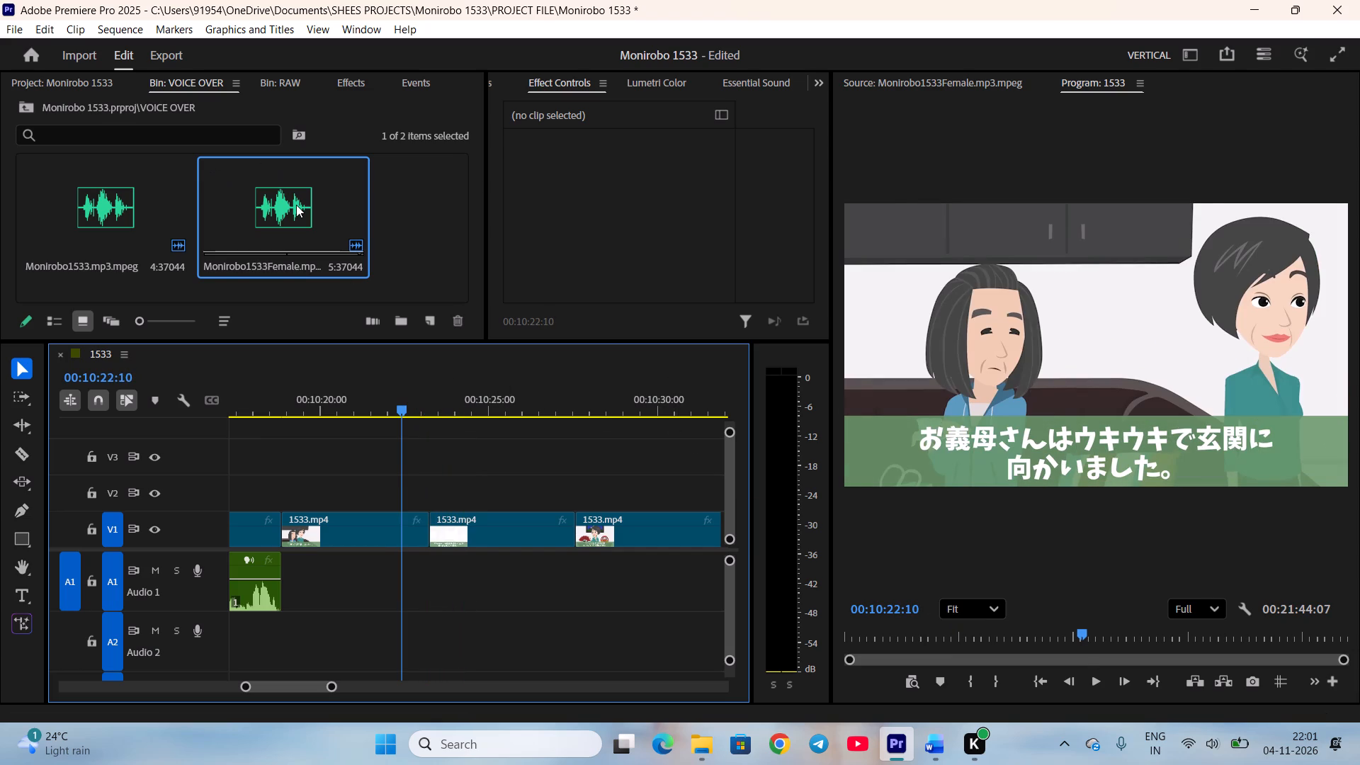
Mark Eriko's entrance narration in the female voice-over from 00:09:50:03 to 00:09:53:10 and place it as audio only on A1 under its shot.
double_click(297, 205)
scroll(1078, 661, "down", 4)
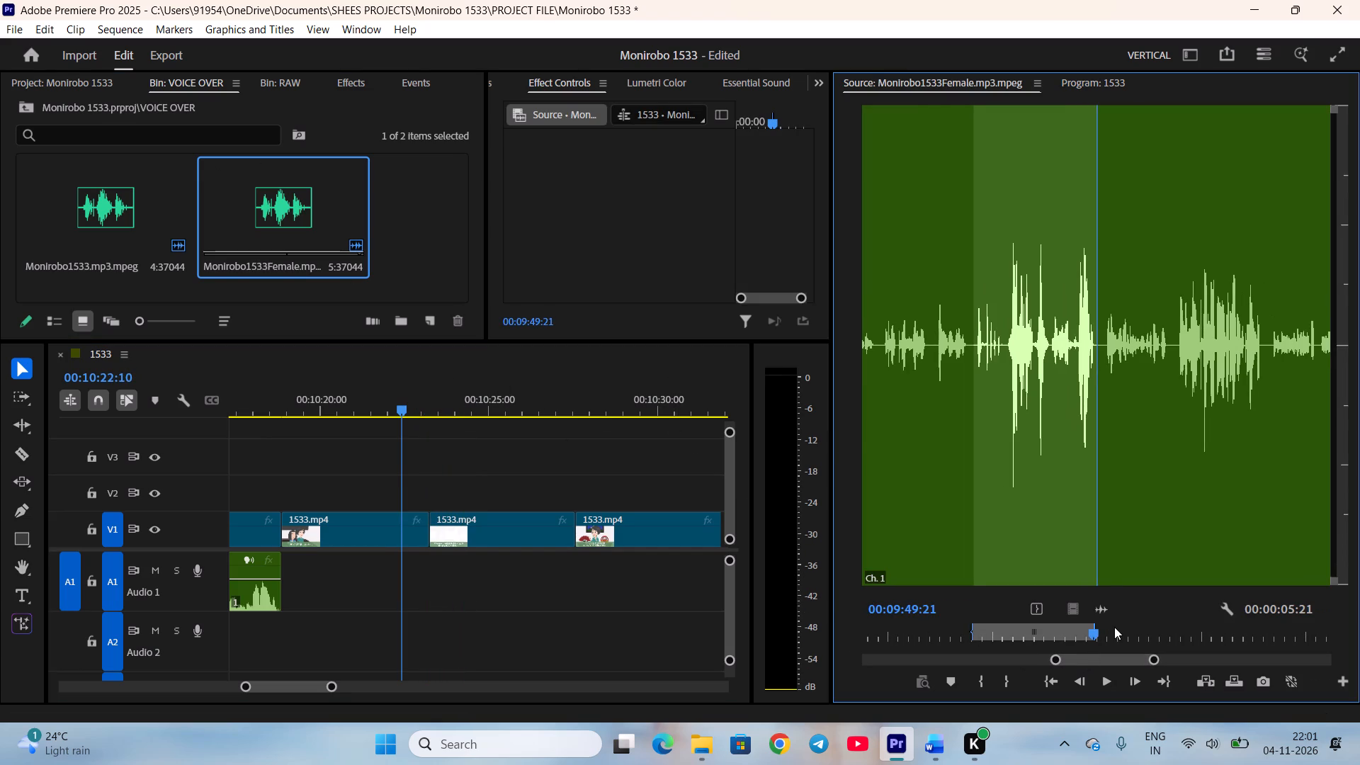
scroll(1121, 624, "down", 7)
key("i")
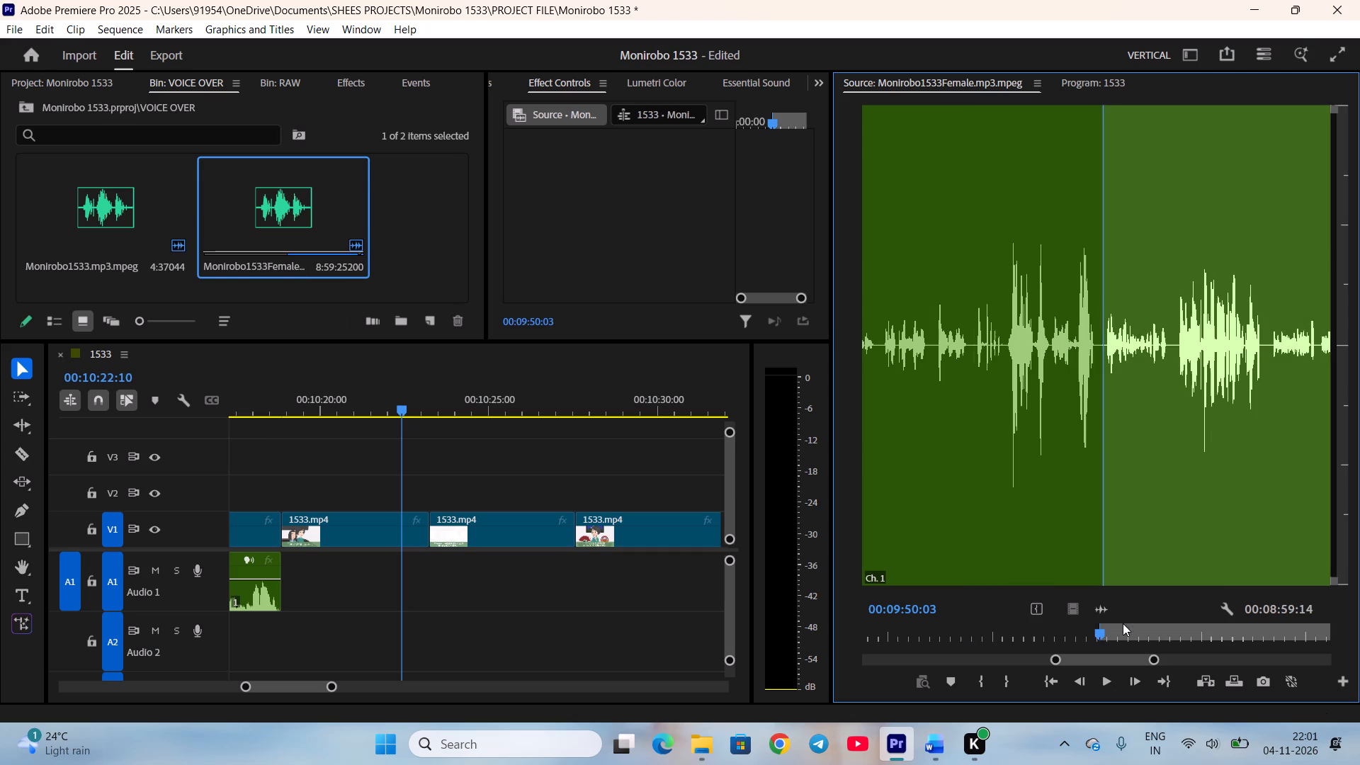
key("space")
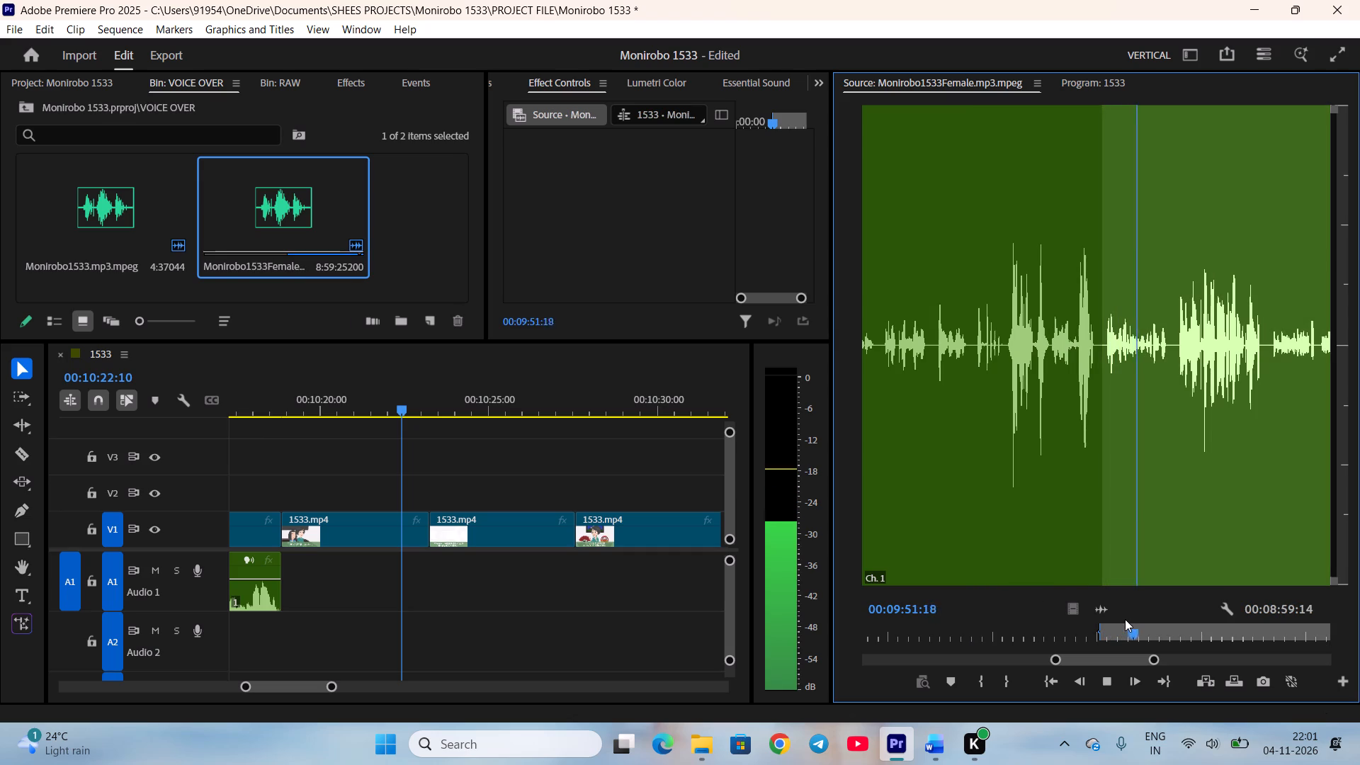
key("space")
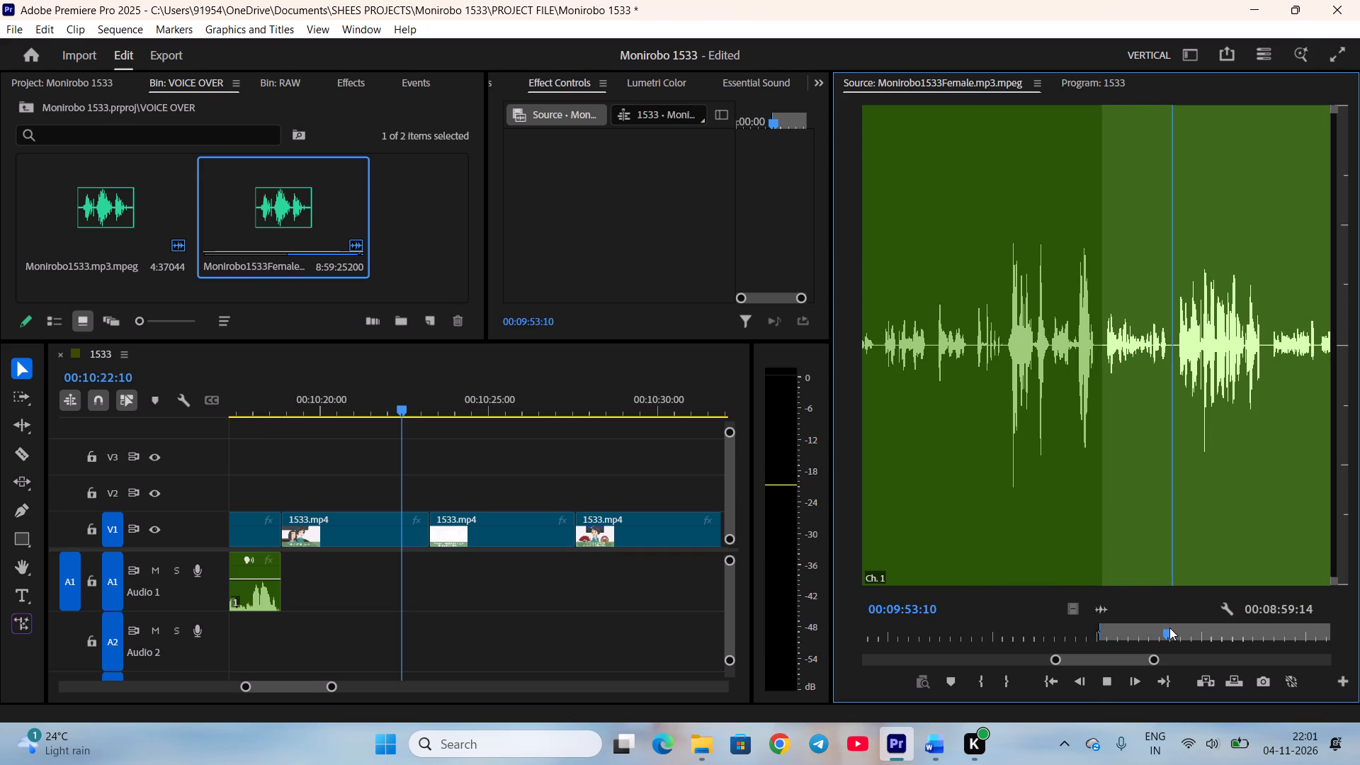
key("o")
left_click_drag(1110, 603, 283, 580)
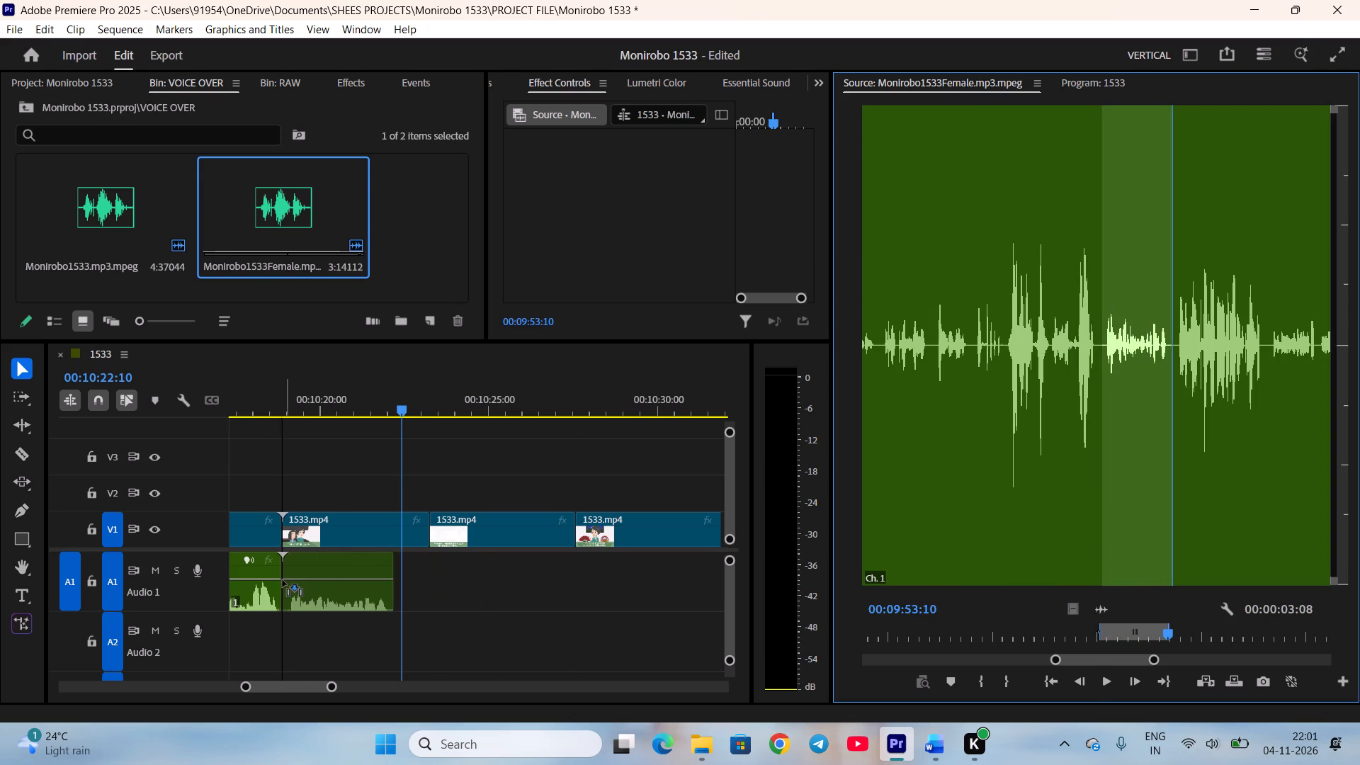
left_click_drag(283, 580, 281, 580)
Raise the entrance narration by 10 dB of audio gain and play it back.
left_click(321, 603)
key("g")
key("1")
key("0")
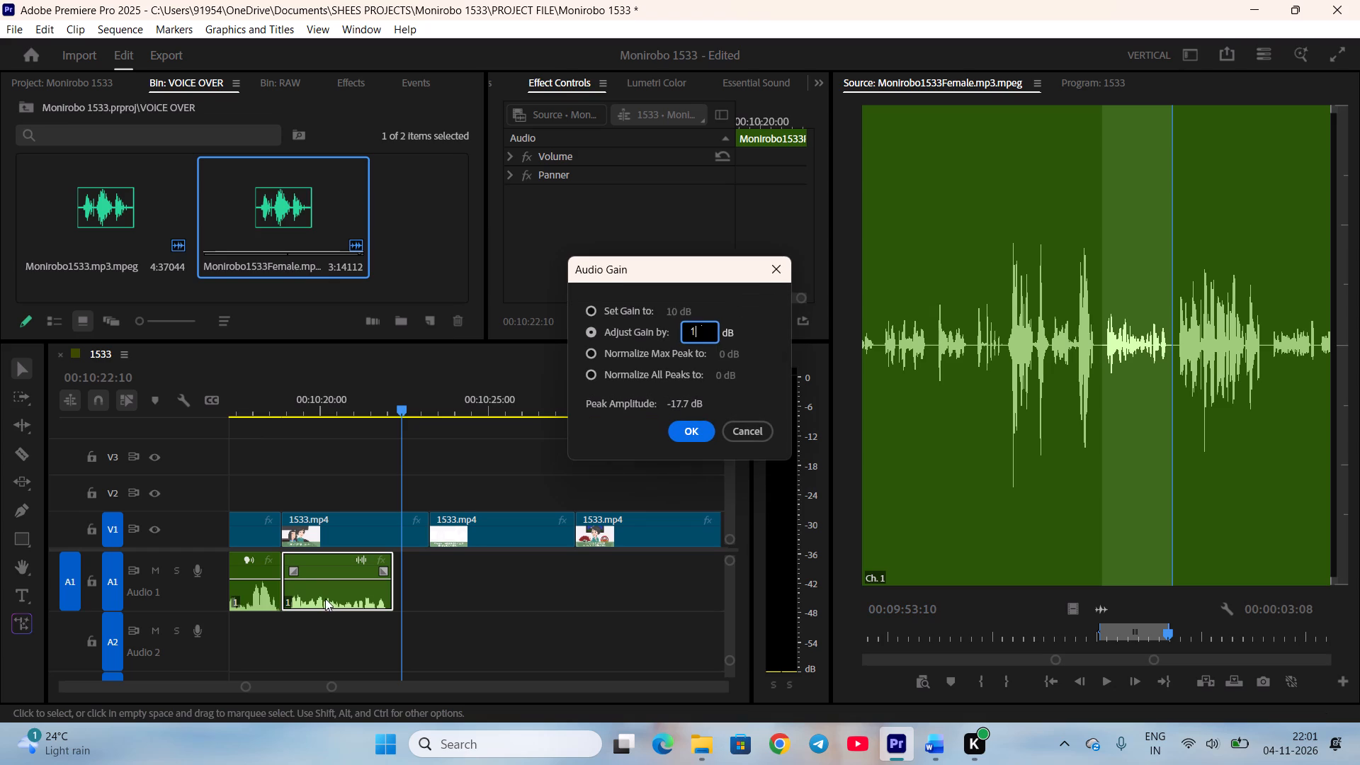
key("Return")
left_click(330, 410)
key("space")
left_click(368, 487)
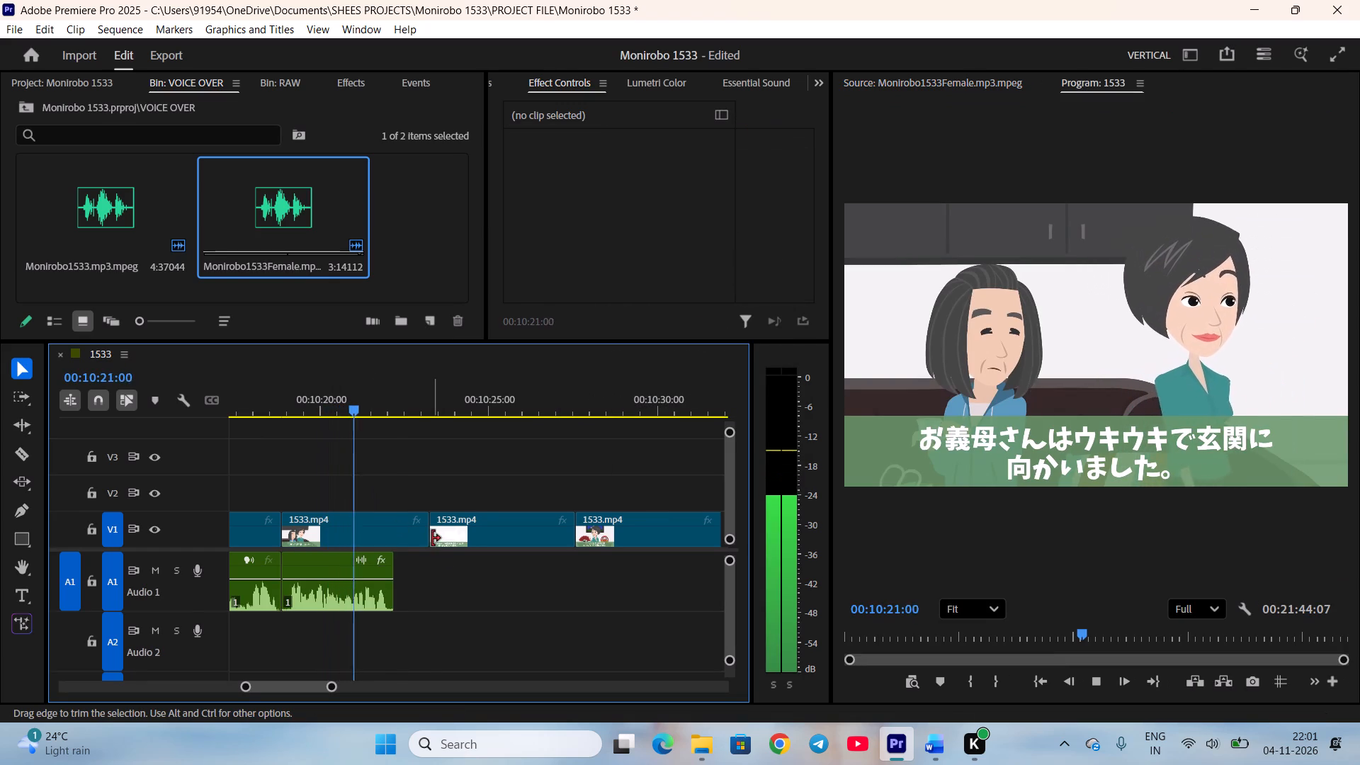
Trim the end of the entrance narration shot on V1 to its audio's end and close the gap behind it.
left_click_drag(427, 537, 390, 537)
key("space")
right_click(412, 527)
left_click(451, 549)
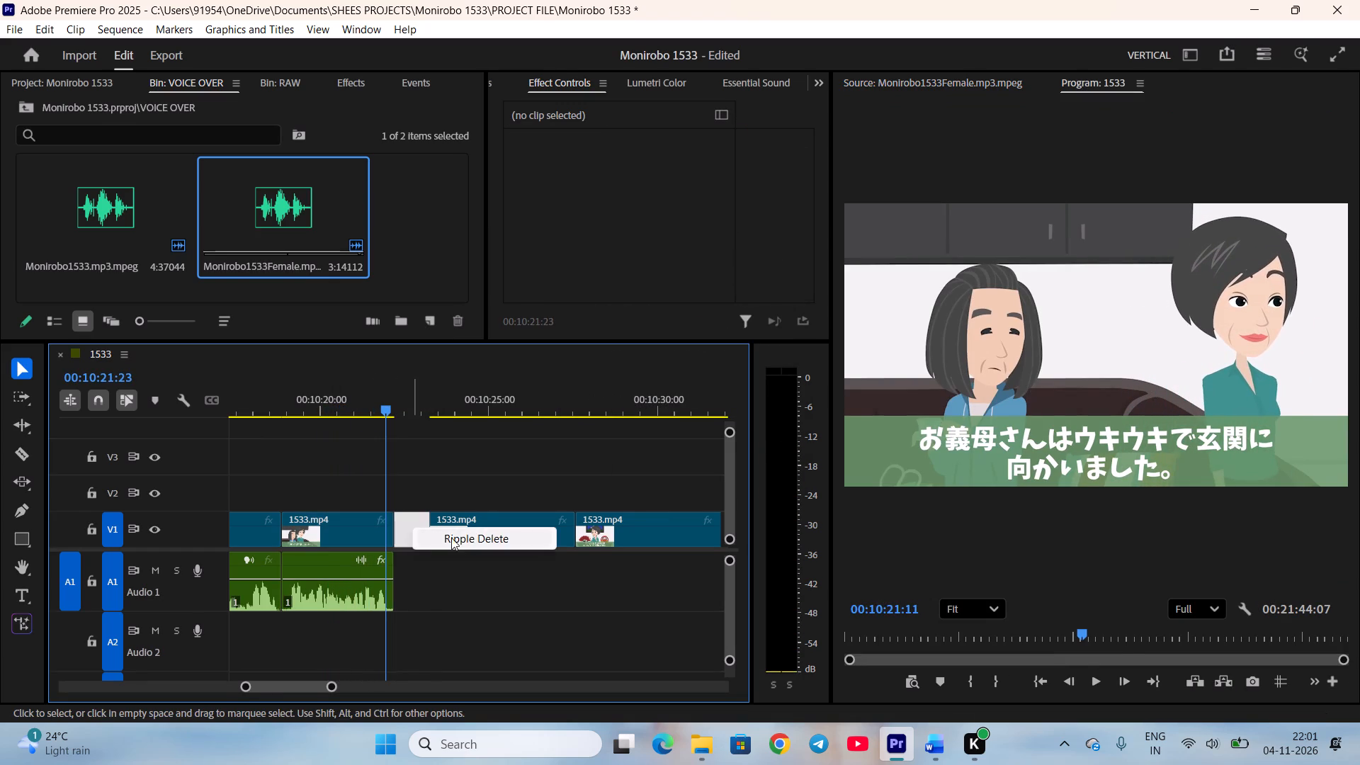
left_click(451, 538)
Review the following shots with Eijiro's greeting and the mother-in-law's reply.
scroll(452, 555, "down", 4)
key("space")
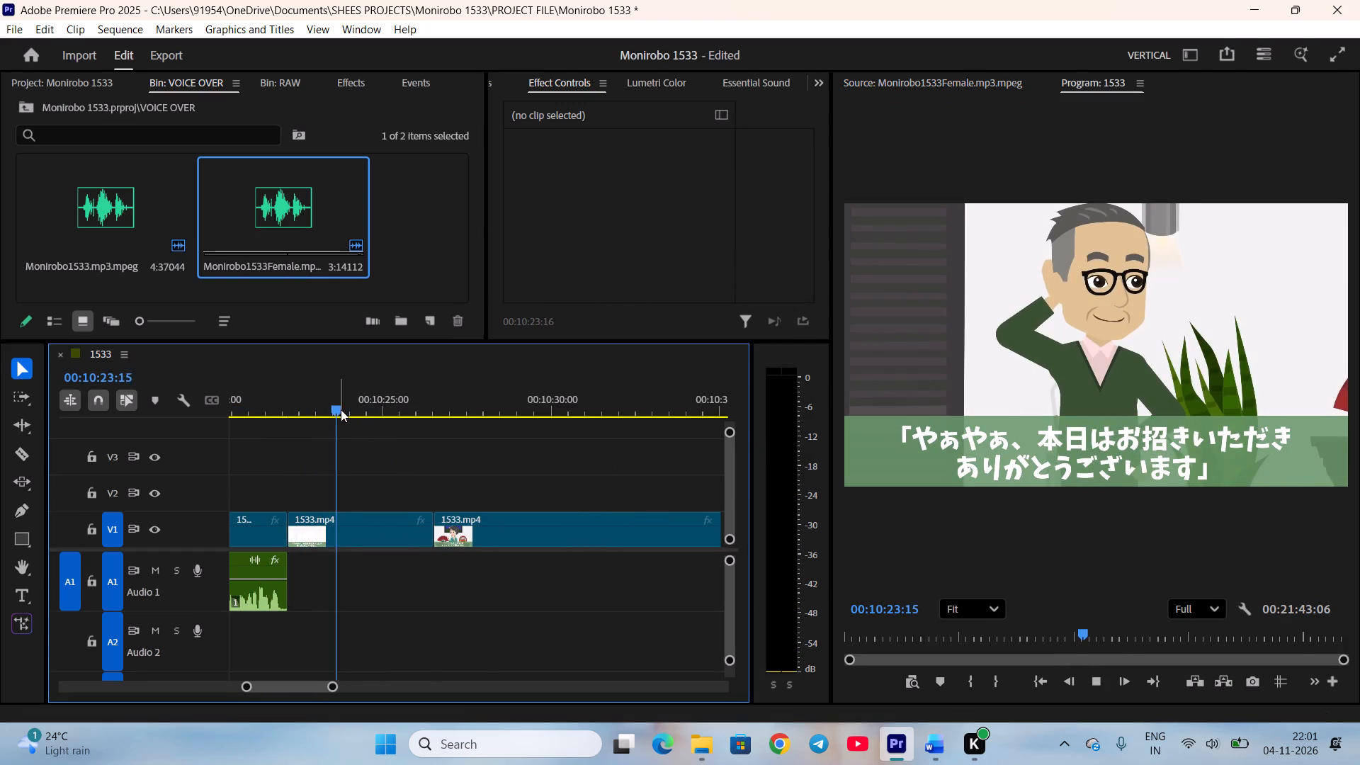
left_click_drag(395, 407, 462, 435)
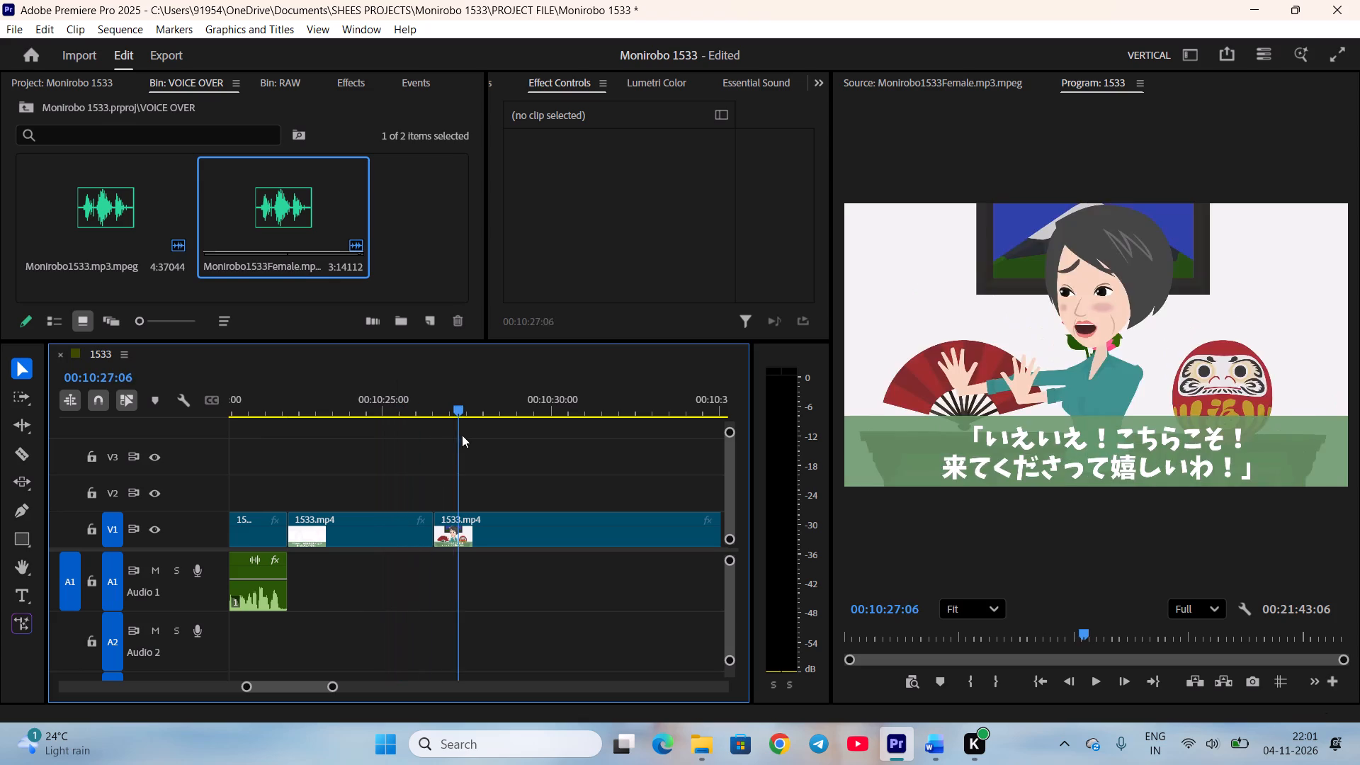
left_click_drag(462, 435, 396, 429)
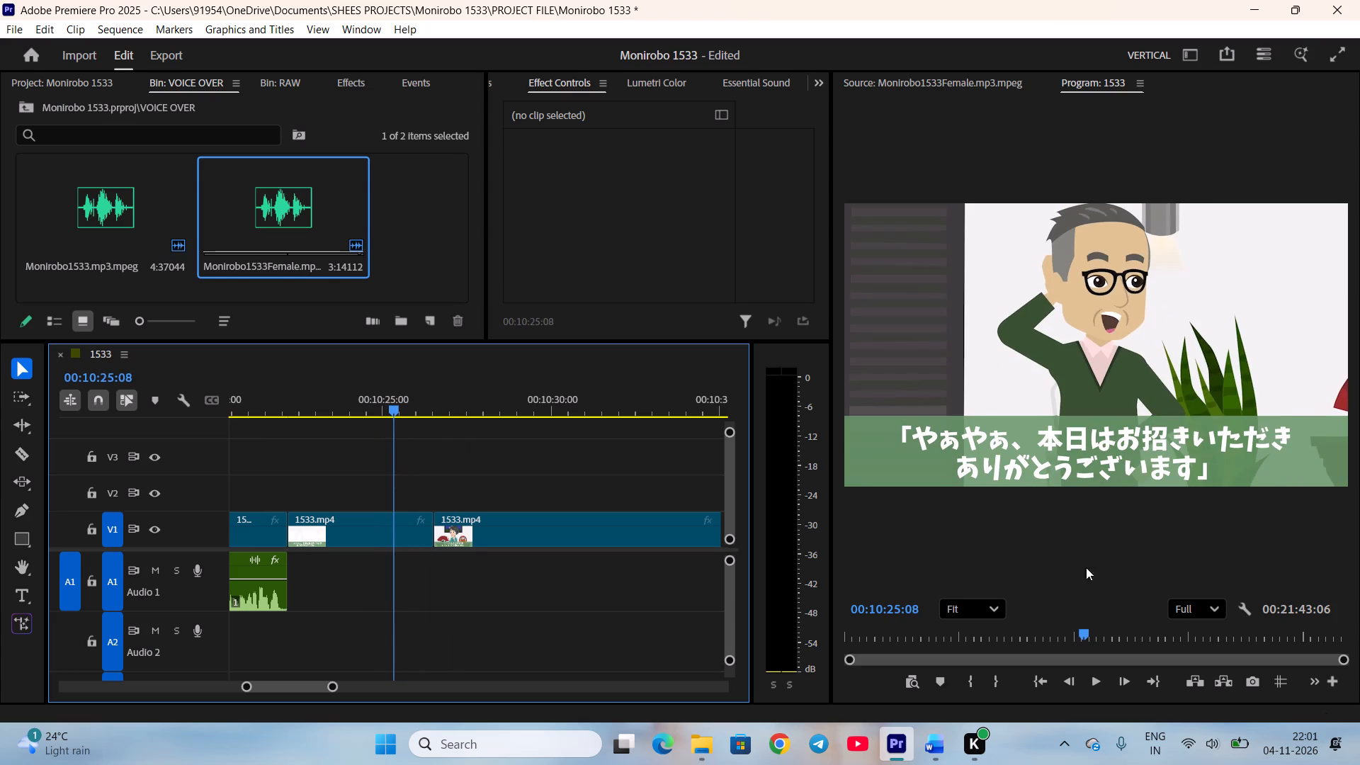
Copy the speaker name EIJIRO from his greeting line in the Word script and search the document for it.
left_click(924, 744)
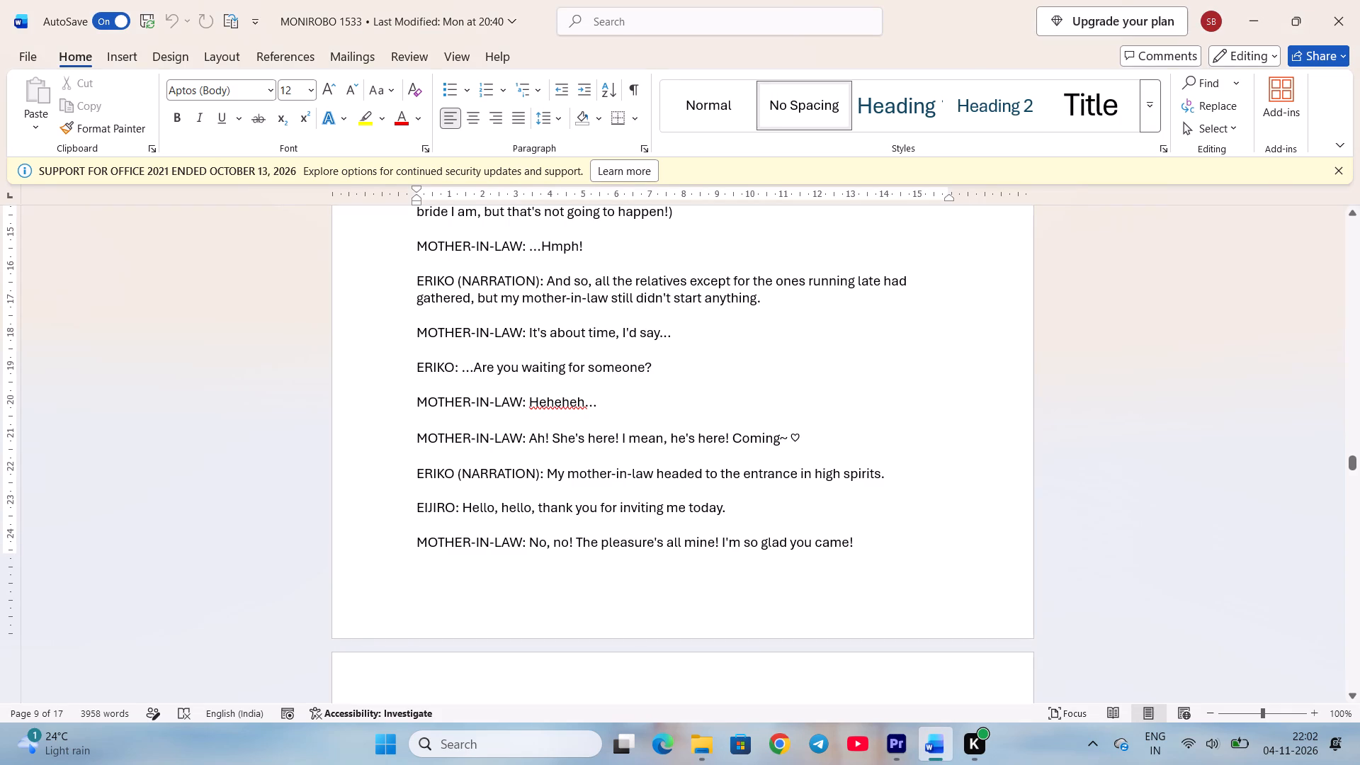
left_click_drag(419, 509, 449, 514)
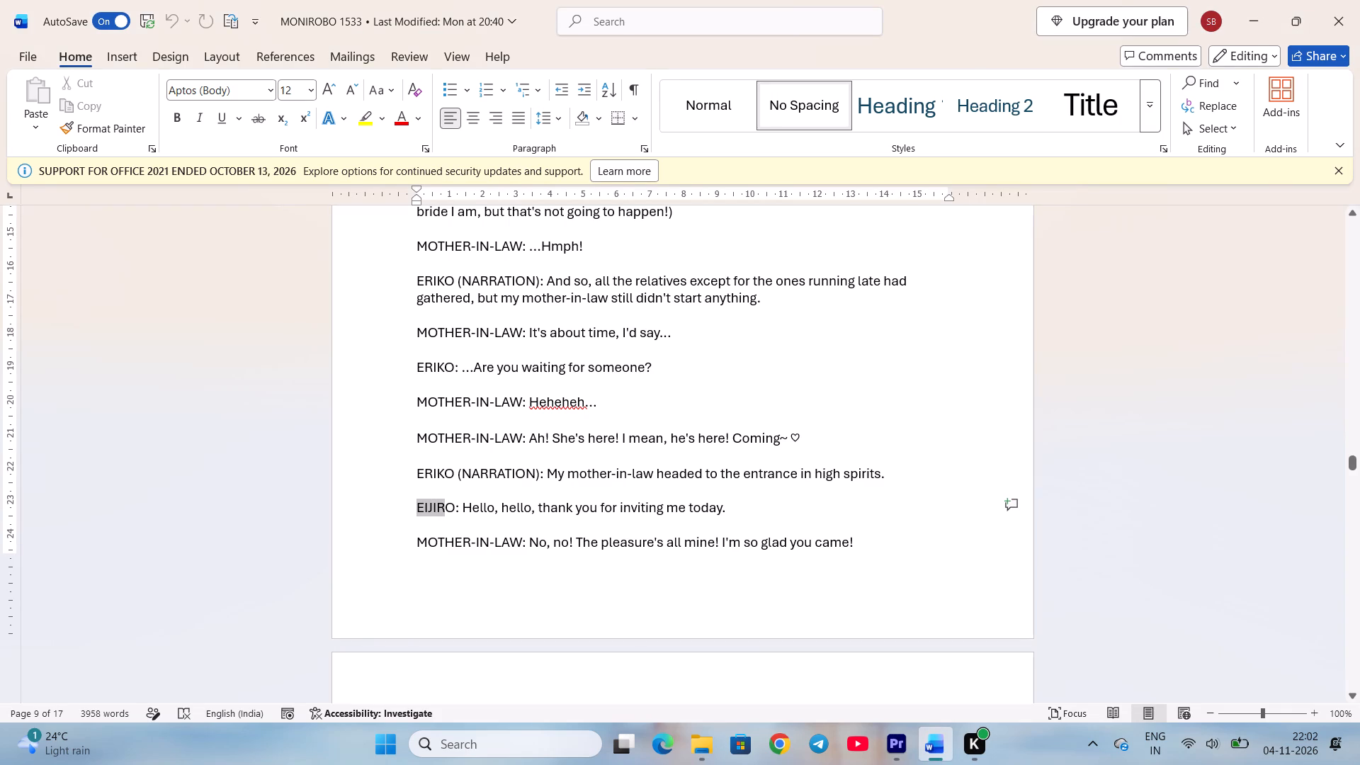
left_click_drag(449, 514, 451, 514)
right_click(440, 507)
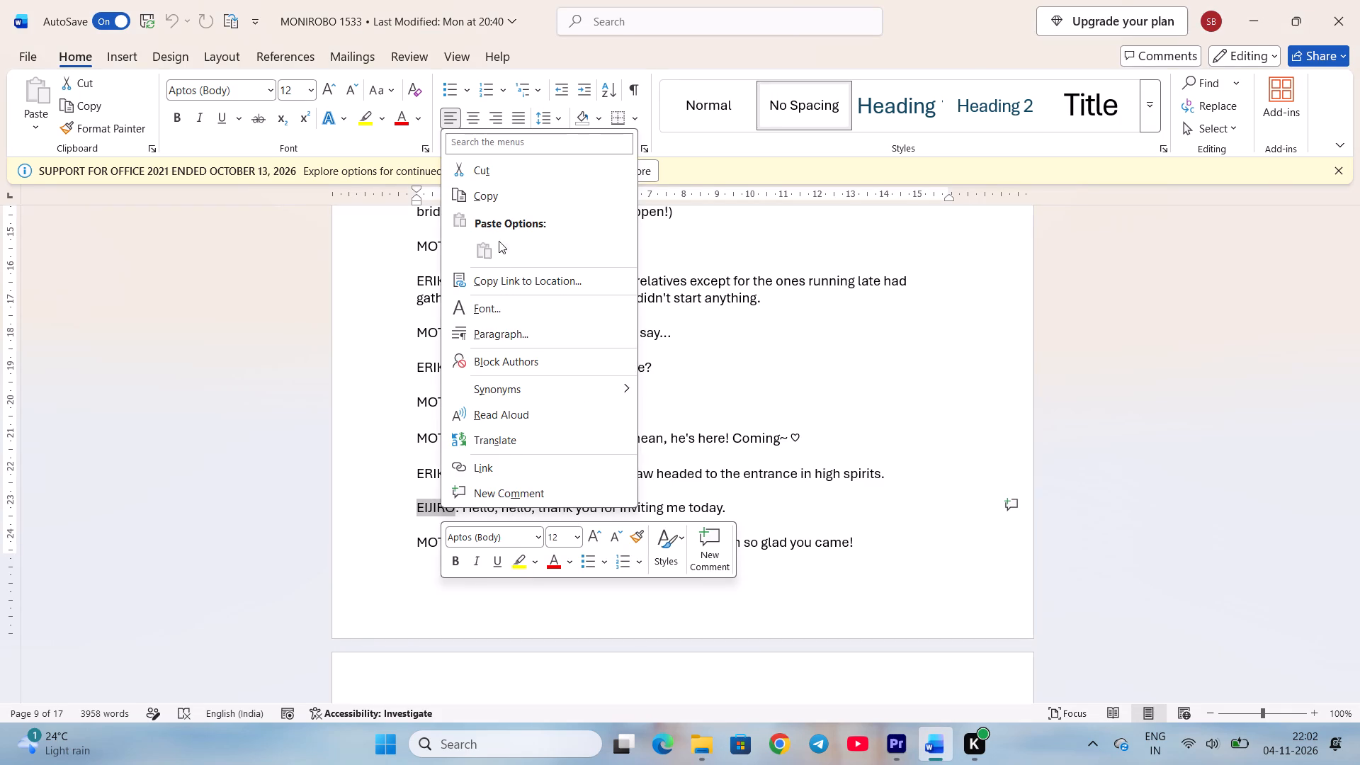
left_click(492, 203)
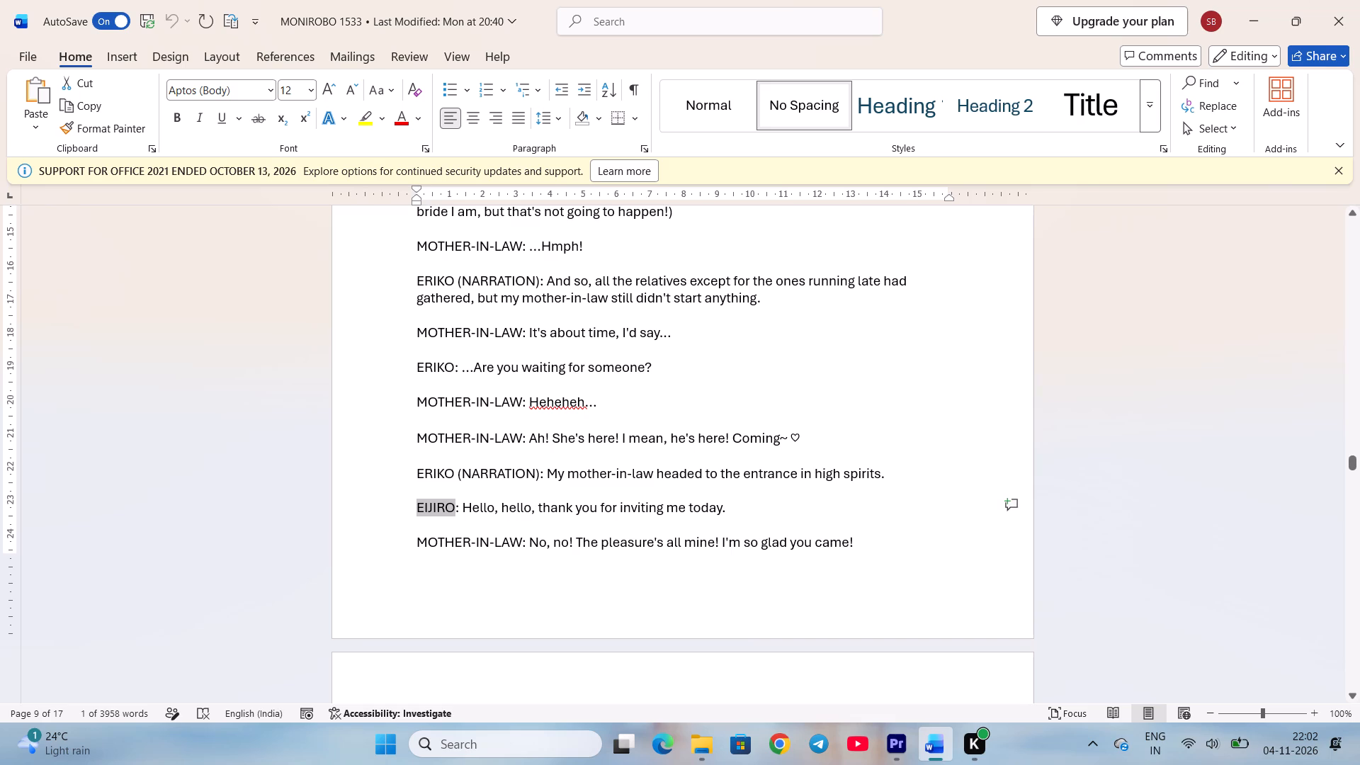
left_click(607, 502)
left_click(176, 412)
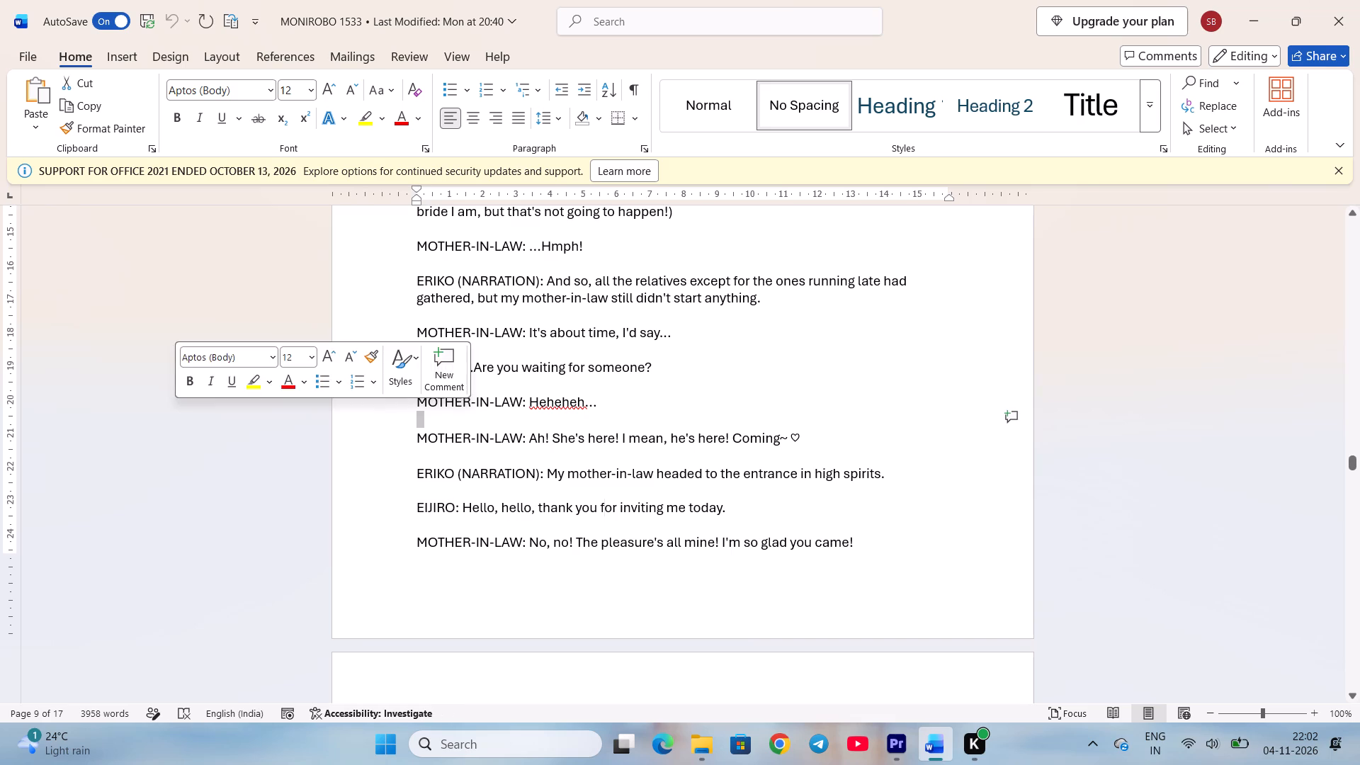
left_click(543, 438)
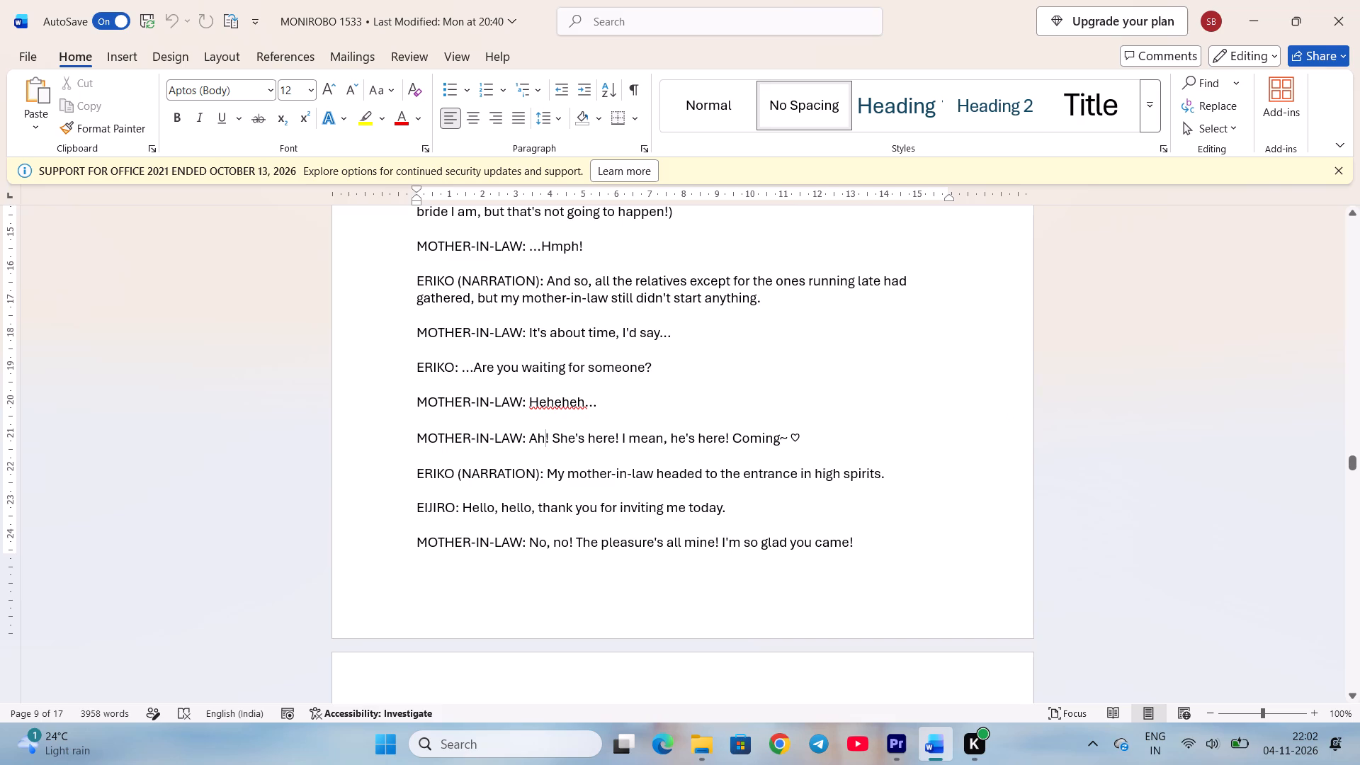
key("ctrl+f")
key("ctrl+v")
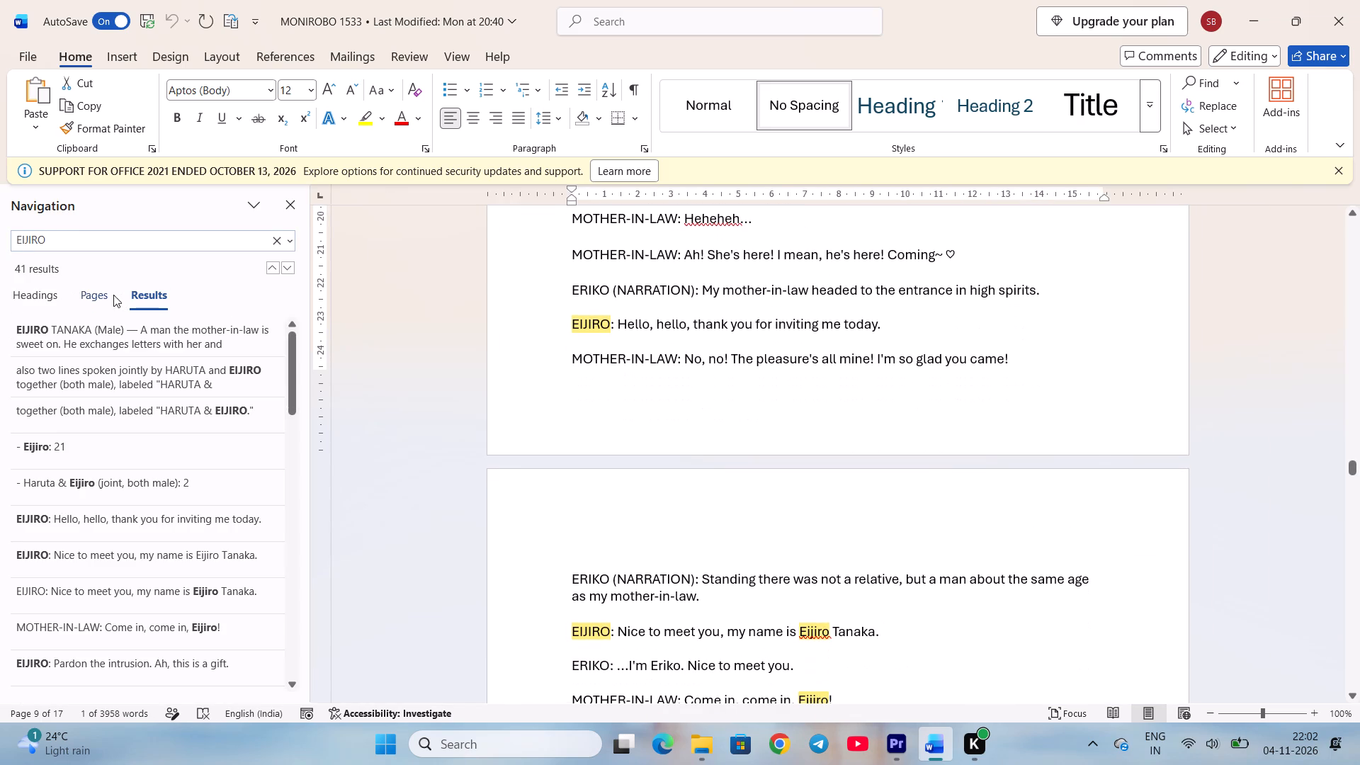
Look through Eijiro's search results to the end and go to his line "I'm sorry, but I'll be taking my leave for today.".
scroll(206, 514, "down", 20)
scroll(206, 514, "down", 11)
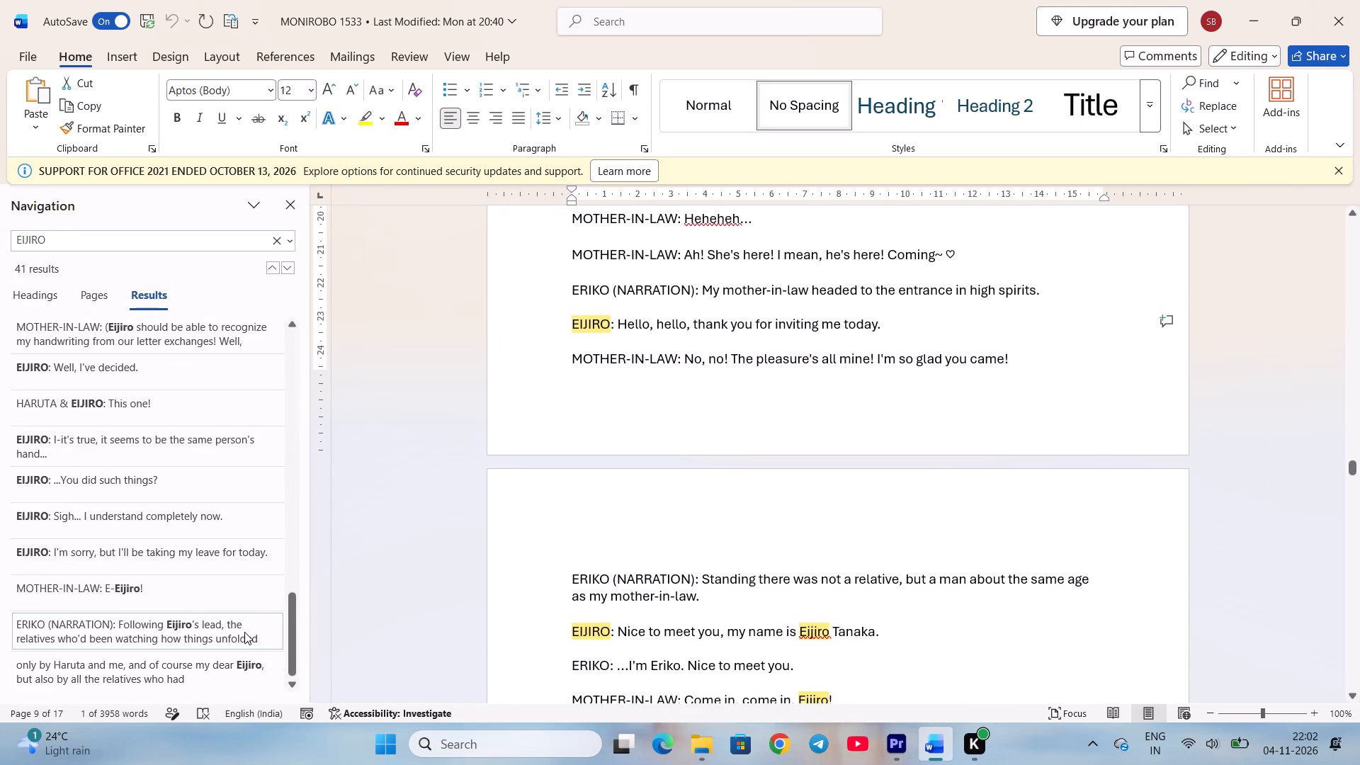
scroll(244, 632, "down", 10)
left_click(164, 569)
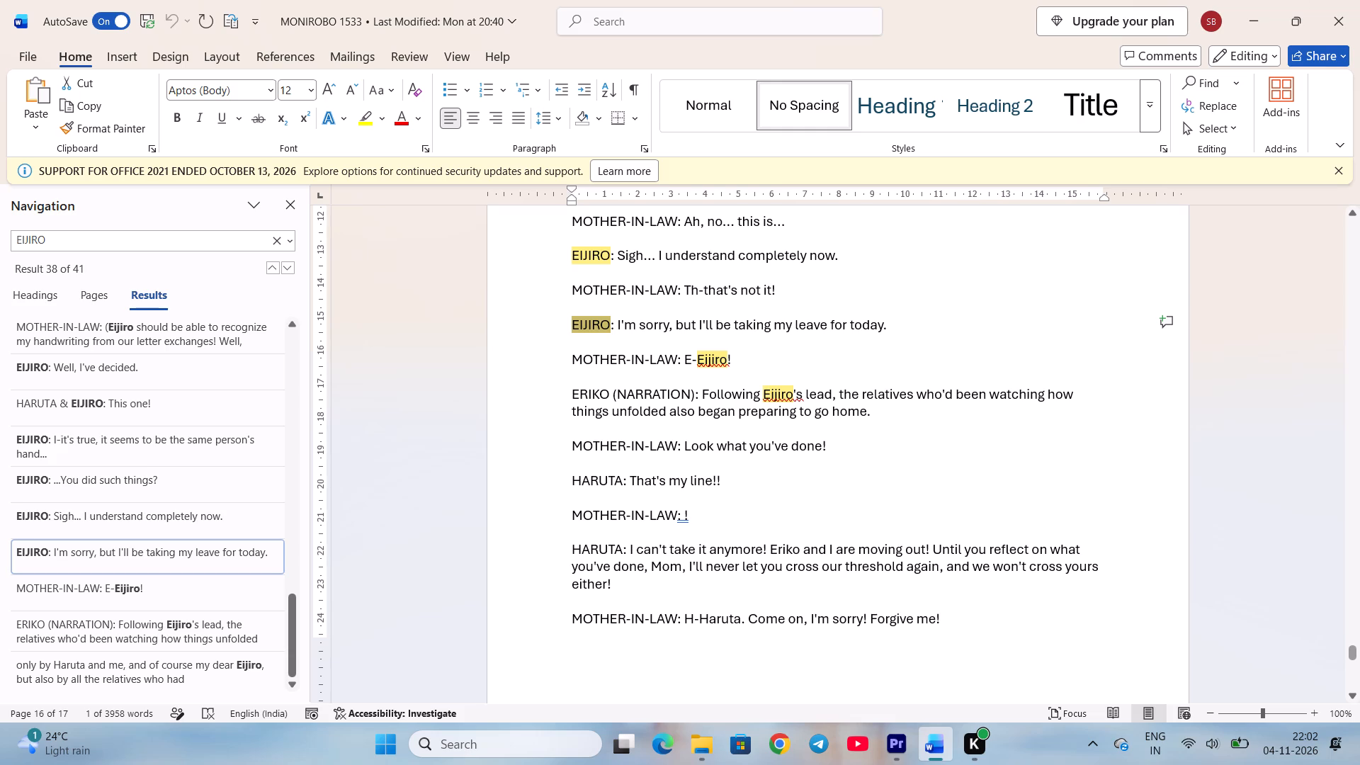
Switch to Premiere Pro, open the Monirobo1533.mp3 voice-over as source and listen at several points for where Eijiro's lines begin.
left_click(894, 756)
double_click(83, 214)
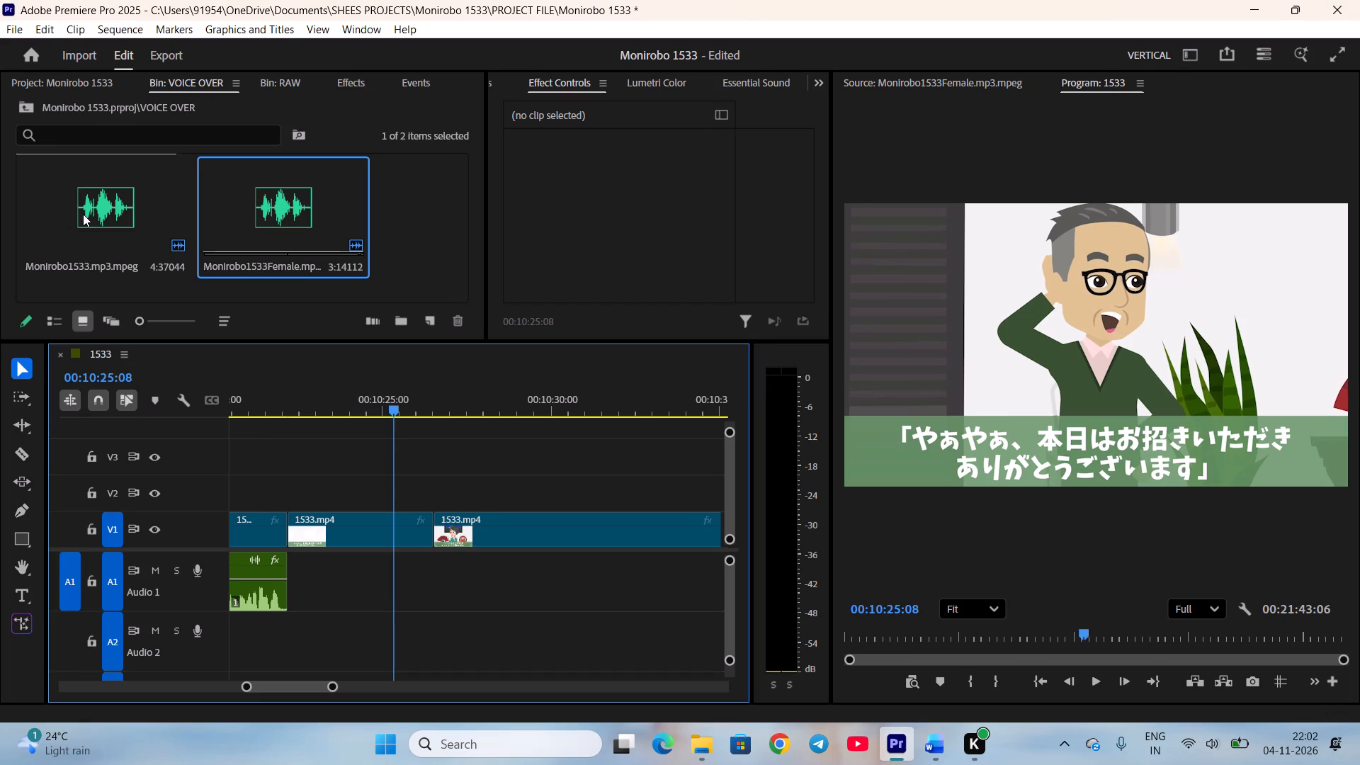
key("minus")
key("minus")
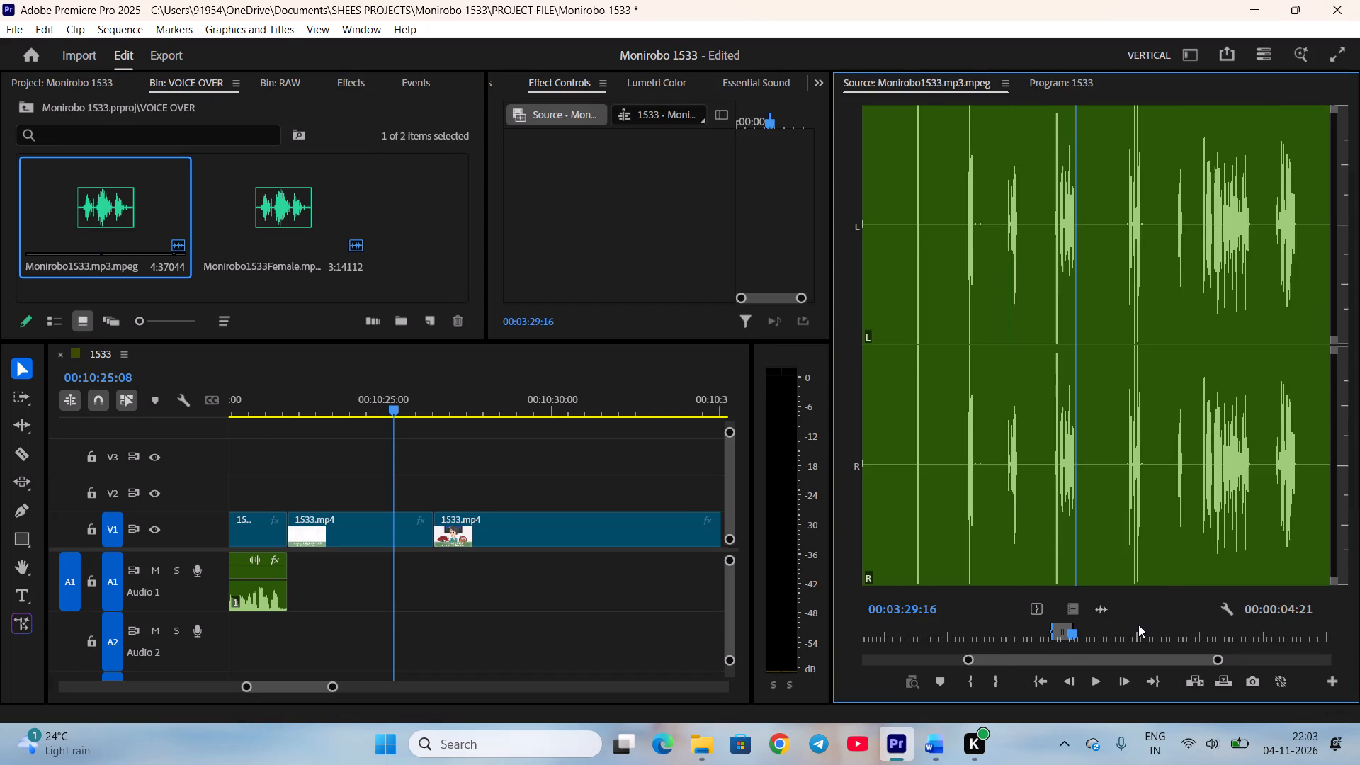
left_click_drag(1099, 659, 1164, 655)
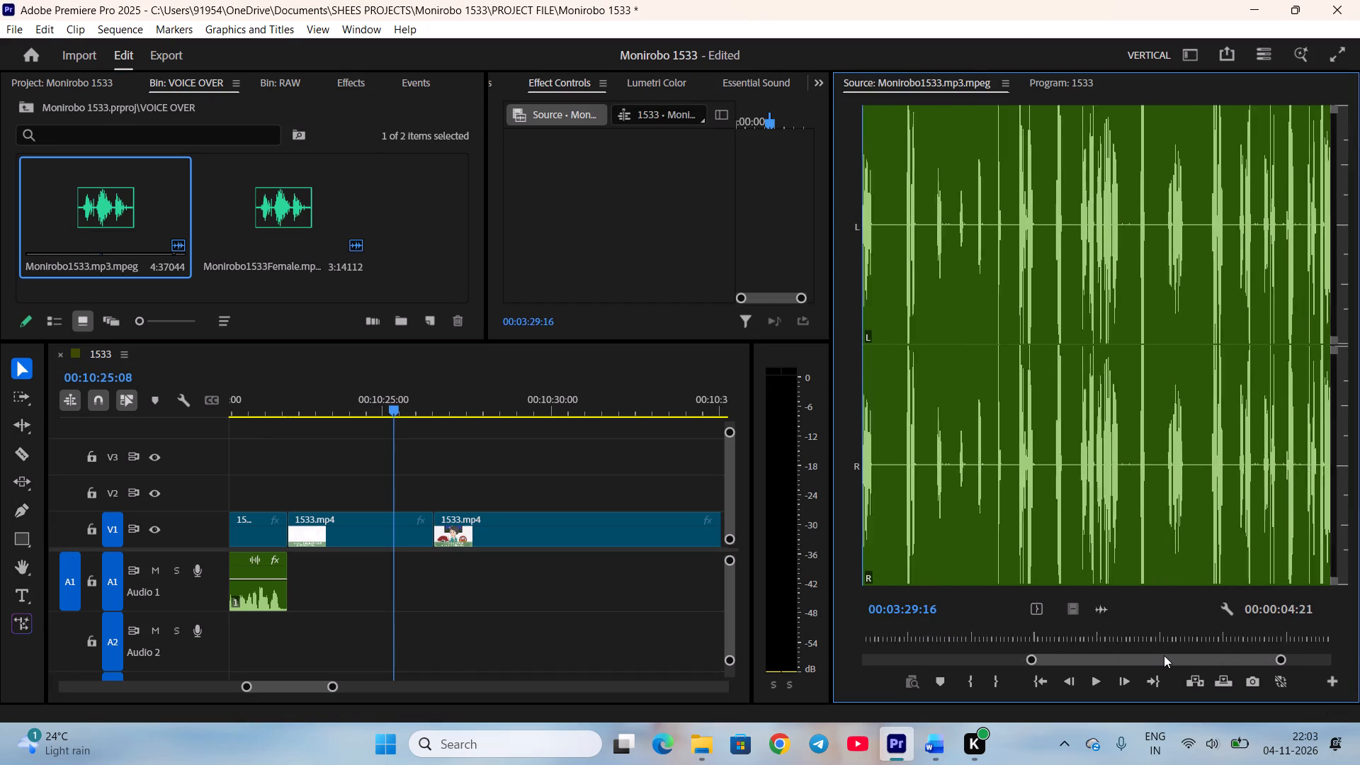
left_click_drag(1164, 655, 1247, 654)
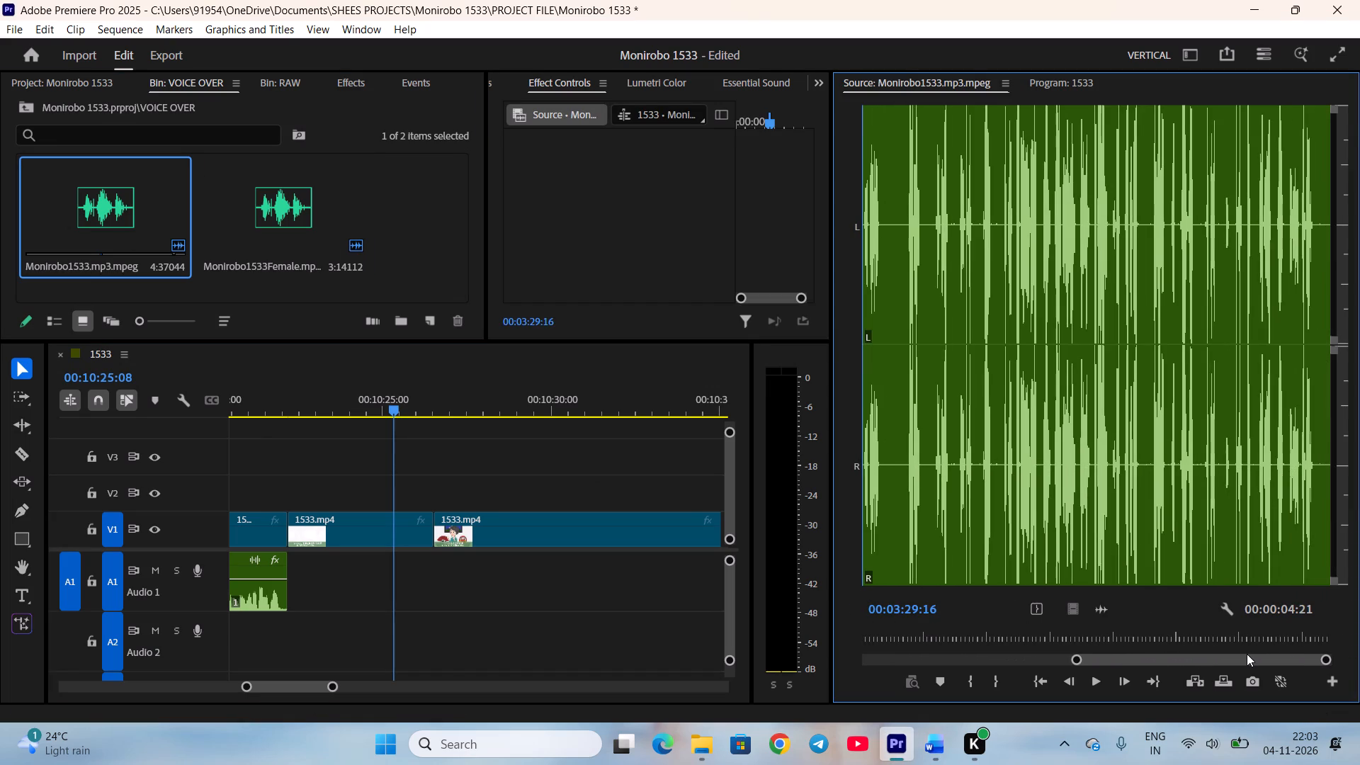
left_click_drag(1247, 654, 1177, 659)
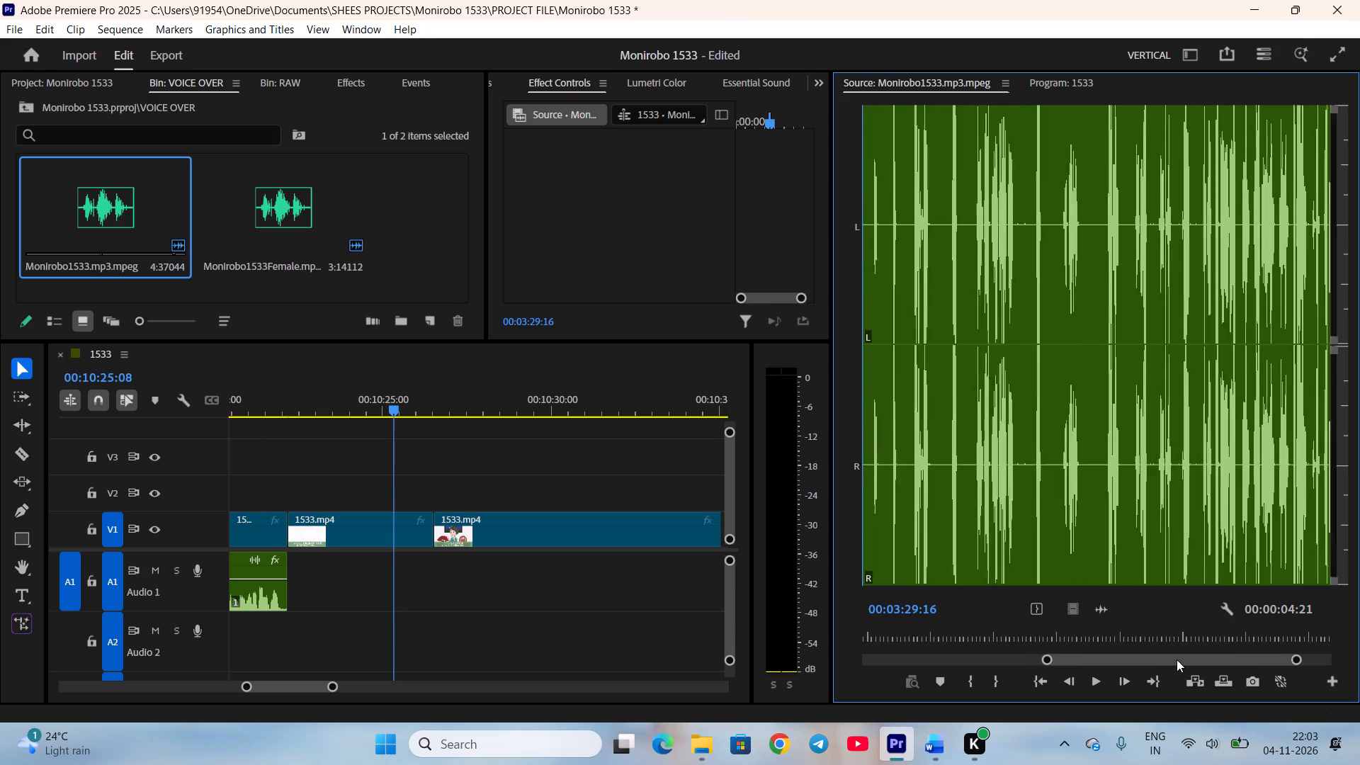
left_click_drag(1177, 659, 1162, 659)
left_click(1089, 637)
key("space")
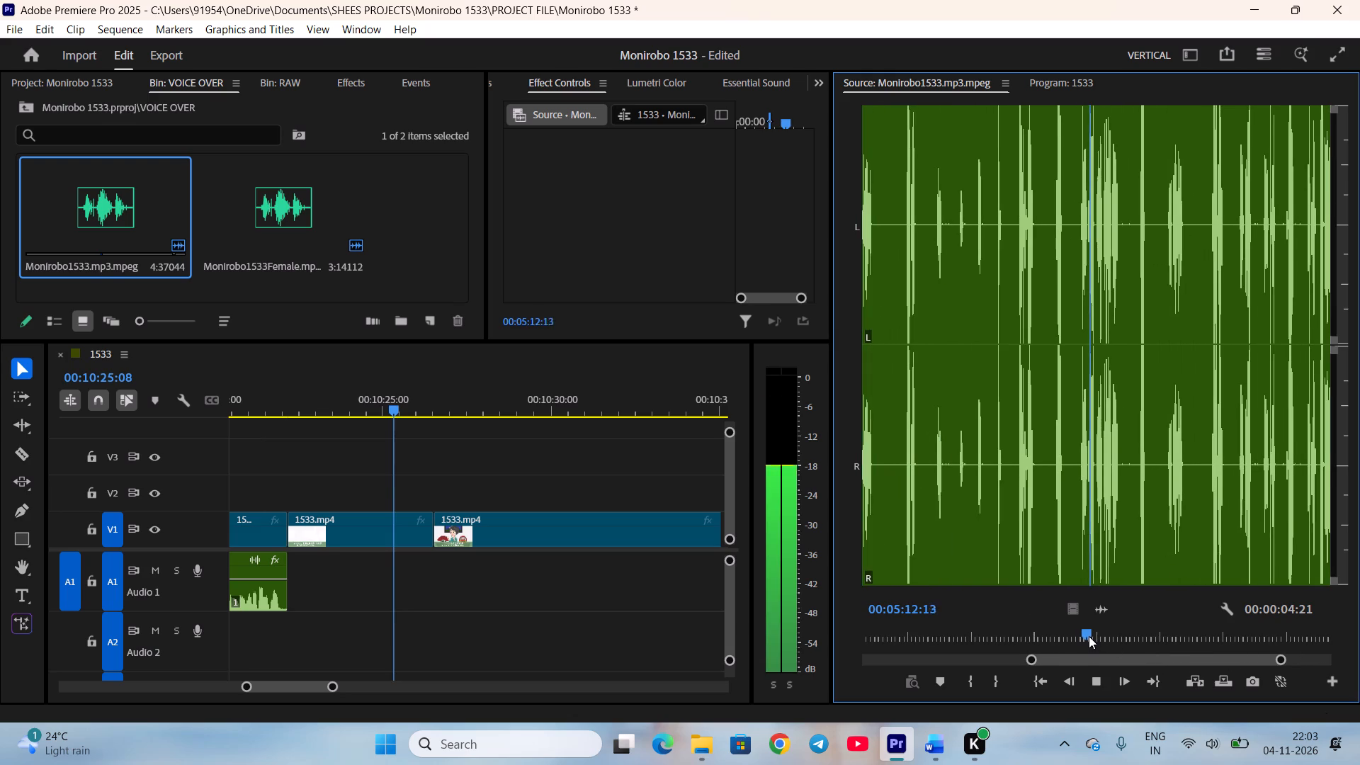
left_click(1135, 633)
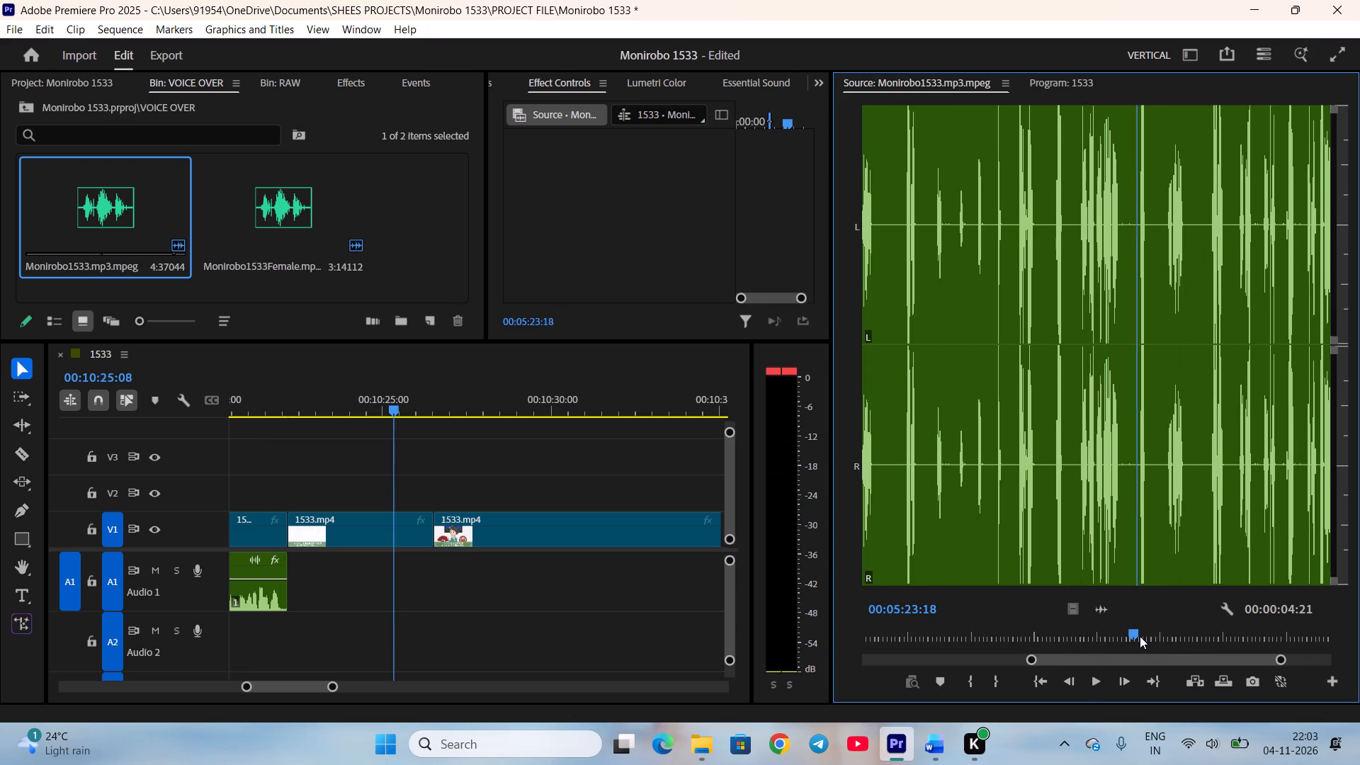
key("space")
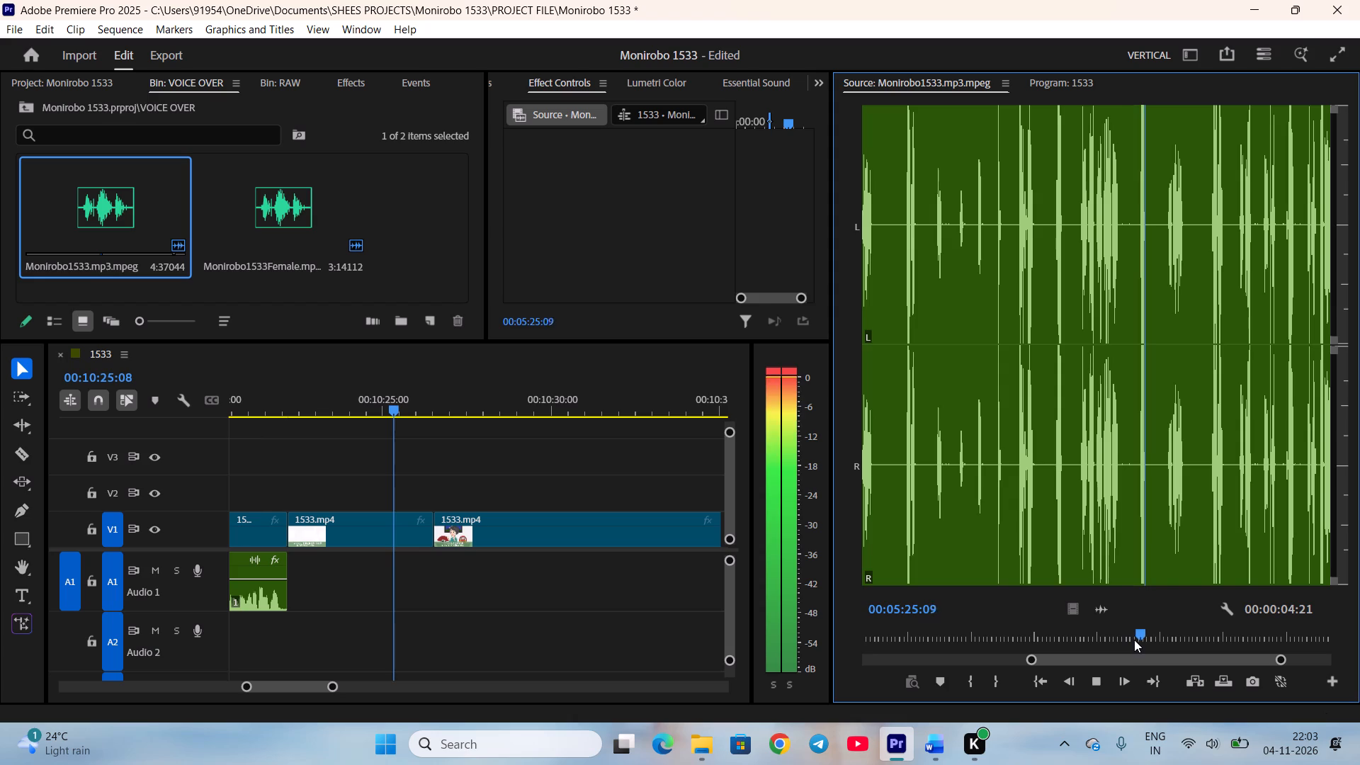
left_click(1169, 635)
key("space")
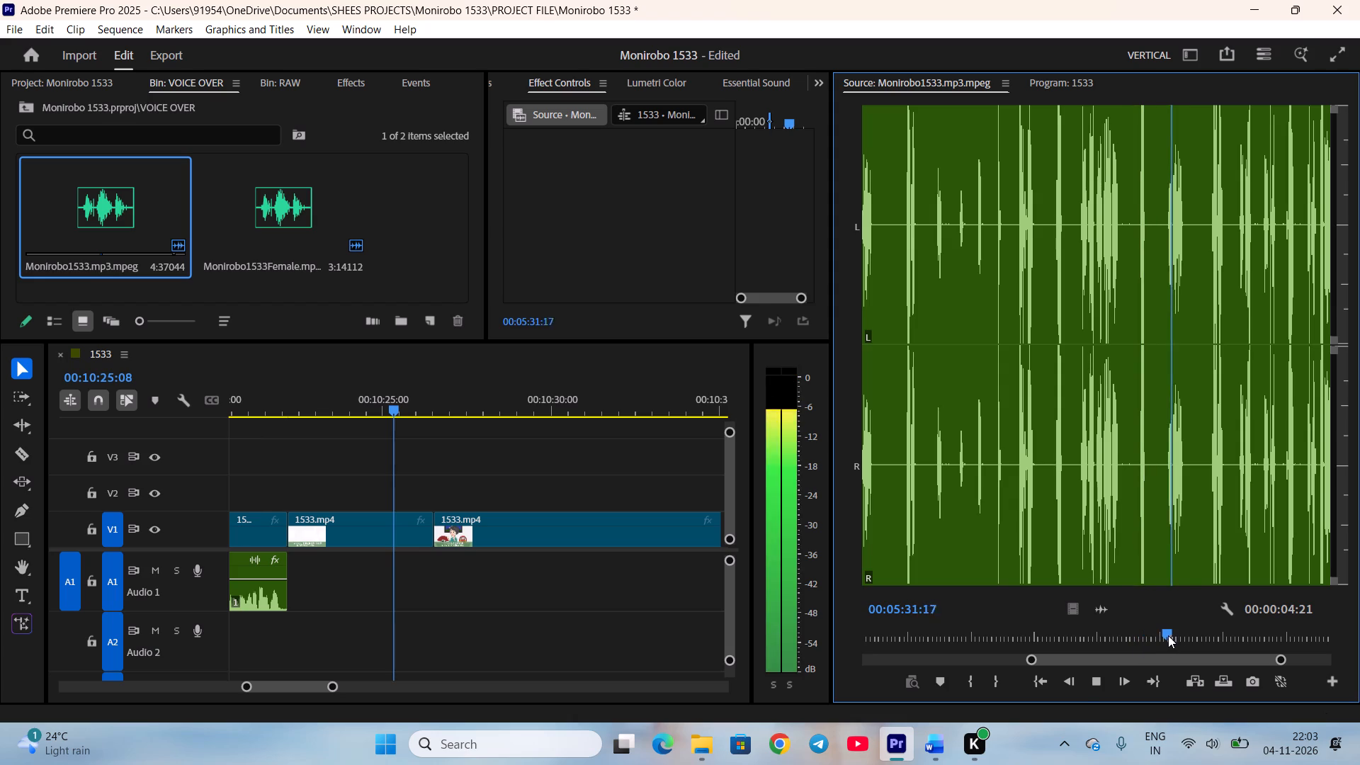
Locate the start of Eijiro's lines in the Monirobo1533.mp3 source and mark the In point at 00:05:38:06.
left_click_drag(1136, 659, 1156, 659)
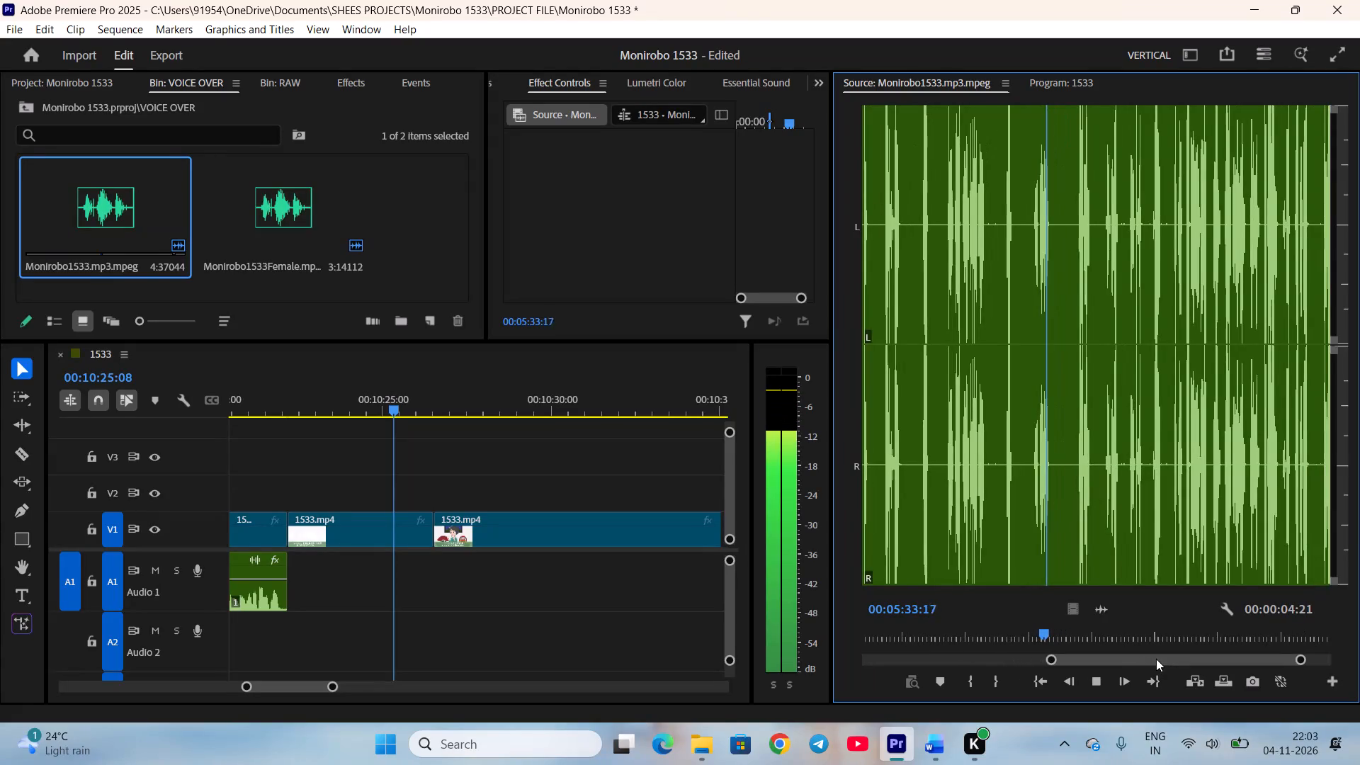
left_click_drag(1156, 659, 1160, 658)
left_click(1050, 635)
key("space")
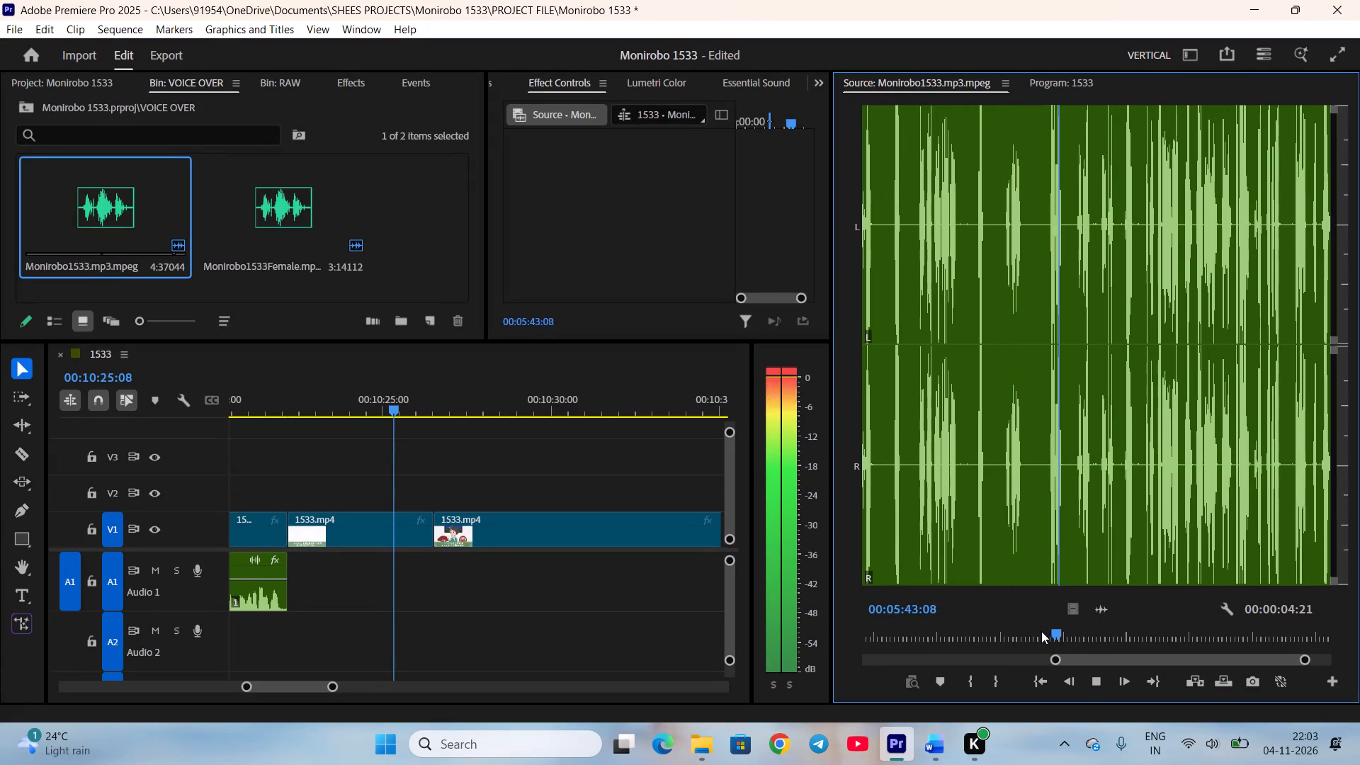
left_click(1041, 633)
scroll(1075, 638, "down", 5)
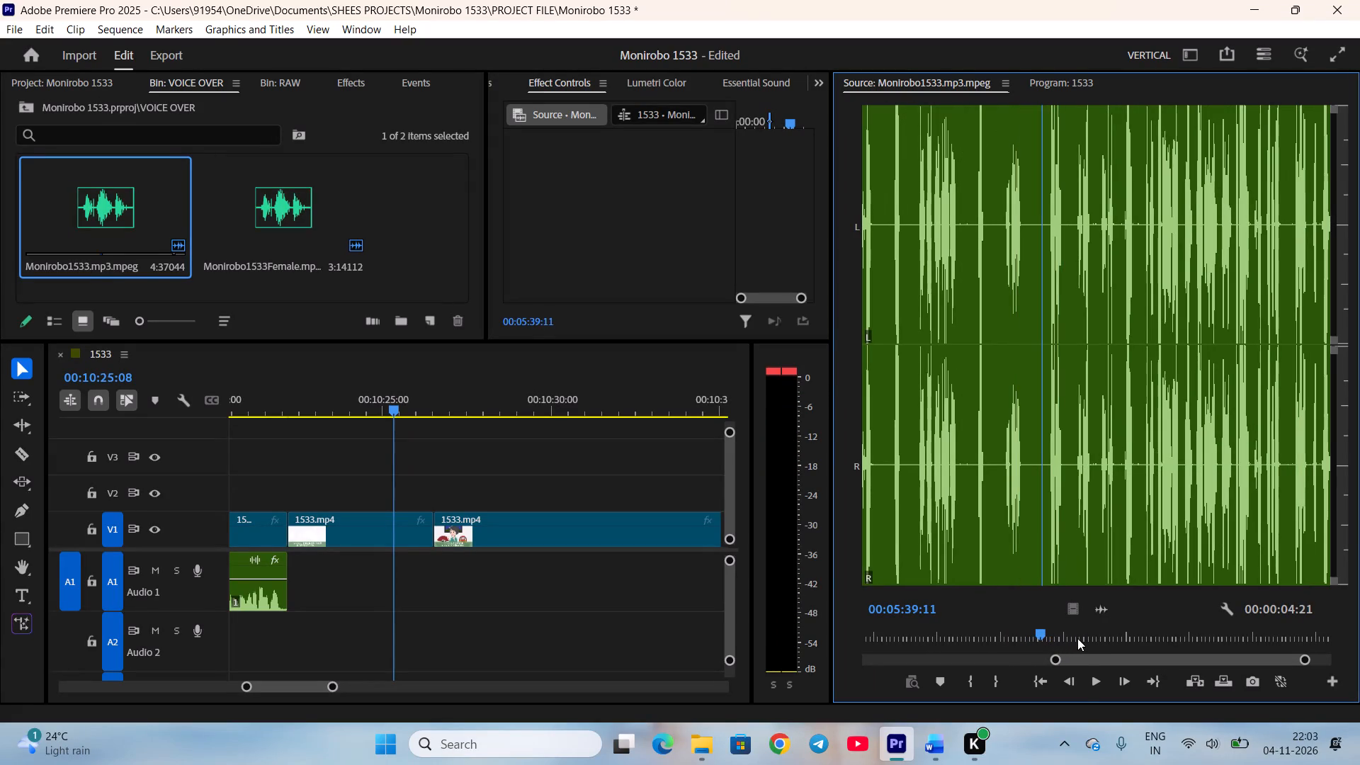
scroll(1077, 638, "up", 3)
scroll(1077, 637, "up", 20)
scroll(1077, 637, "up", 2)
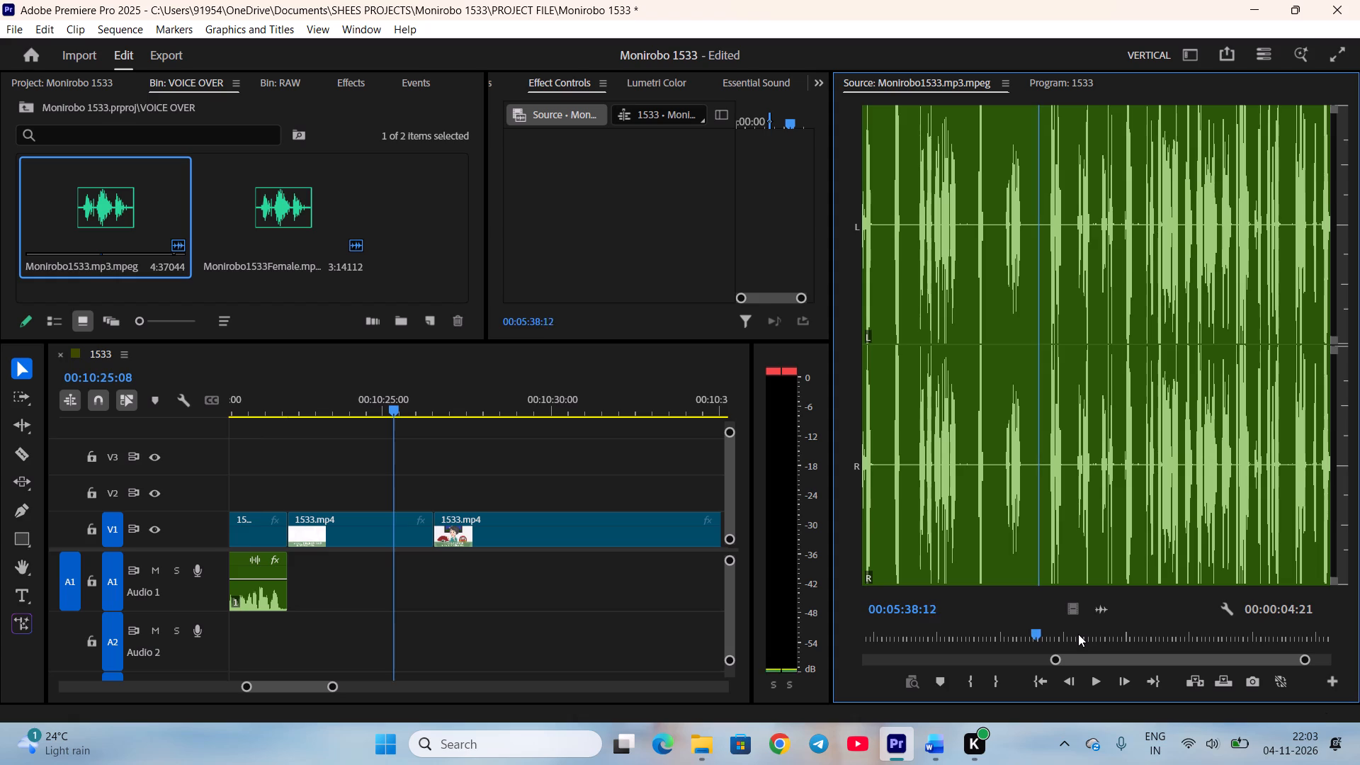
scroll(1078, 634, "up", 5)
key("i")
Find the end of Eijiro's lines in the same source, mark the Out point at 00:07:19:17 and glance back at the Word script.
left_click_drag(1099, 662, 1179, 656)
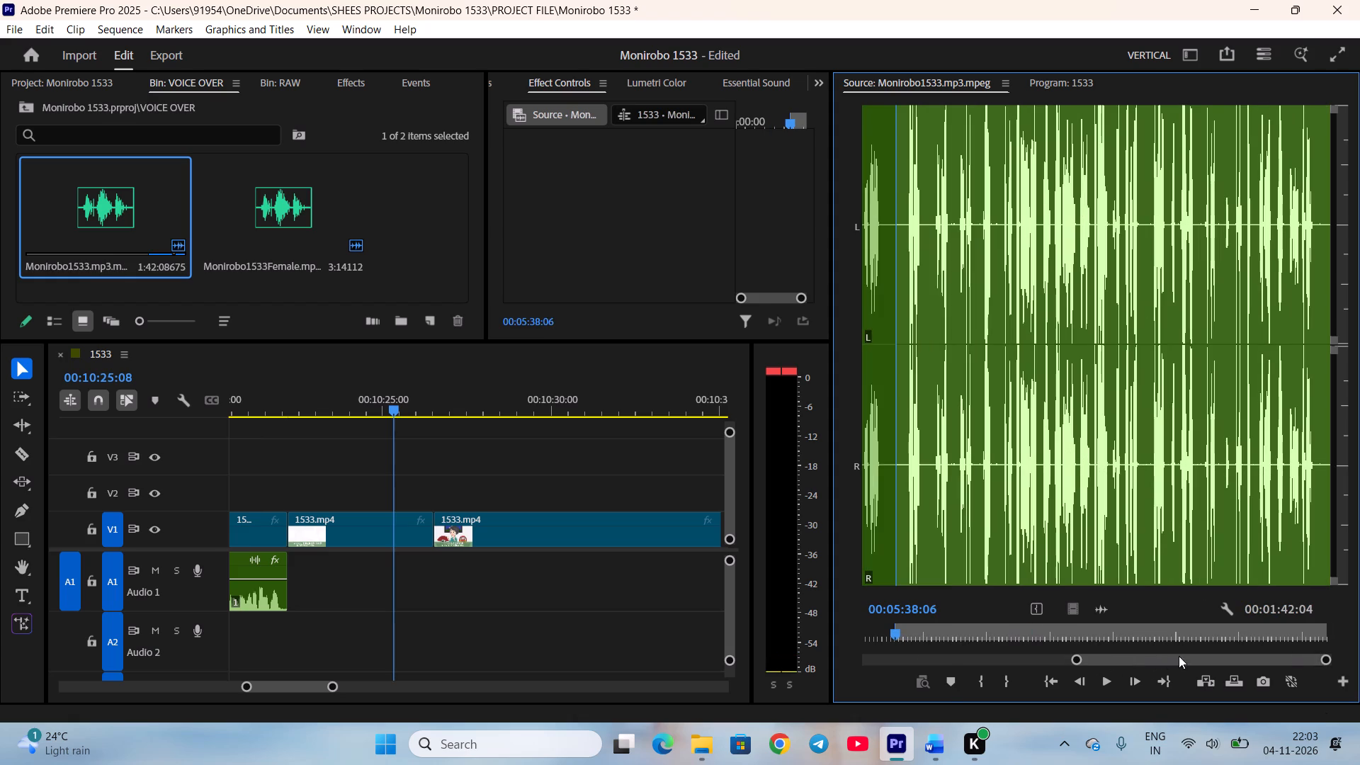
left_click_drag(1179, 656, 1187, 654)
left_click(1184, 635)
key("space")
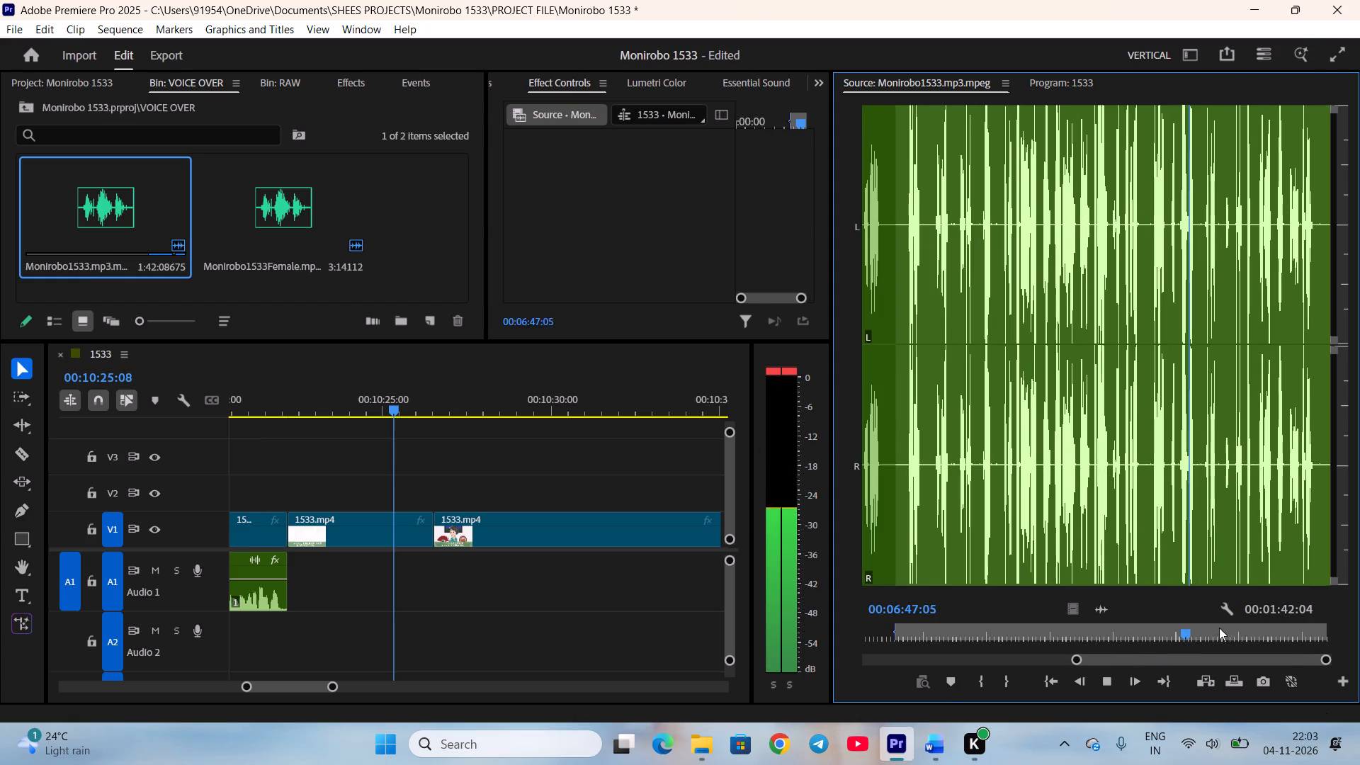
left_click(1208, 633)
key("space")
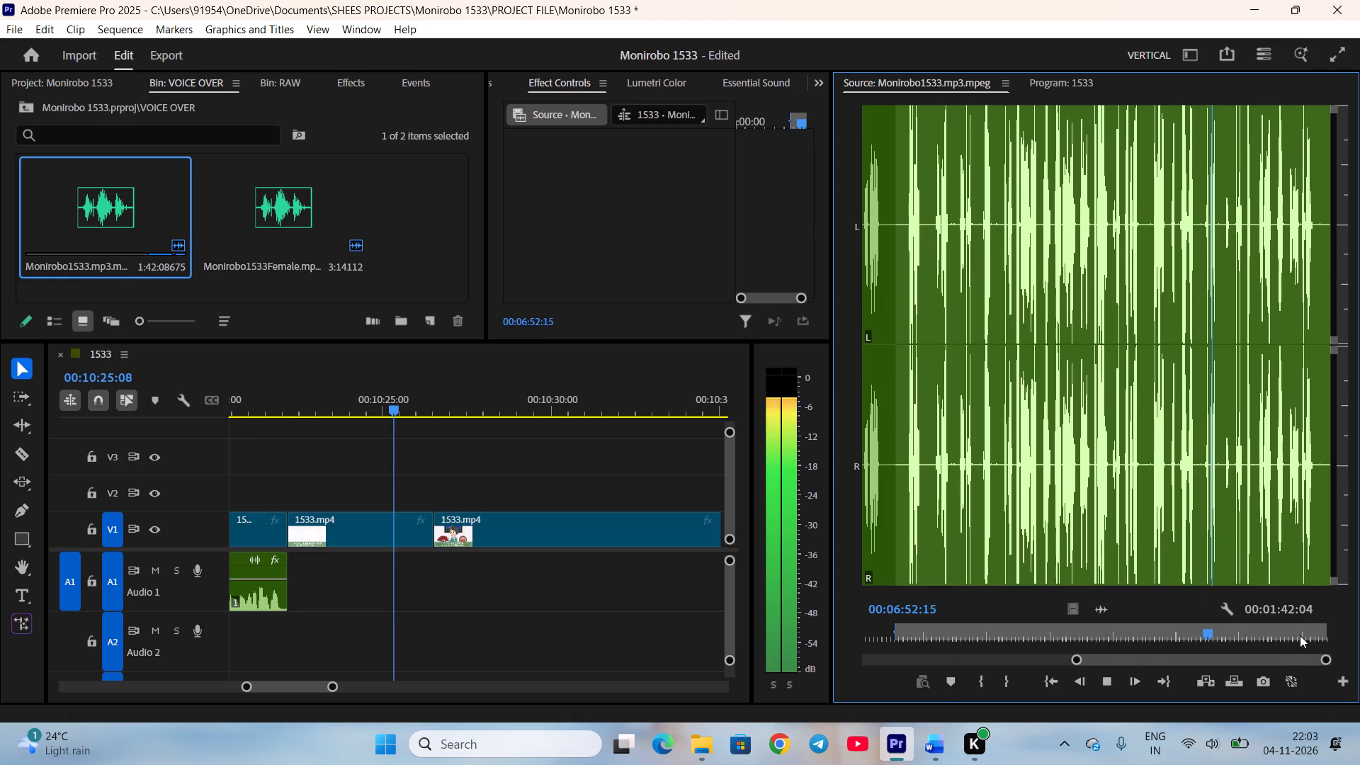
left_click(1302, 635)
key("space")
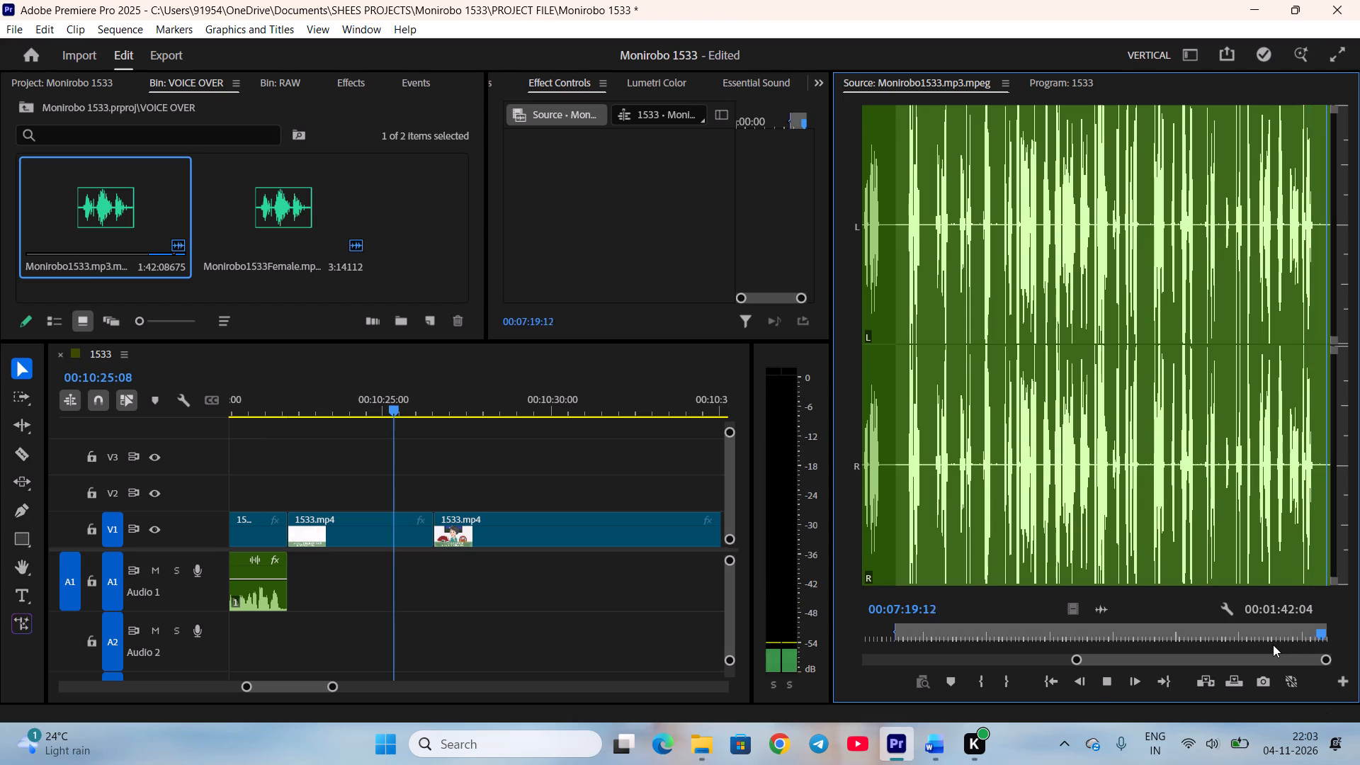
key("space")
key("o")
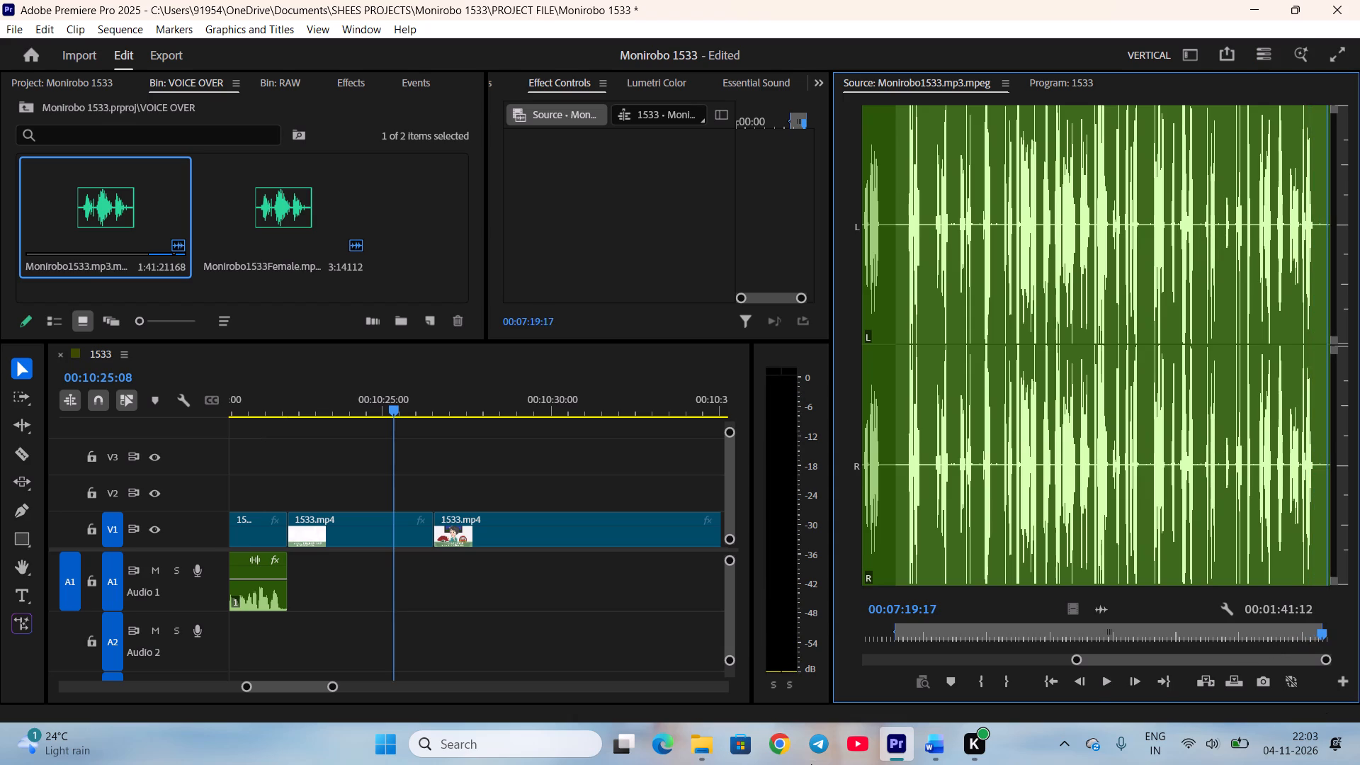
left_click(948, 739)
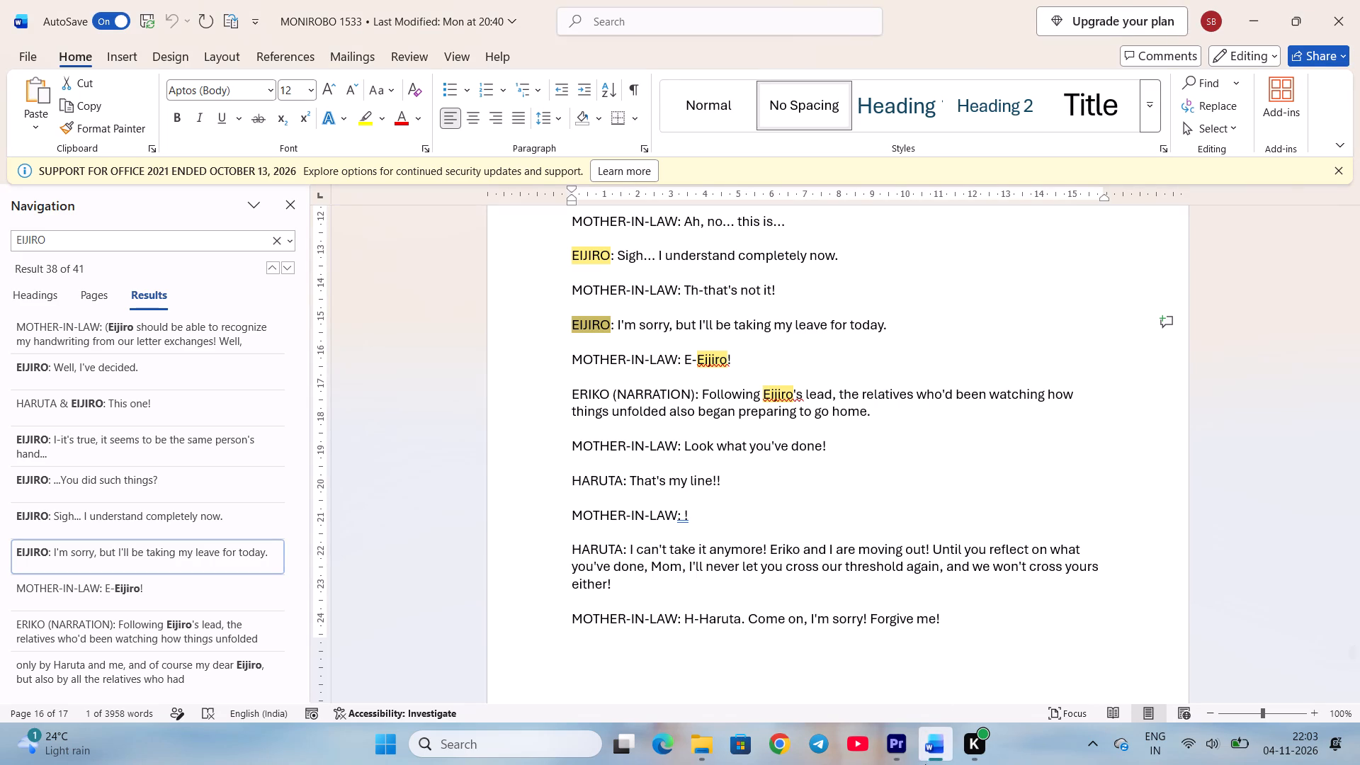
left_click(900, 752)
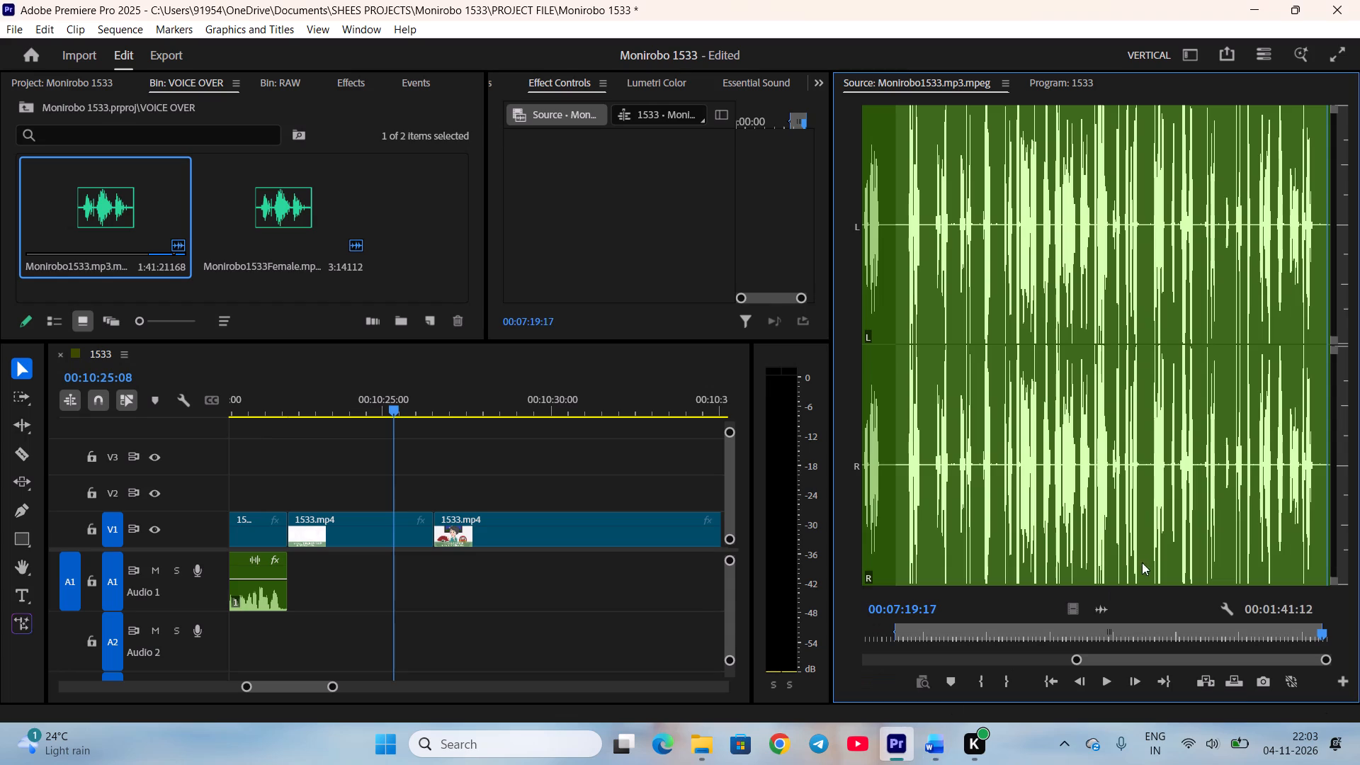
Create a new sequence from the marked Monirobo1533.mp3 clip in the VOICE OVER bin.
right_click(123, 223)
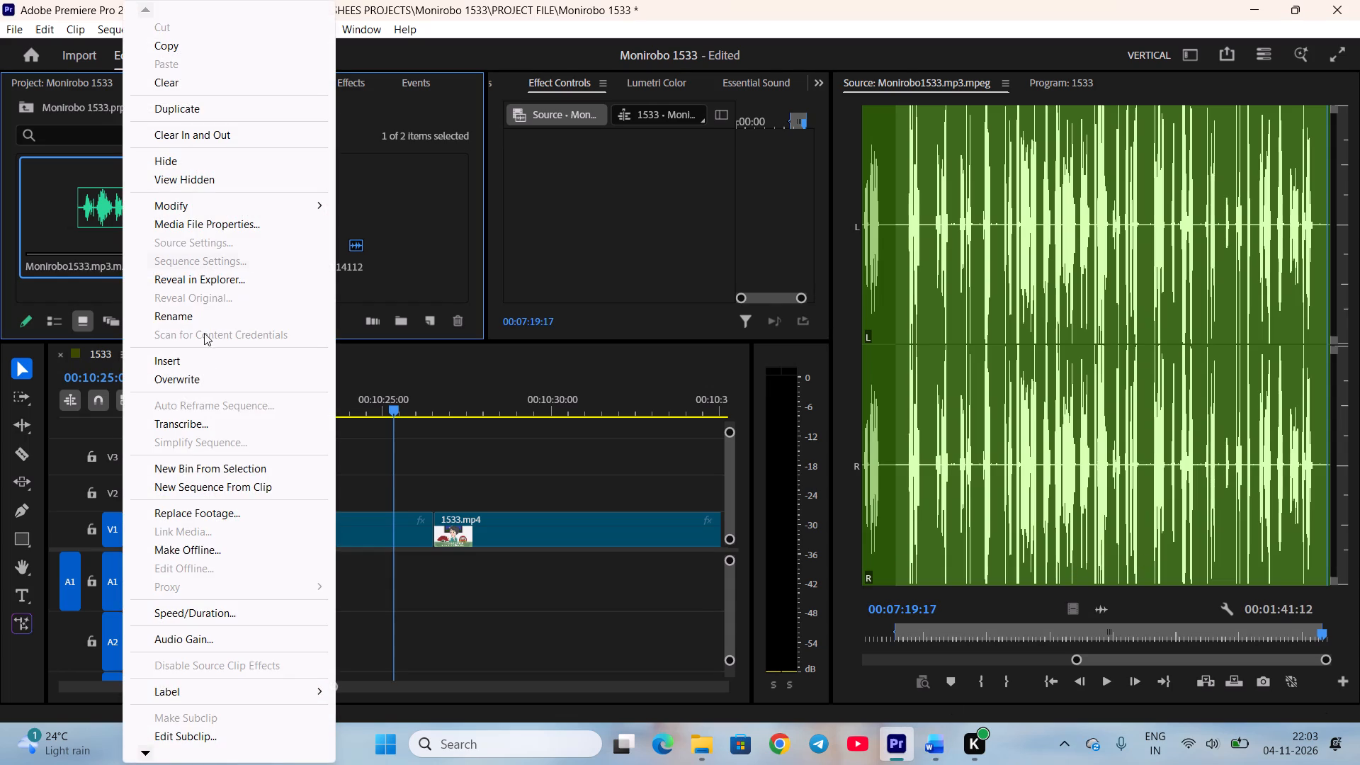
left_click(211, 489)
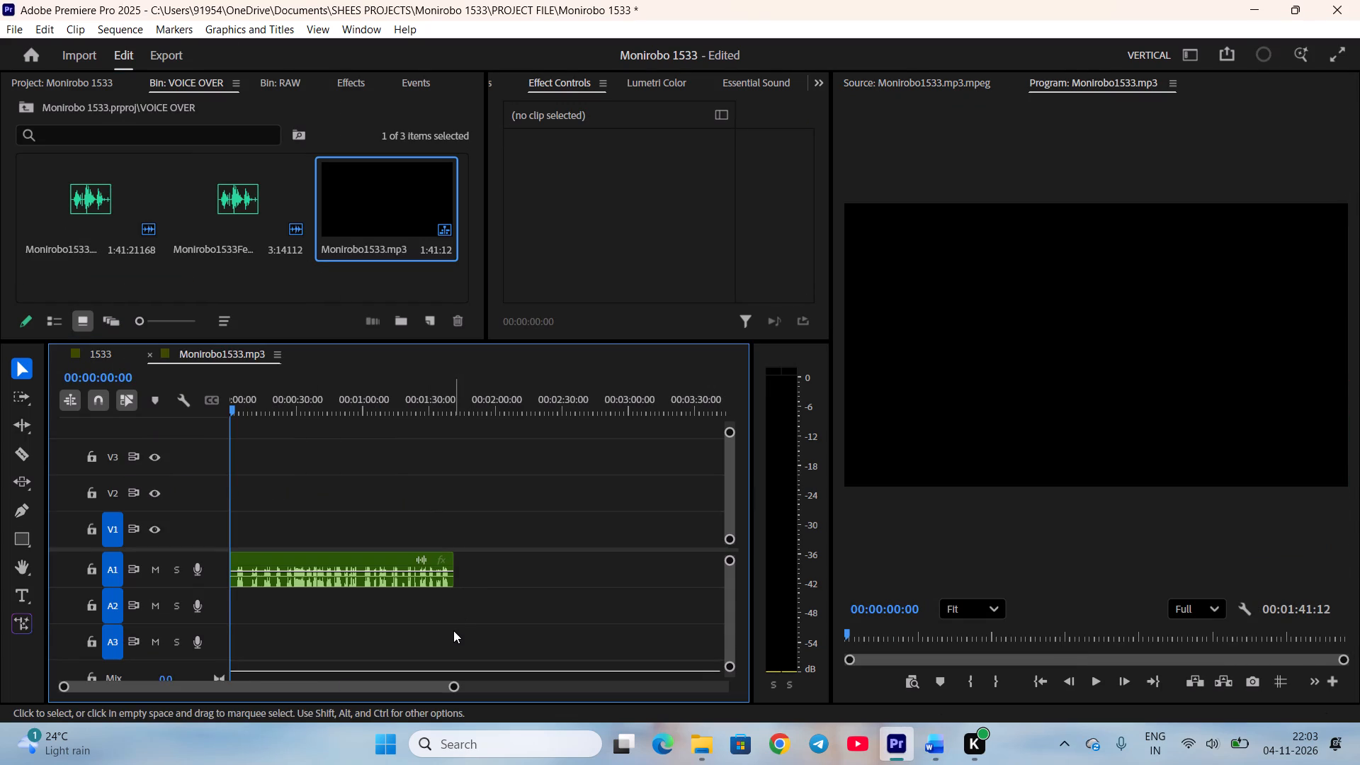
Open the export settings for the new Monirobo1533.mp3 sequence and set the format to AAC Audio.
key("ctrl+m")
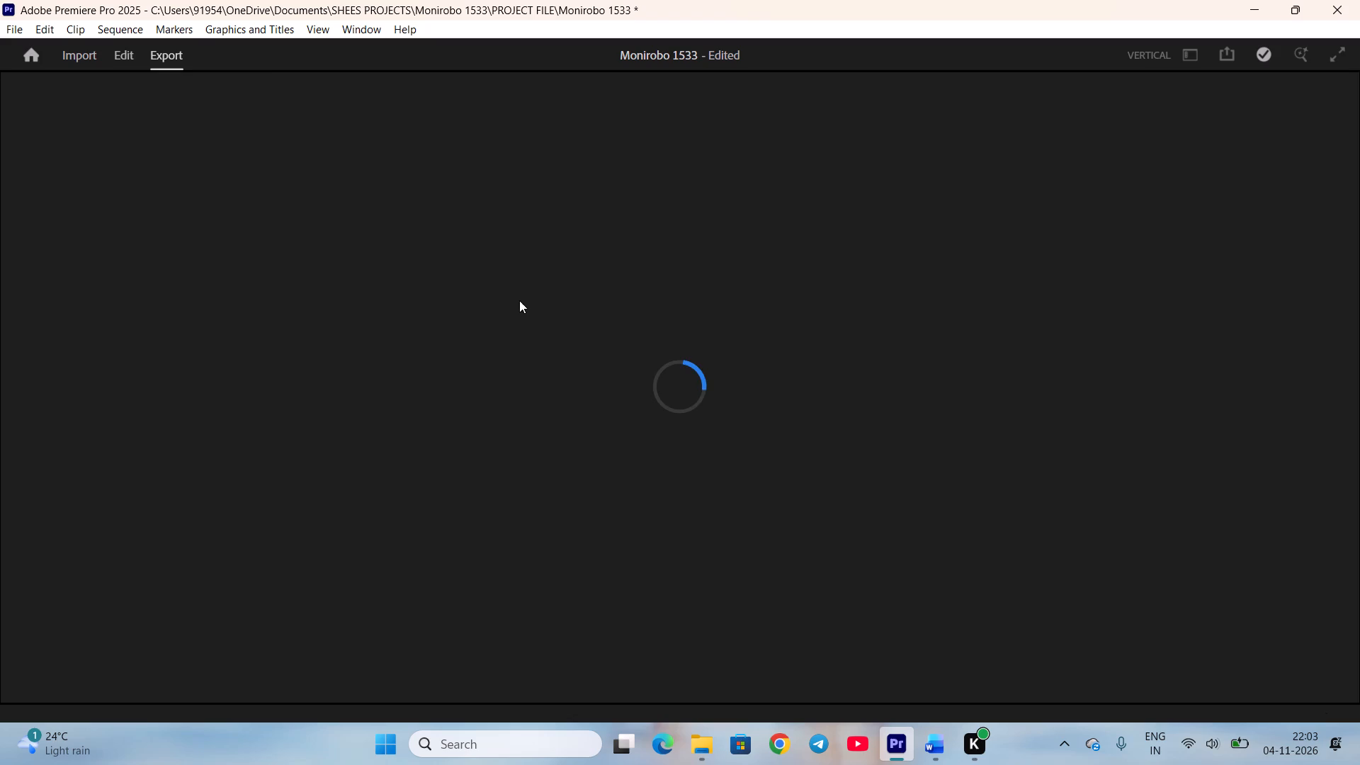
left_click(440, 254)
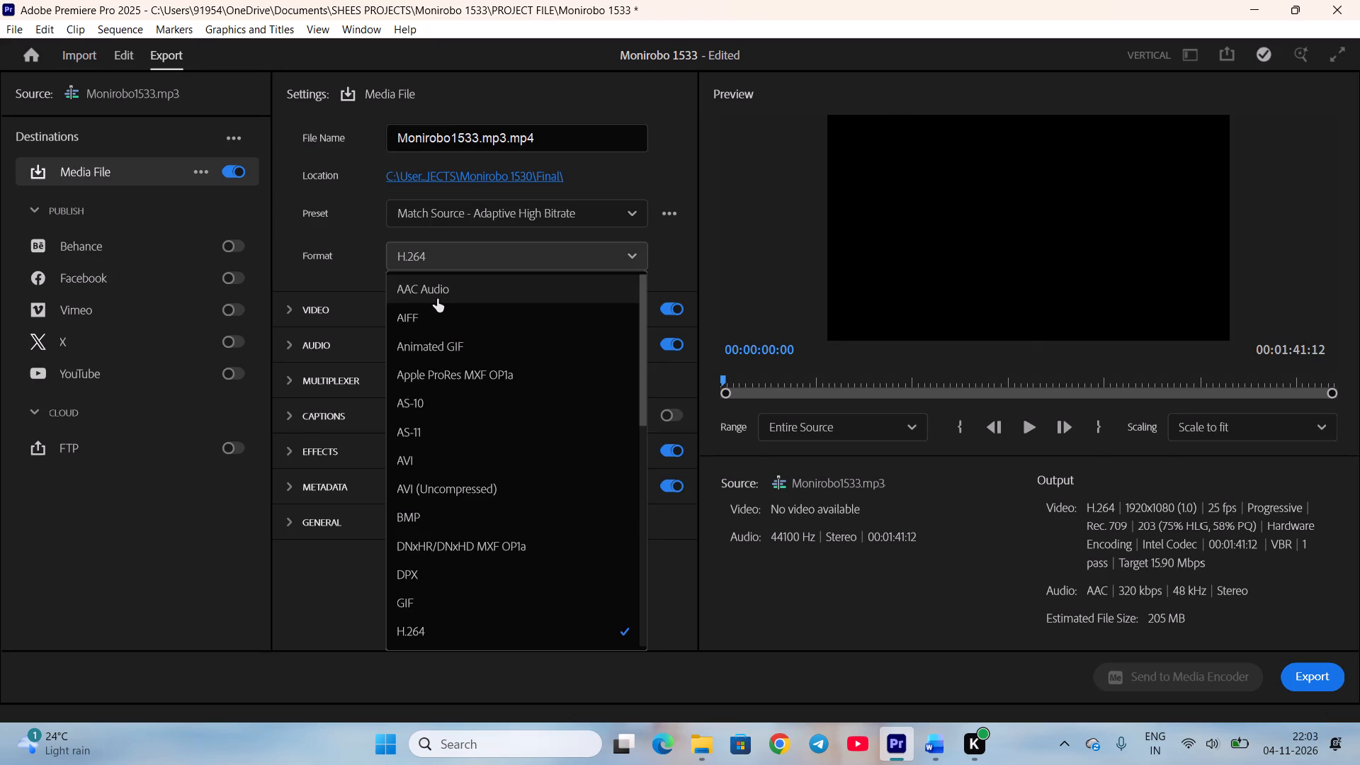
left_click(437, 299)
Set the output to Monirobo1533-EIJIRO in the Monirobo 1533 project's VOICE OVER folder and export the audio.
left_click(470, 171)
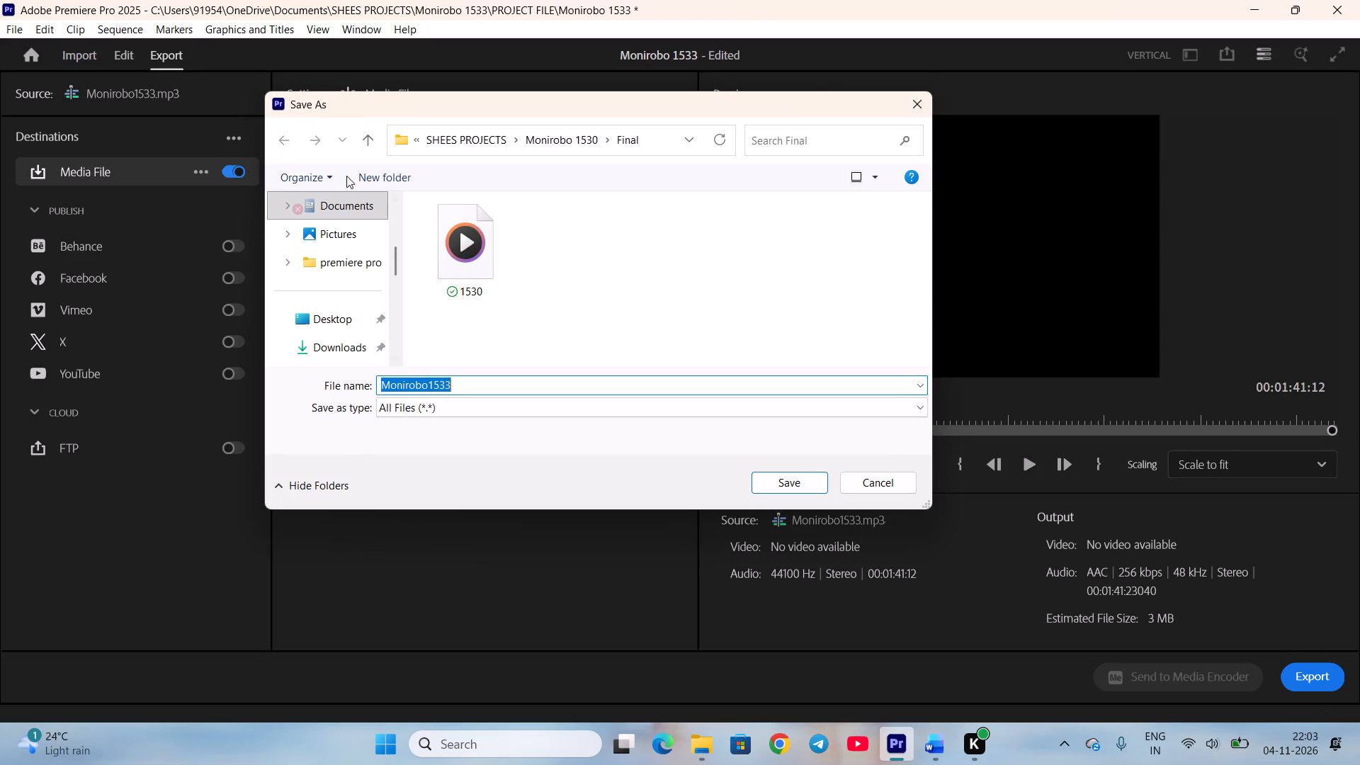
left_click(368, 141)
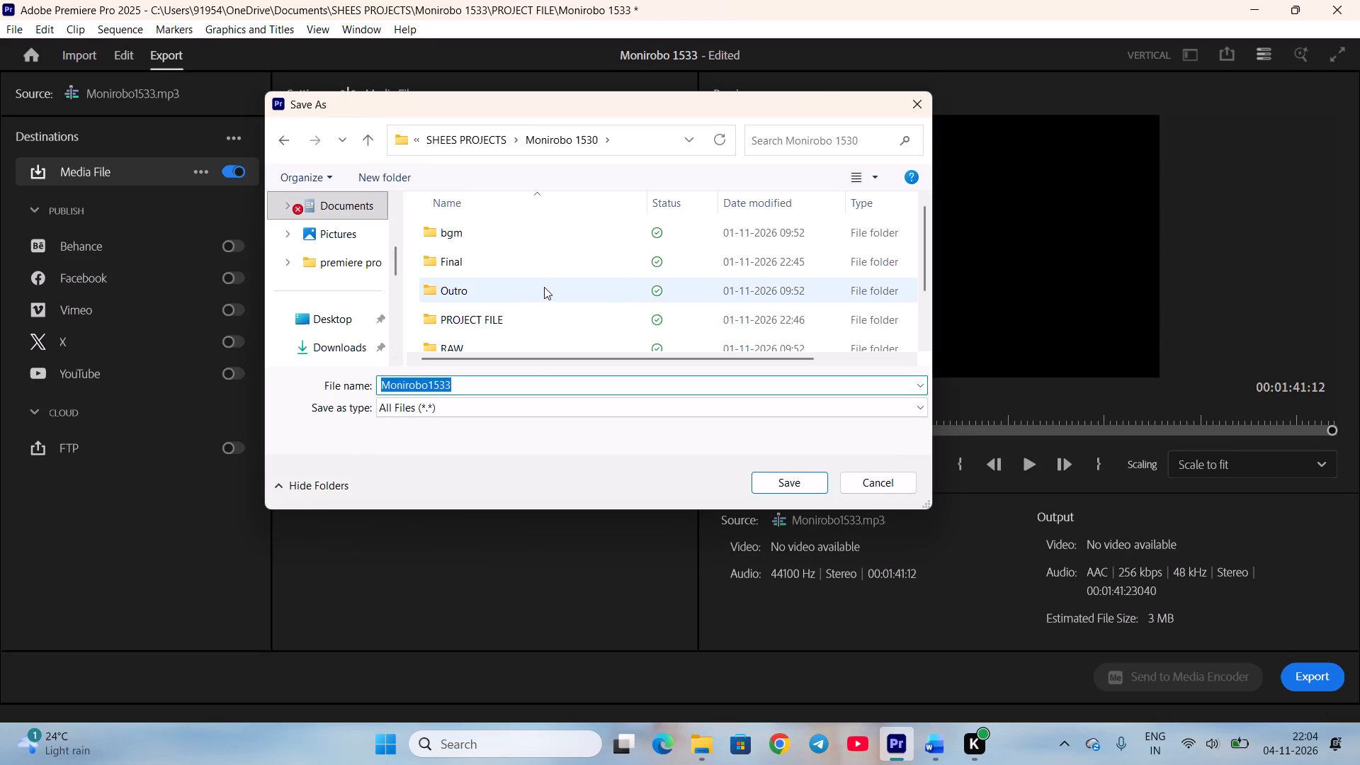
left_click(375, 144)
double_click(540, 230)
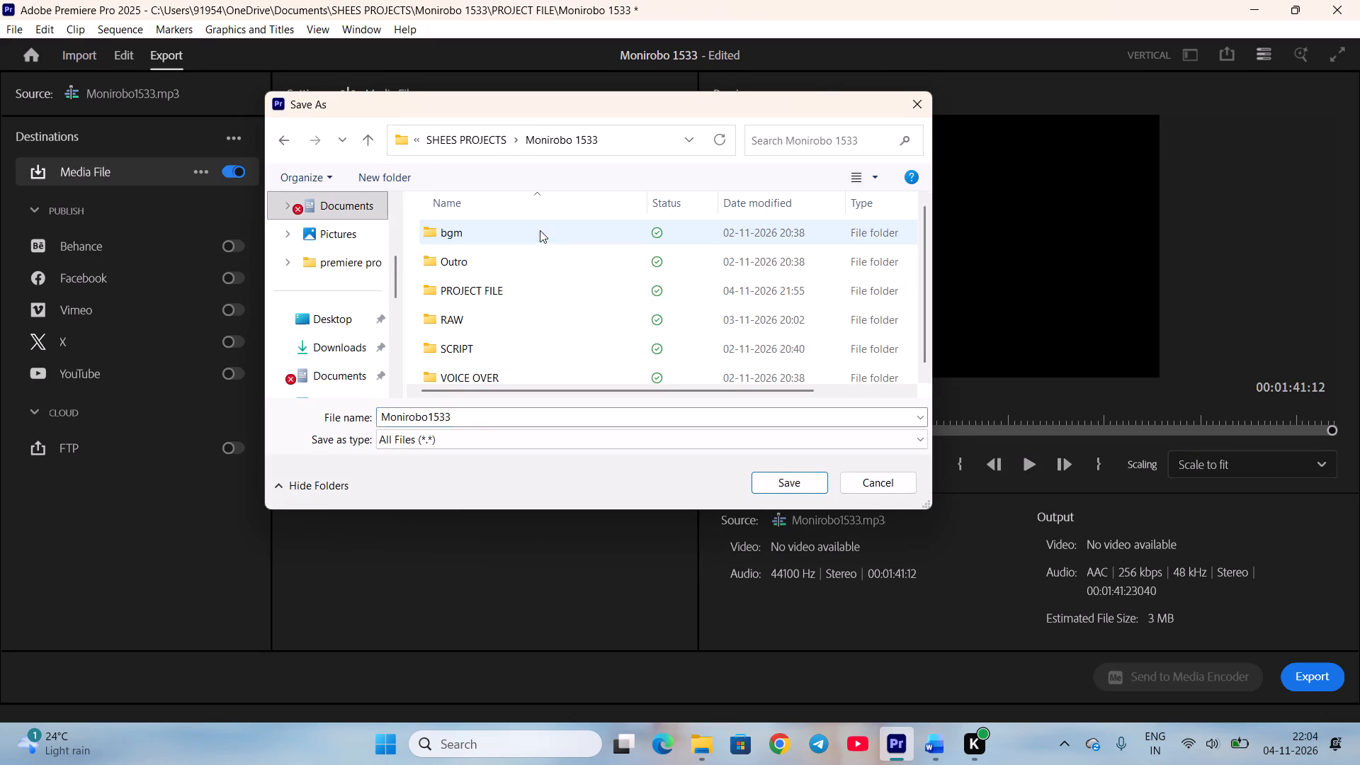
scroll(549, 352, "down", 4)
double_click(530, 376)
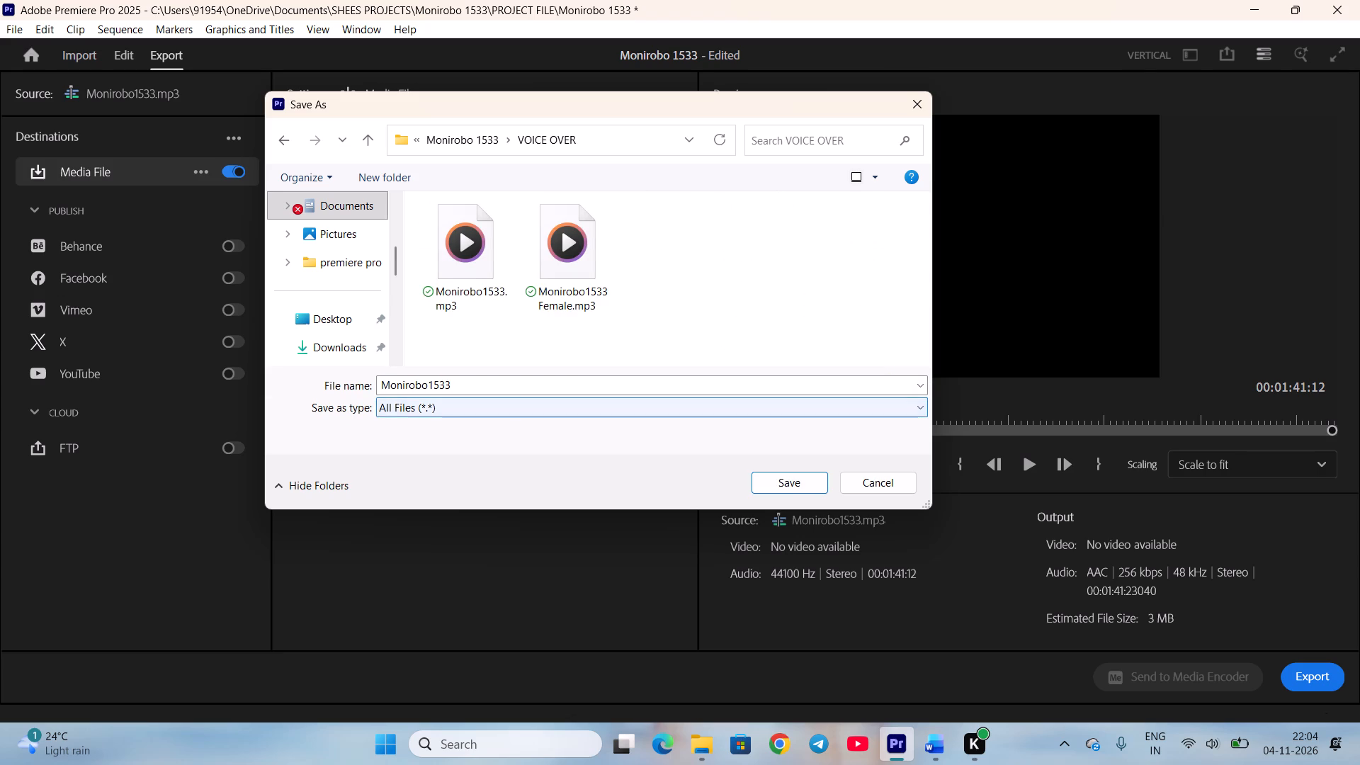
left_click(514, 386)
left_click(516, 386)
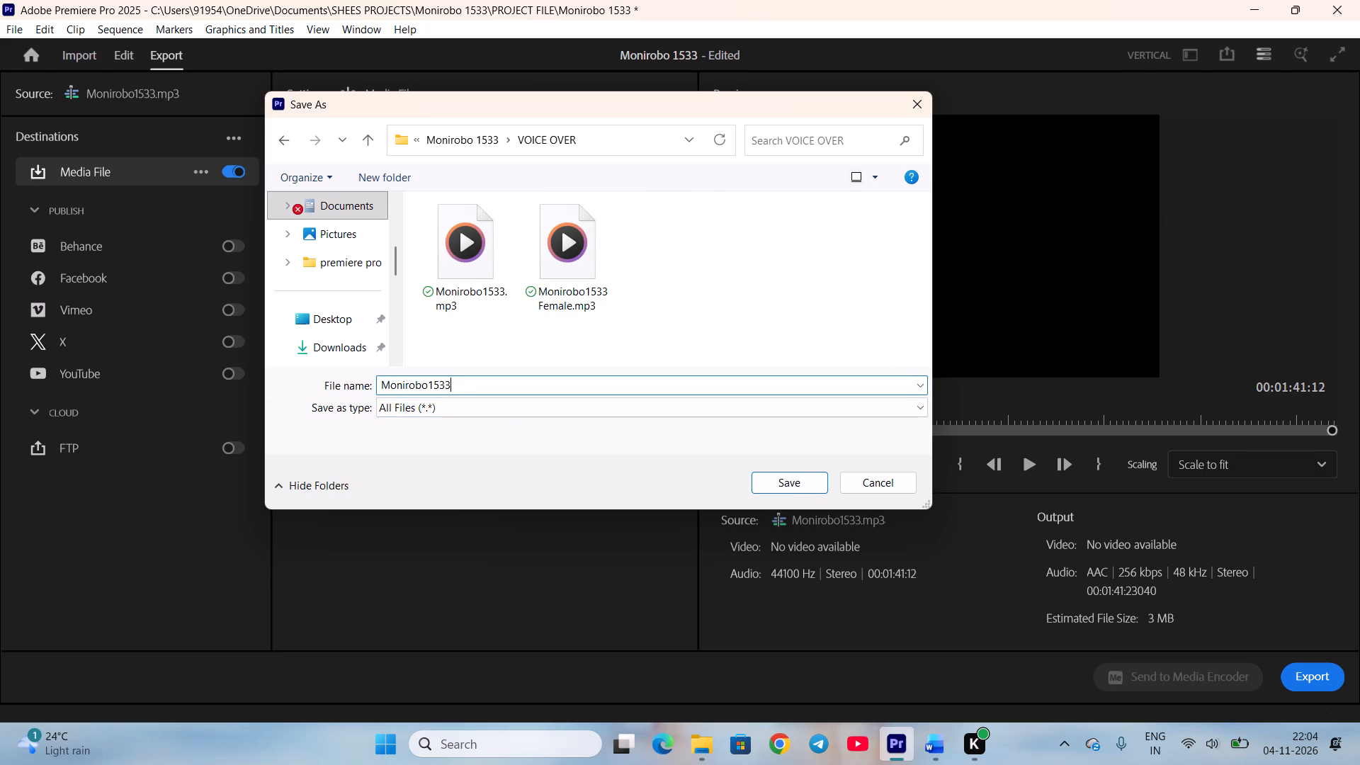
key("minus")
key("ctrl+v")
left_click(772, 480)
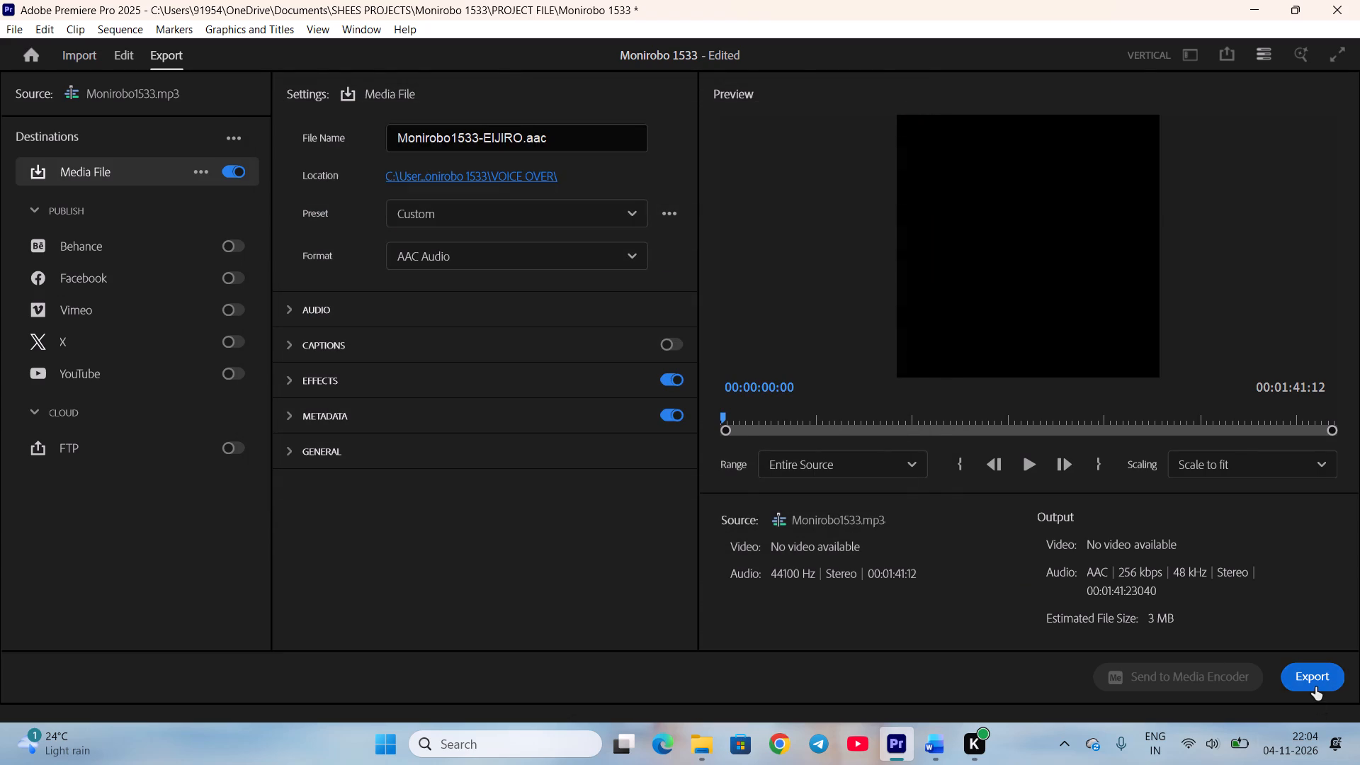
left_click(1315, 687)
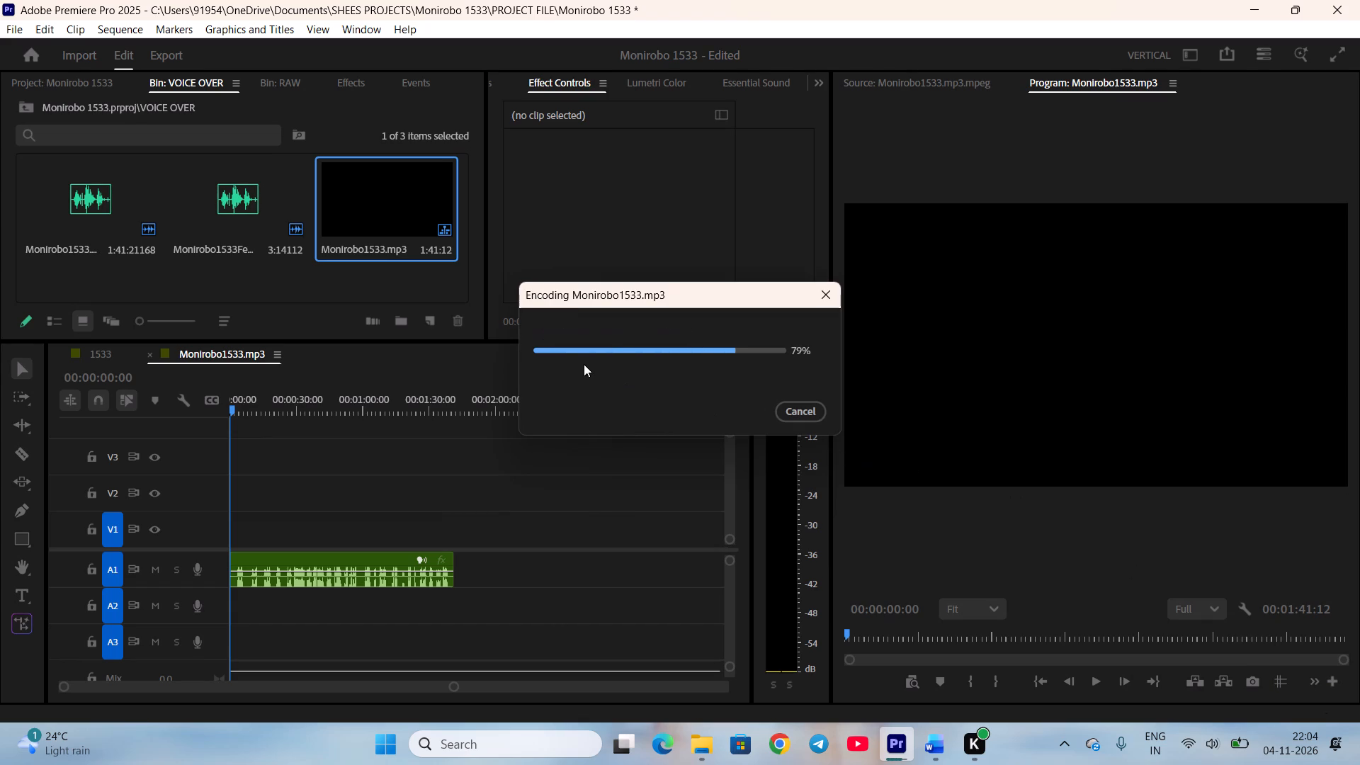
Cut the temporary Monirobo1533.mp3 sequence out of the VOICE OVER bin.
right_click(363, 204)
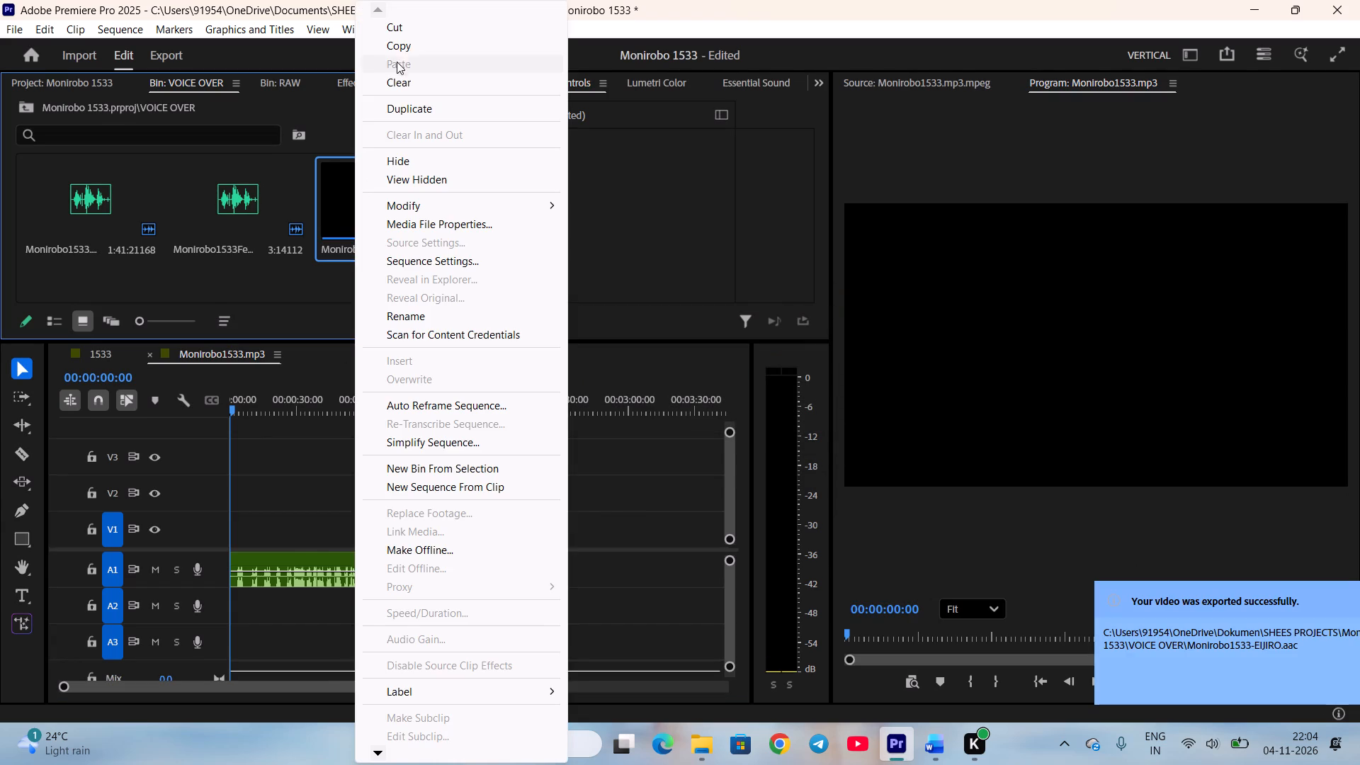
left_click(397, 31)
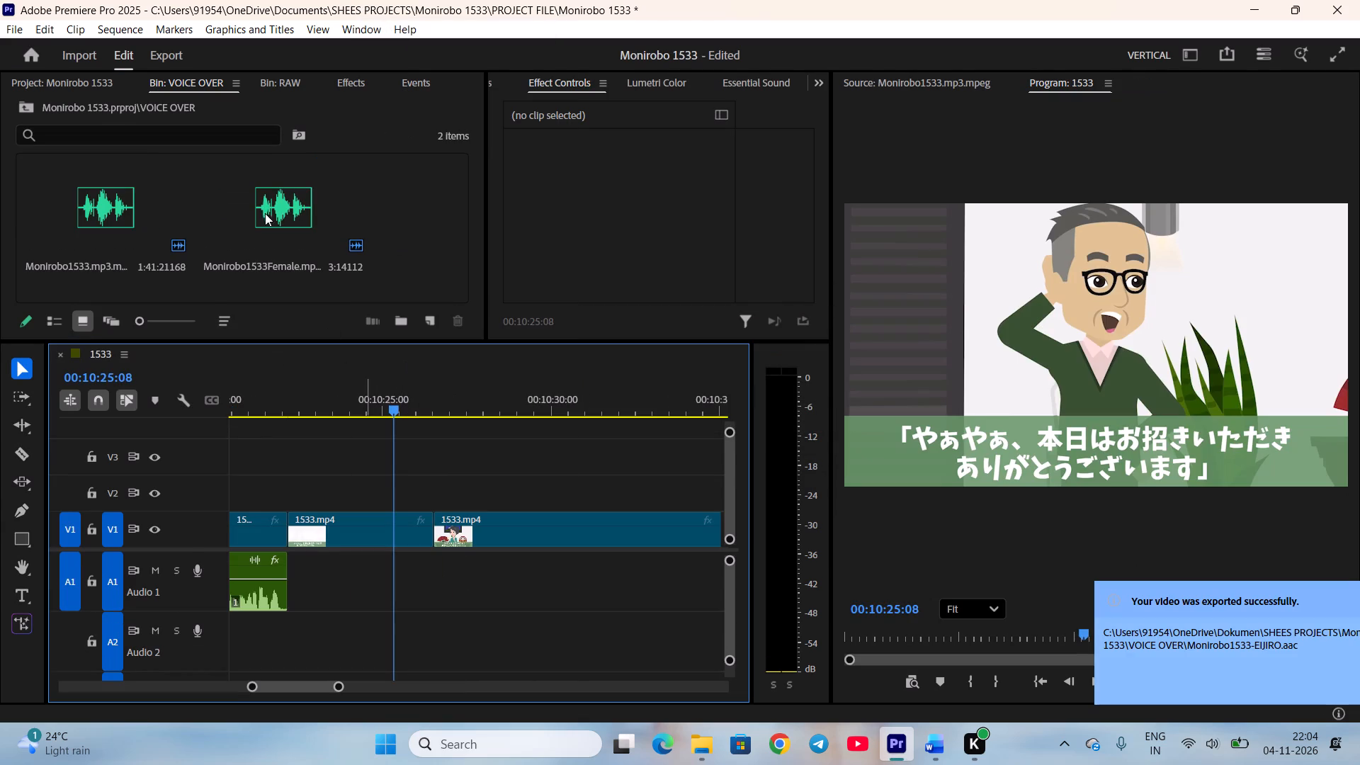
Import the exported Monirobo1533-EIJIRO audio from the project's VOICE OVER folder into the VOICE OVER bin and save the project.
left_click(702, 744)
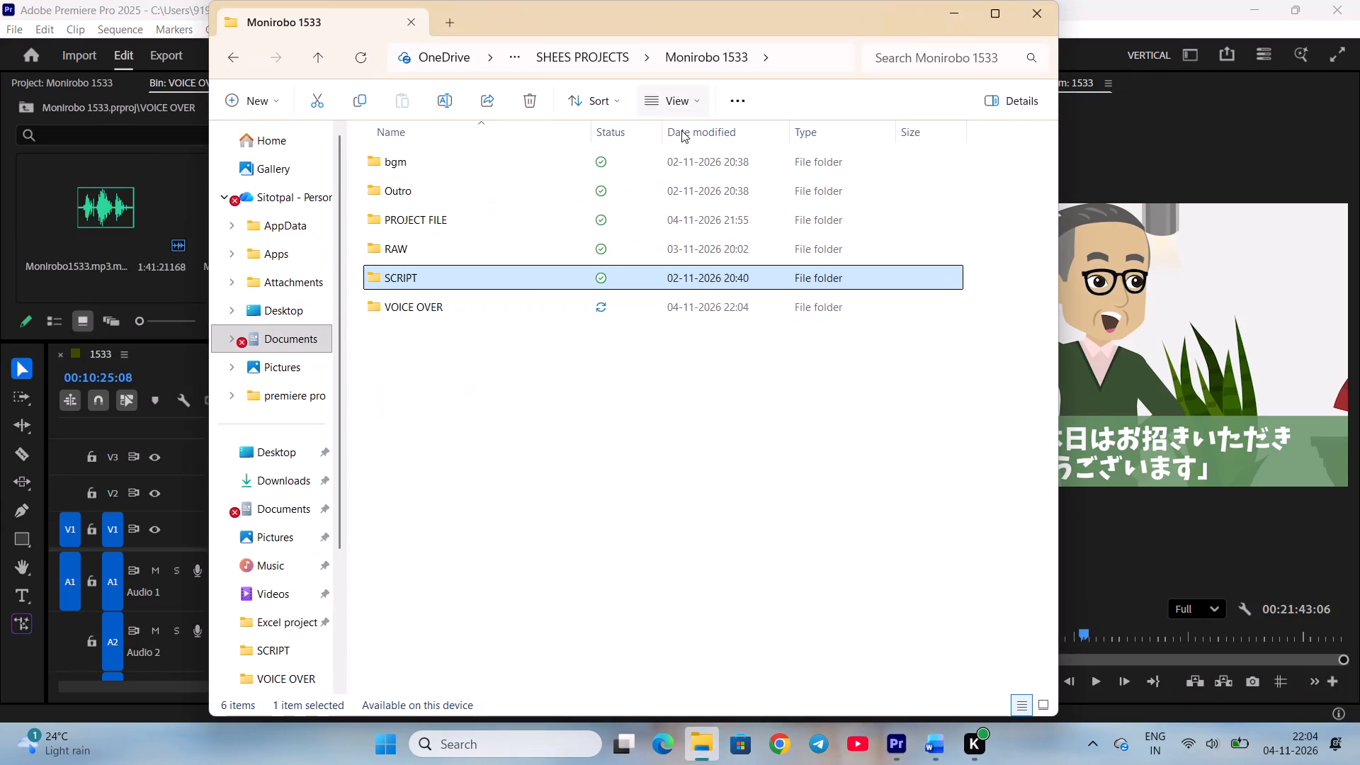
double_click(526, 300)
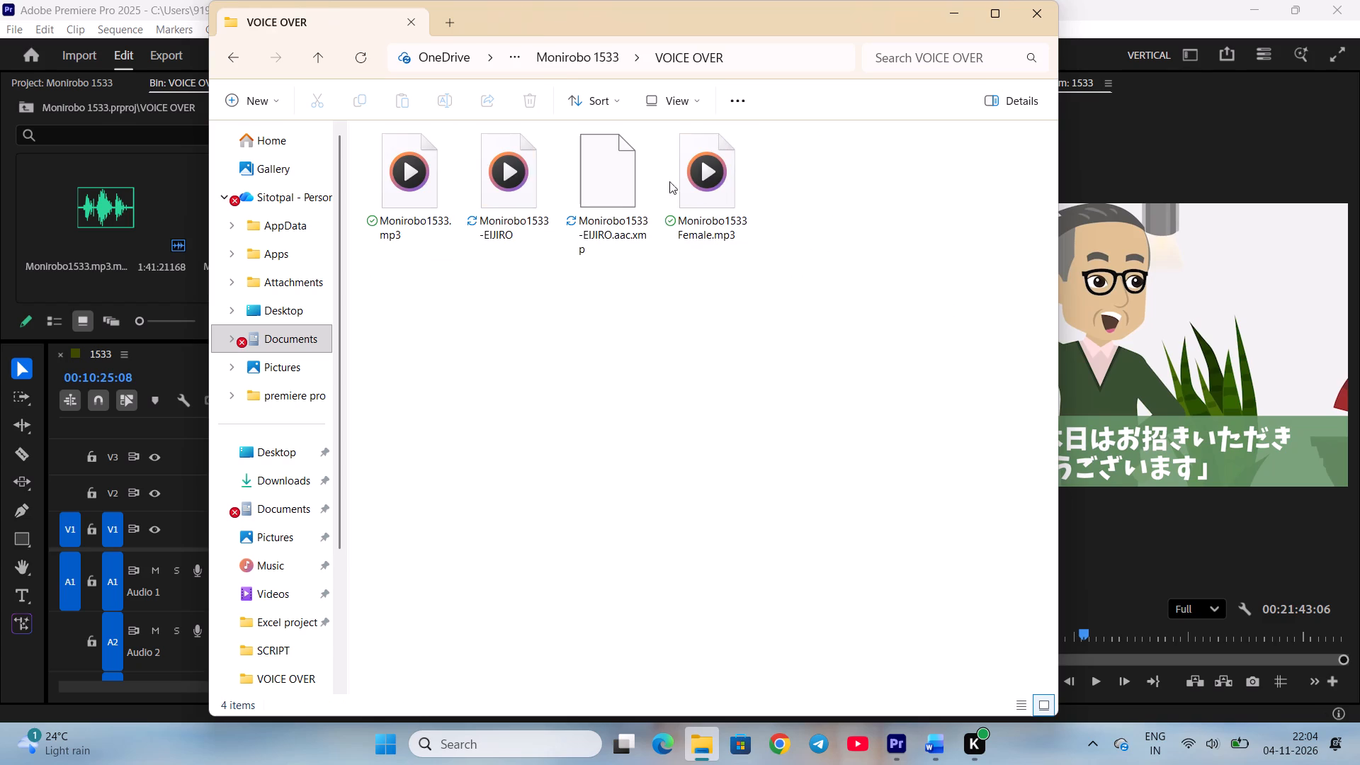
left_click(499, 181)
left_click_drag(521, 176, 239, 198)
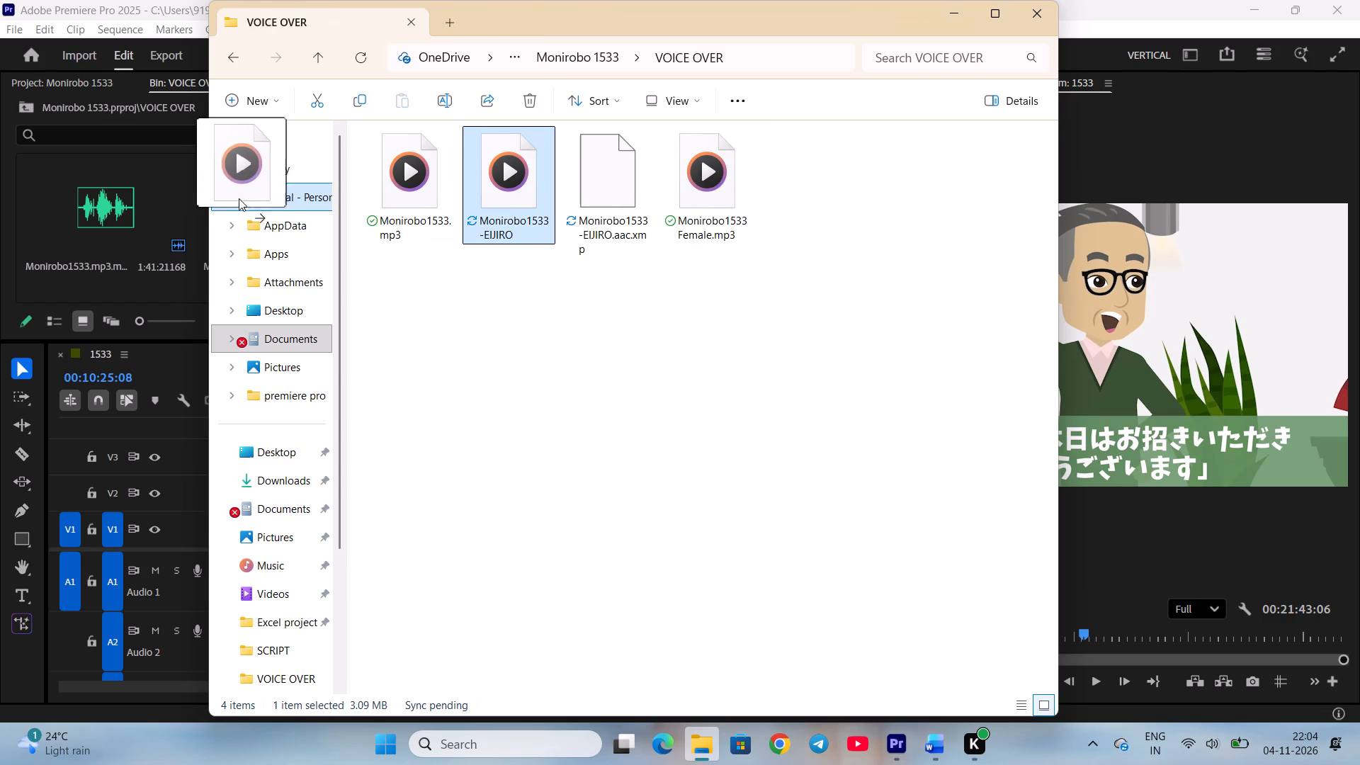
left_click_drag(239, 198, 186, 231)
left_click(195, 297)
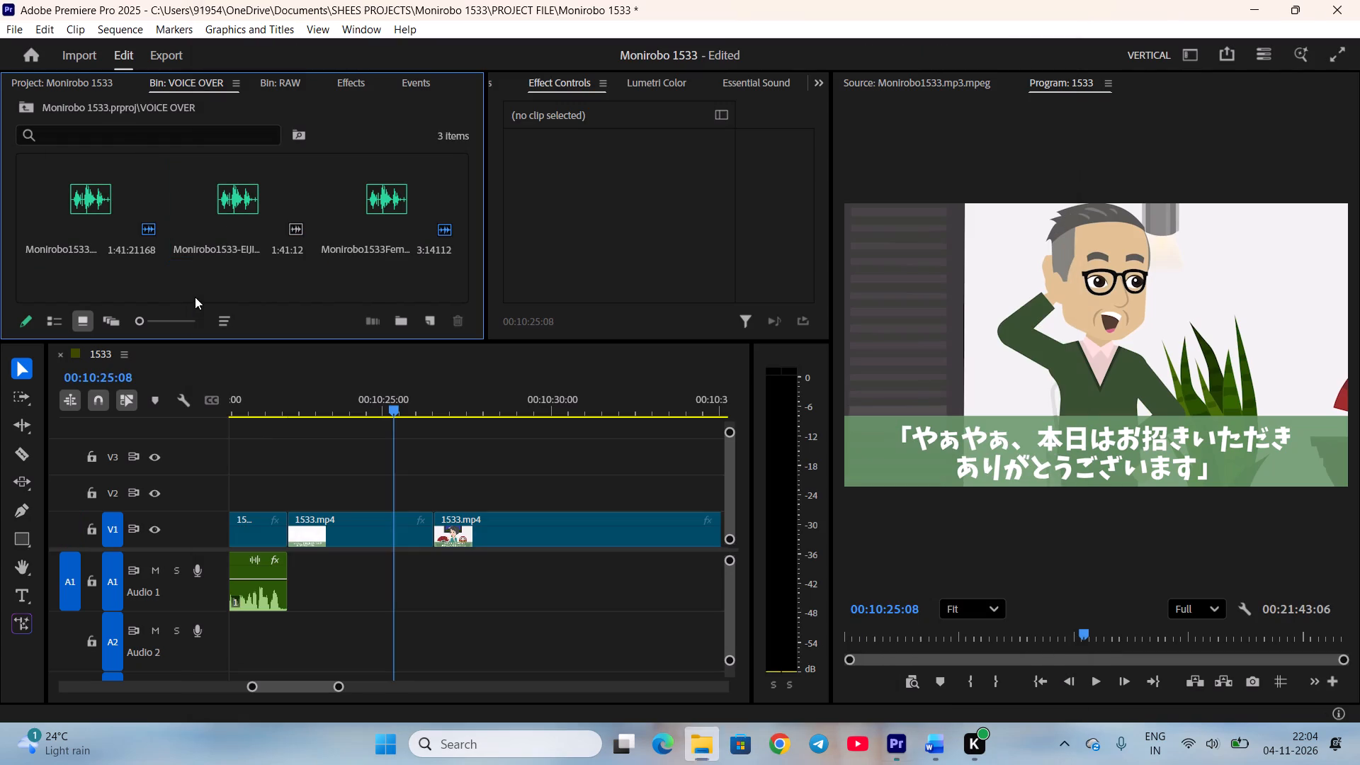
key("ctrl+s")
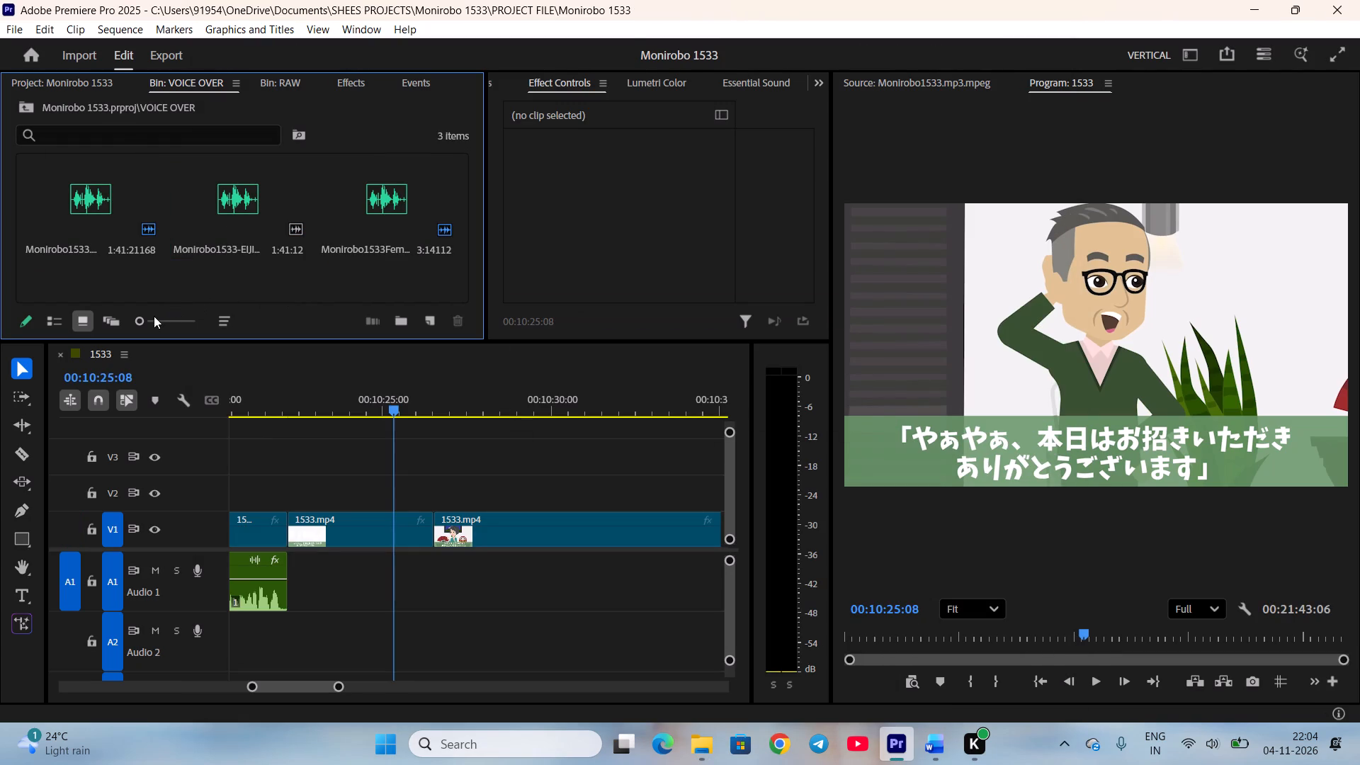
Open Monirobo1533-EIJIRO.aac in the Source monitor and mark Eijiro's first line from about 00:00:02:20 to 00:00:06:06.
left_click_drag(484, 275, 543, 275)
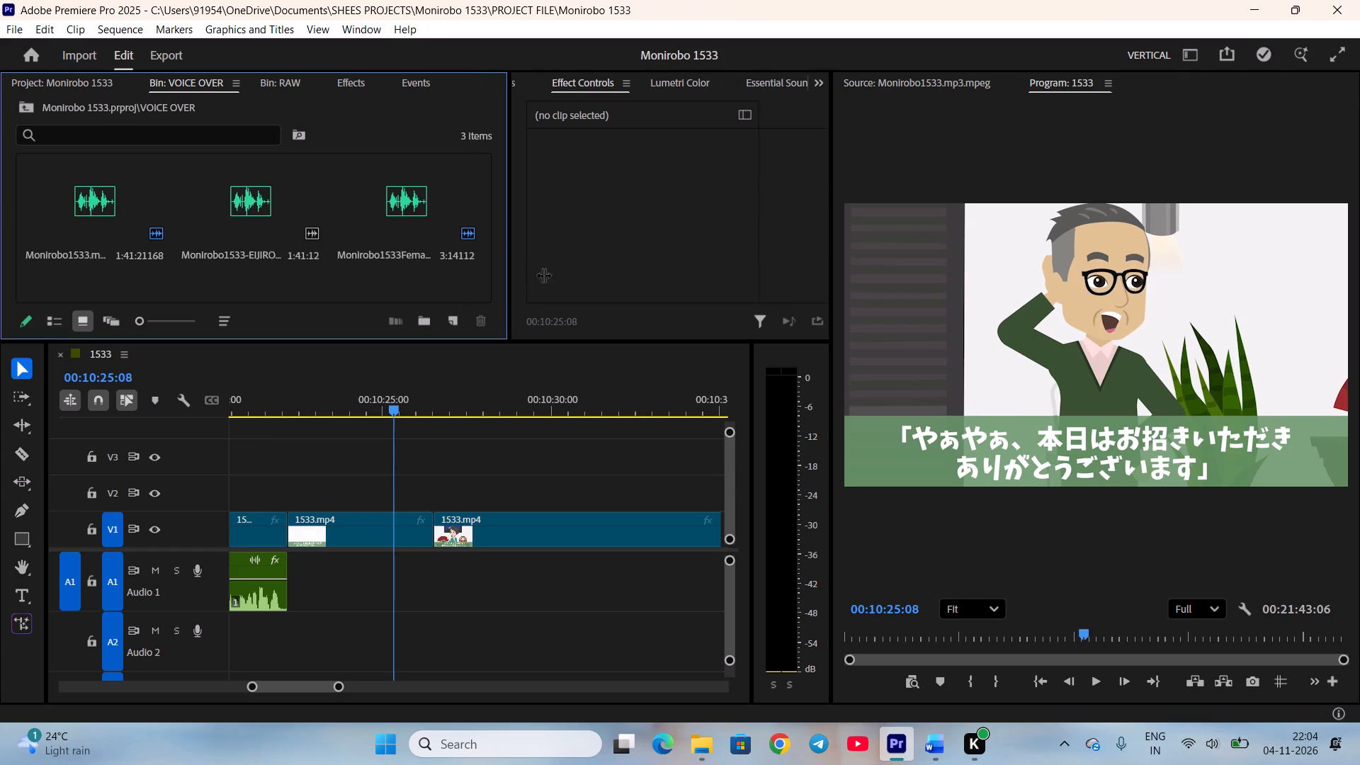
left_click_drag(543, 275, 673, 273)
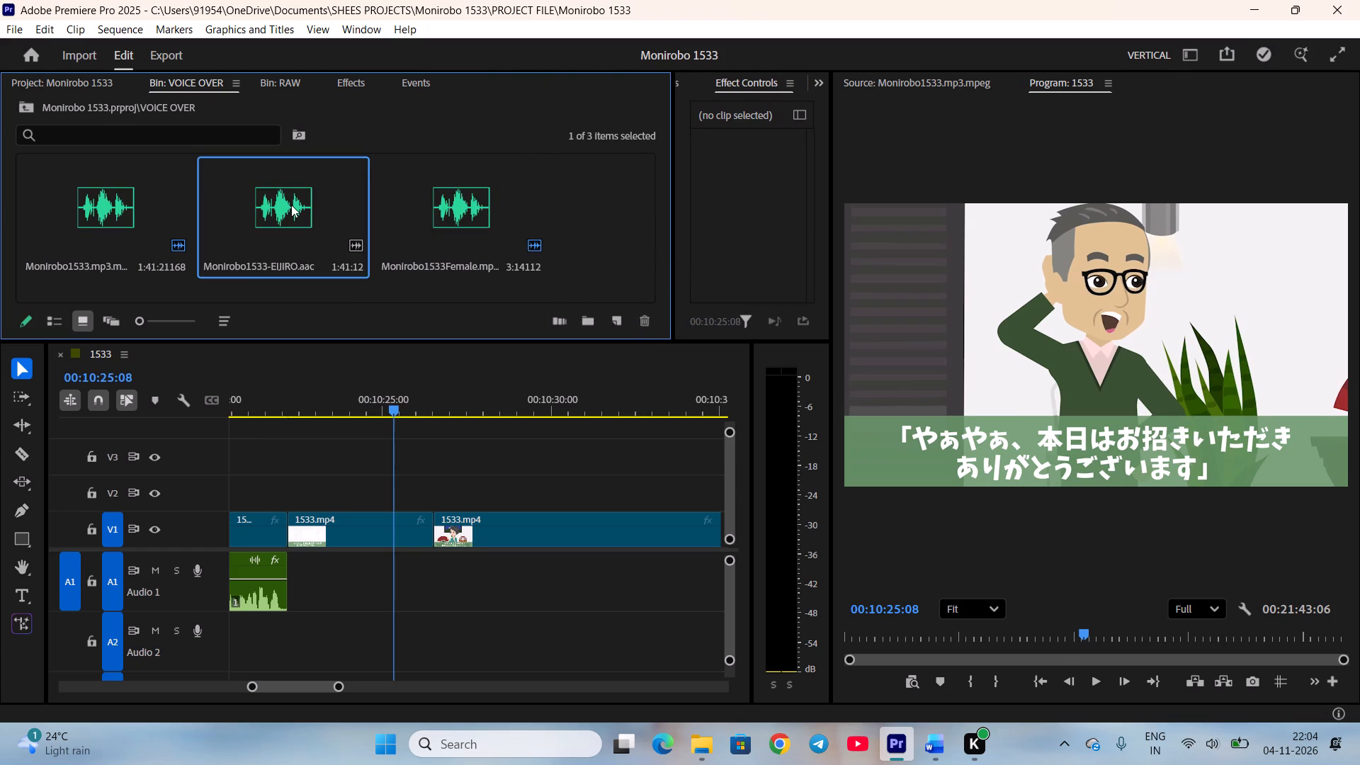
double_click(291, 205)
key("ctrl+s")
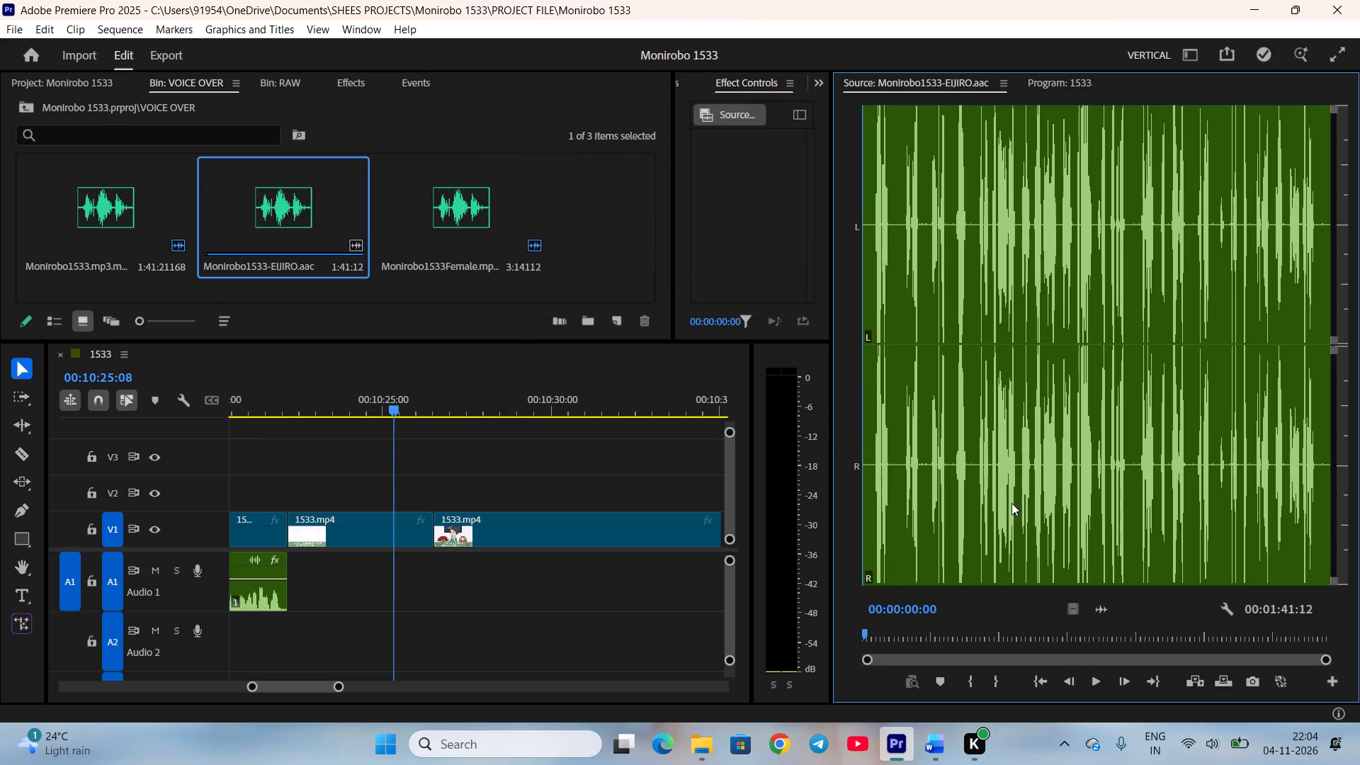
scroll(1065, 623, "down", 6)
key("space")
key("space")
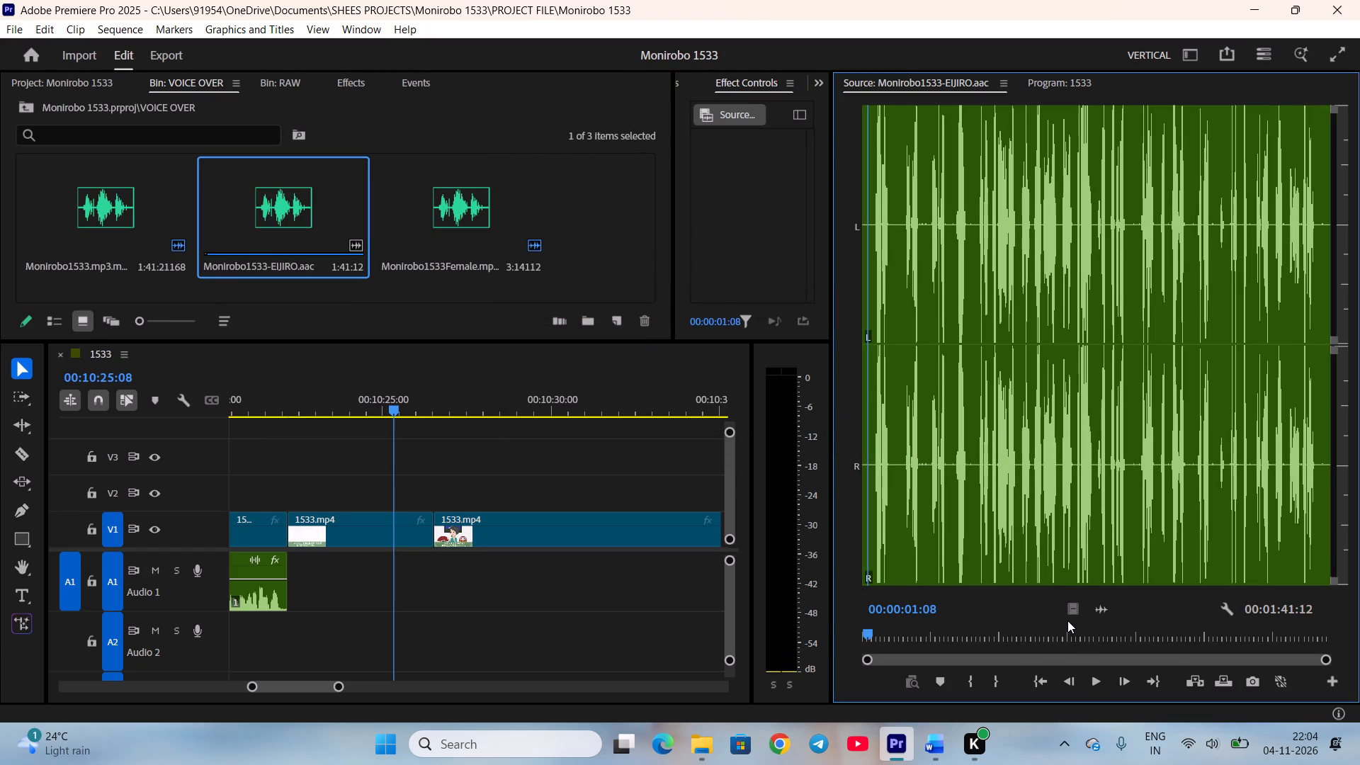
type("=")
scroll(1067, 620, "down", 19)
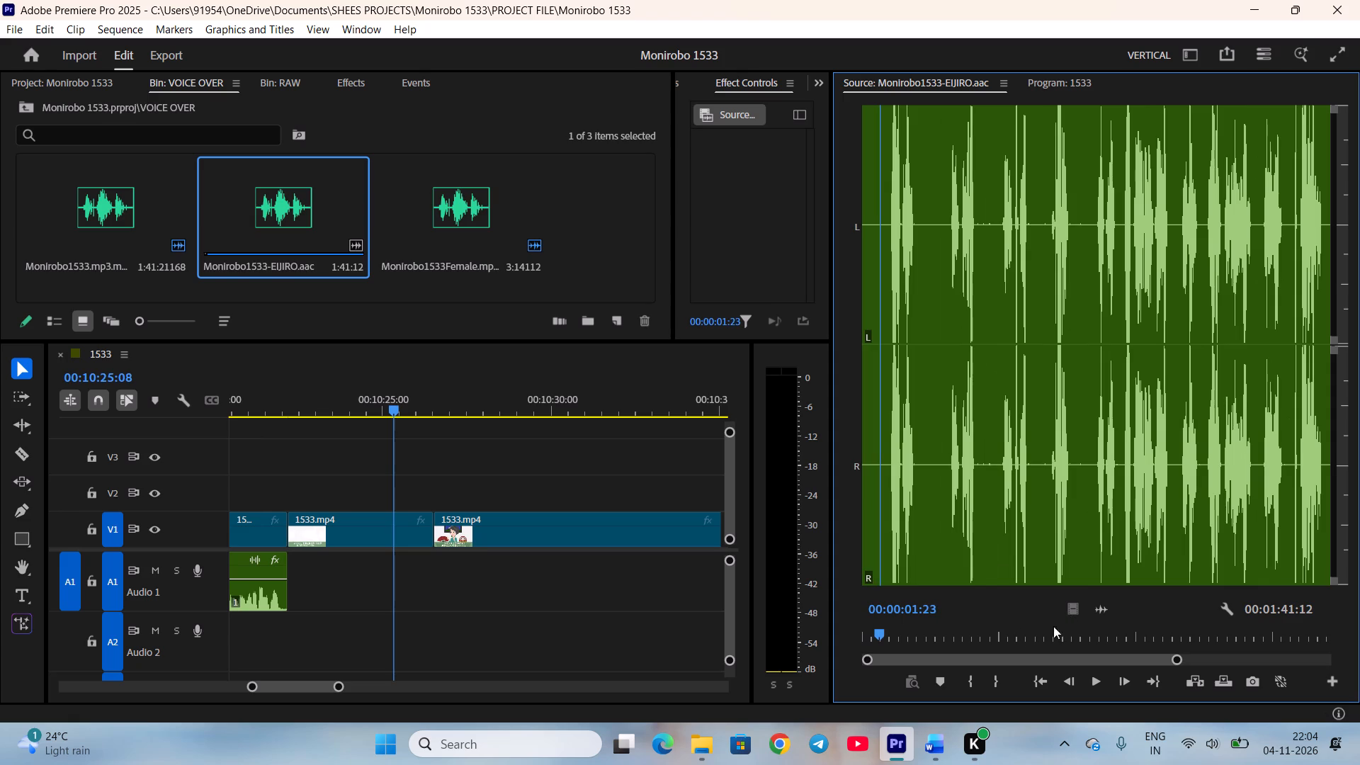
scroll(1053, 626, "down", 20)
scroll(980, 632, "down", 4)
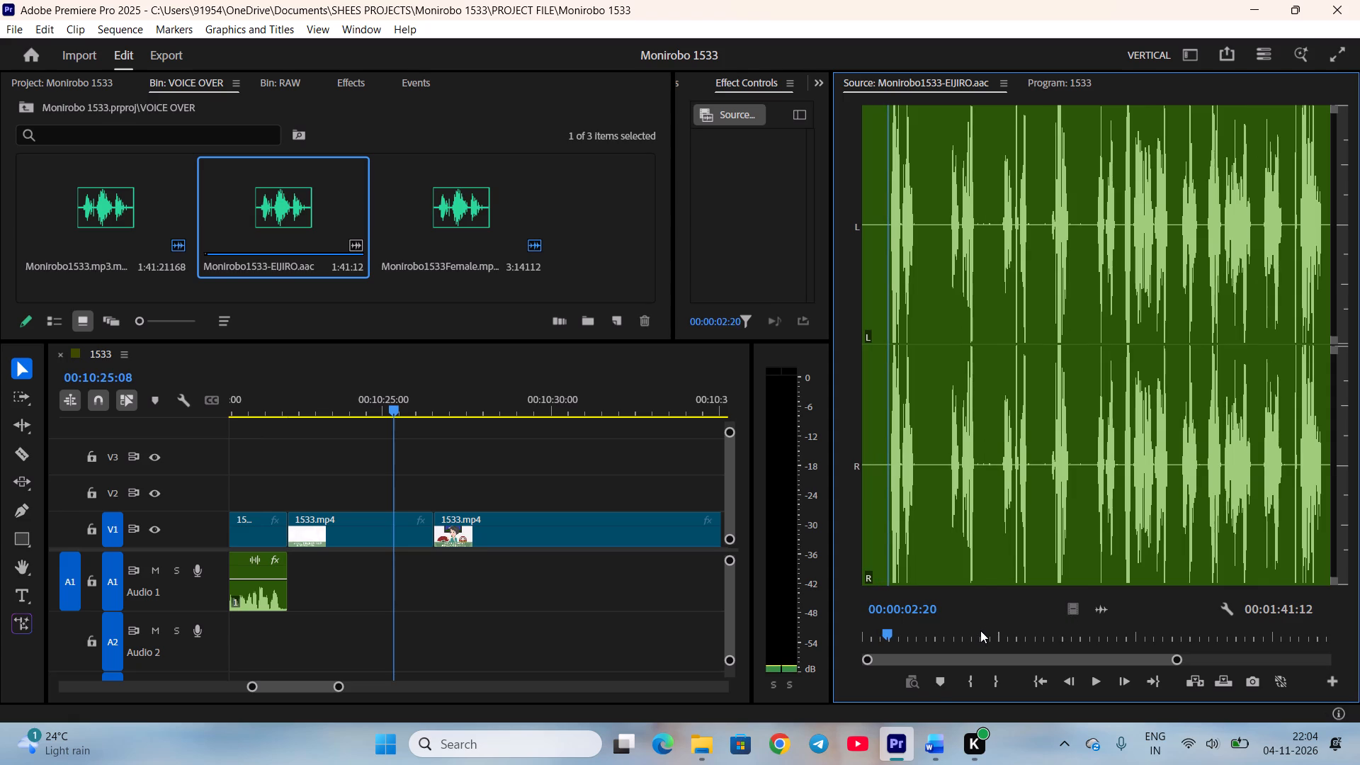
key("i")
key("space")
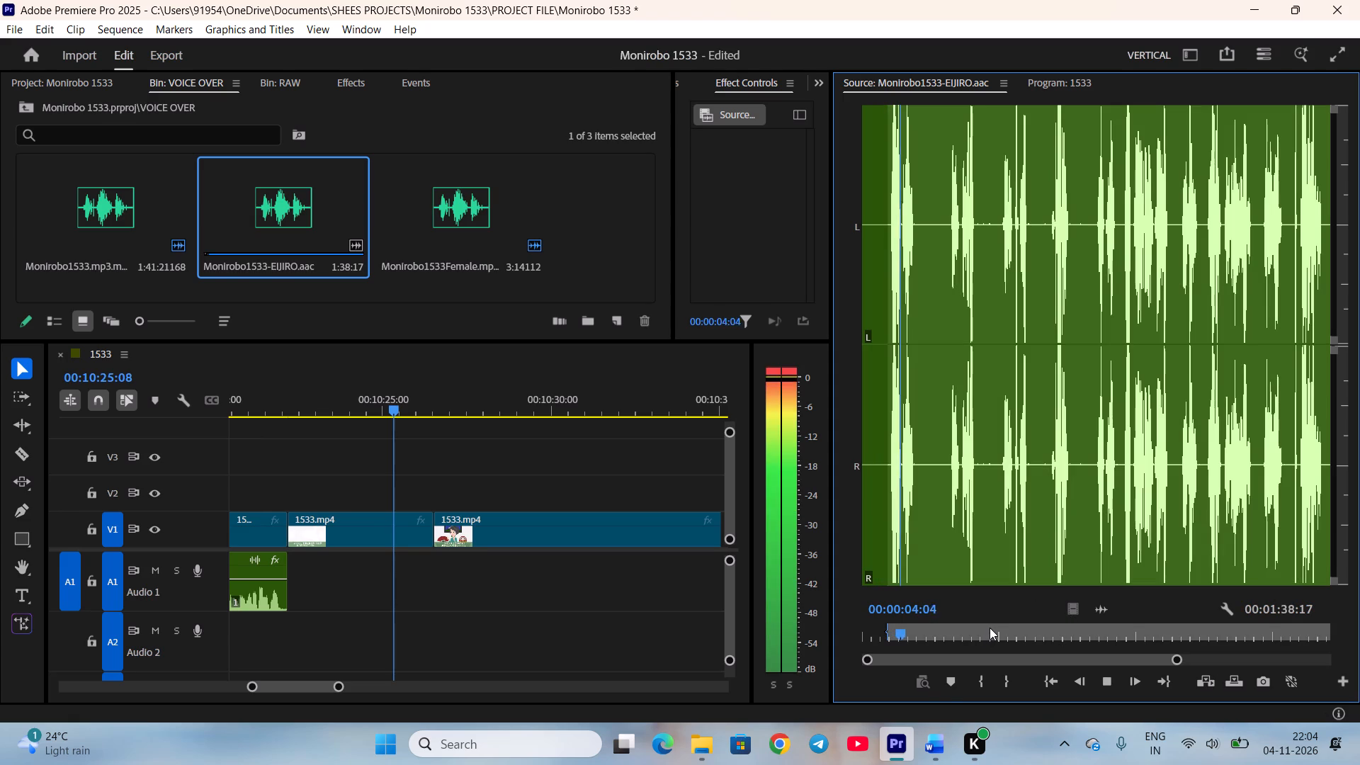
key("space")
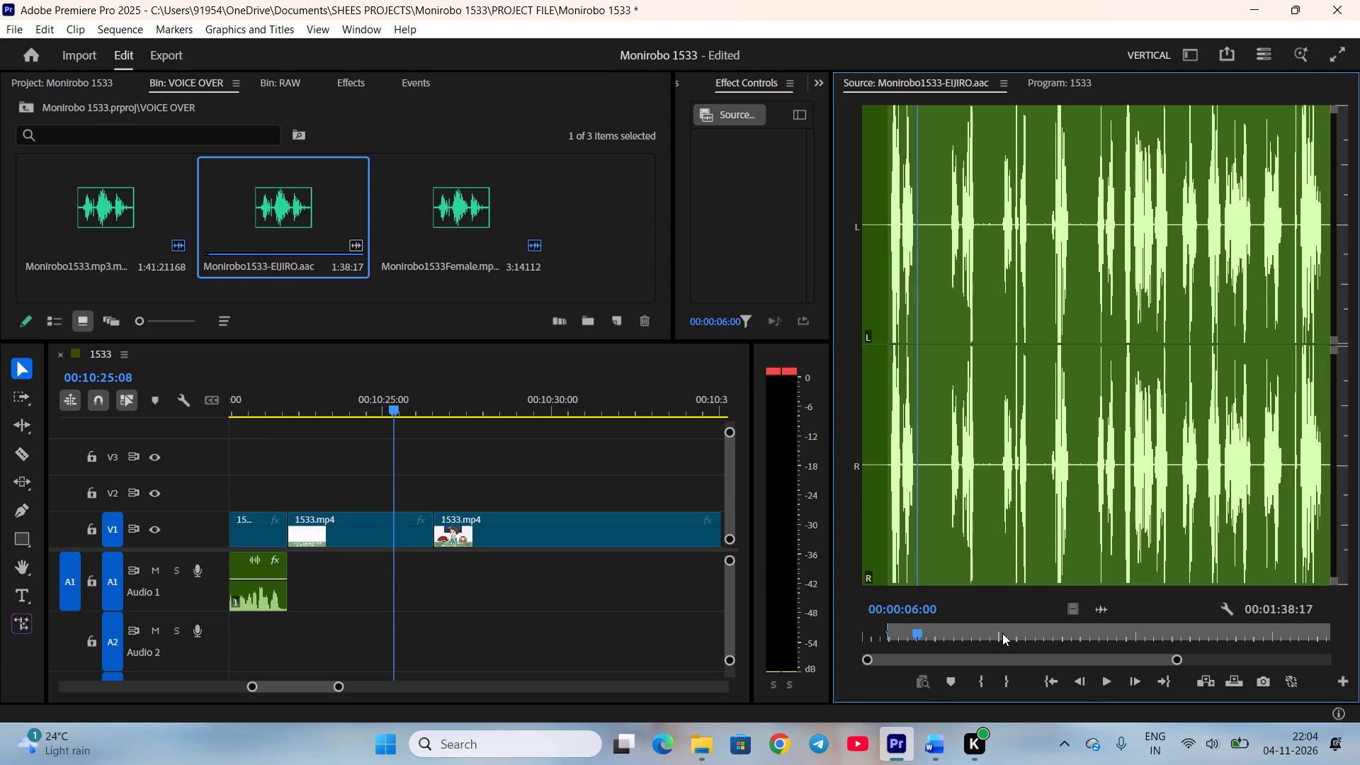
scroll(1002, 633, "down", 6)
key("o")
Place the marked Eijiro line on A1 directly after the previous audio clip, play it back and trim its end slightly.
left_click_drag(1105, 606, 397, 580)
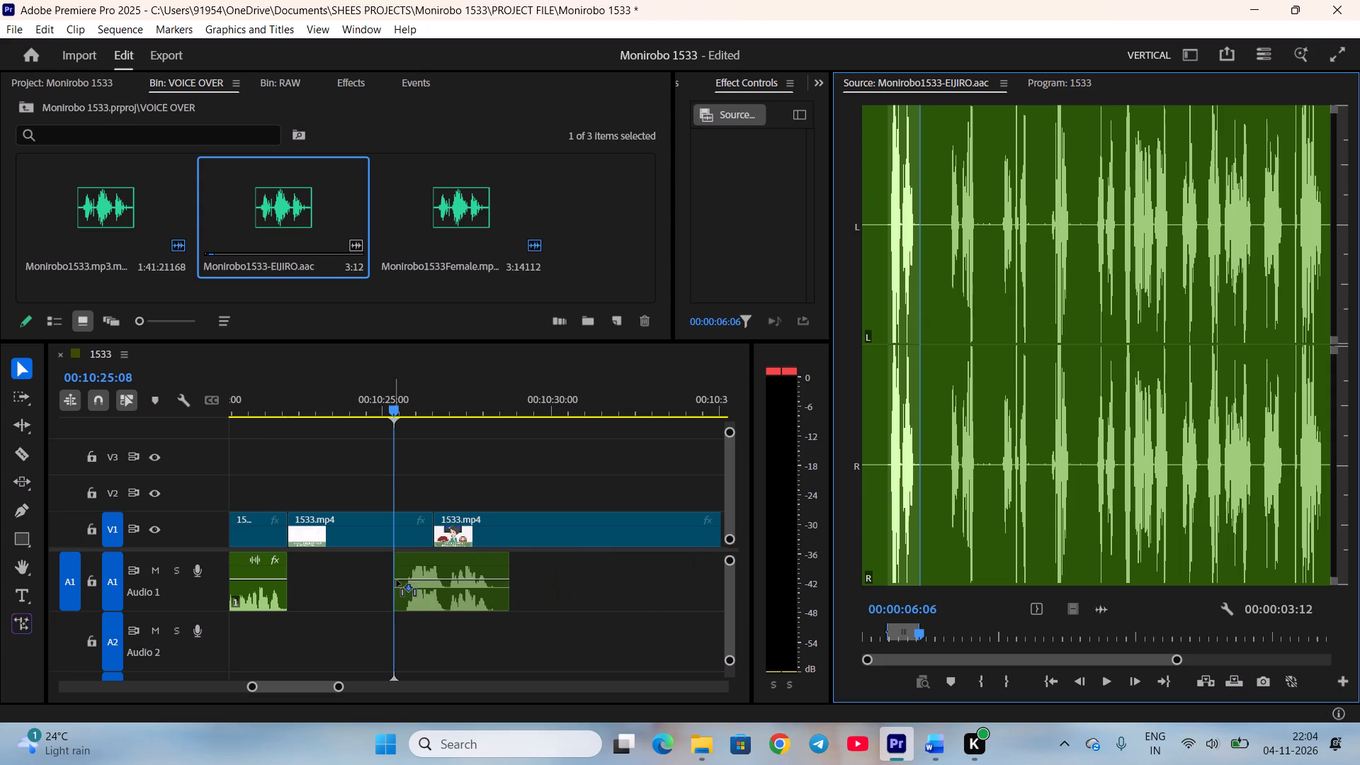
left_click_drag(397, 580, 401, 583)
left_click_drag(429, 601, 325, 588)
left_click(284, 409)
key("space")
left_click(331, 440)
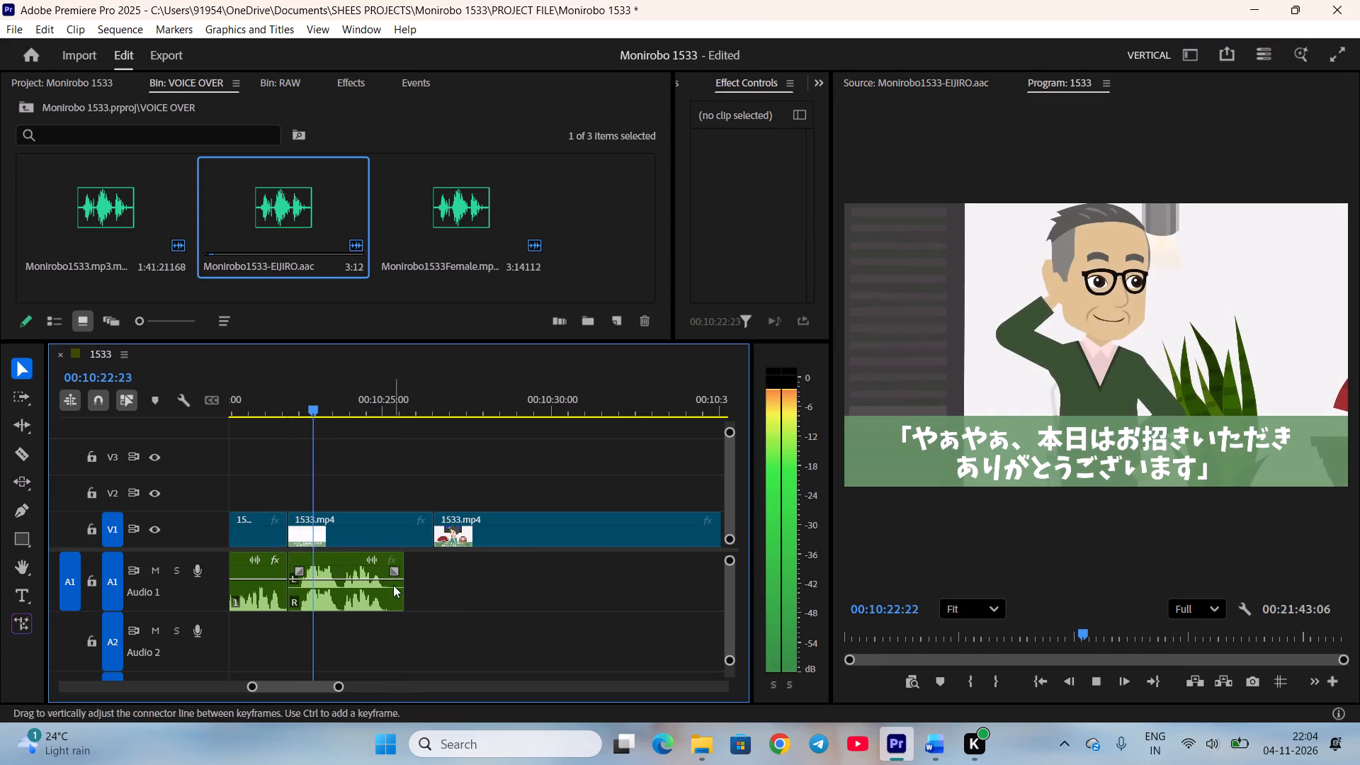
left_click(405, 584)
key("space")
left_click_drag(411, 584, 409, 584)
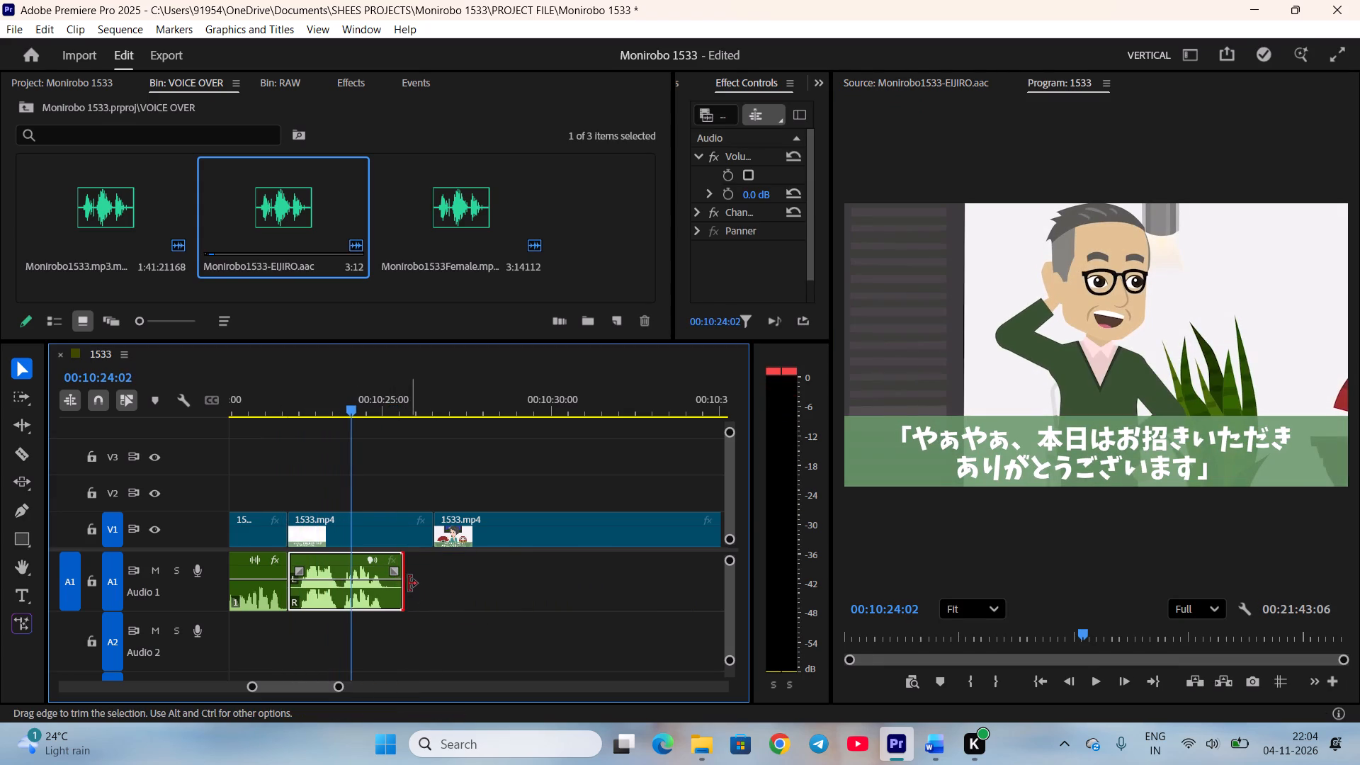
left_click_drag(409, 584, 399, 582)
Trim the end of Eijiro's greeting scene on V1 to match his line and ripple delete the resulting gap.
left_click_drag(431, 535, 392, 529)
right_click(411, 525)
left_click(435, 528)
Cut the 1533.mp4 clip on V1 at 00:10:30:02, where the mother-in-law's reply scene ends, and save the project.
scroll(437, 544, "down", 5)
key("space")
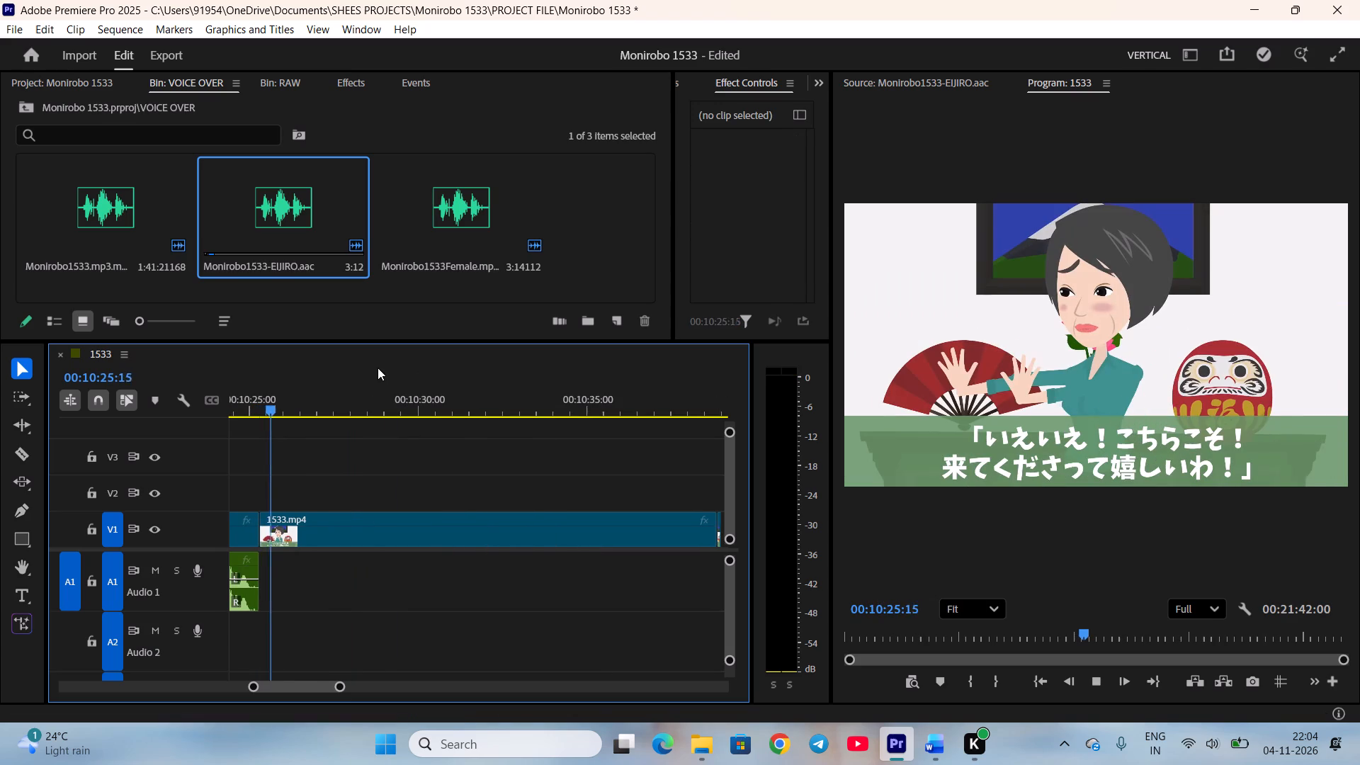
left_click_drag(309, 398, 432, 429)
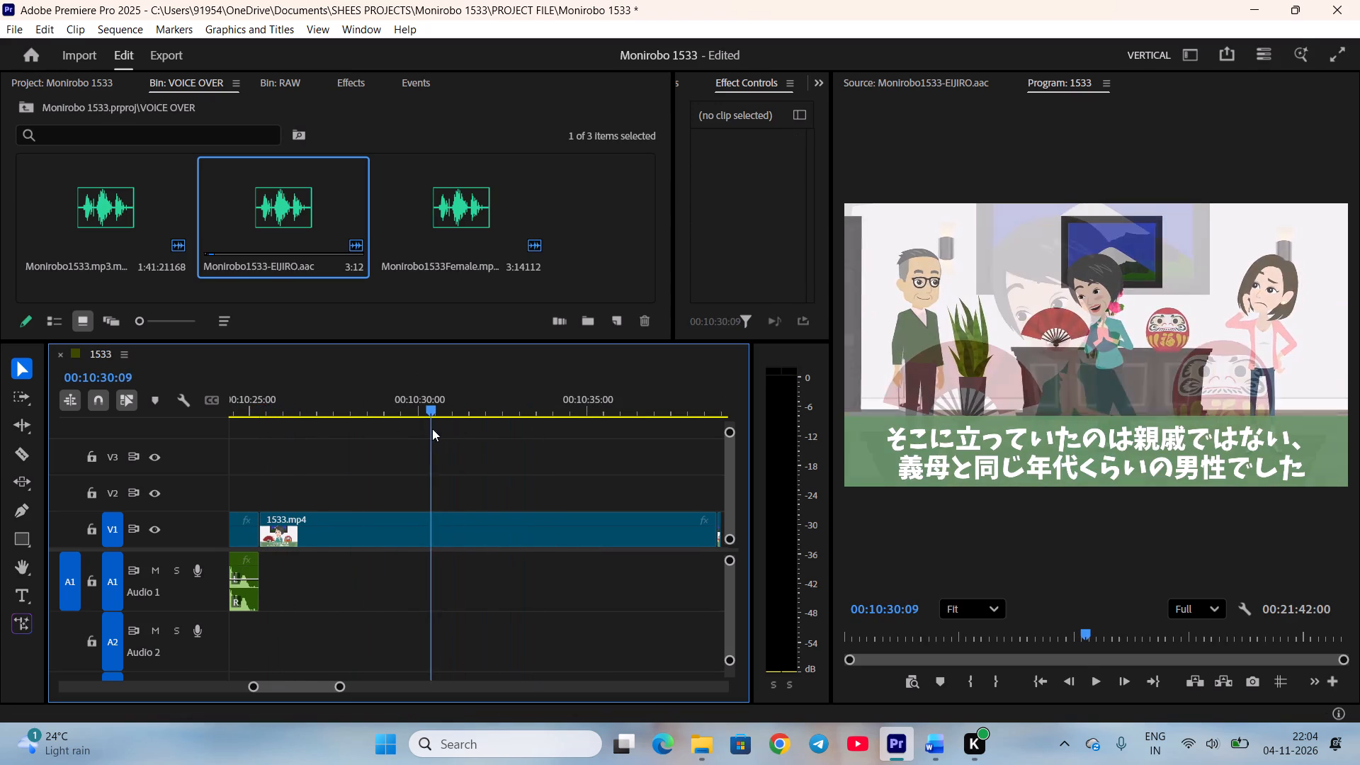
left_click_drag(432, 429, 429, 429)
scroll(1009, 640, "up", 4)
key("c")
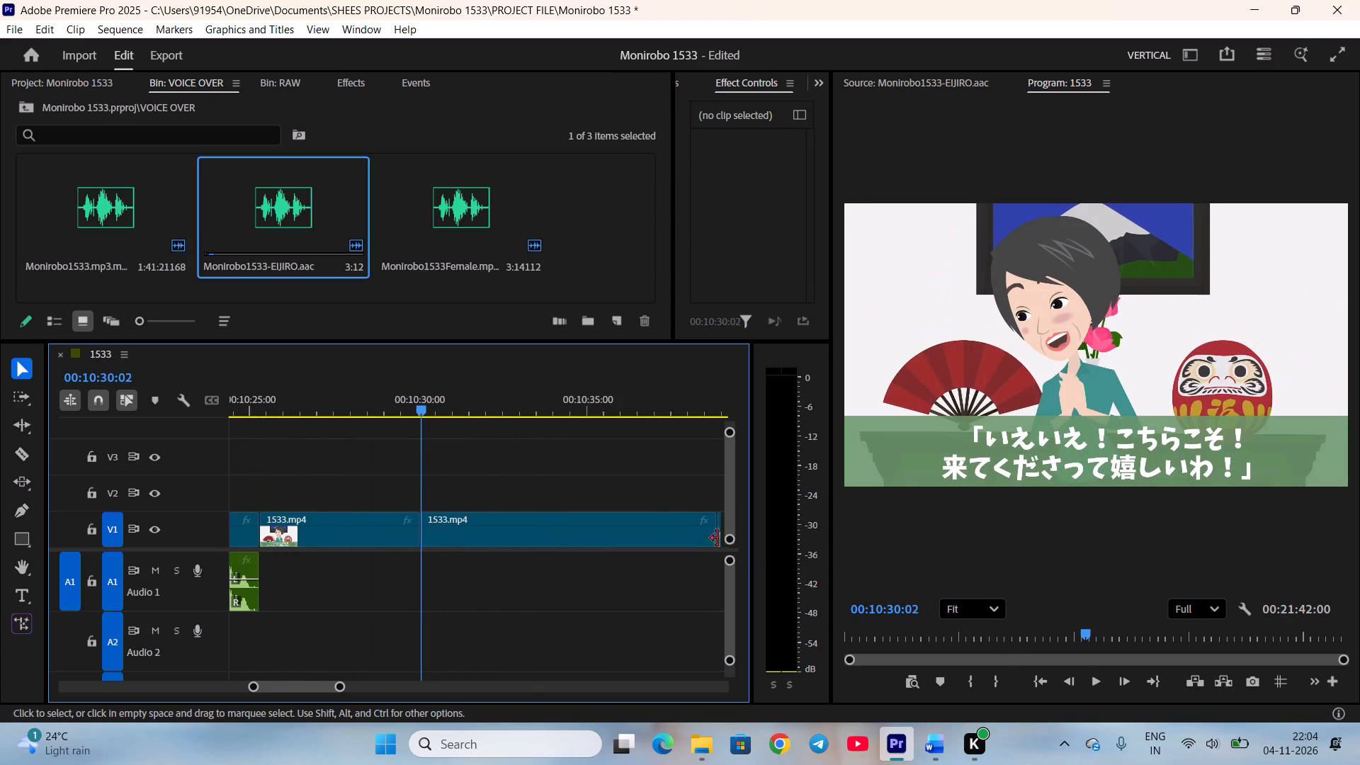
key("space")
left_click(392, 407)
key("ctrl+s")
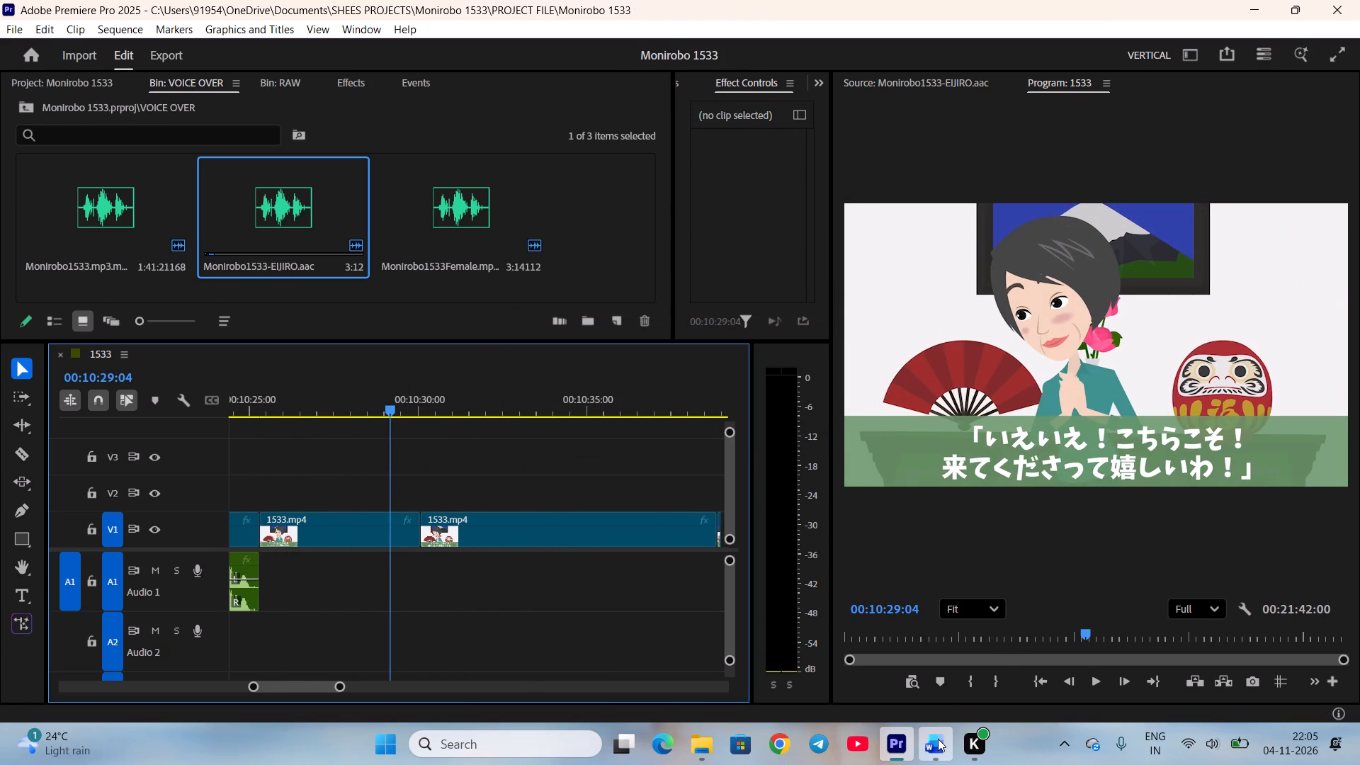
Find Eijiro's first line in the MONIROBO 1533 Word script and read the dialogue that follows it.
left_click(938, 739)
scroll(132, 436, "up", 3)
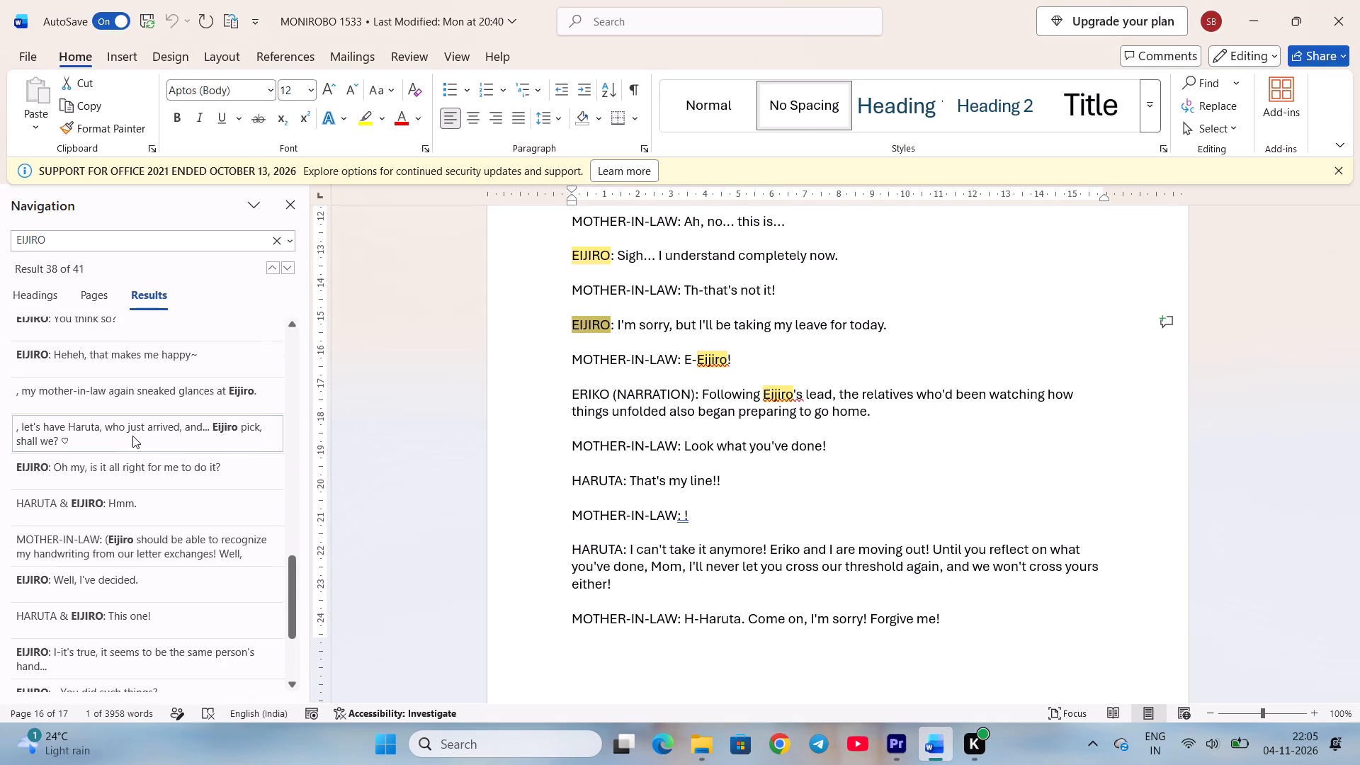
scroll(132, 436, "up", 20)
scroll(132, 436, "up", 14)
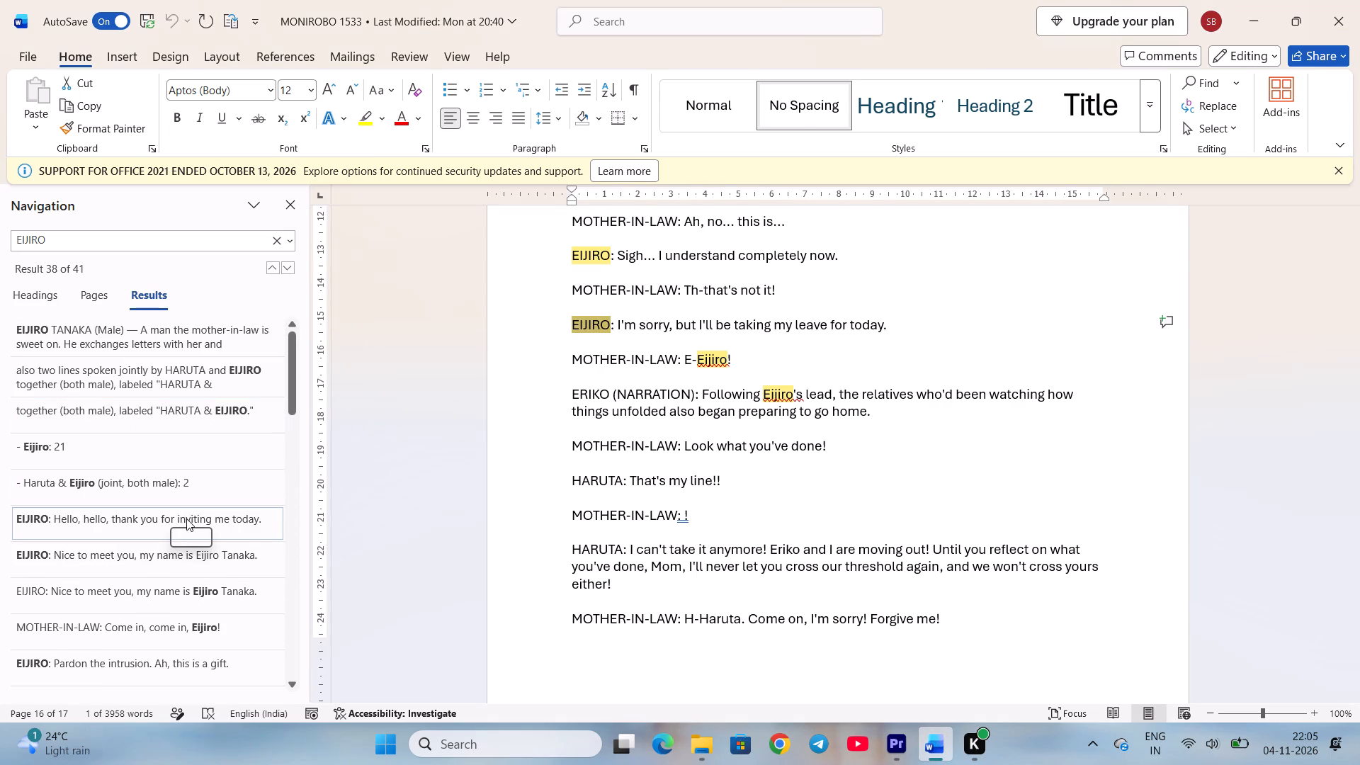
left_click(224, 528)
left_click(289, 199)
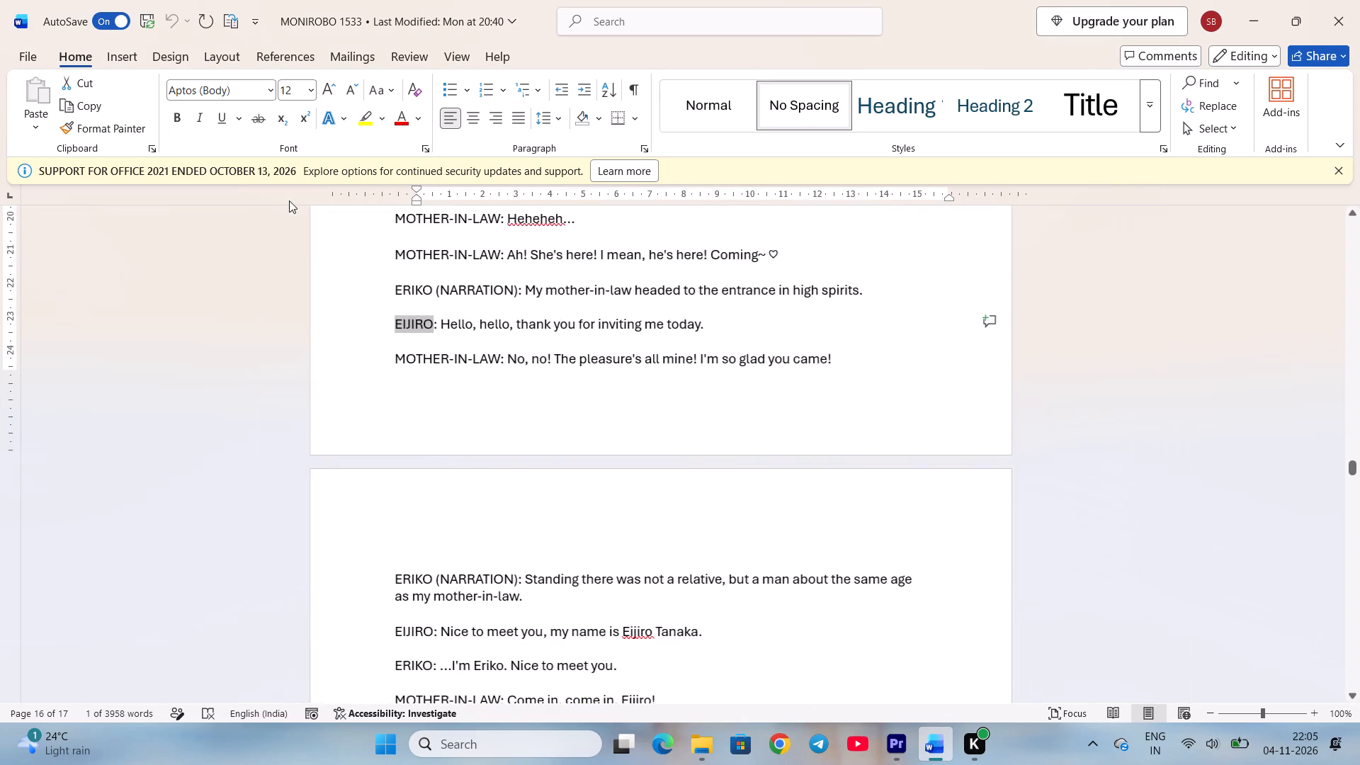
scroll(603, 419, "down", 8)
left_click(665, 461)
scroll(669, 464, "up", 6)
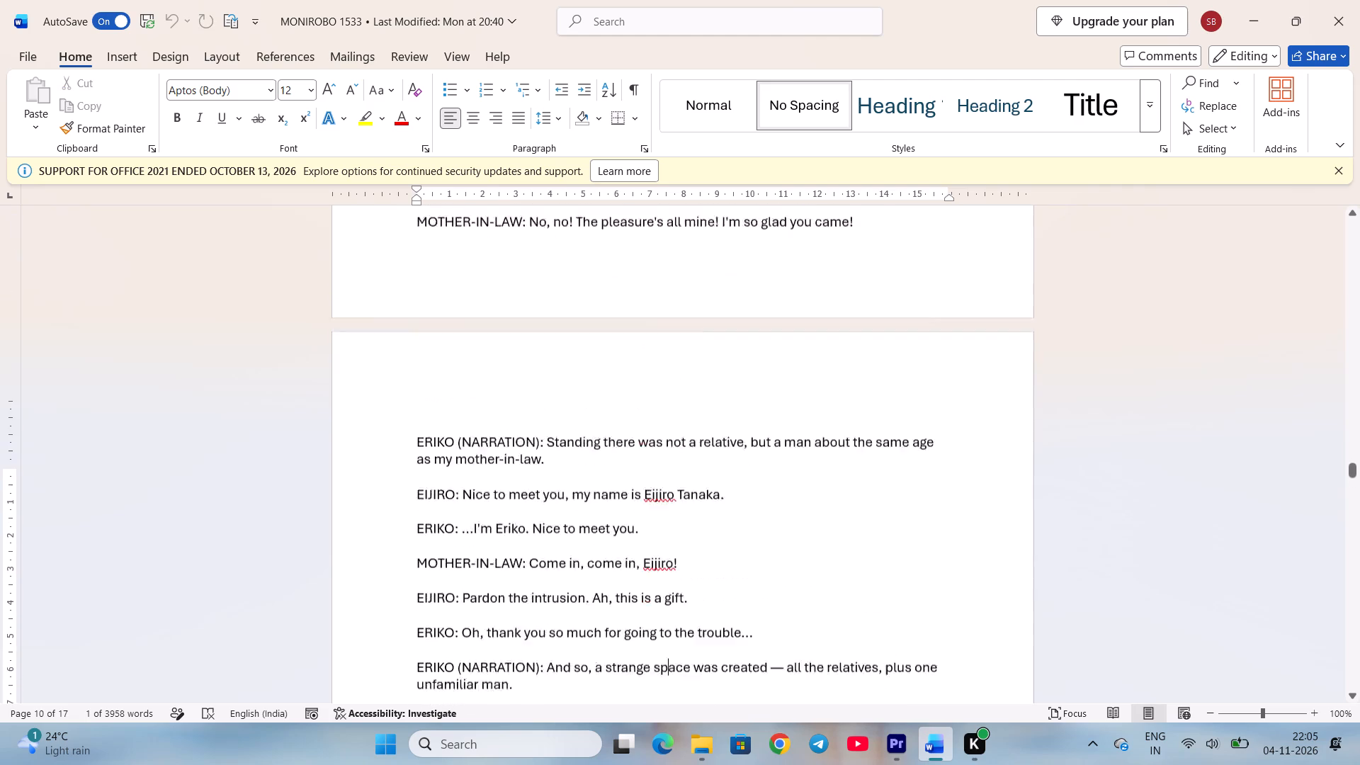
In Premiere Pro, mark Monirobo1533Female.mp3 from 00:09:53:14 to 00:09:57:20 and place the mother-in-law's reply on A1 directly after Eijiro's line.
left_click(900, 760)
double_click(497, 224)
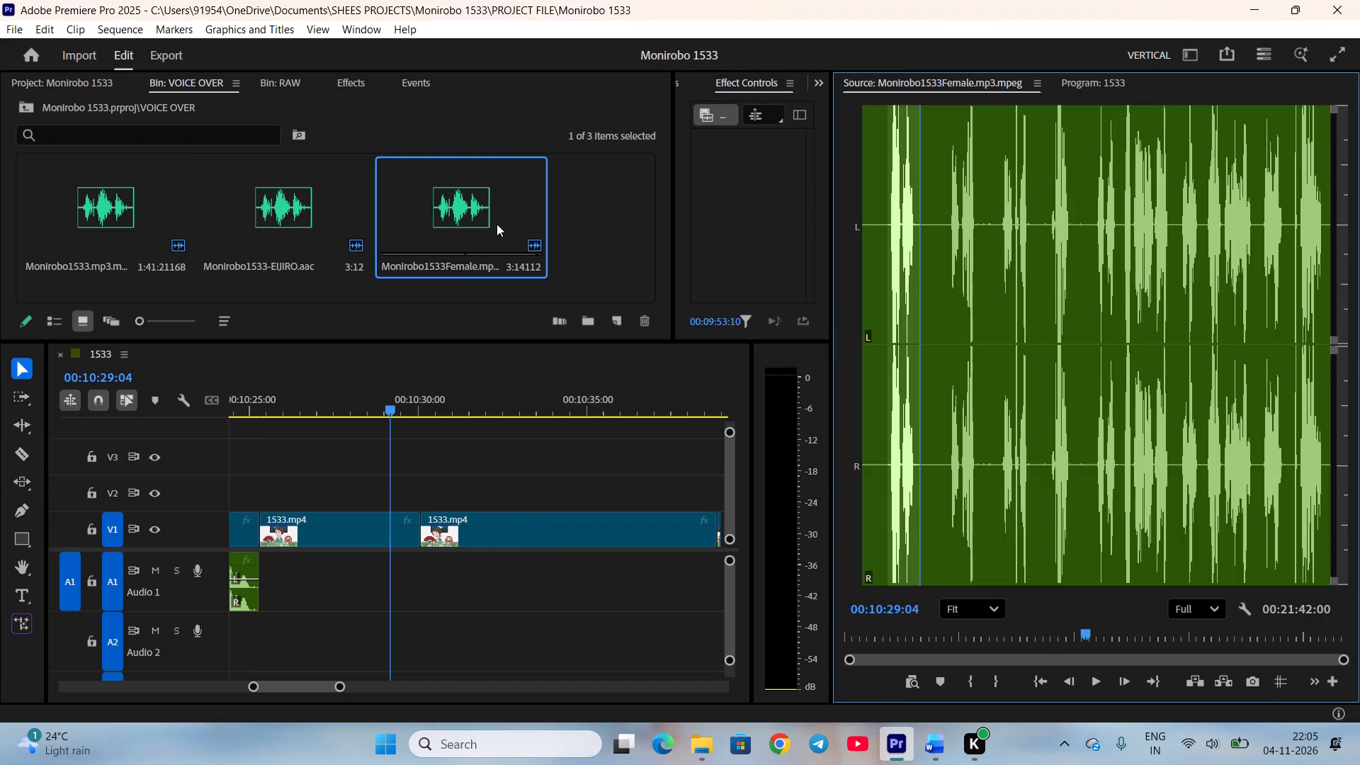
scroll(1143, 630, "down", 5)
scroll(1144, 628, "up", 1)
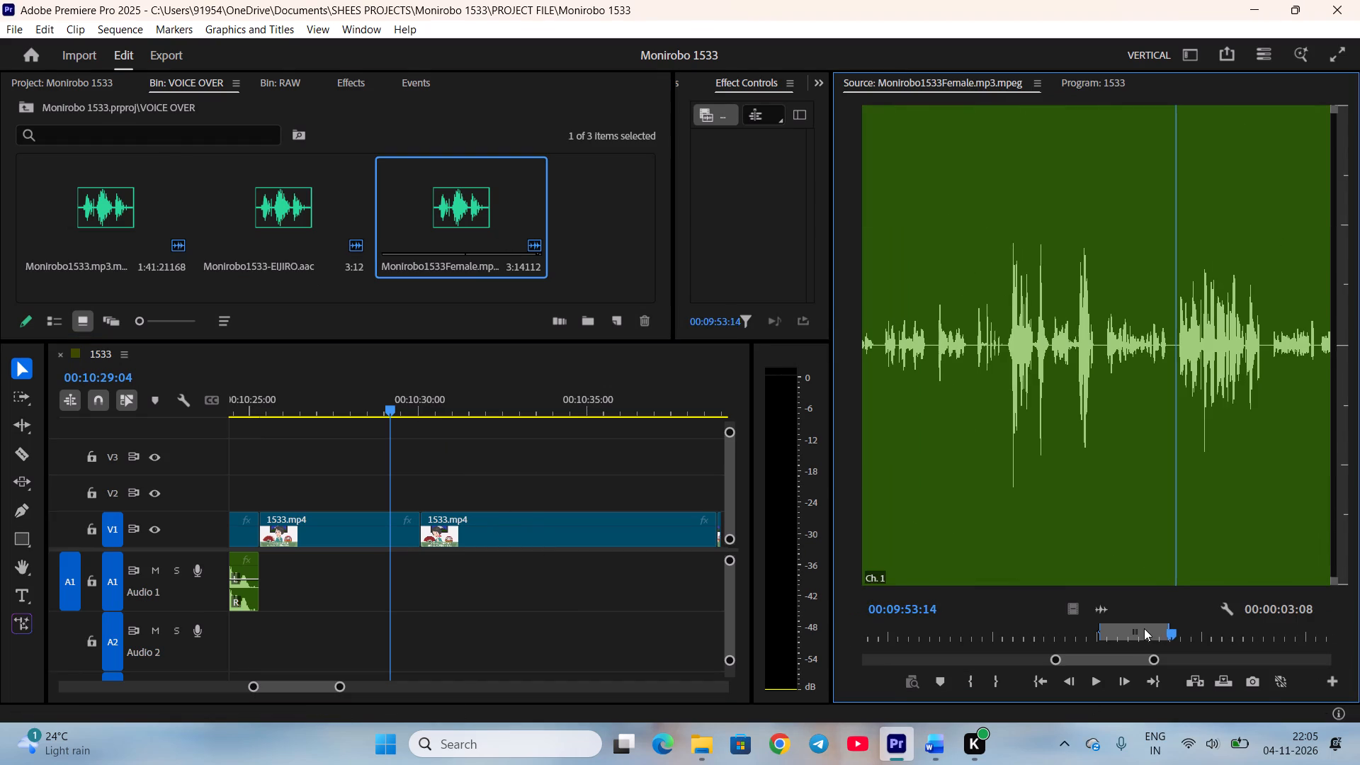
type("i")
key("space")
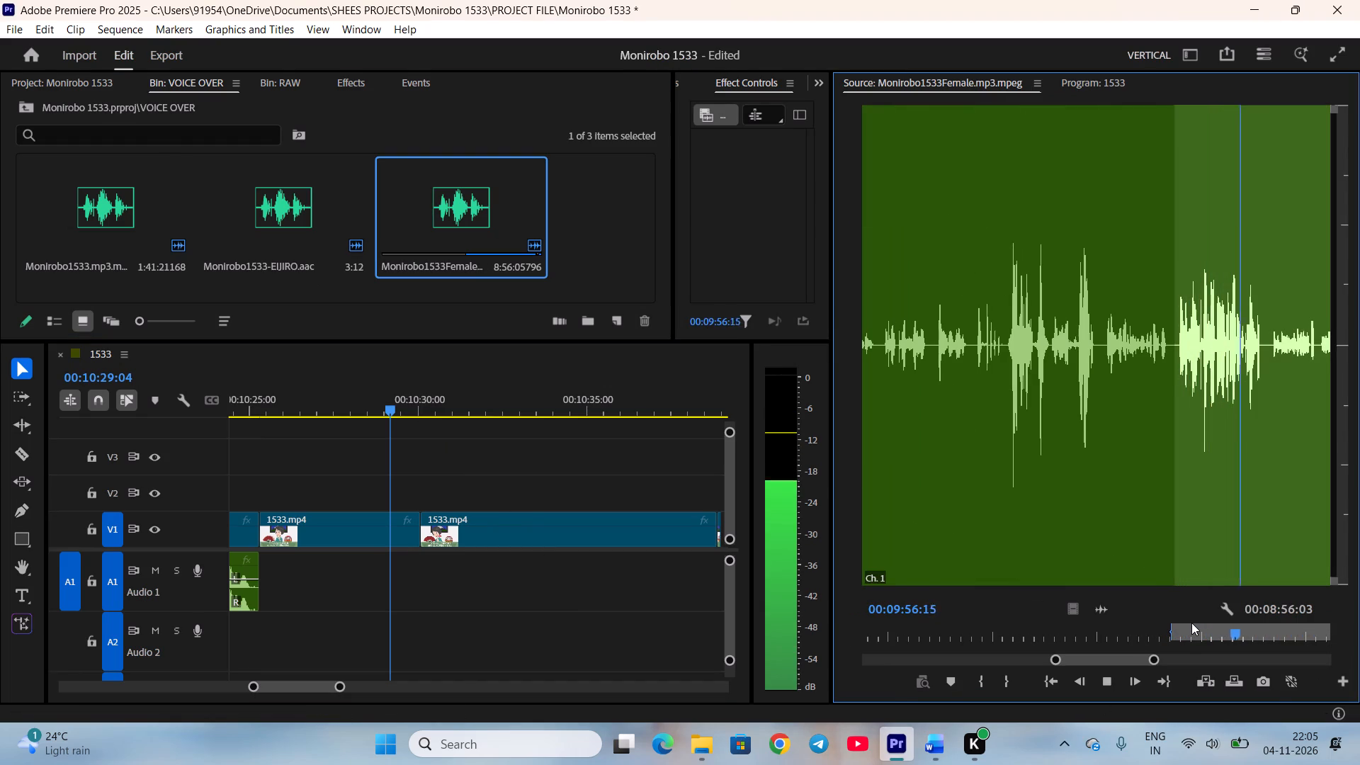
key("space")
key("o")
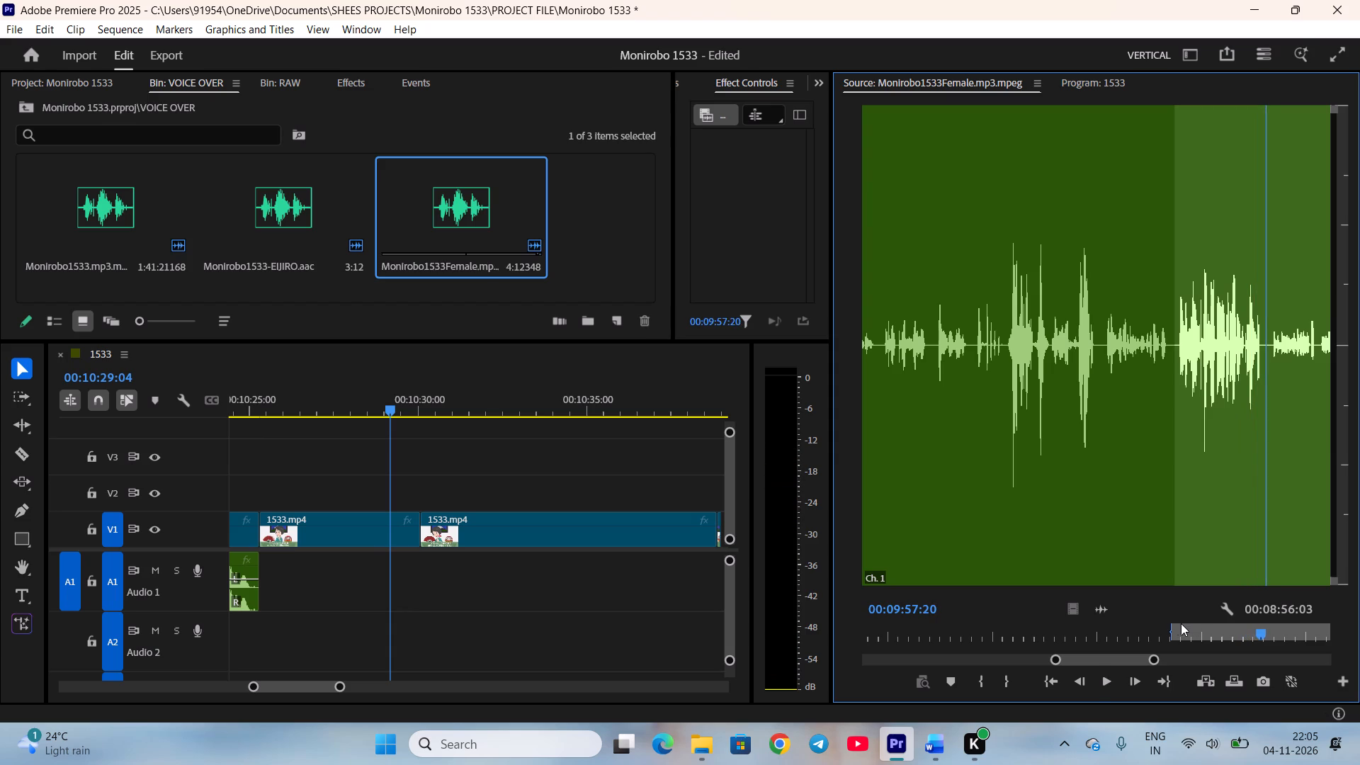
left_click_drag(1105, 611, 266, 567)
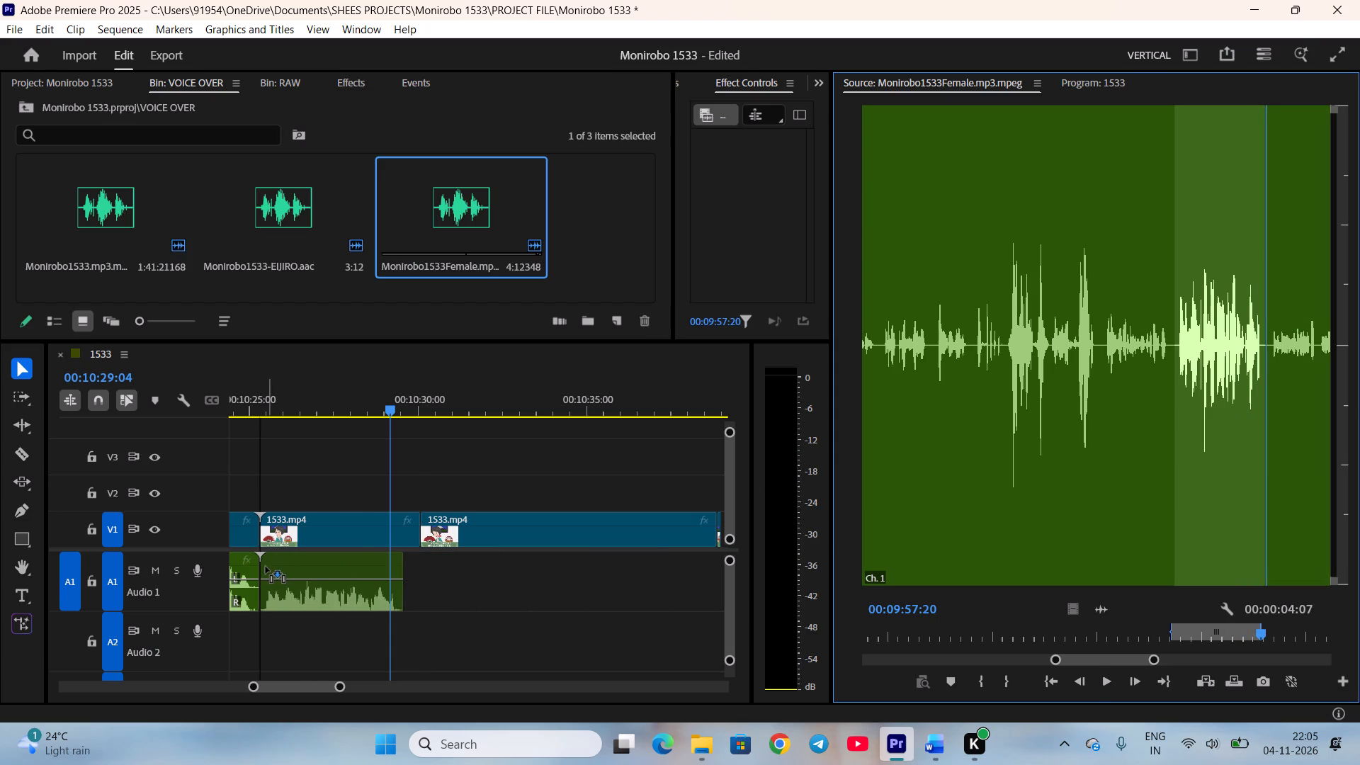
left_click_drag(266, 567, 266, 567)
Trim the end of the mother-in-law's reply scene on V1 to match her audio and ripple delete the gap.
left_click_drag(418, 535, 401, 535)
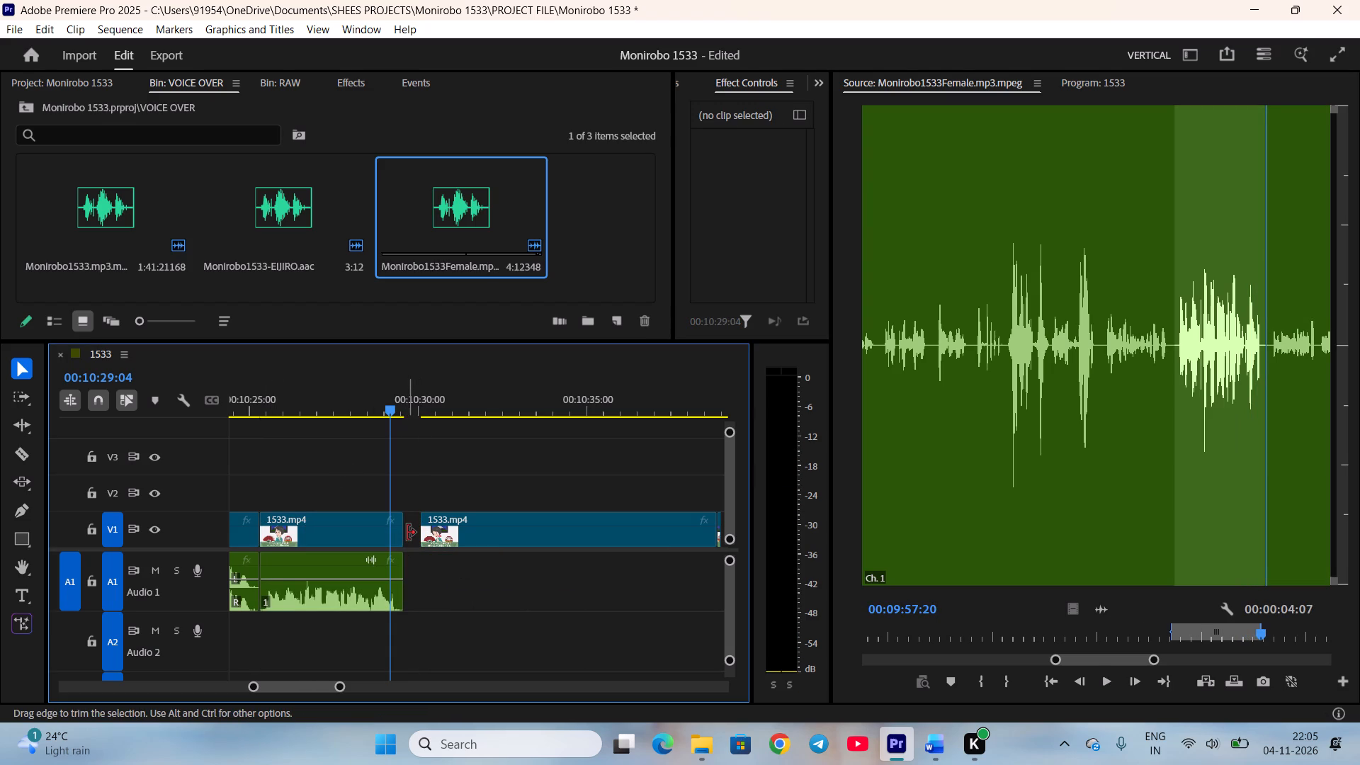
right_click(407, 533)
right_click(416, 525)
left_click(433, 529)
Cut the next 1533.mp4 clip on V1 where the narration scene ends, just before the subtitle changes to Eijiro's introduction.
scroll(426, 548, "down", 5)
key("space")
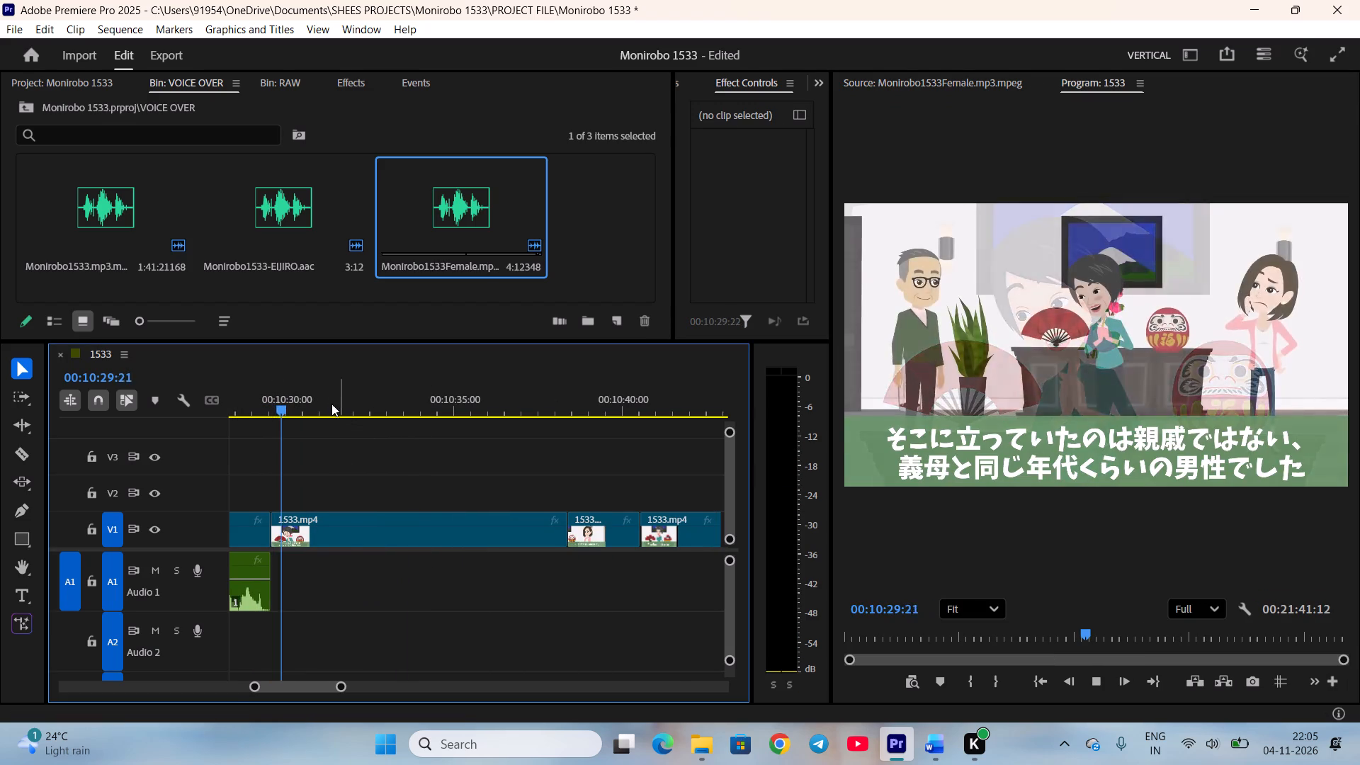
left_click_drag(330, 397, 480, 422)
scroll(926, 638, "up", 12)
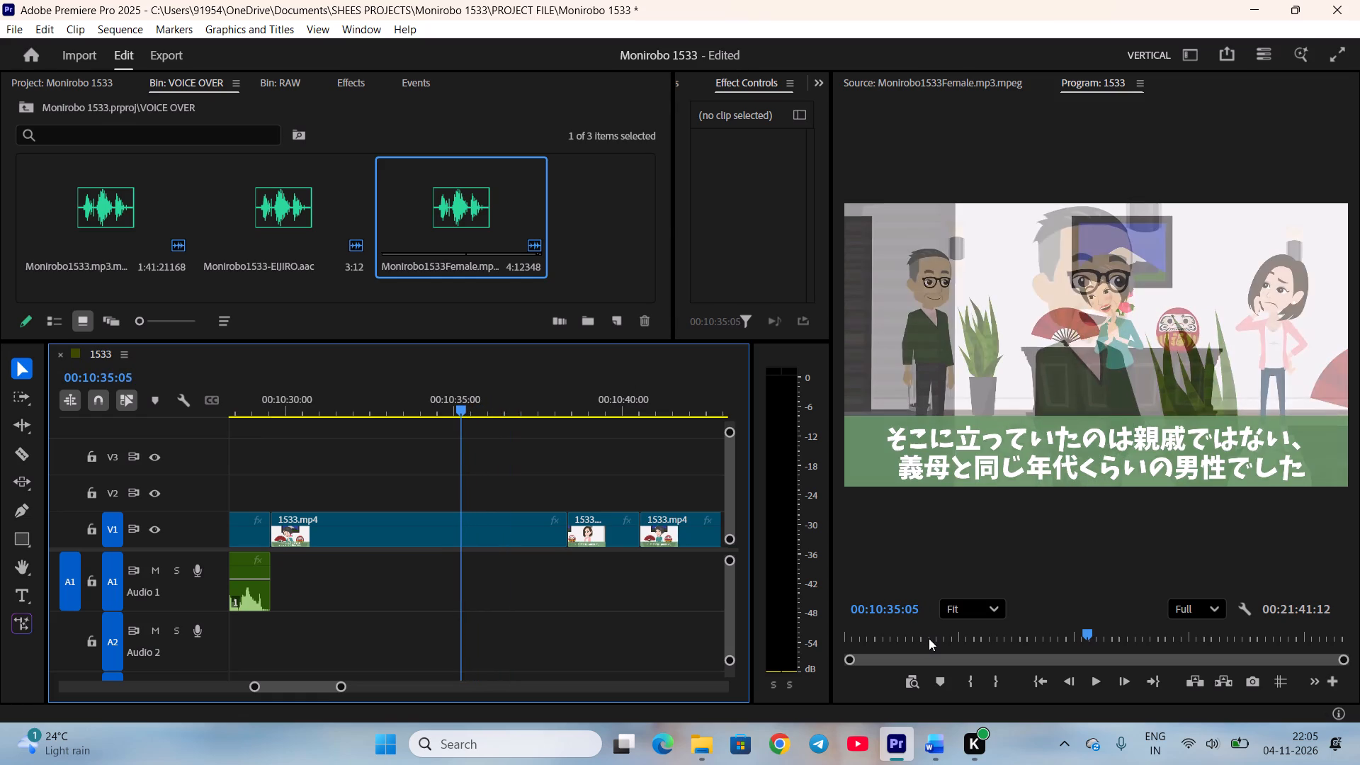
scroll(929, 638, "up", 2)
key("c")
key("space")
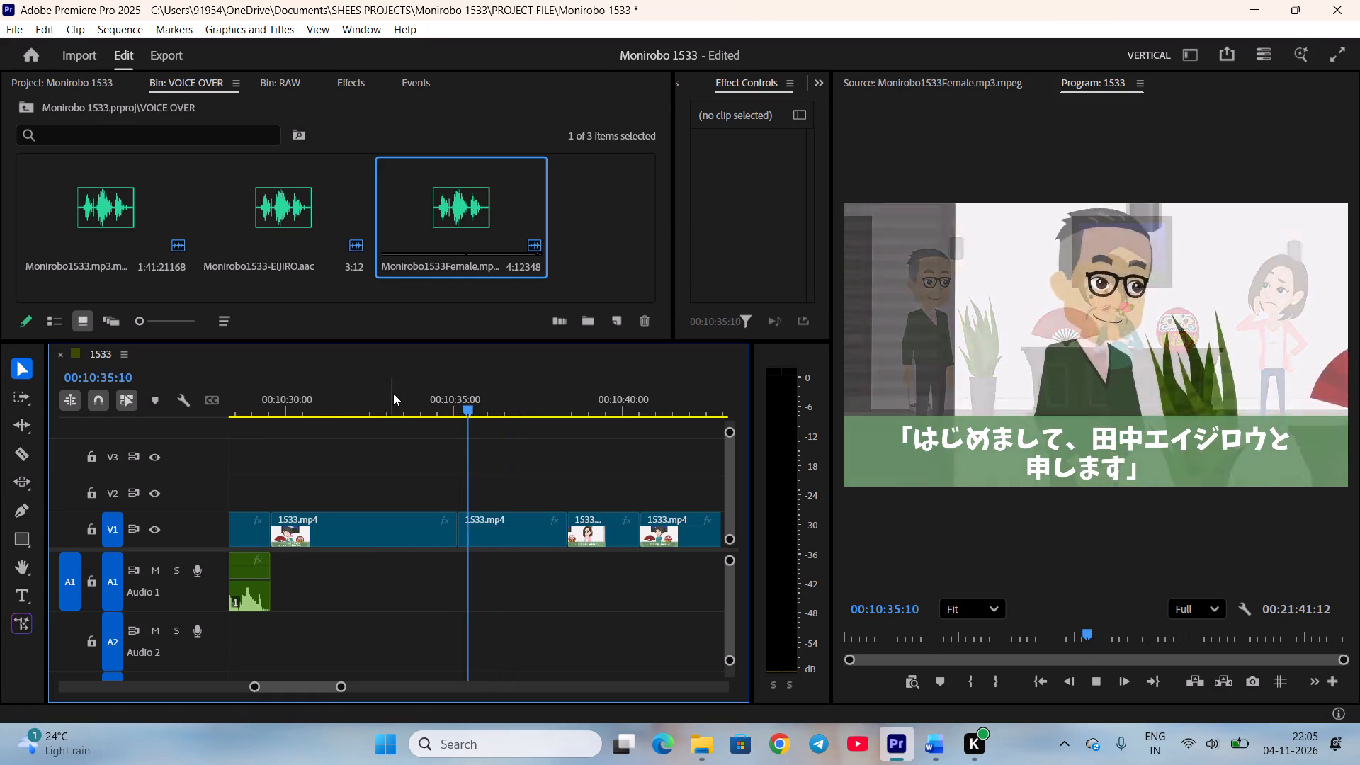
left_click(393, 393)
Mark Monirobo1533Female.mp3 from 00:09:57:24 to 00:10:02:22 and place Eriko's narration on A1 directly after the mother-in-law's reply.
double_click(307, 195)
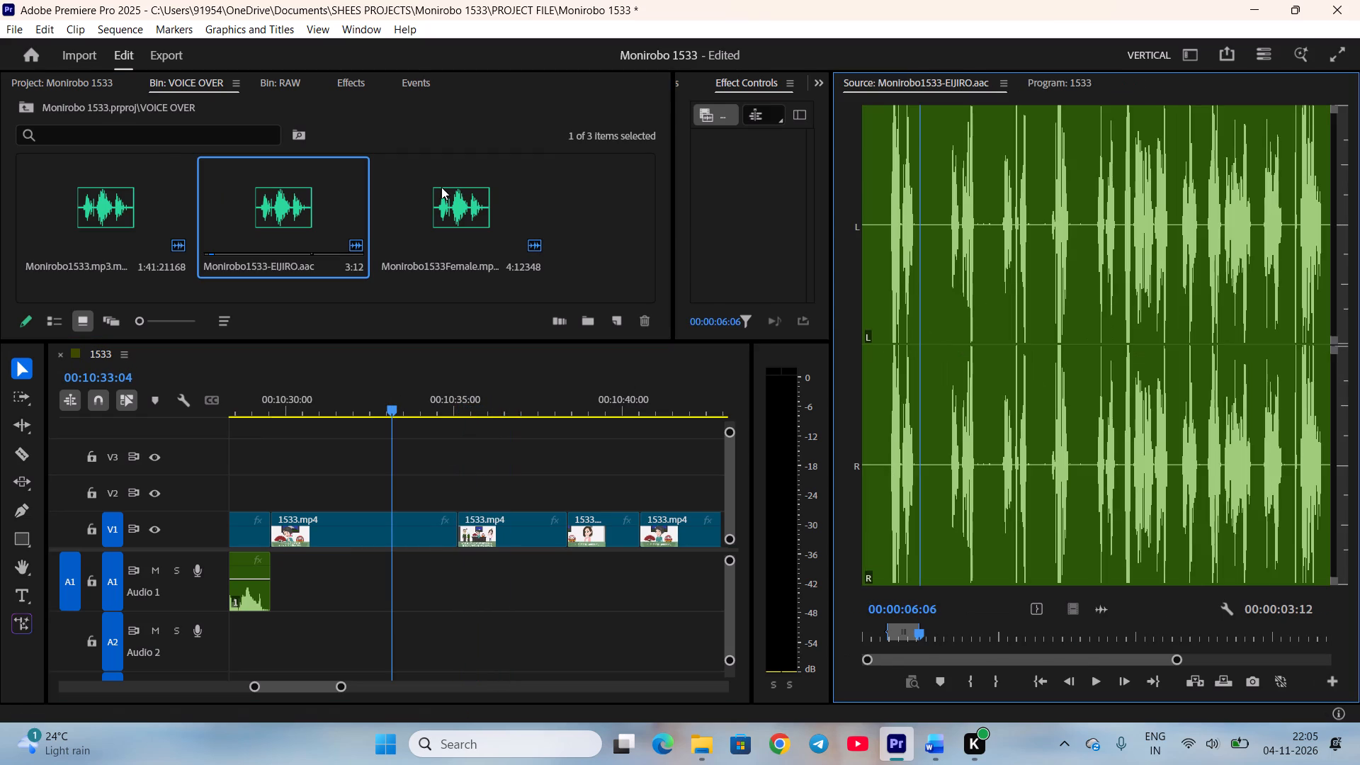
double_click(445, 187)
scroll(1228, 639, "down", 4)
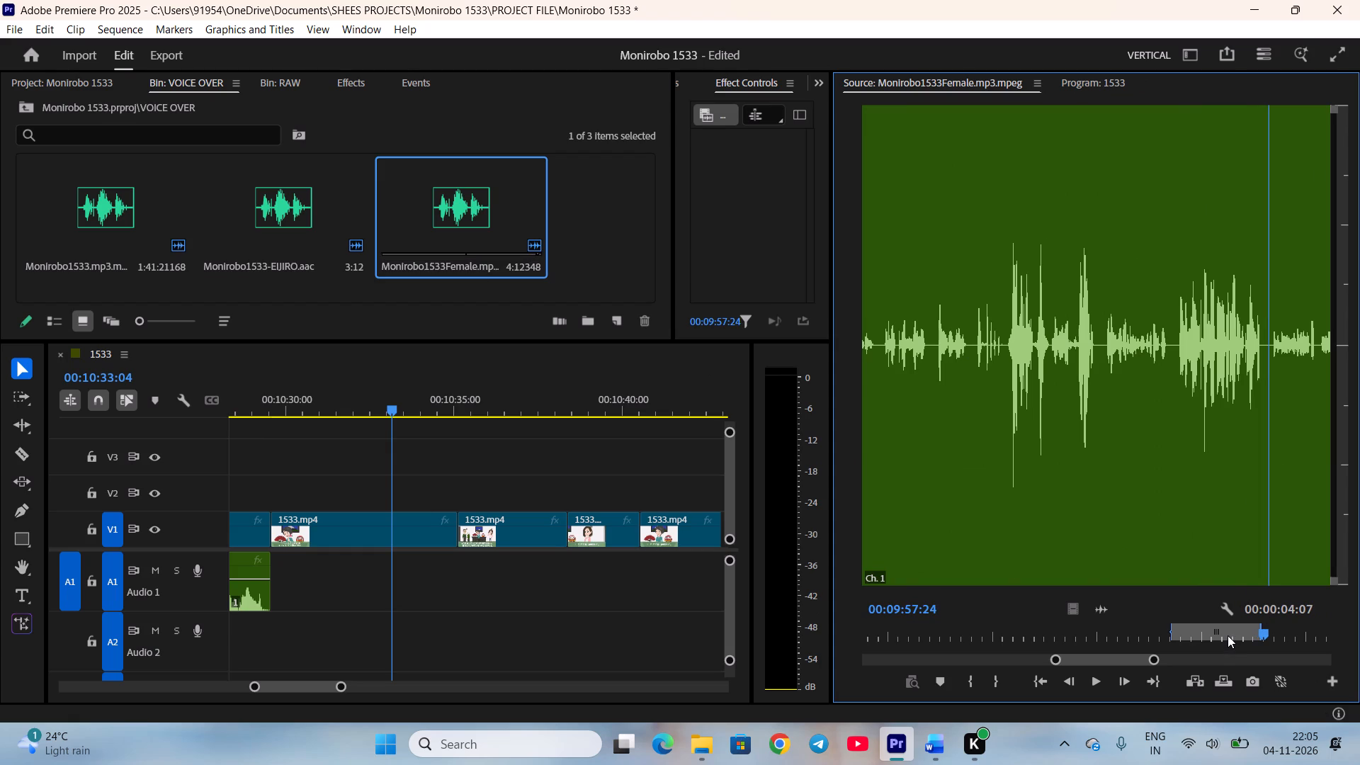
key("i")
key("space")
left_click(934, 764)
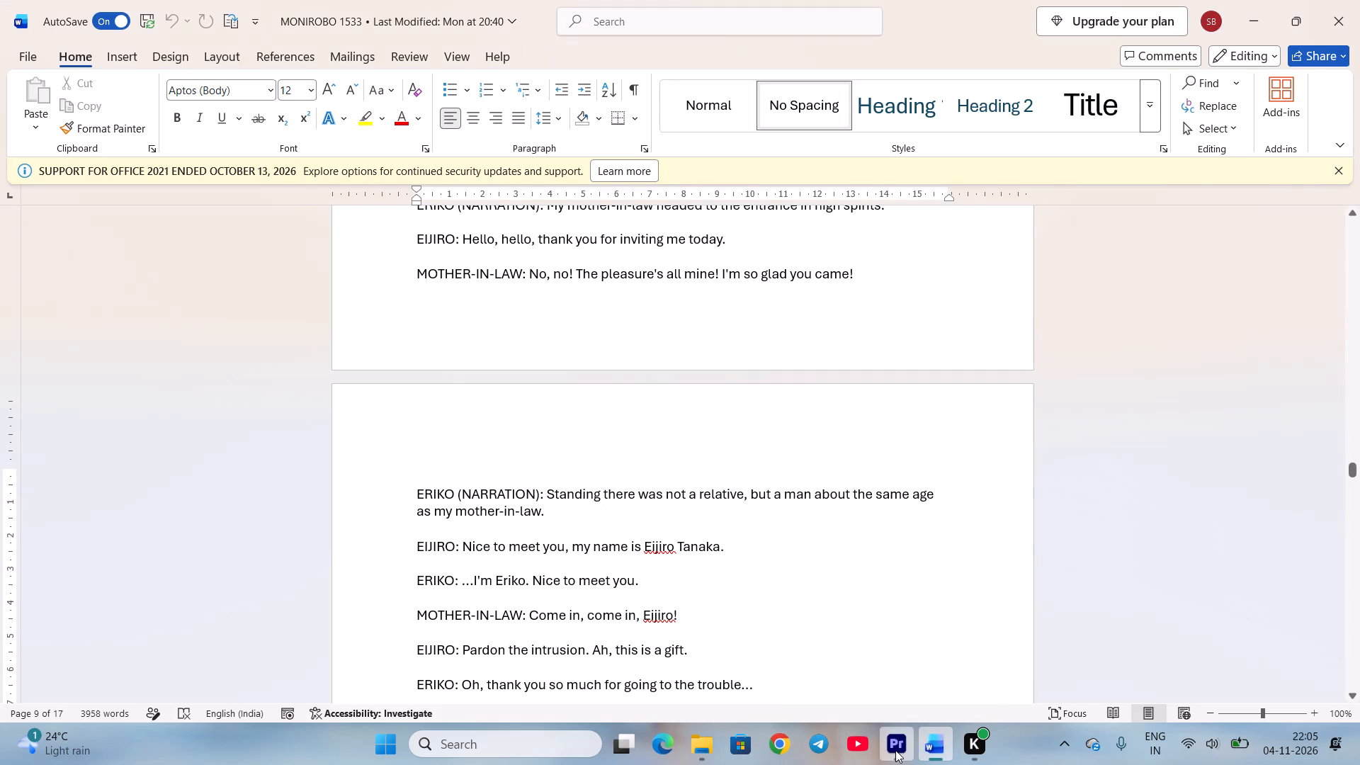
scroll(514, 545, "down", 5)
left_click(657, 566)
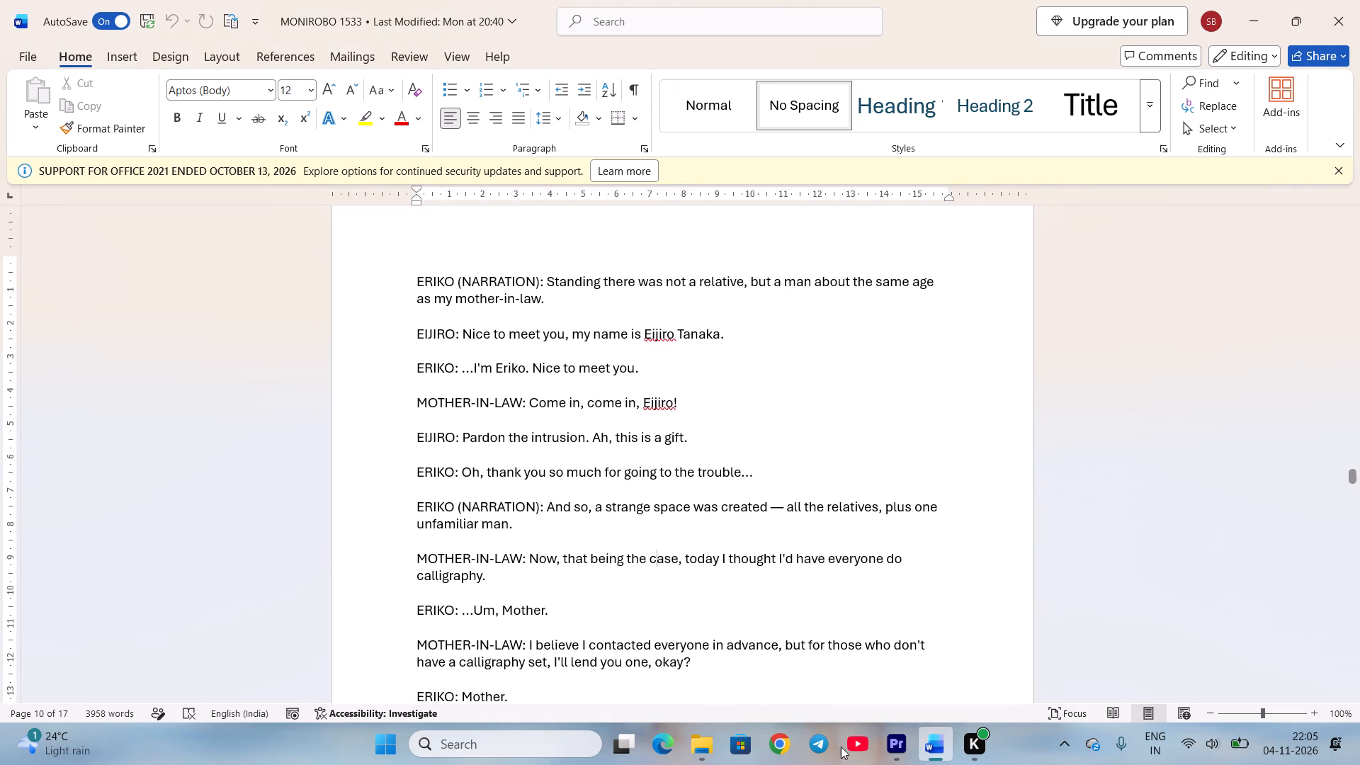
left_click(897, 752)
key("space")
scroll(1183, 637, "up", 16)
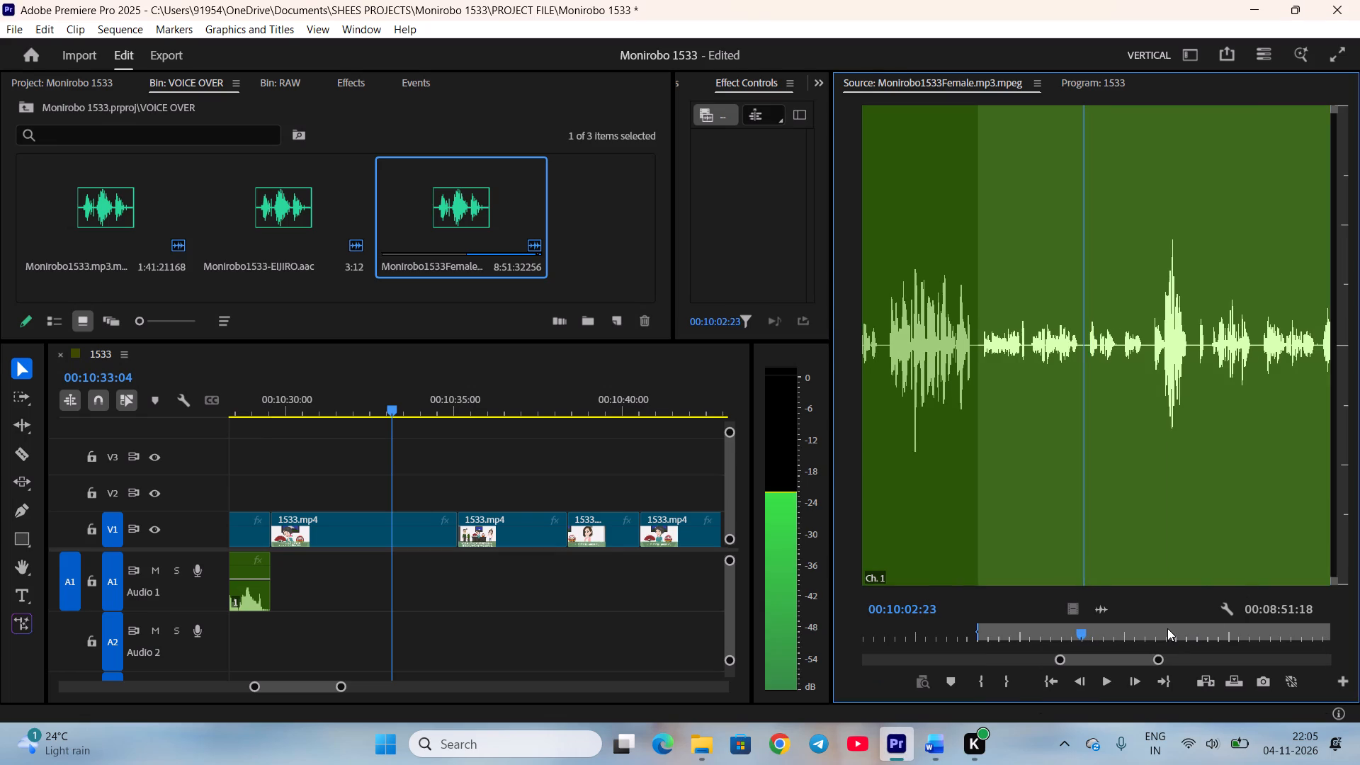
scroll(1167, 628, "up", 1)
key("o")
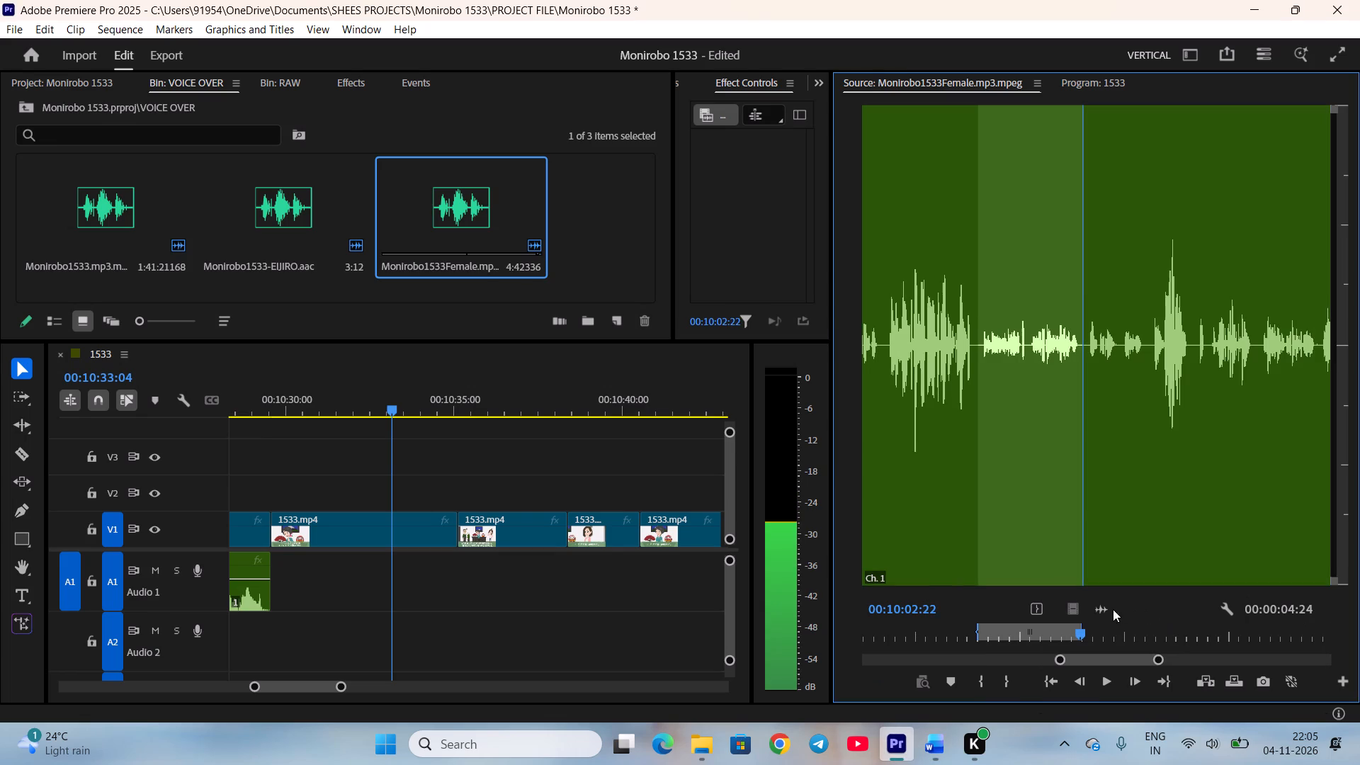
left_click_drag(1101, 608, 282, 562)
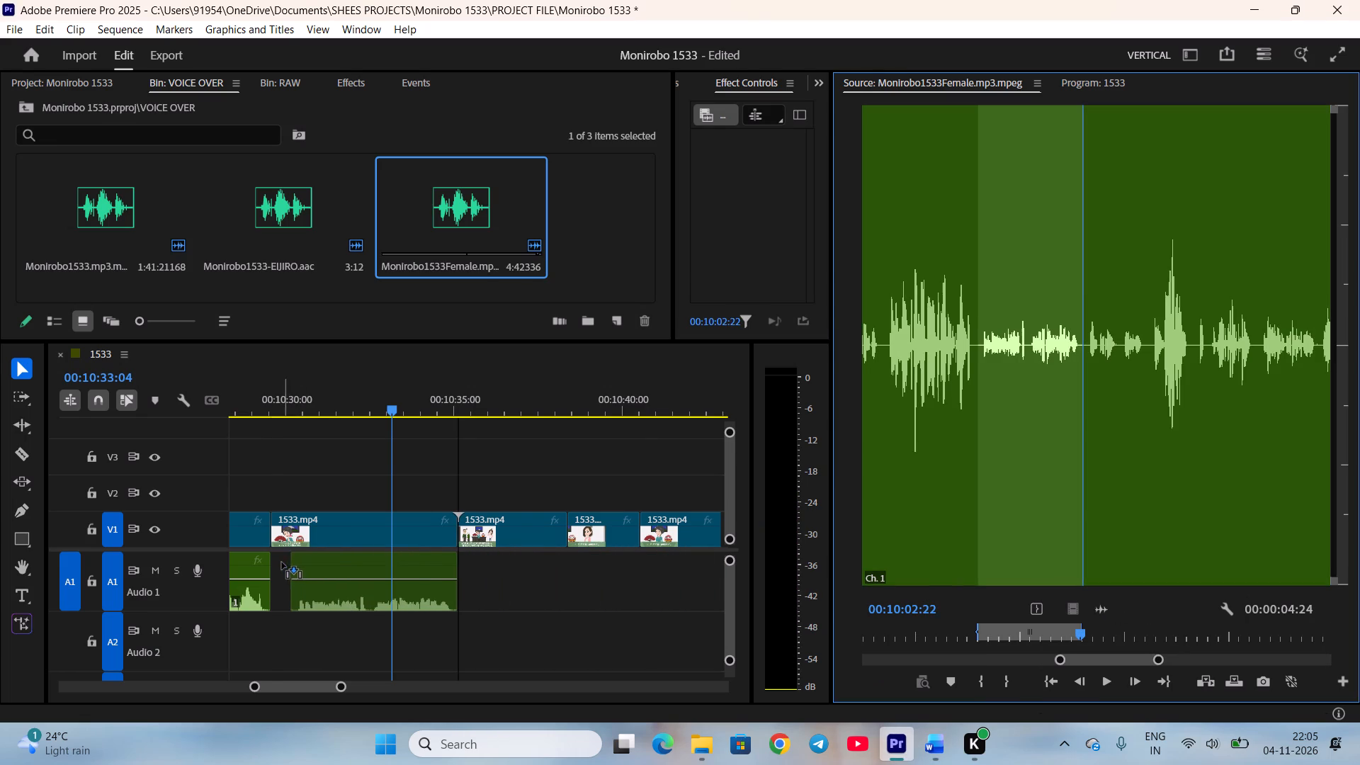
left_click_drag(282, 562, 276, 563)
Raise the gain of Eriko's narration clip on A1 by 12 dB and play it back.
left_click(370, 596)
key("g")
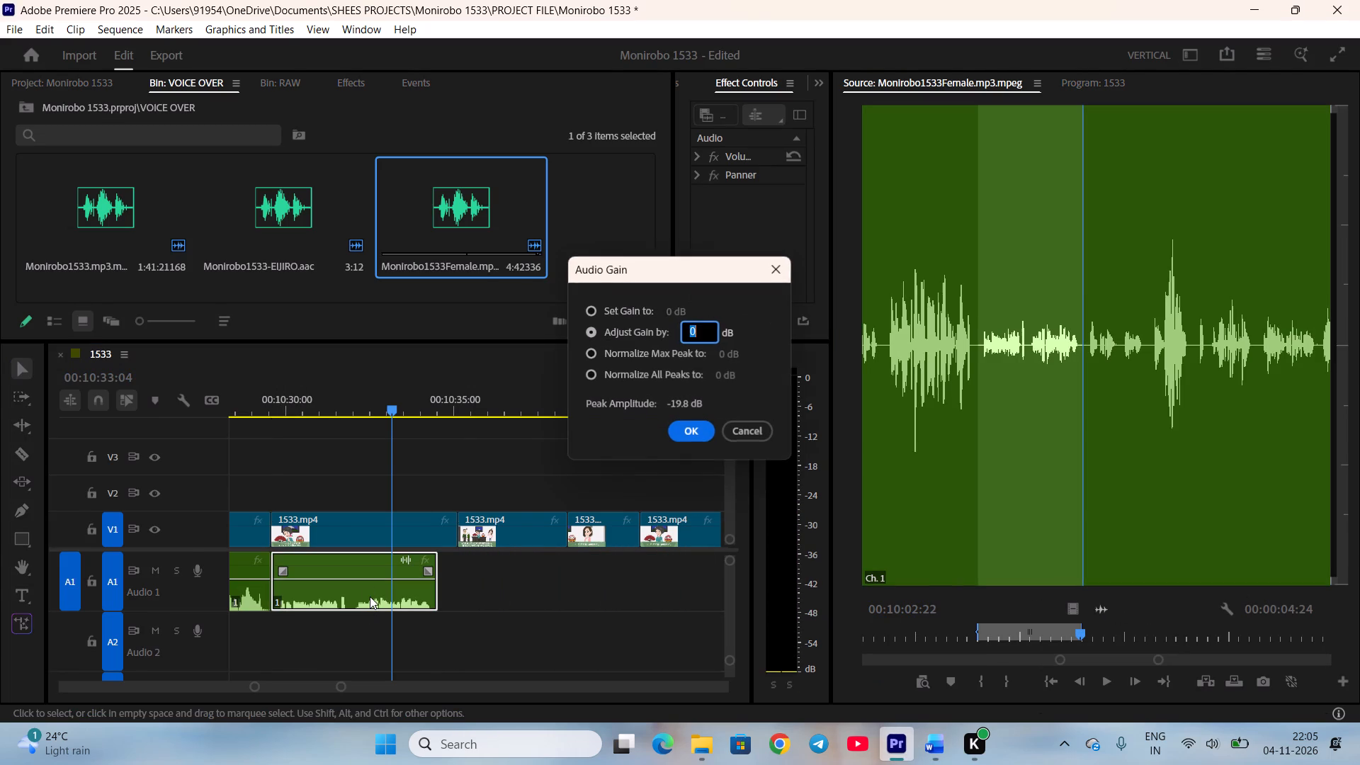
type("12")
key("Return")
left_click(426, 626)
key("space")
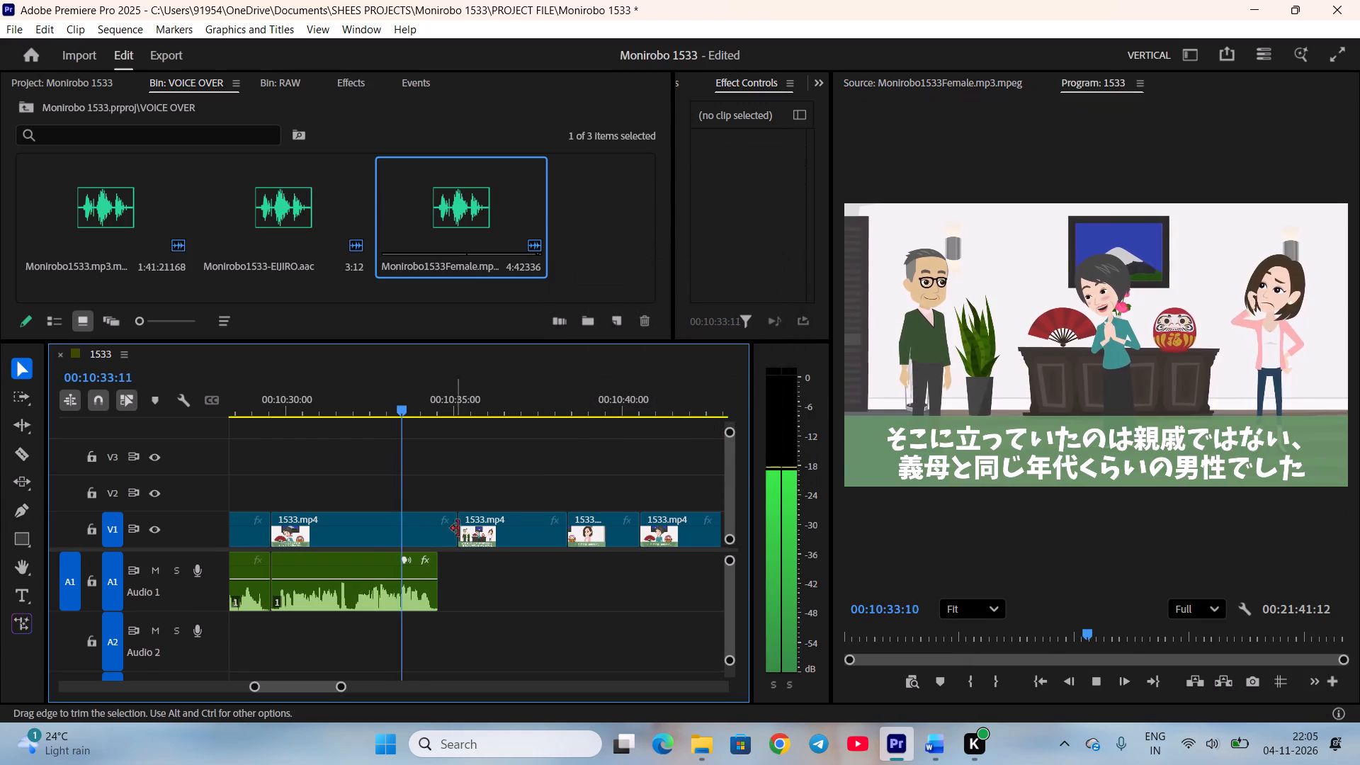
key("space")
Trim the end of the narration scene on V1 to match its audio and ripple delete the gap.
left_click_drag(453, 530, 433, 531)
right_click(450, 528)
left_click(475, 535)
scroll(482, 536, "down", 2)
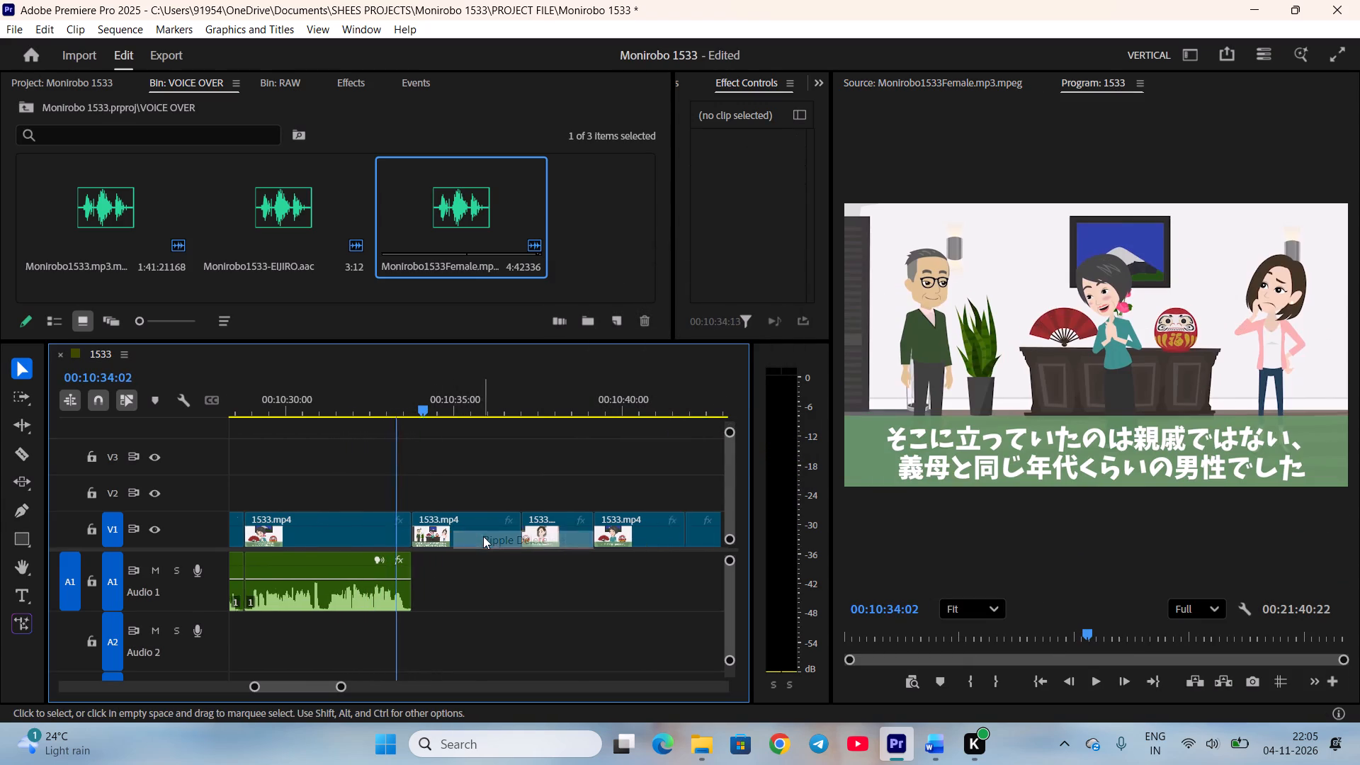
key("space")
key("space")
Mark Monirobo1533-EIJIRO.aac from 00:00:09:06 to 00:00:12:15 and add Eijiro's self-introduction to A1 after the narration.
double_click(299, 220)
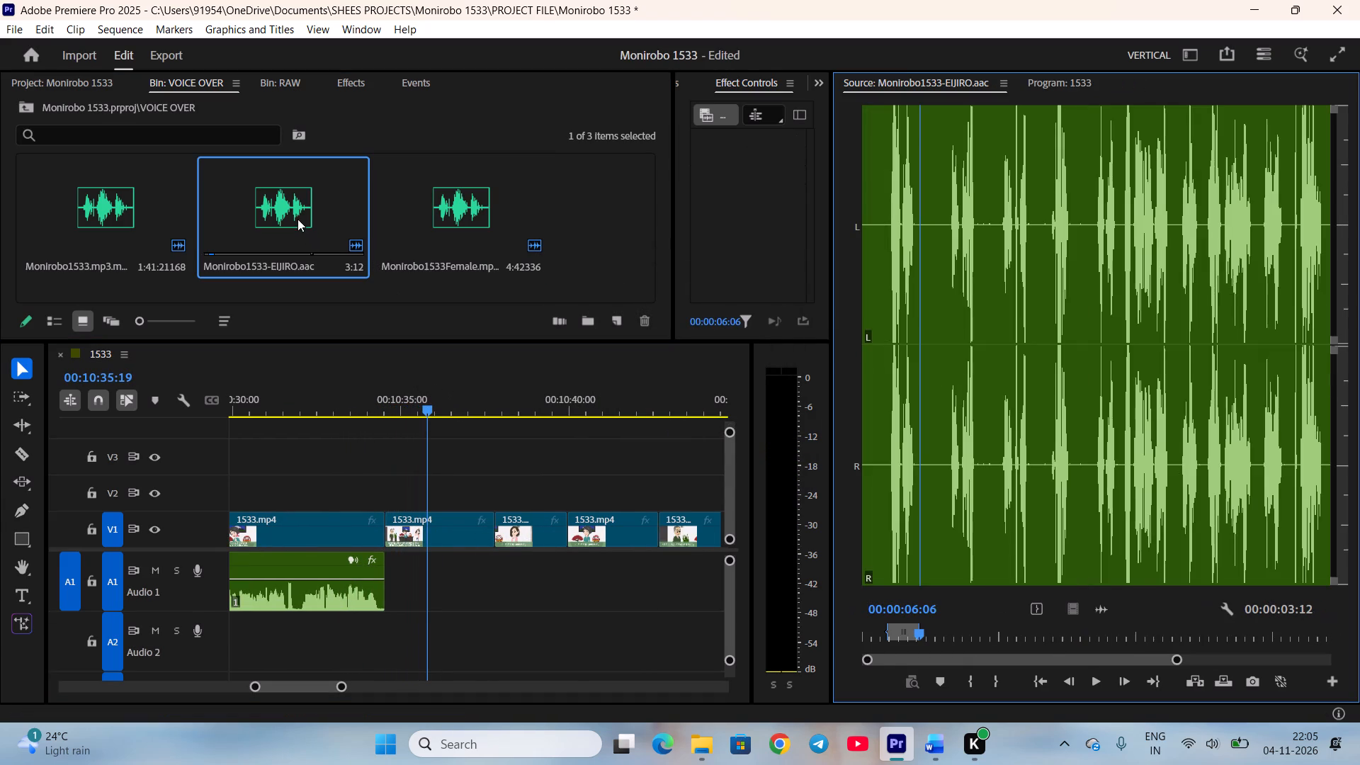
key("space")
left_click(953, 632)
scroll(966, 628, "up", 2)
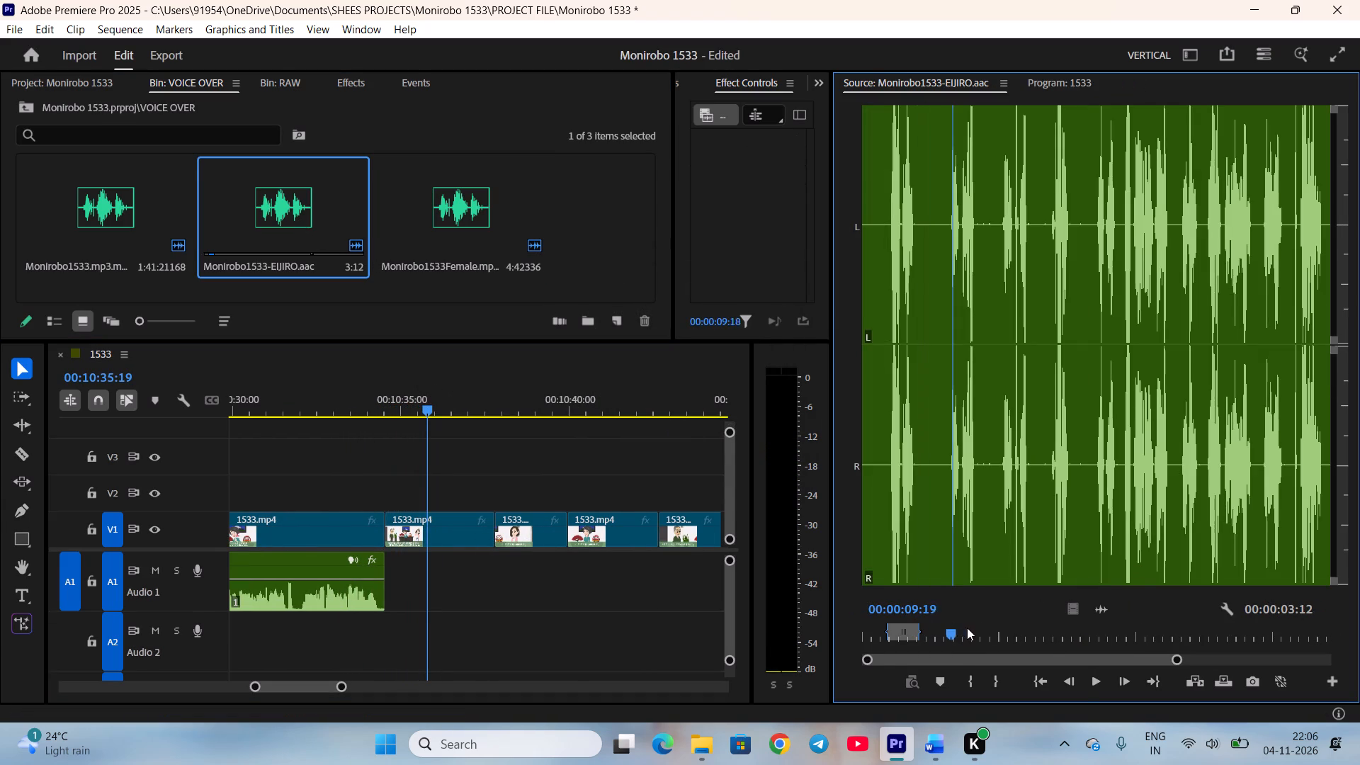
scroll(967, 628, "up", 13)
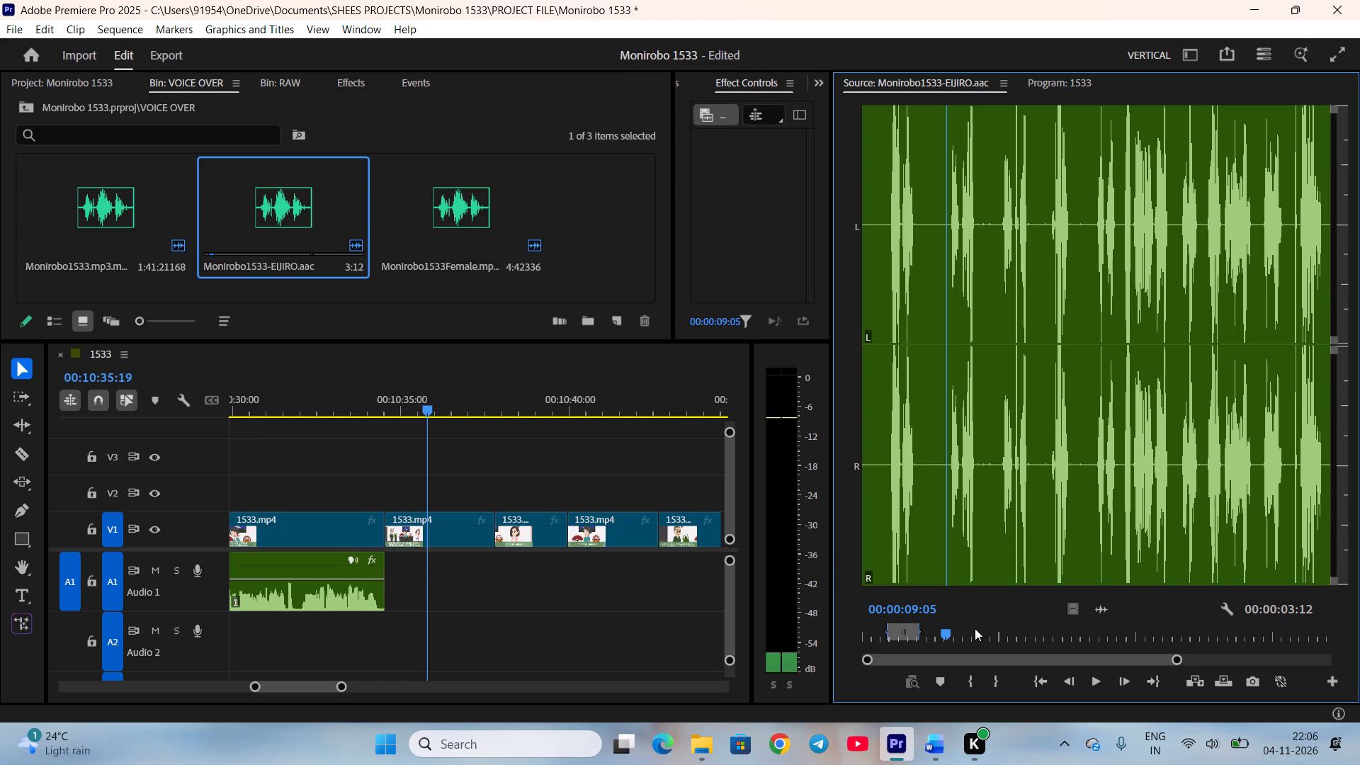
scroll(975, 629, "down", 1)
key("i")
key("space")
left_click(939, 749)
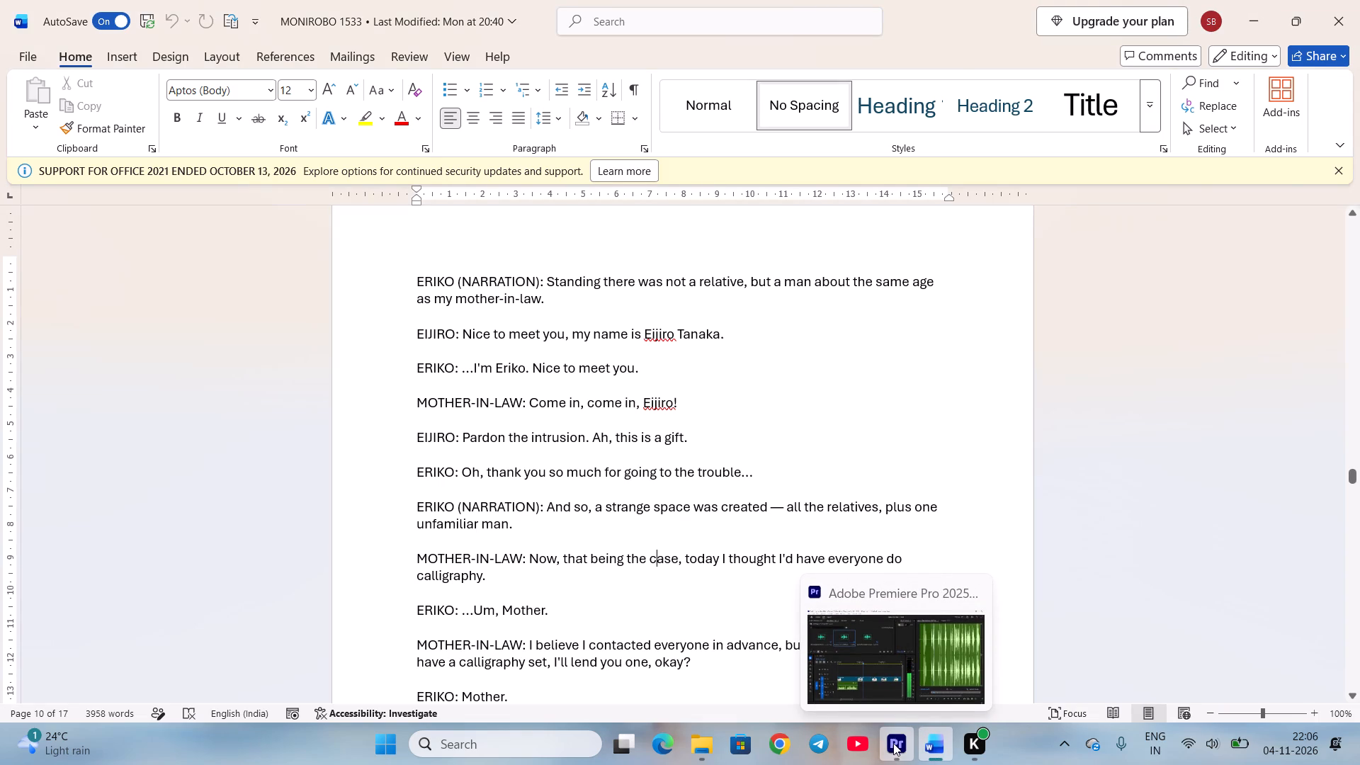
left_click(893, 743)
key("space")
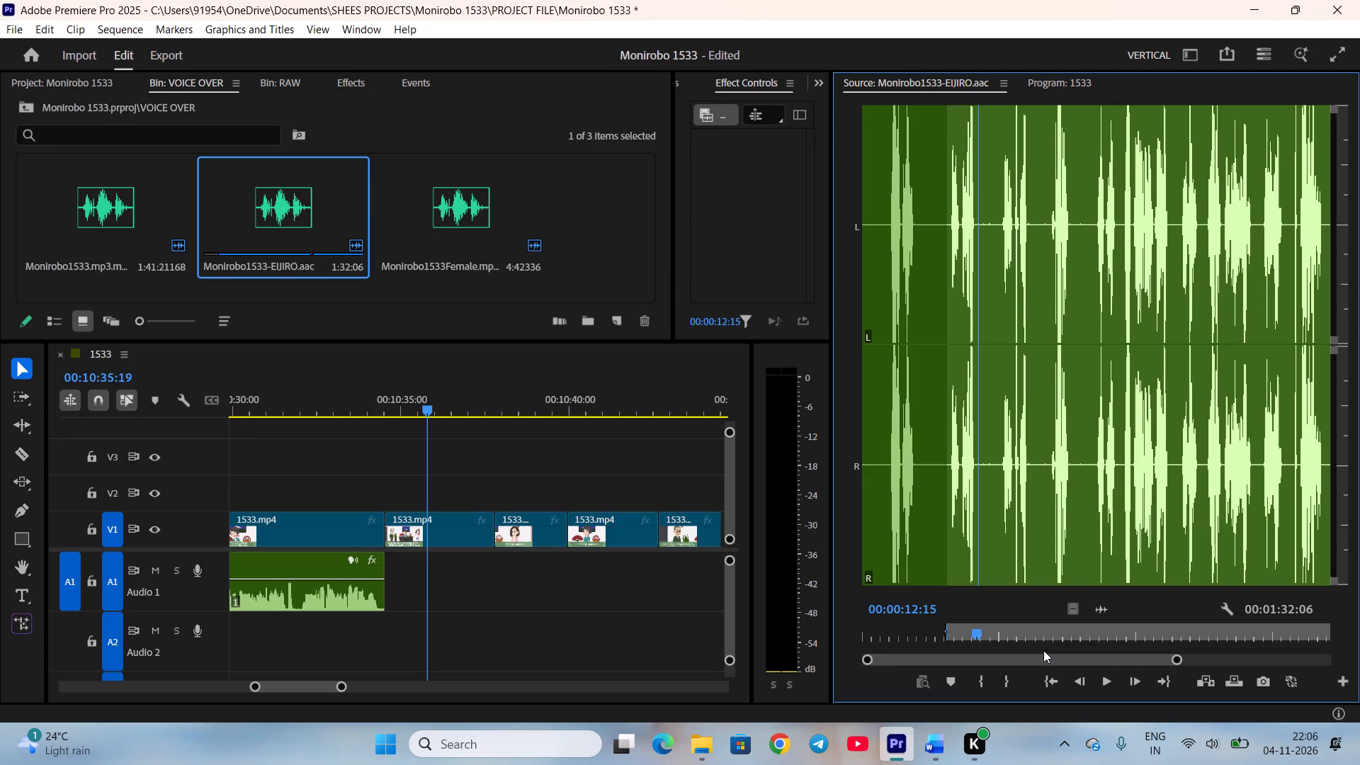
key("o")
left_click_drag(1103, 609, 484, 592)
left_click_drag(495, 598, 499, 597)
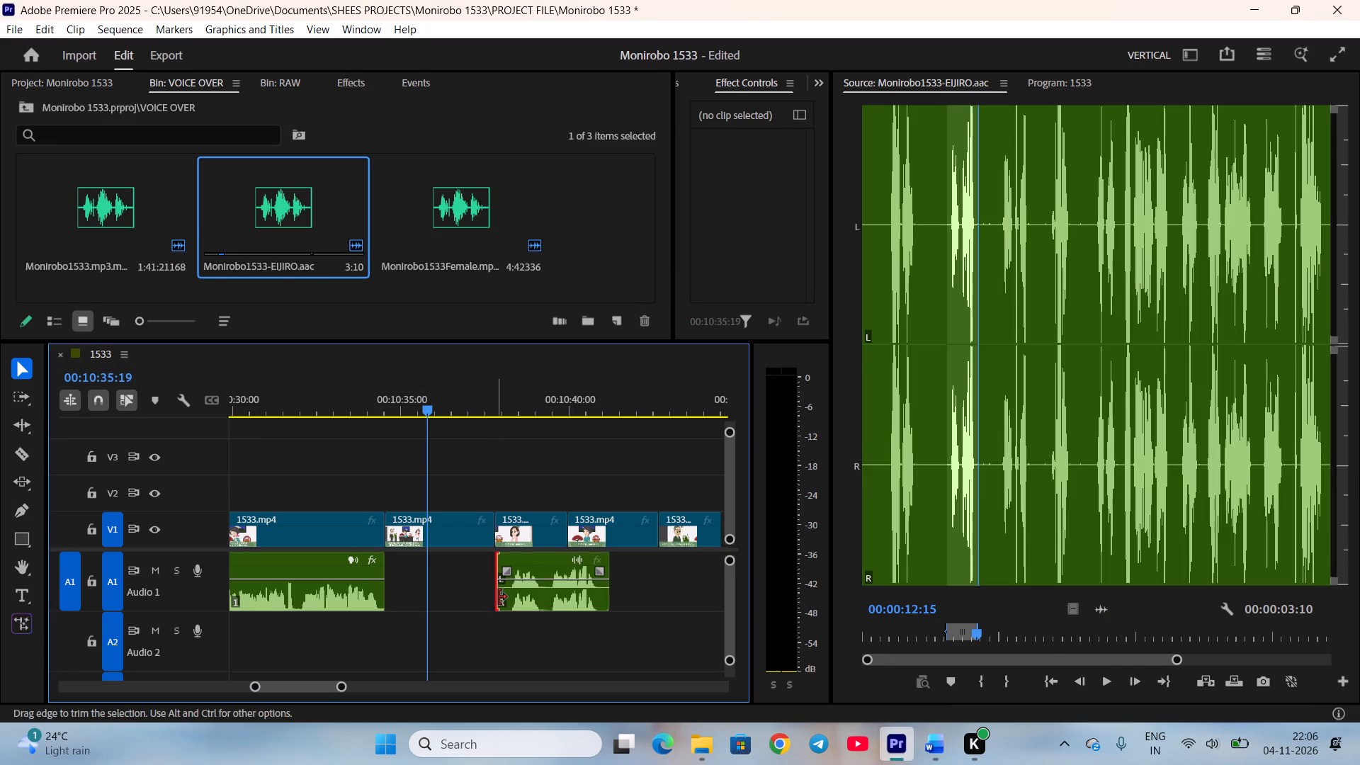
Trim the silence from both ends of Eijiro's introduction on A1 and move it directly against the end of the narration.
left_click_drag(499, 597, 505, 597)
left_click_drag(544, 599, 433, 586)
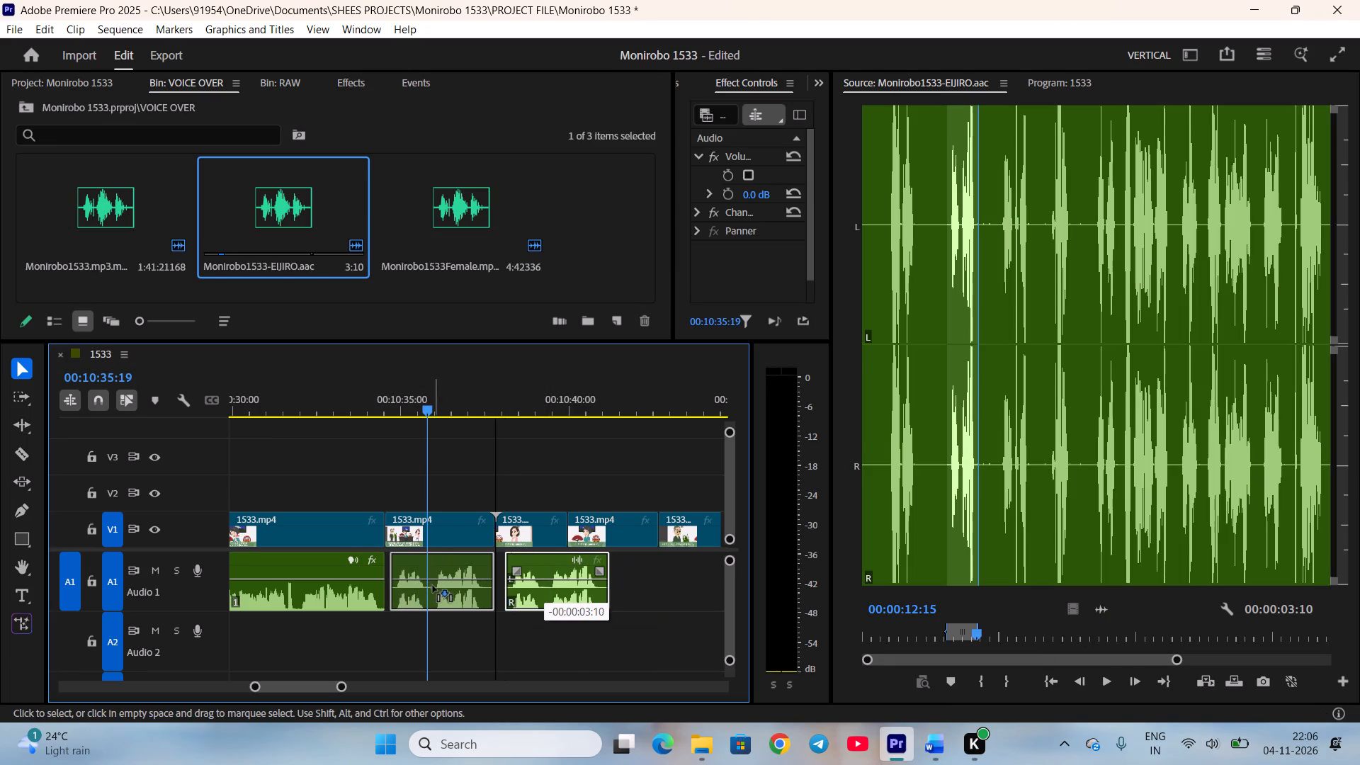
left_click_drag(433, 586, 424, 586)
left_click(458, 623)
left_click(480, 602)
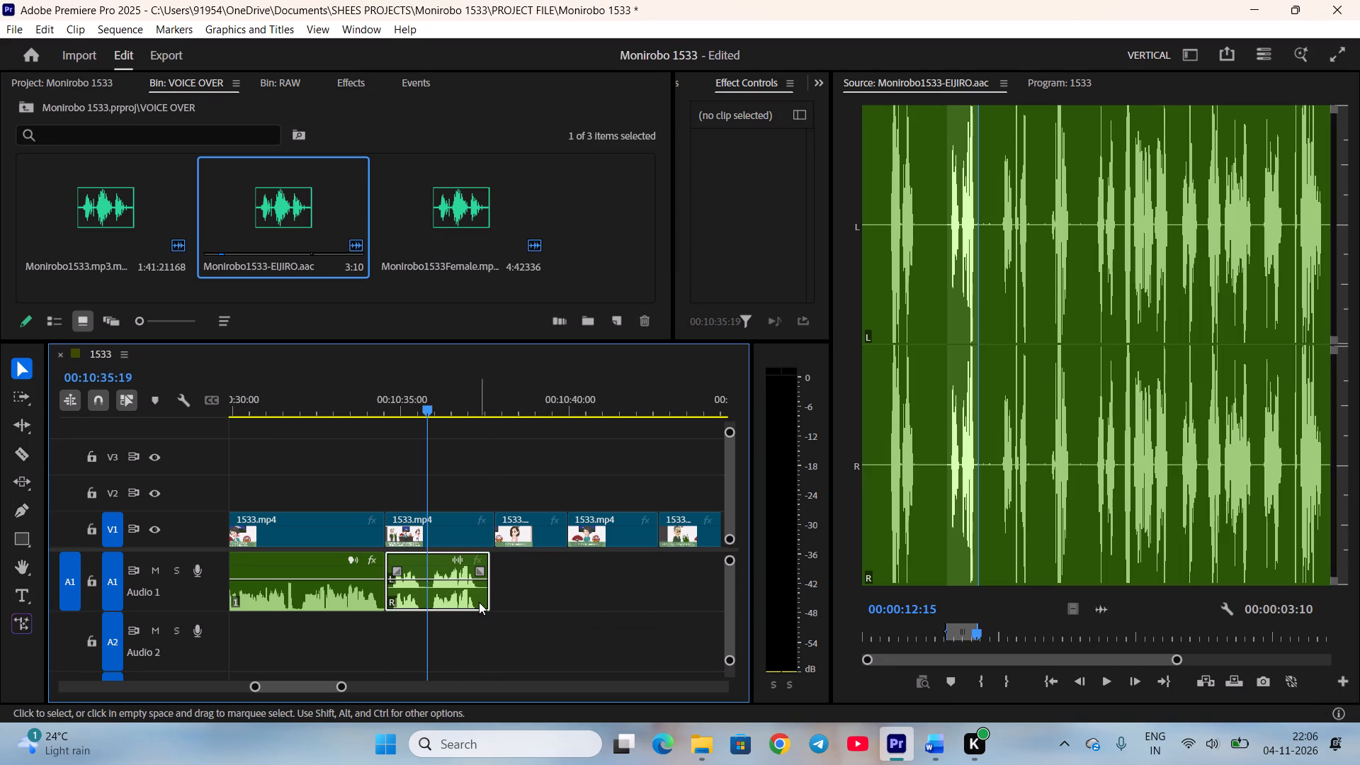
left_click(485, 601)
Trim the end of Eijiro's introduction scene on V1 to match his audio and ripple delete the gap.
left_click_drag(493, 531, 485, 532)
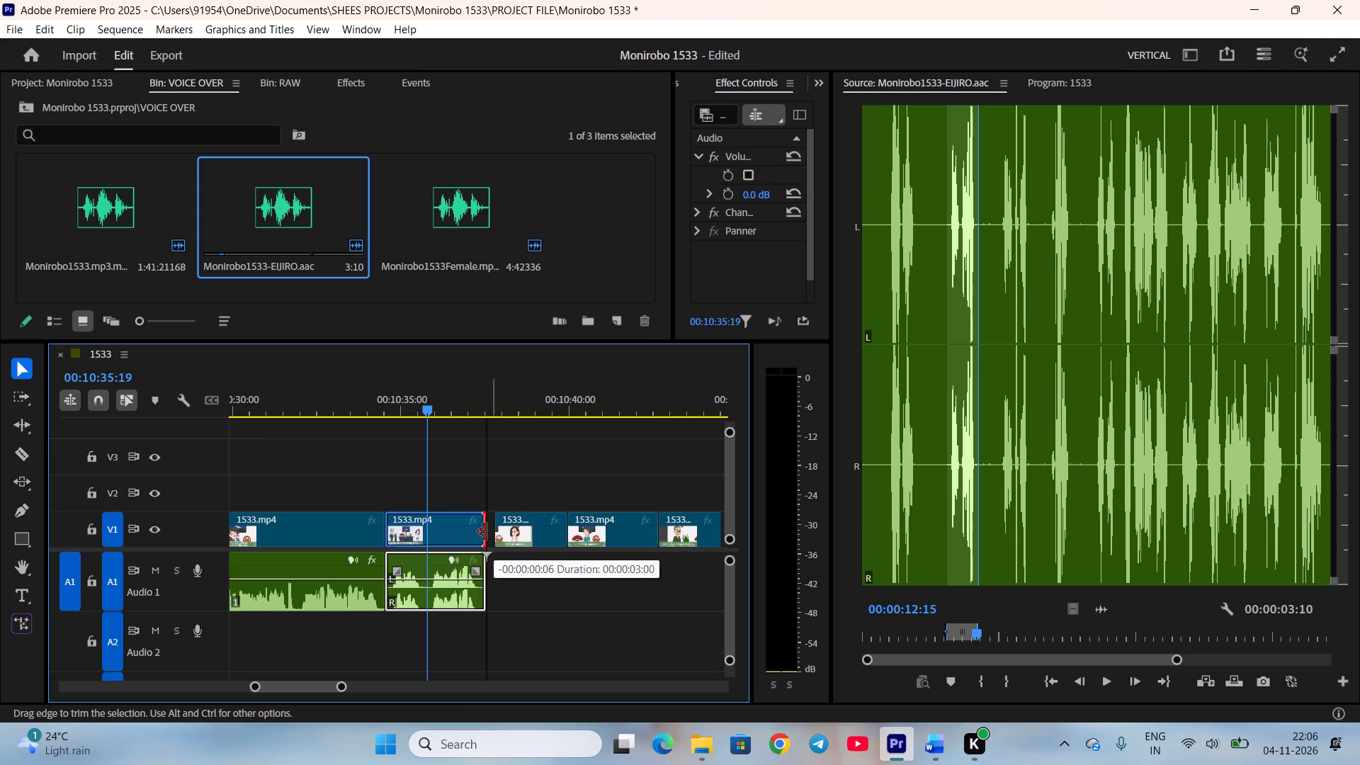
left_click_drag(485, 532, 484, 532)
key("space")
right_click(488, 530)
left_click(501, 532)
scroll(513, 544, "down", 3)
key("space")
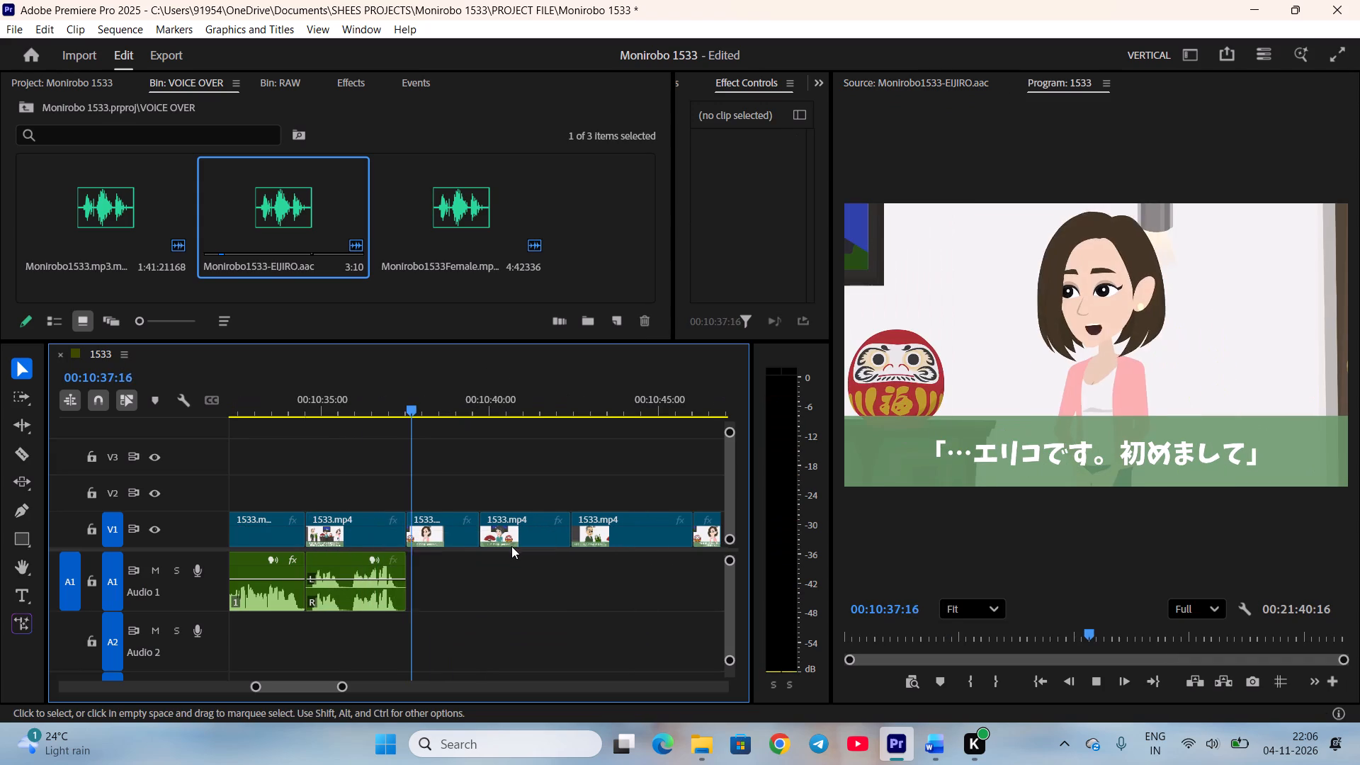
scroll(516, 567, "down", 2)
key("space")
Mark Monirobo1533Female.mp3 from 00:10:03:01 to 00:10:05:22 and place Eriko's greeting on A1 directly after Eijiro's introduction.
double_click(438, 215)
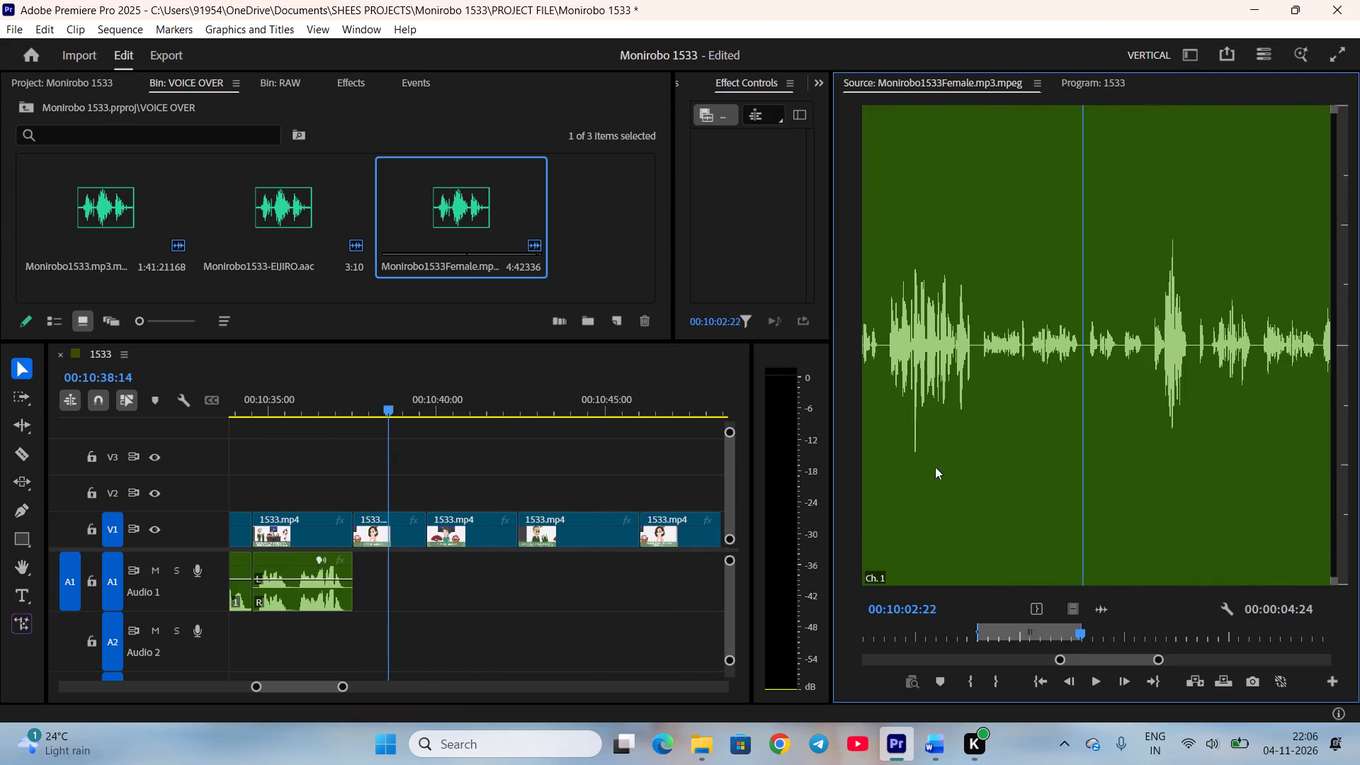
scroll(1160, 589, "down", 11)
scroll(1113, 633, "down", 4)
key("i")
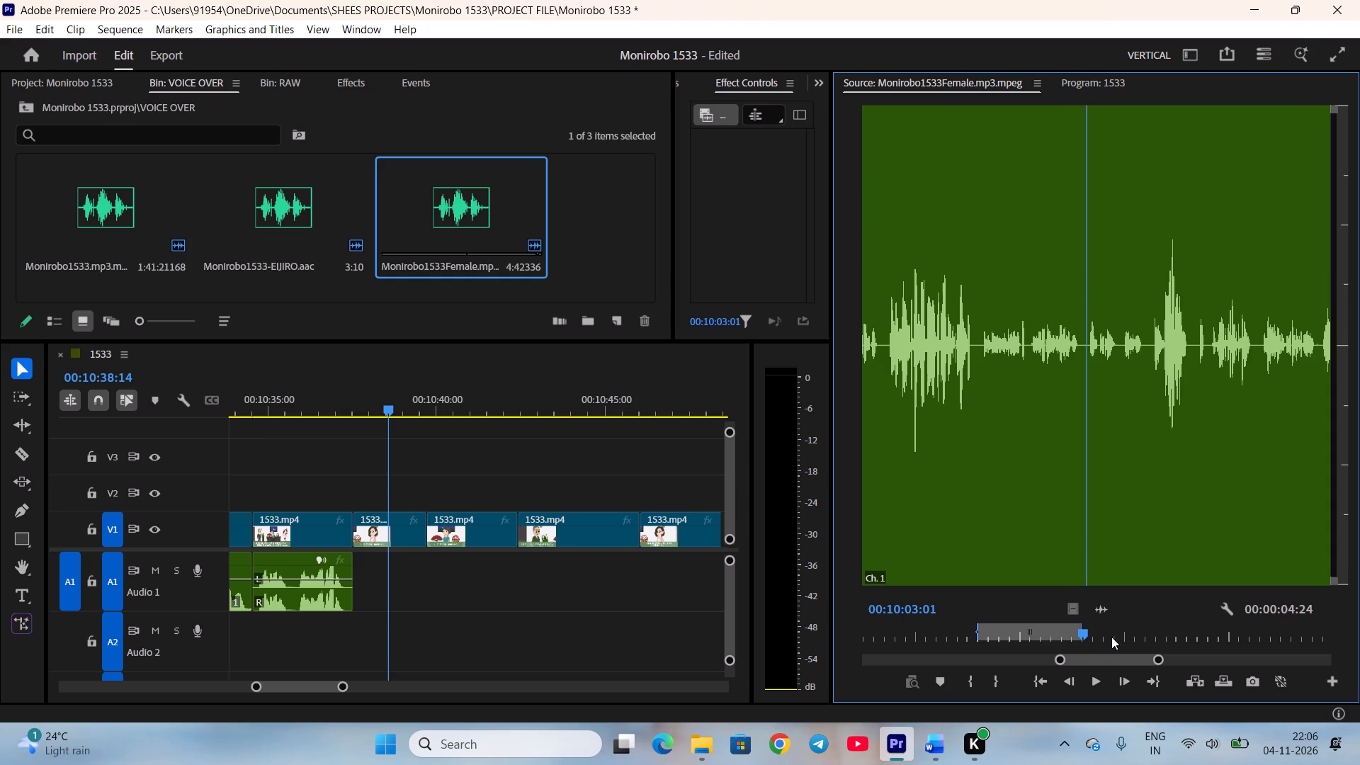
key("space")
key("space")
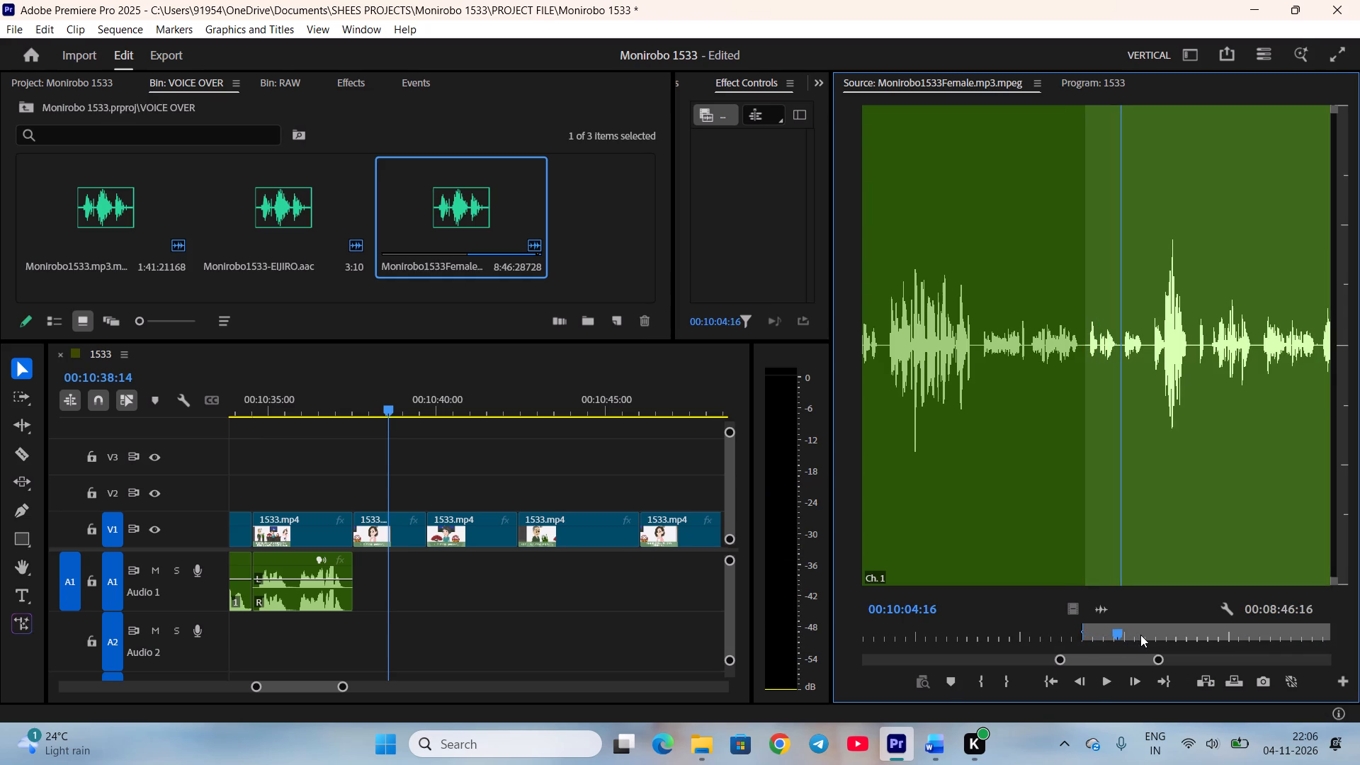
key("space")
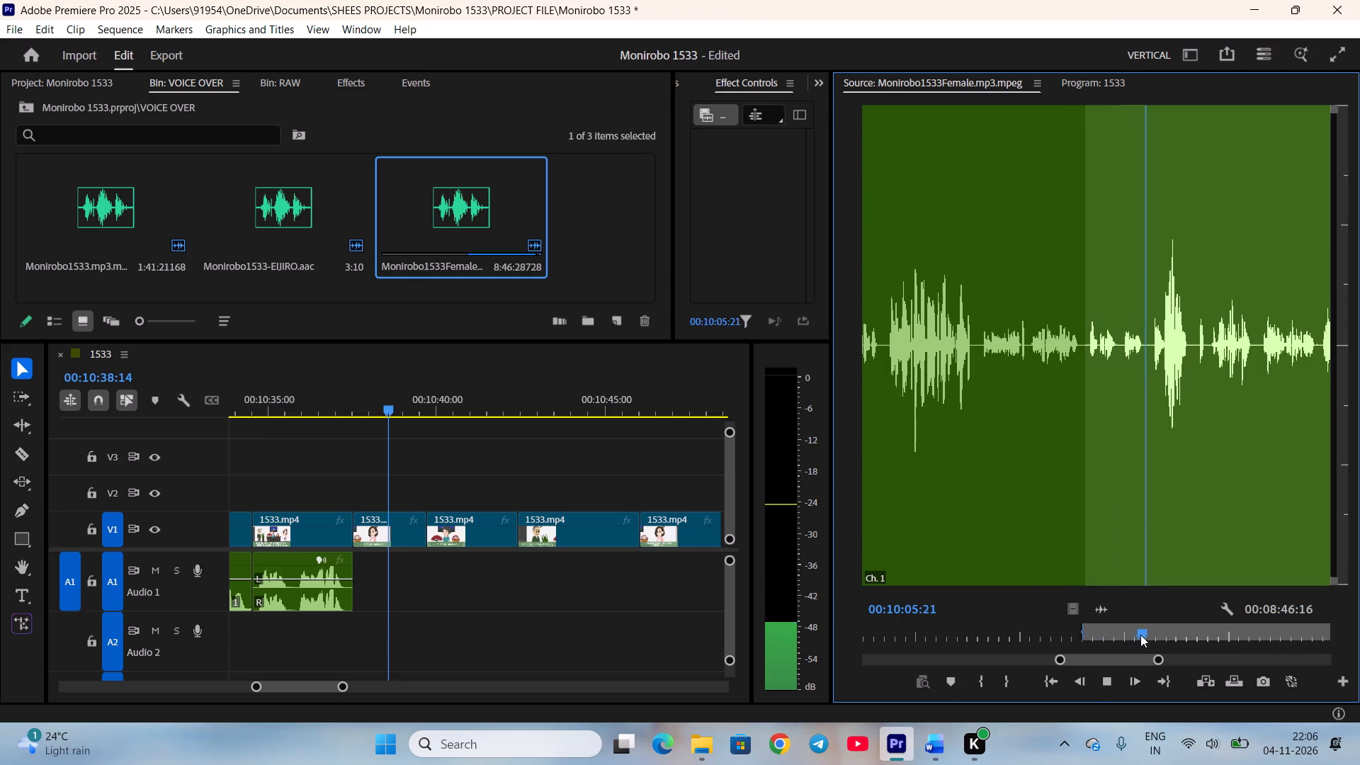
key("space")
key("o")
left_click_drag(1102, 615, 422, 574)
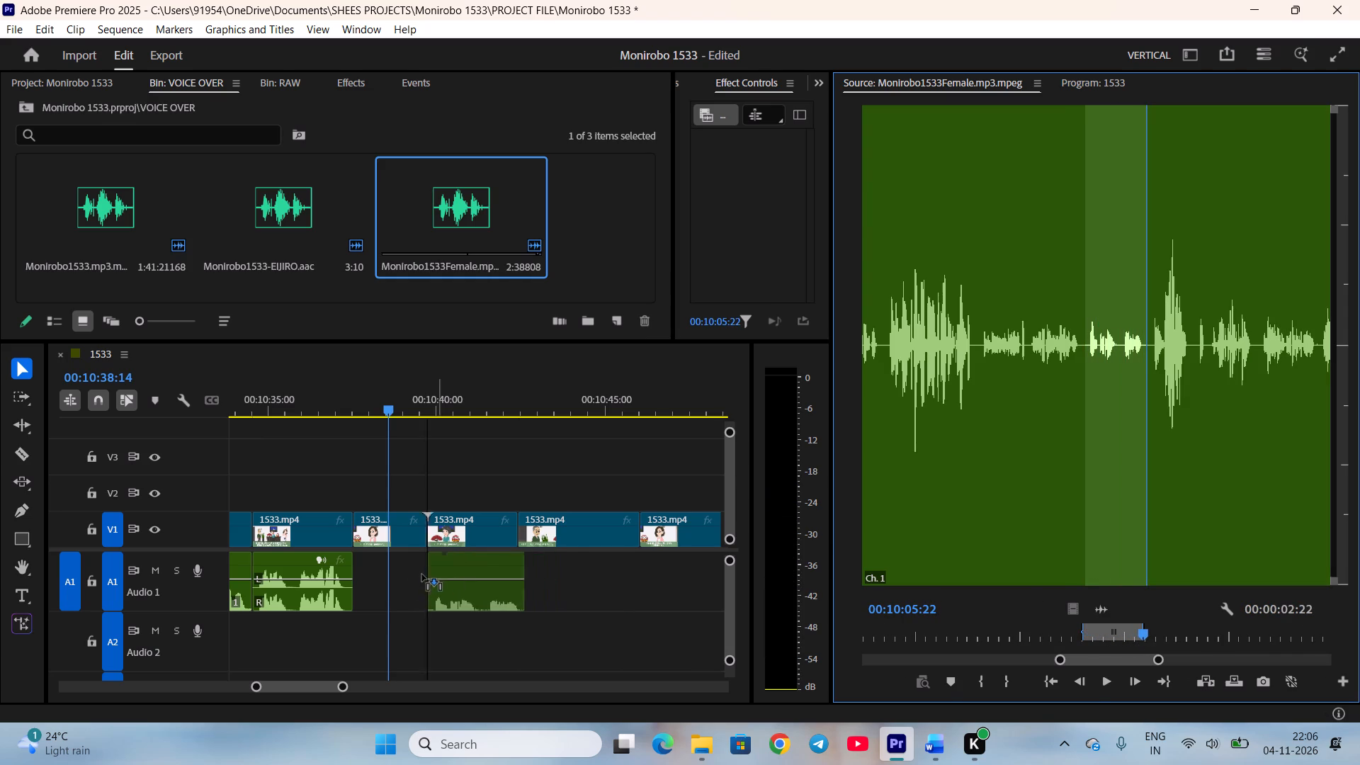
left_click_drag(422, 574, 356, 571)
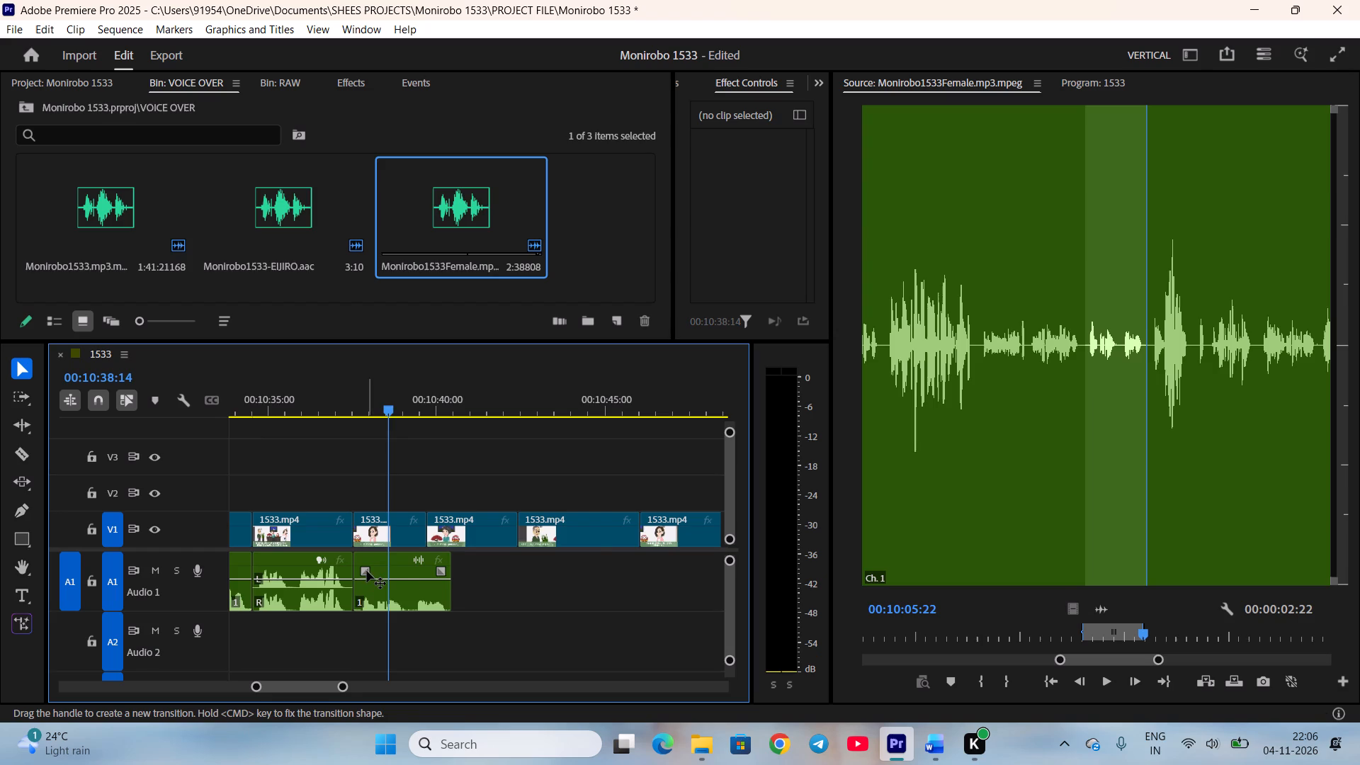
Cut Eriko's greeting audio on A1 at 00:10:39:03, in the pause between its two phrases.
key("equal")
left_click_drag(480, 408, 509, 416)
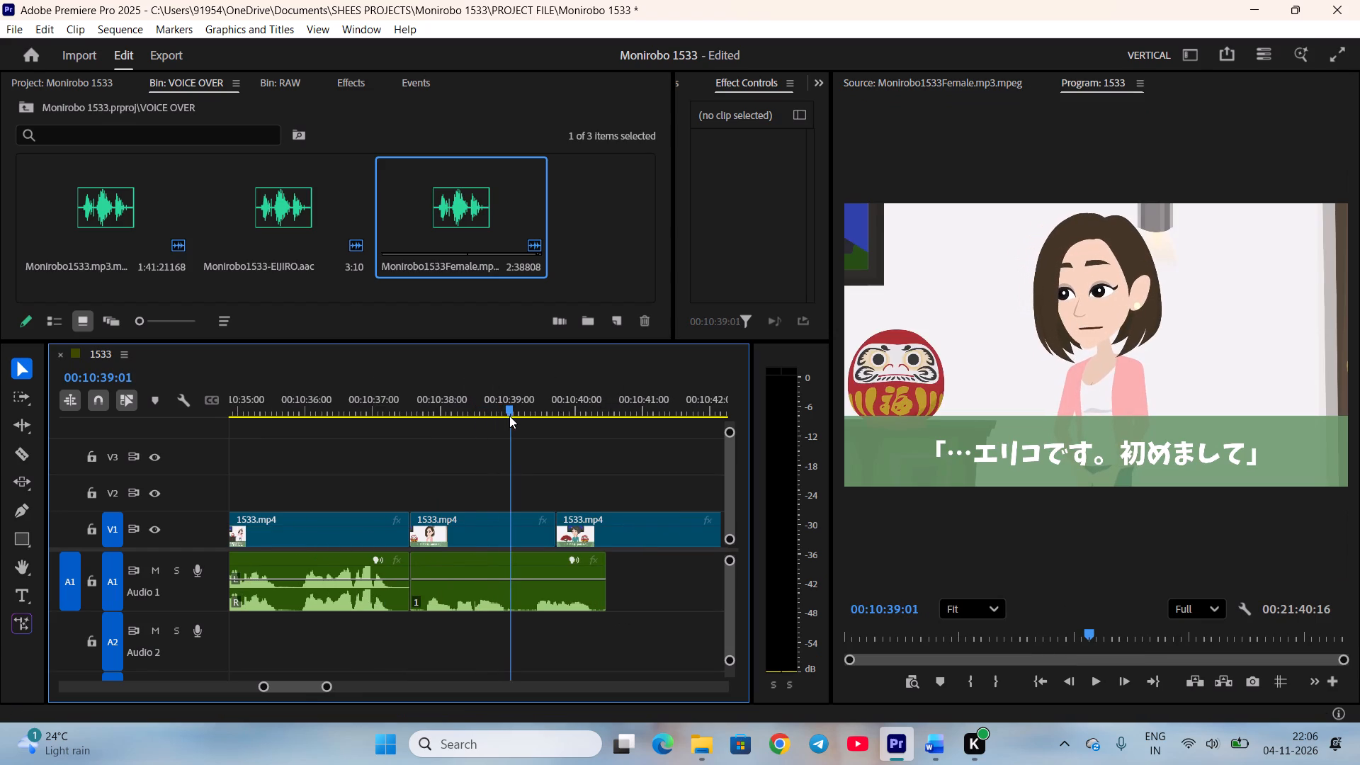
left_click_drag(509, 416, 509, 416)
left_click(549, 597)
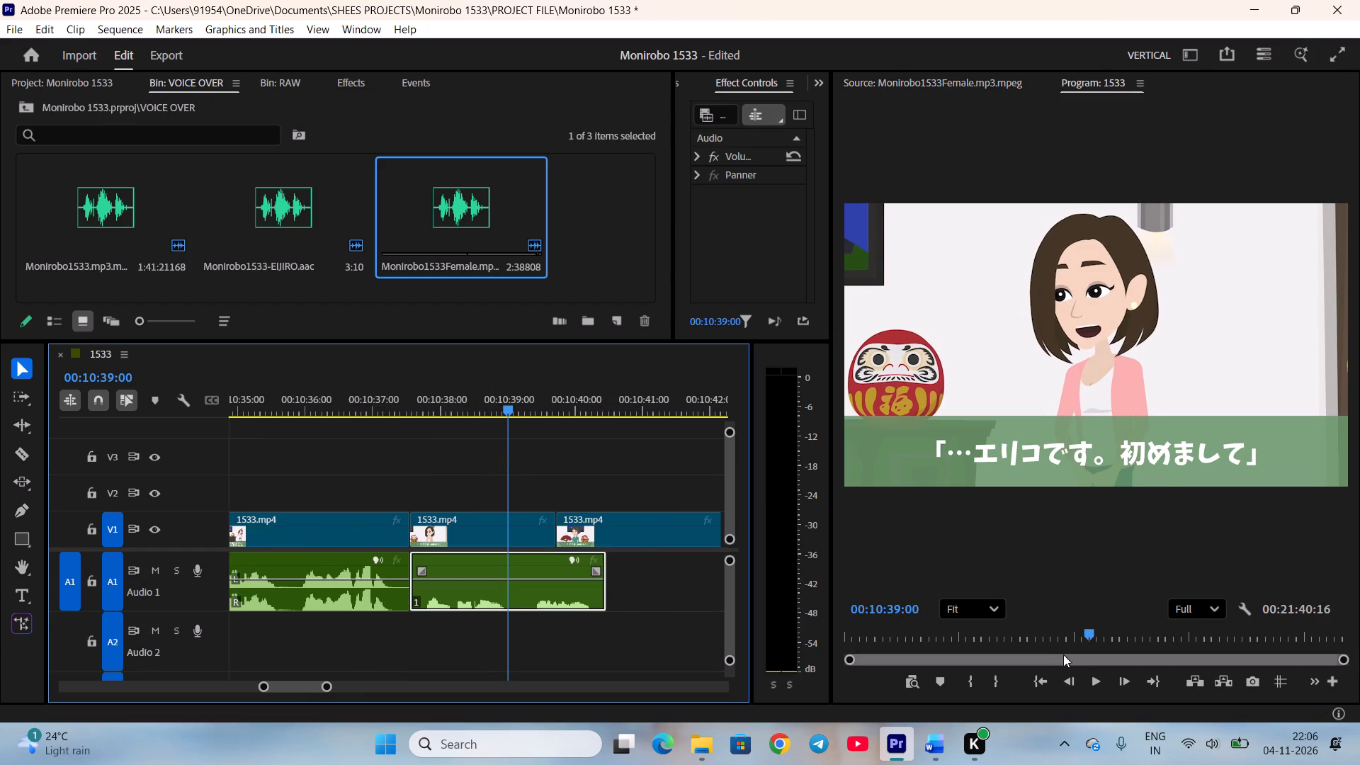
scroll(1030, 628, "down", 3)
key("c")
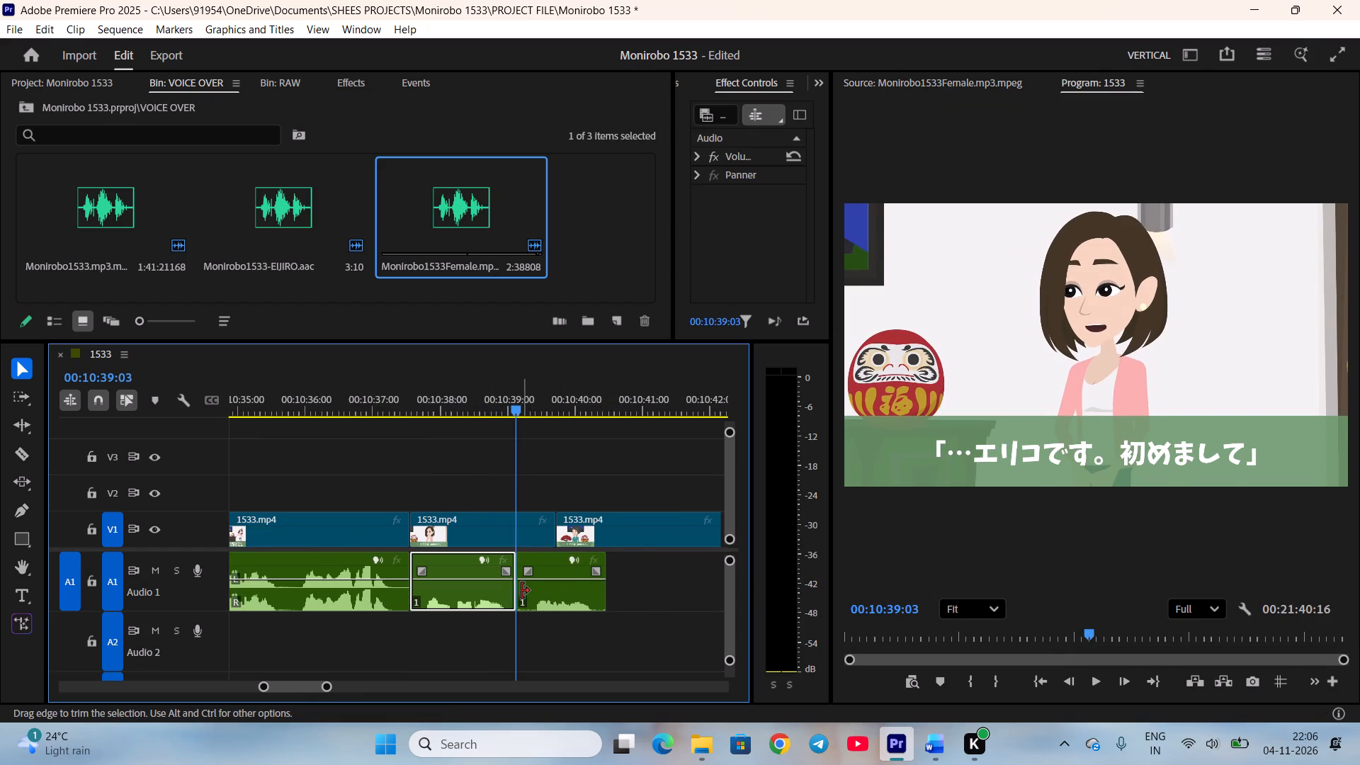
Trim the silence from the start of both pieces of Eriko's greeting and close the gap between them.
left_click_drag(521, 591, 533, 592)
left_click(554, 638)
left_click_drag(560, 598, 541, 598)
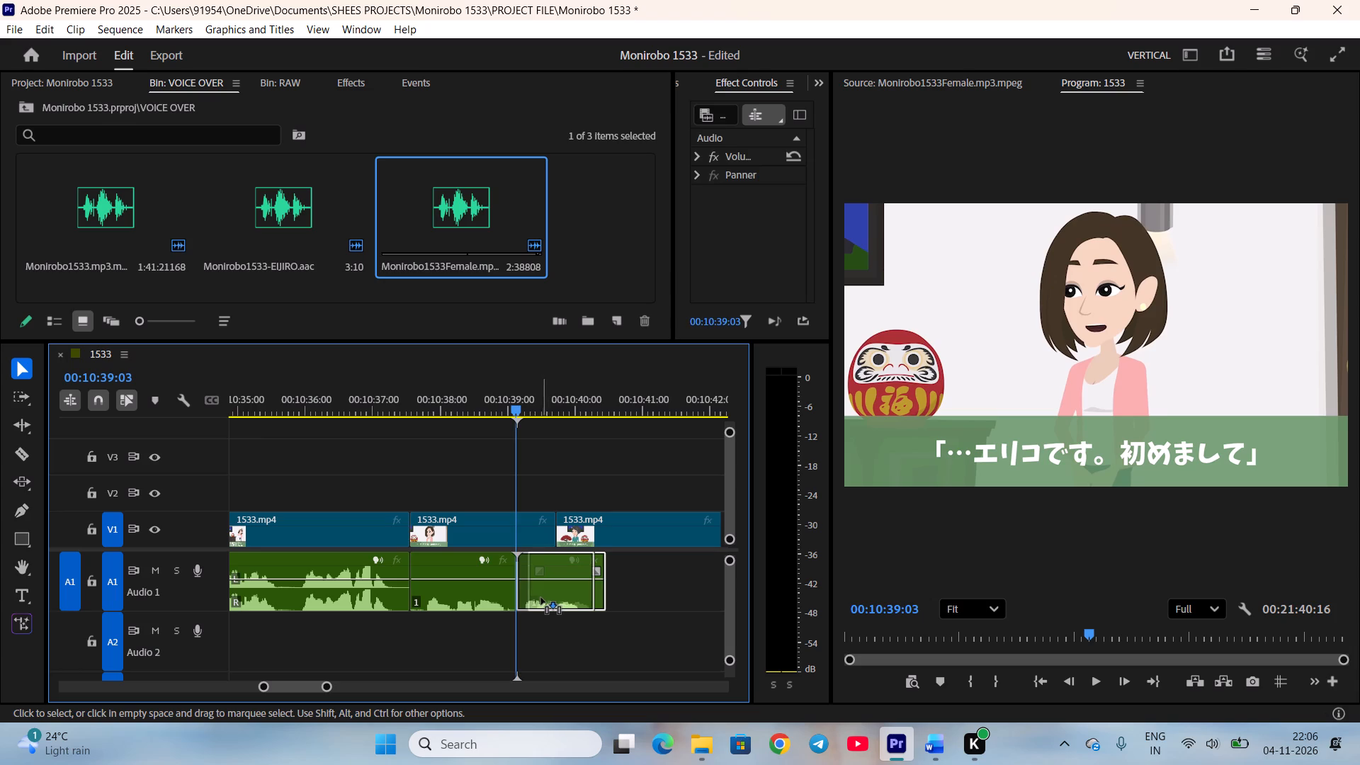
left_click_drag(541, 598, 540, 598)
left_click(545, 634)
left_click_drag(418, 593, 424, 594)
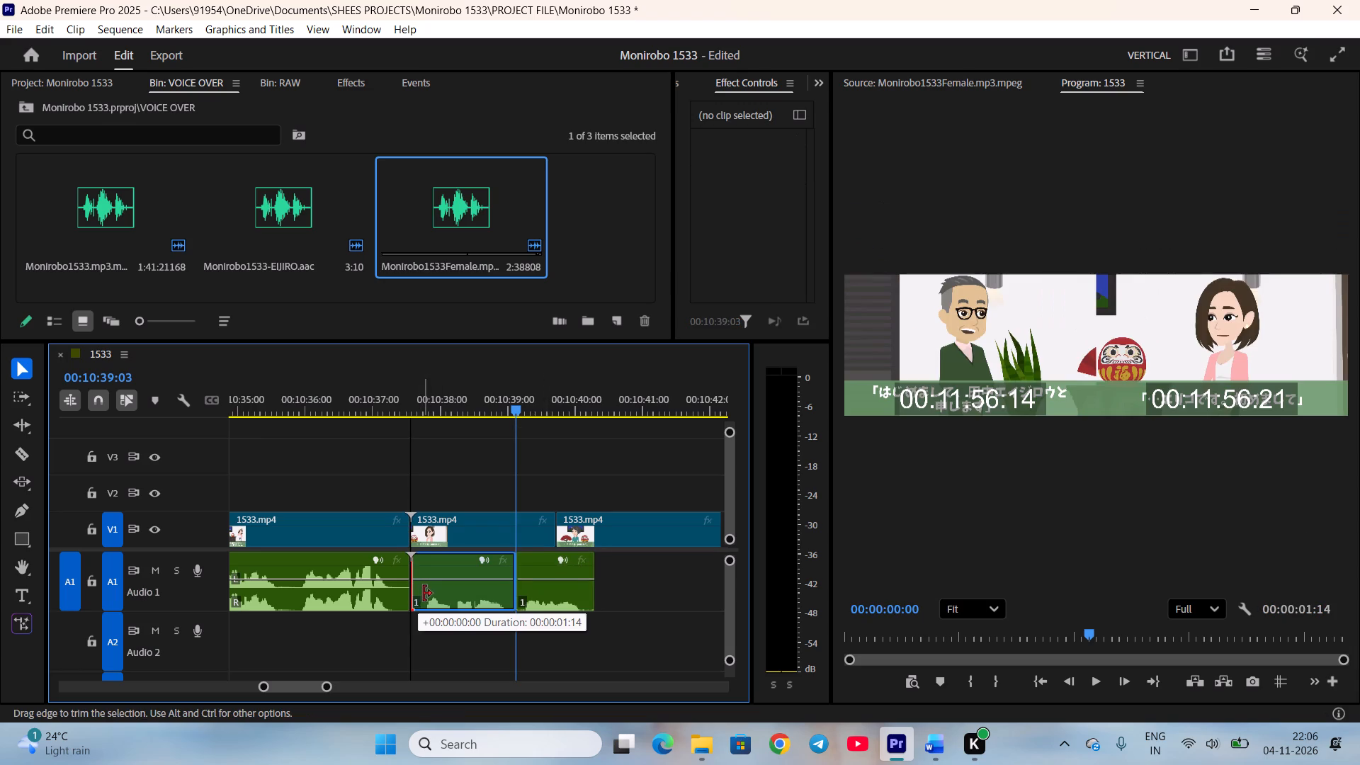
left_click_drag(424, 594, 426, 596)
left_click(467, 633)
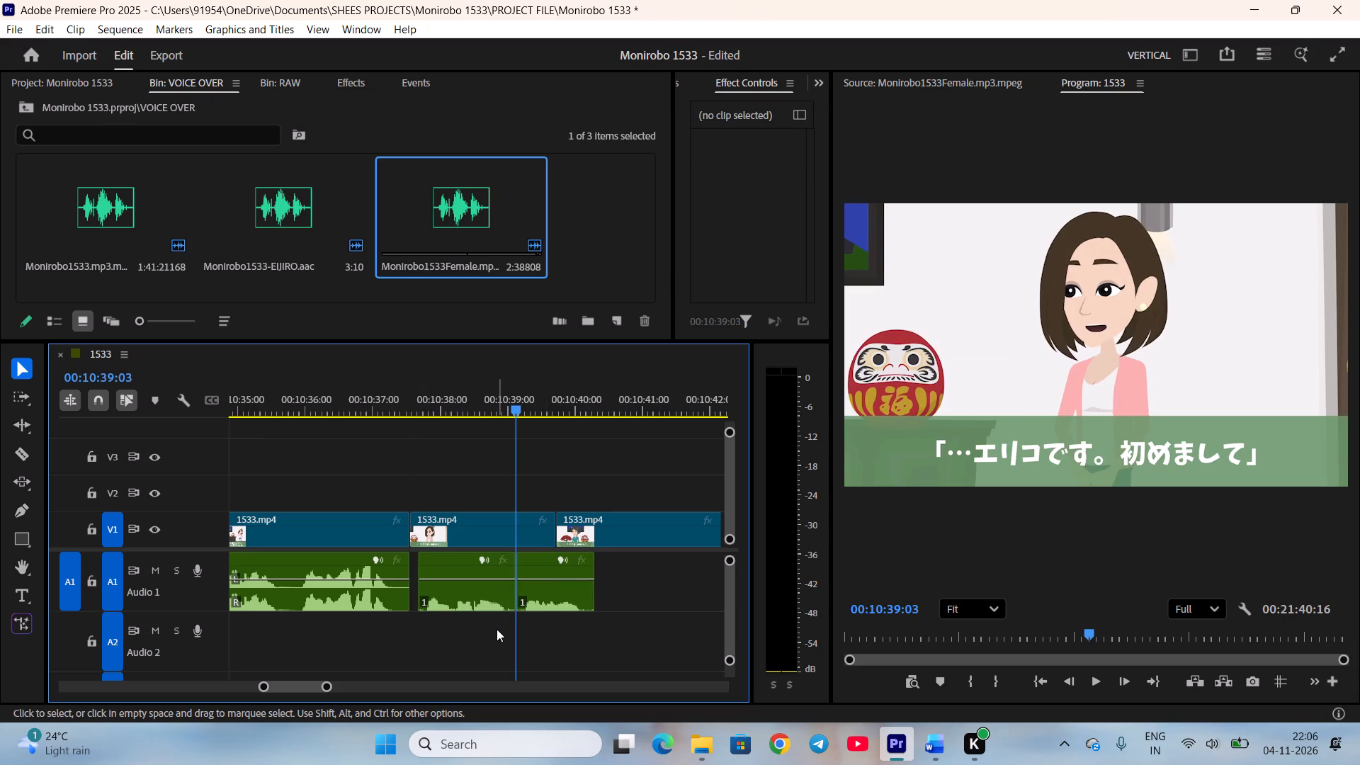
Nest the two pieces of Eriko's greeting audio on A1 into one clip, keeping the default name.
left_click_drag(497, 628, 544, 602)
right_click(543, 600)
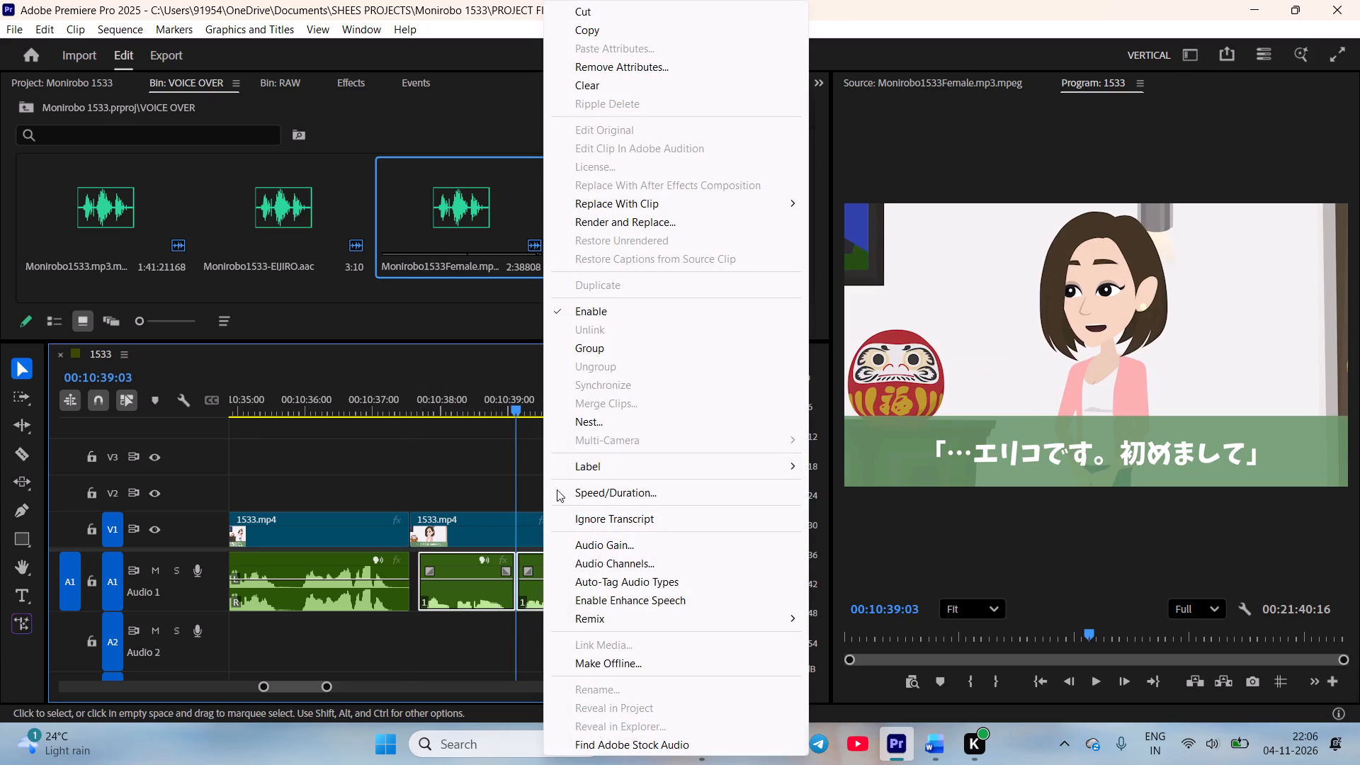
left_click(591, 424)
left_click(717, 393)
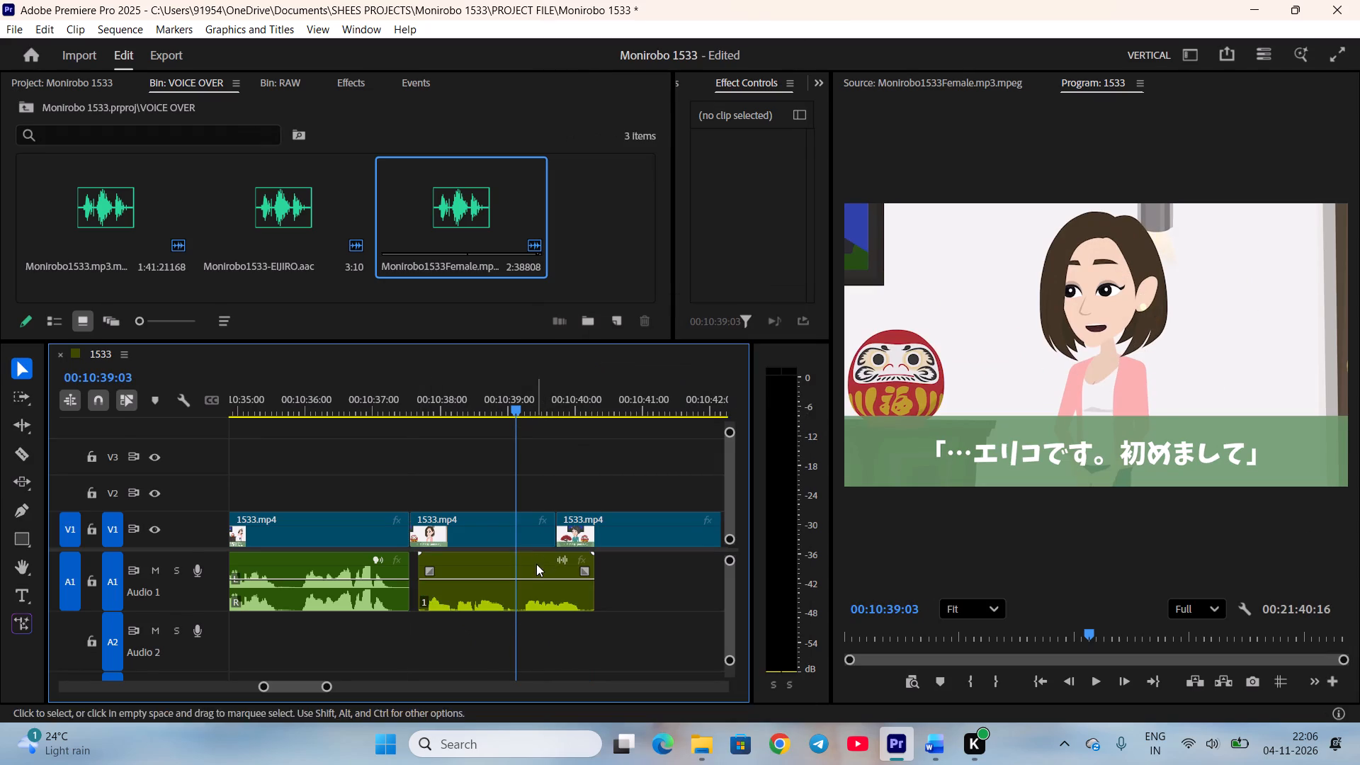
Move the nested greeting audio on A1 so it starts directly after Eijiro's introduction.
left_click_drag(526, 589, 515, 591)
left_click(565, 630)
Shift all V1 clips following Eriko's greeting scene later, opening a gap wide enough for the longer greeting audio.
scroll(494, 606, "down", 2)
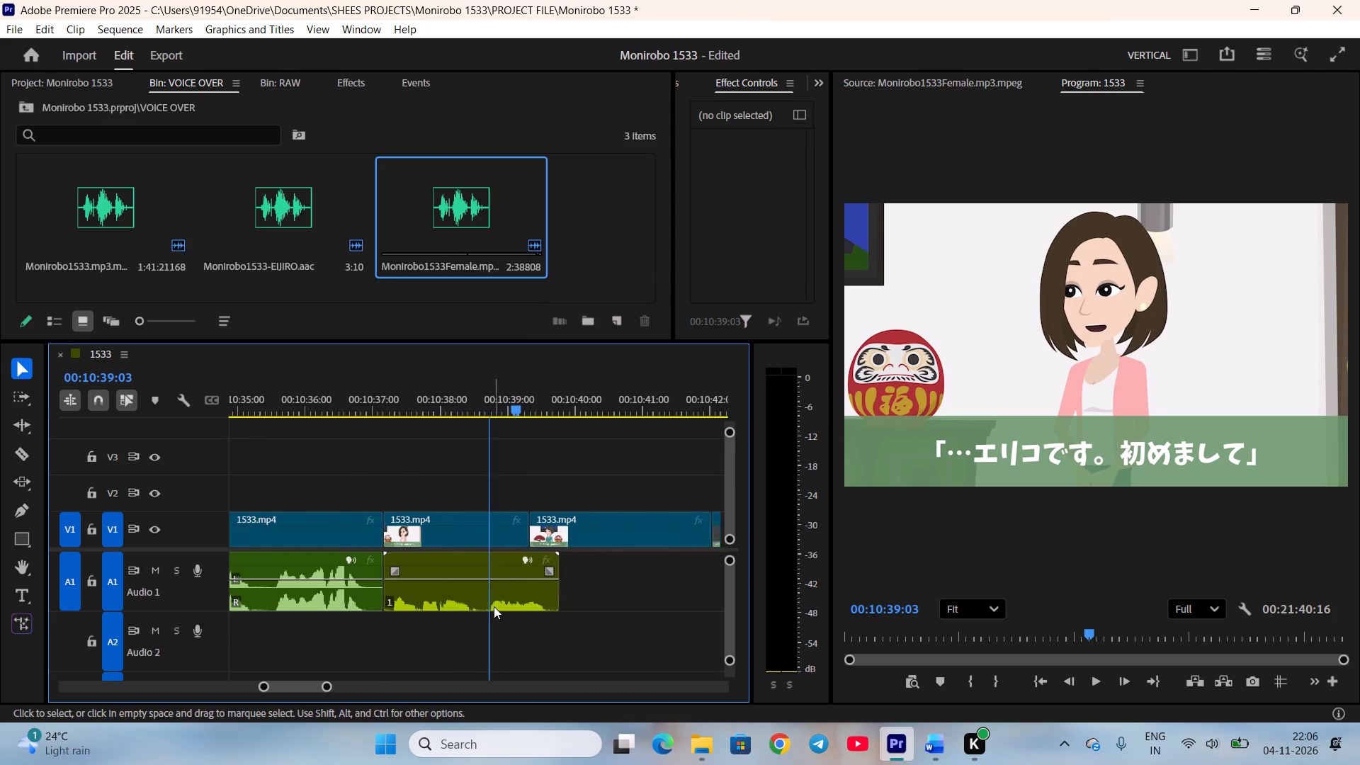
scroll(494, 606, "down", 2)
left_click(12, 395)
left_click_drag(528, 520, 584, 520)
key("v")
left_click(473, 443)
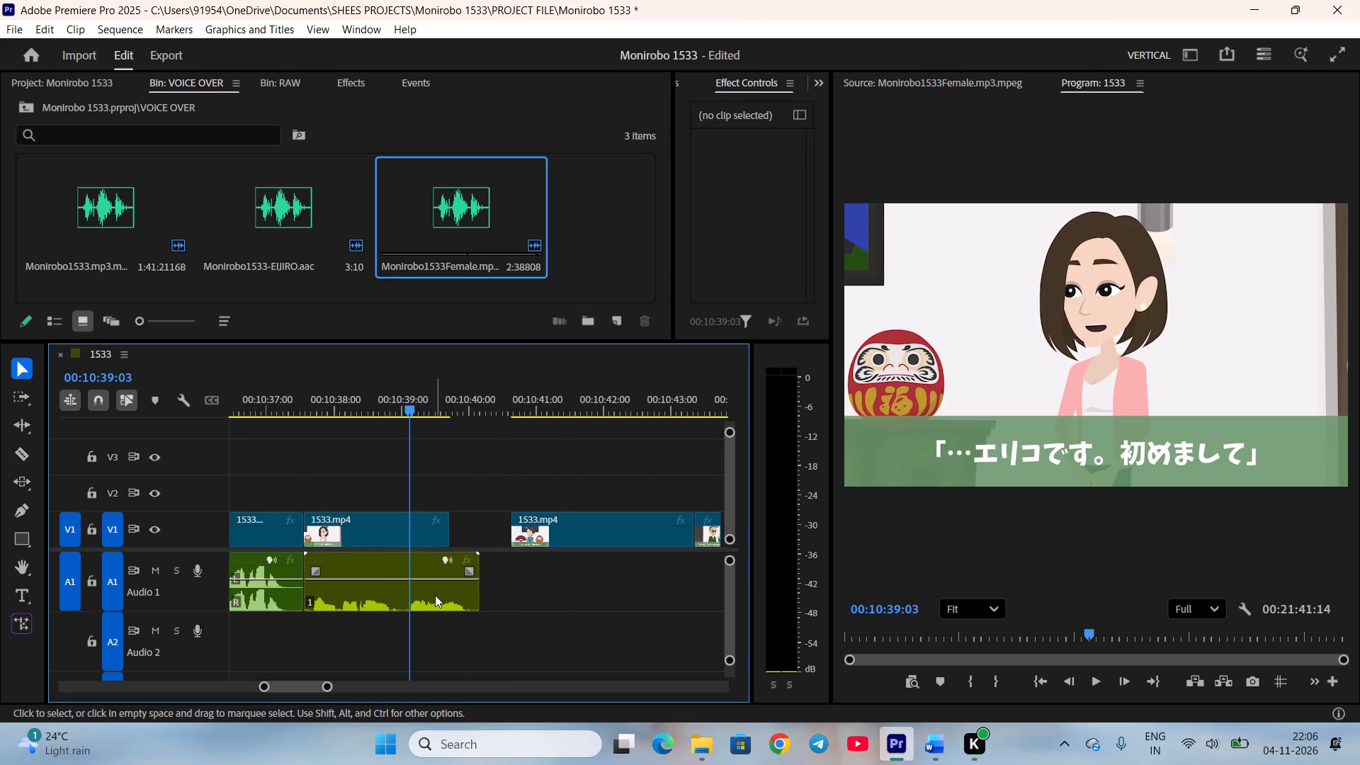
Set the duration of Eriko's greeting scene on V1 to 00:00:02:15 and play it back.
right_click(381, 521)
left_click(442, 516)
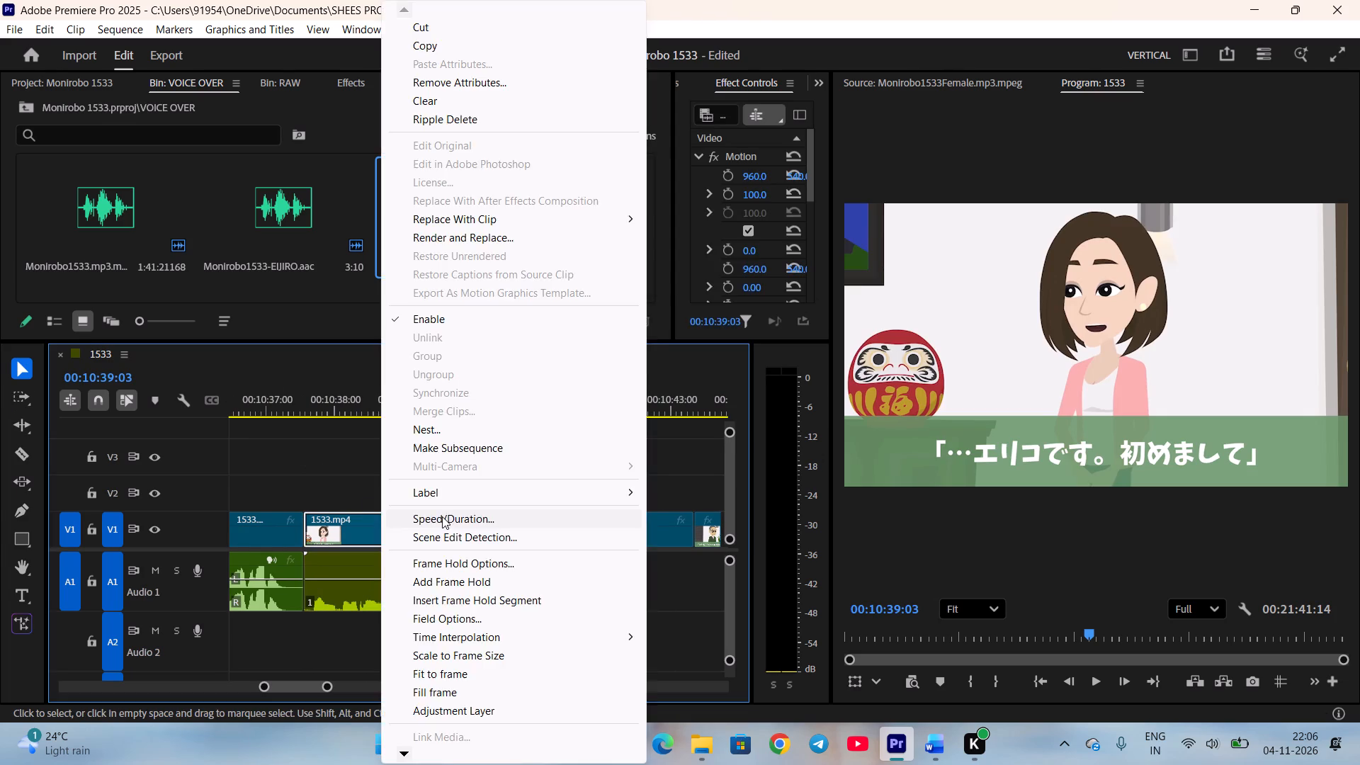
left_click(653, 321)
left_click(675, 316)
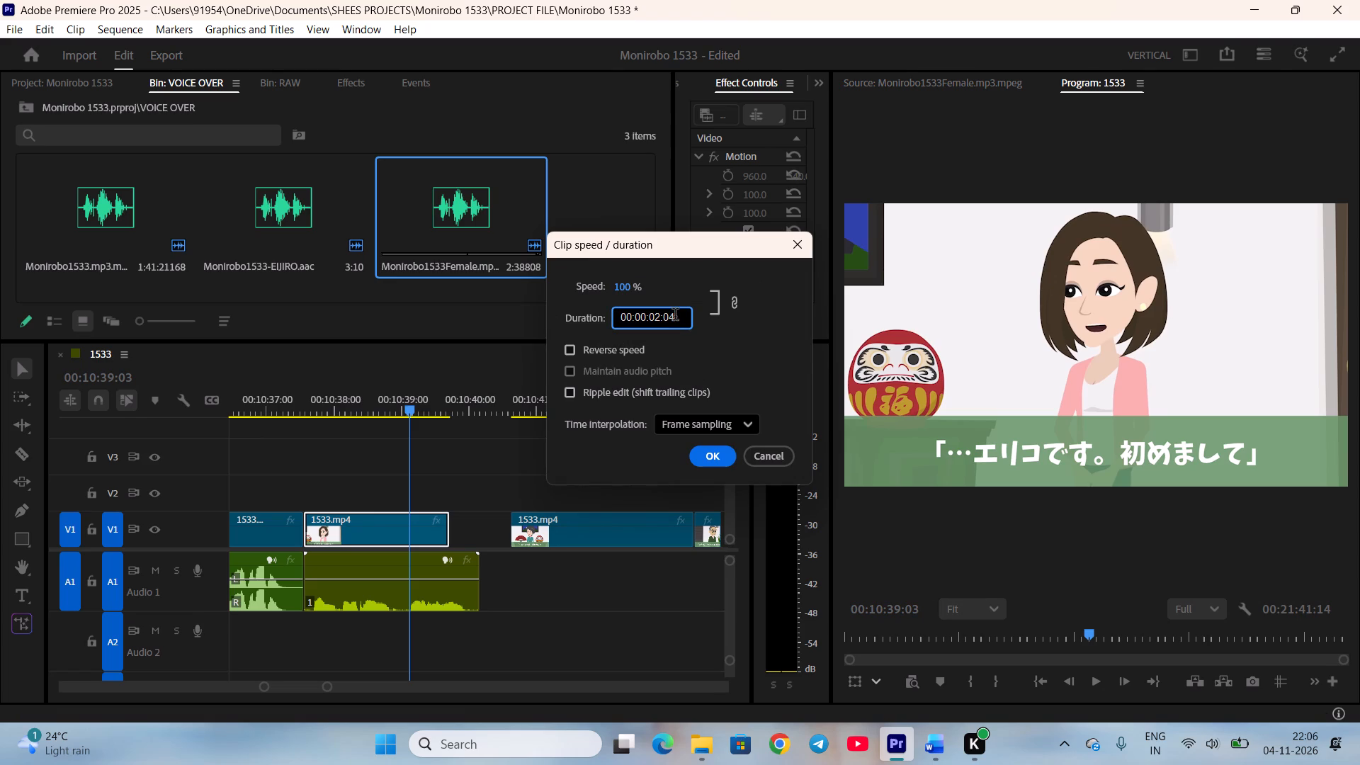
key("BackSpace")
key("BackSpace")
type("15")
key("Return")
key("space")
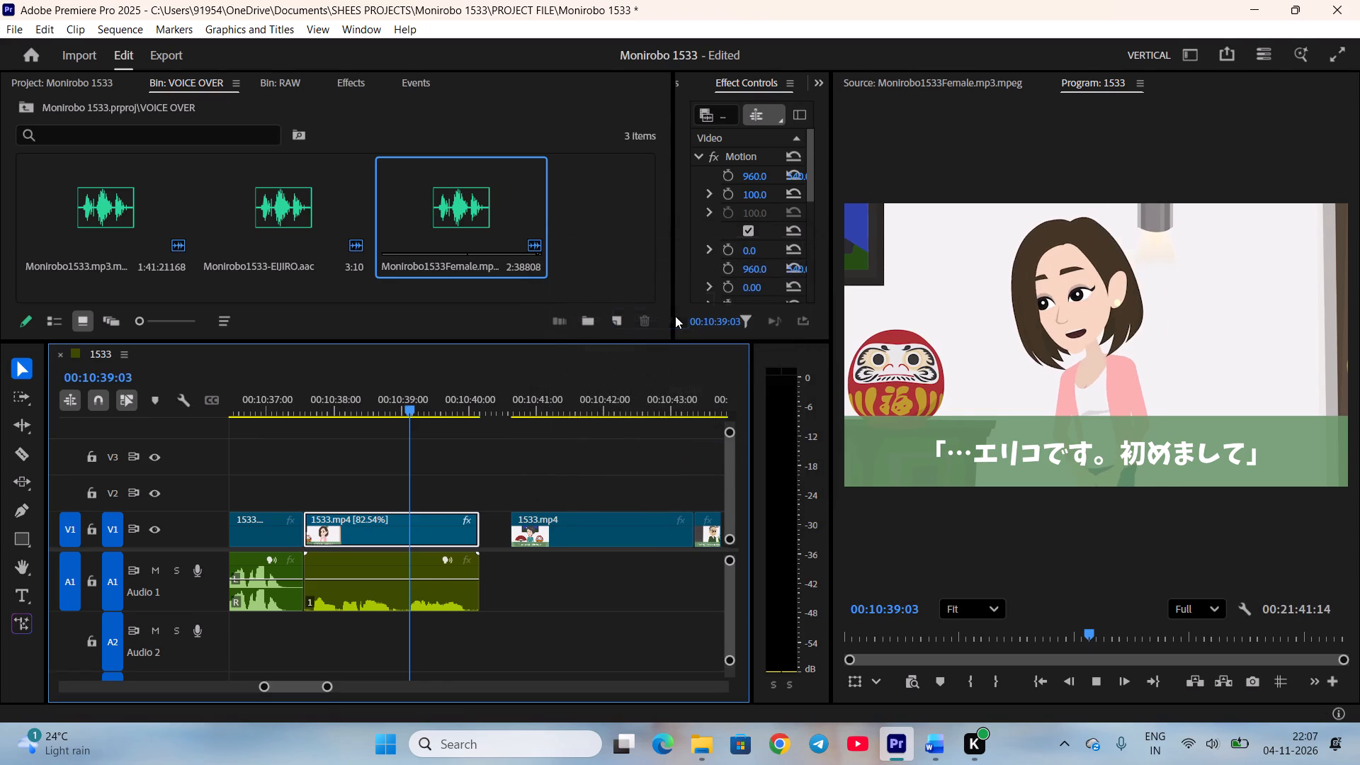
key("space")
Raise the audio gain of Eriko's nested greeting by 10 dB and play it back.
left_click(426, 595)
key("g")
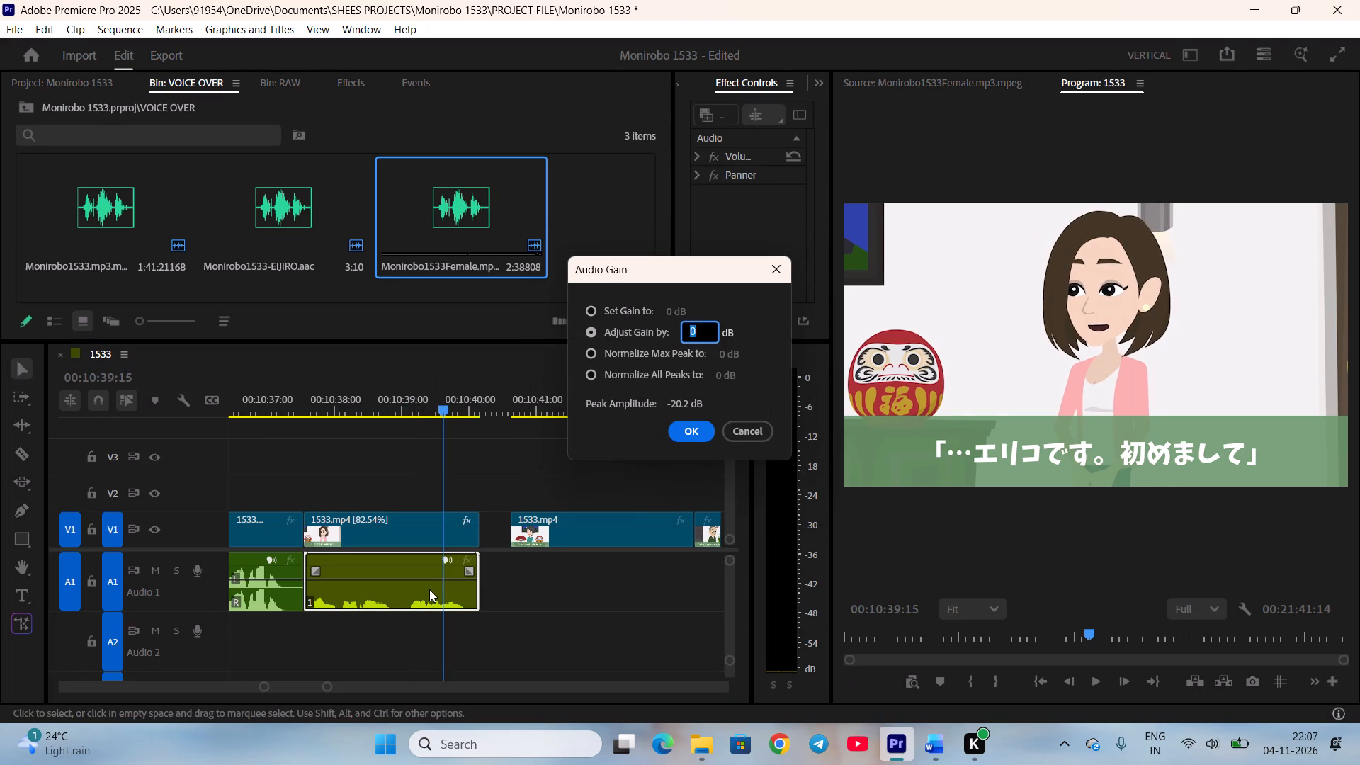
key("1")
key("0")
key("Return")
left_click(545, 634)
key("space")
scroll(544, 633, "down", 2)
key("space")
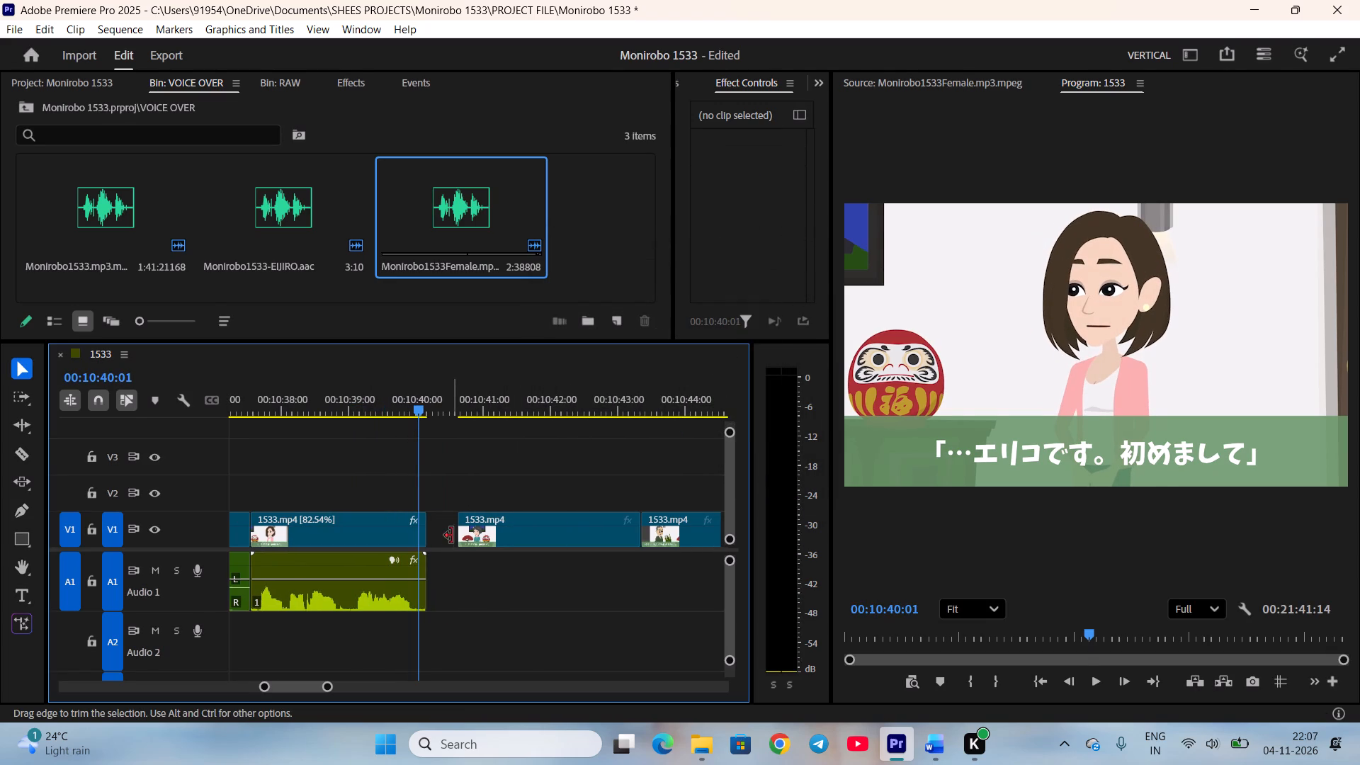
Close the V1 gap after Eriko's greeting scene, preview the mother-in-law's scene and save the project.
right_click(450, 530)
right_click(439, 529)
left_click(494, 547)
scroll(490, 557, "down", 3)
key("space")
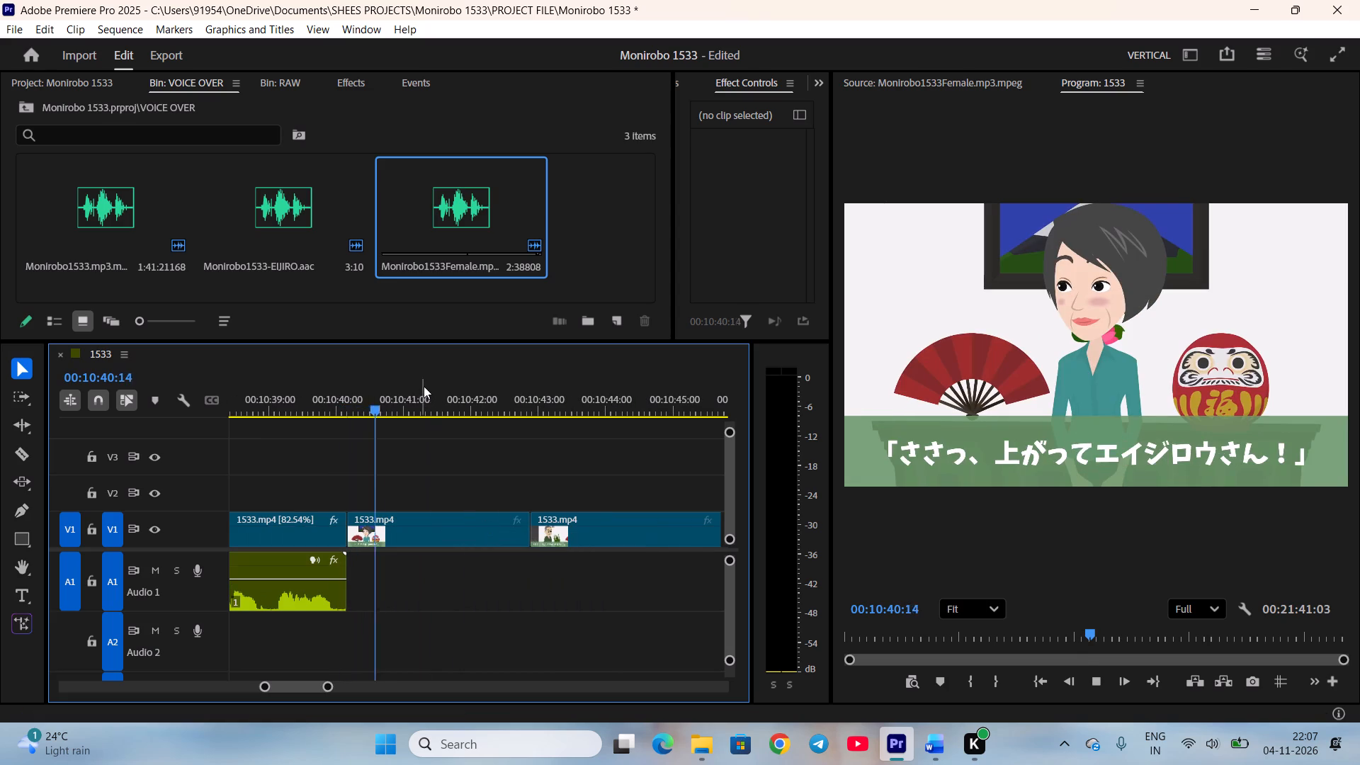
left_click_drag(424, 389, 510, 429)
key("ctrl+s")
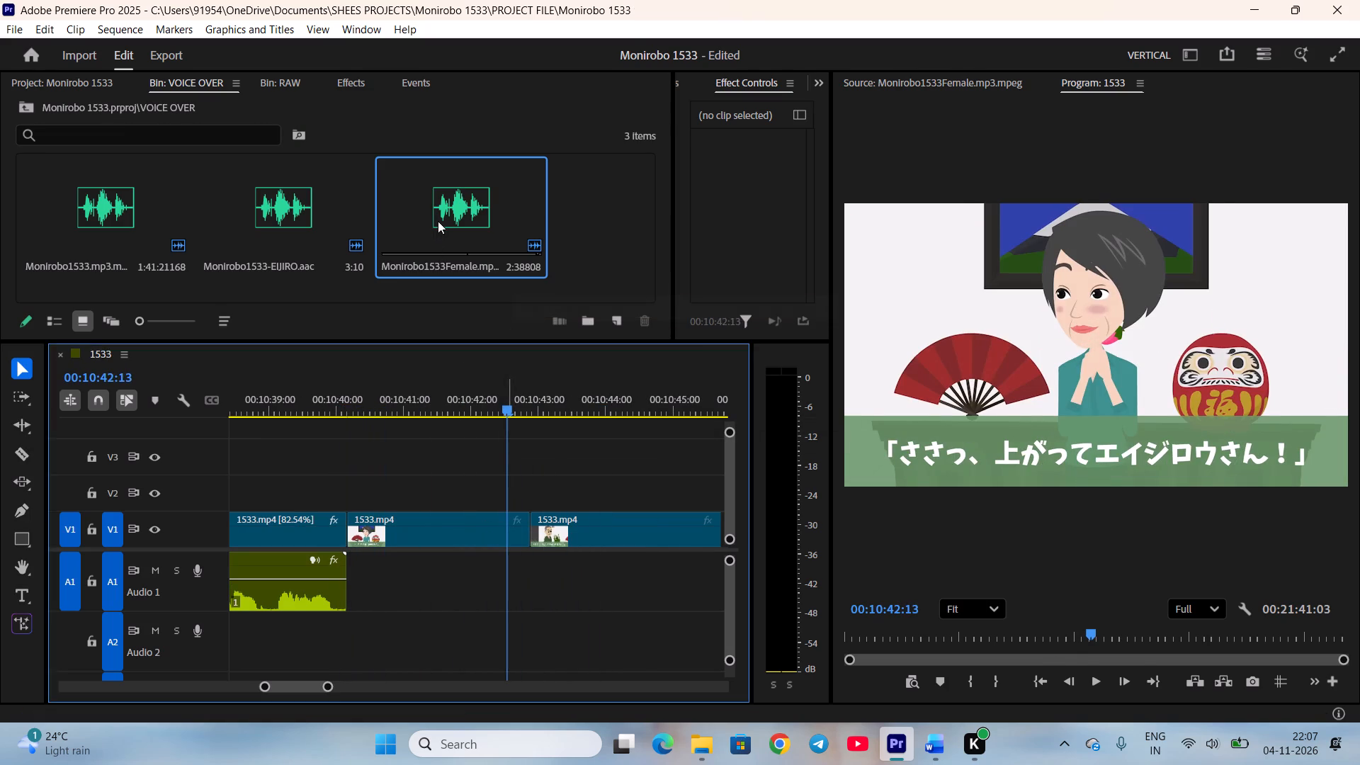
Mark the mother-in-law's "Come in" line in Monirobo1533Female.mp3 from about 00:10:06:02 to 00:10:08:00, checking the script, and place it on A1.
double_click(438, 221)
scroll(1169, 630, "down", 5)
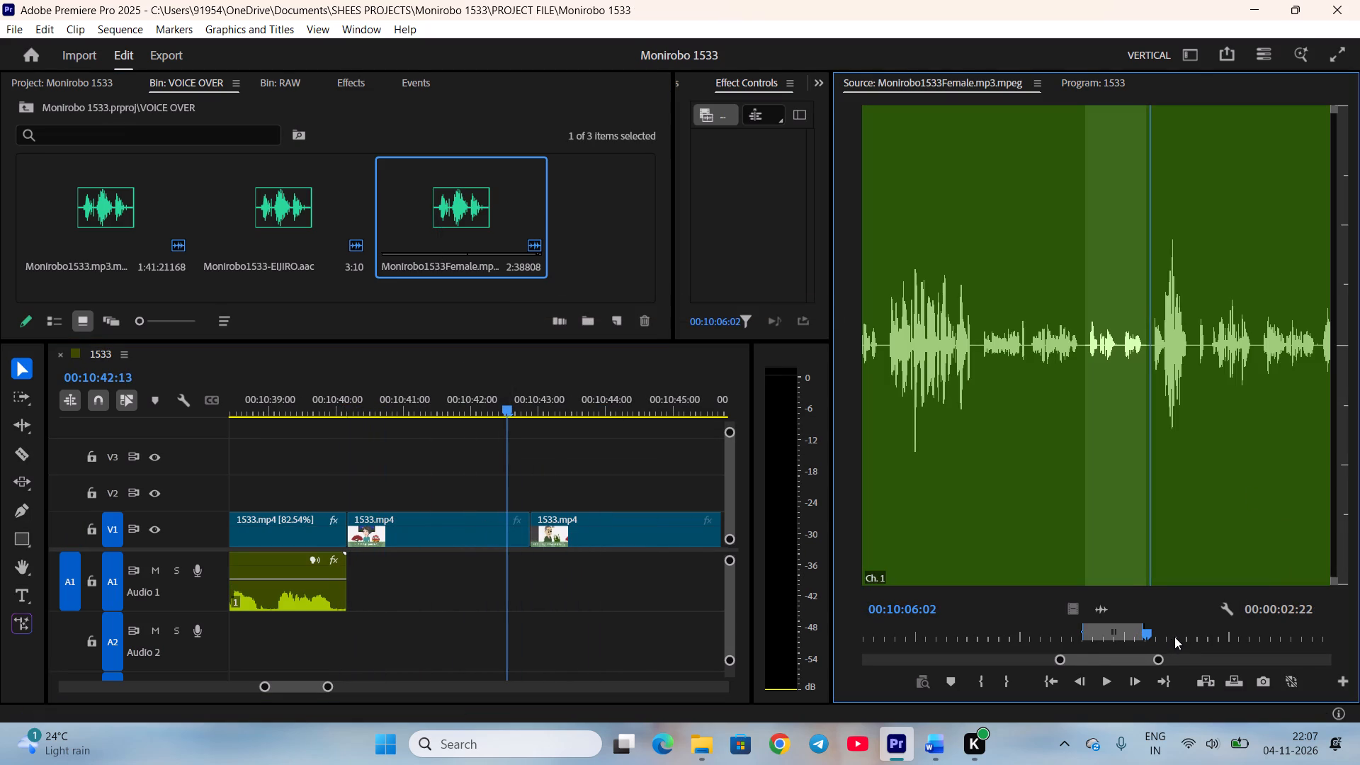
scroll(1175, 636, "down", 1)
key("i")
key("space")
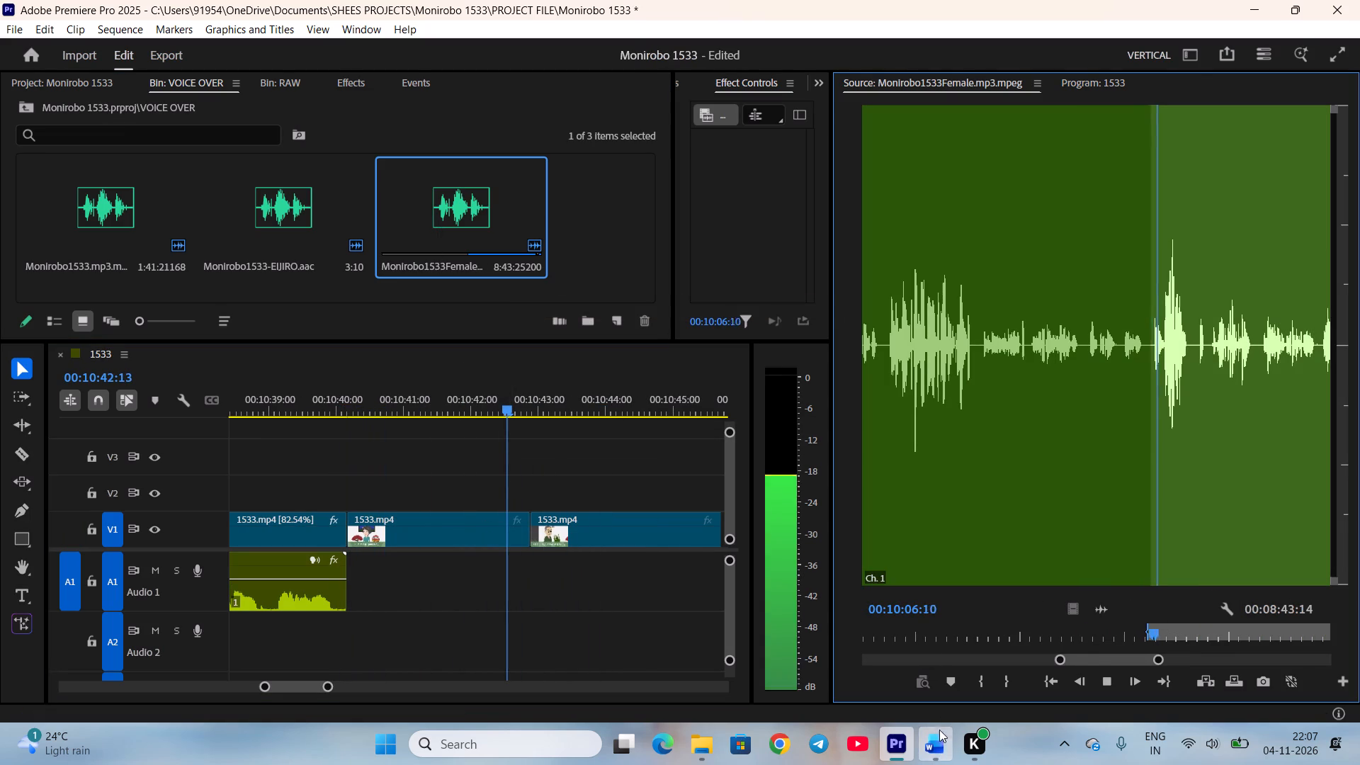
left_click(939, 744)
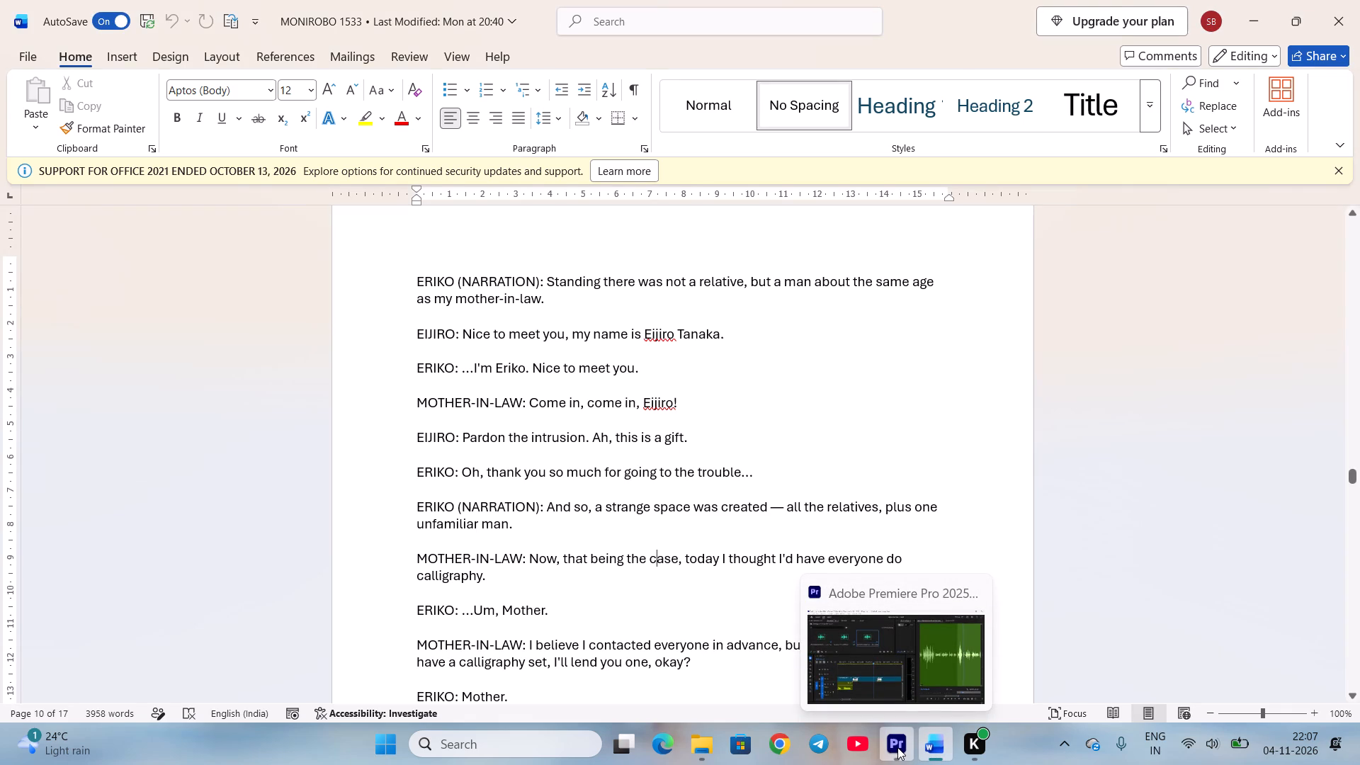
left_click(897, 747)
key("space")
scroll(1219, 650, "up", 13)
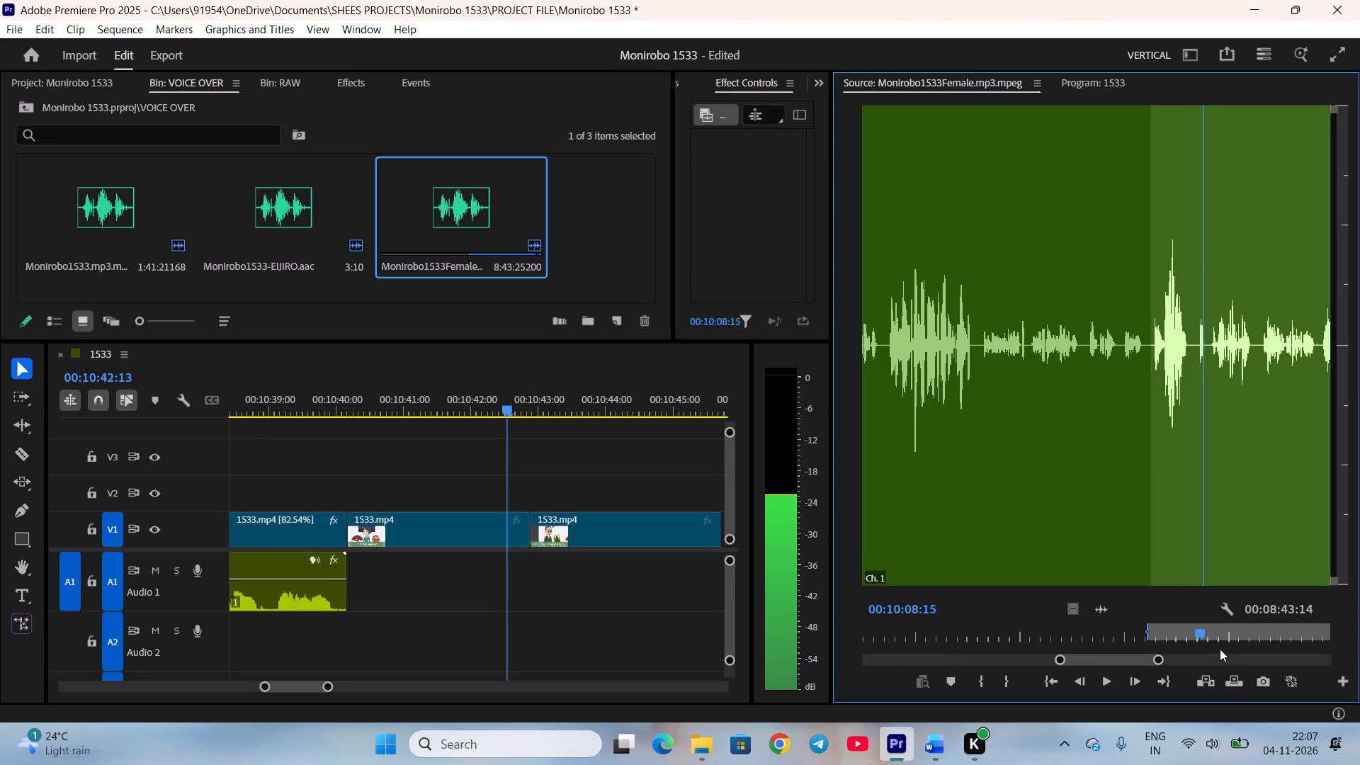
scroll(1220, 649, "up", 14)
key("o")
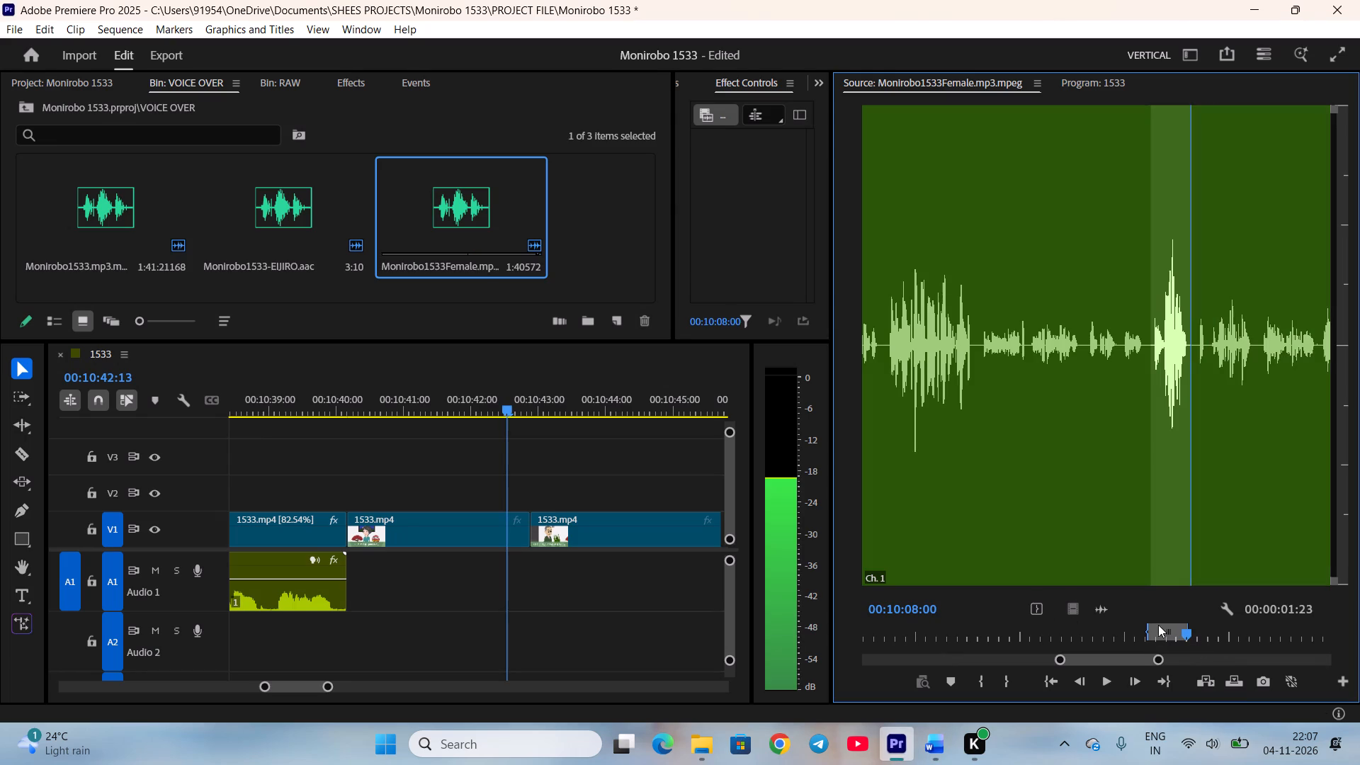
left_click_drag(1101, 608, 366, 584)
Trim the silence from the start of the mother-in-law's line and butt it against Eriko's greeting on A1.
left_click(368, 601)
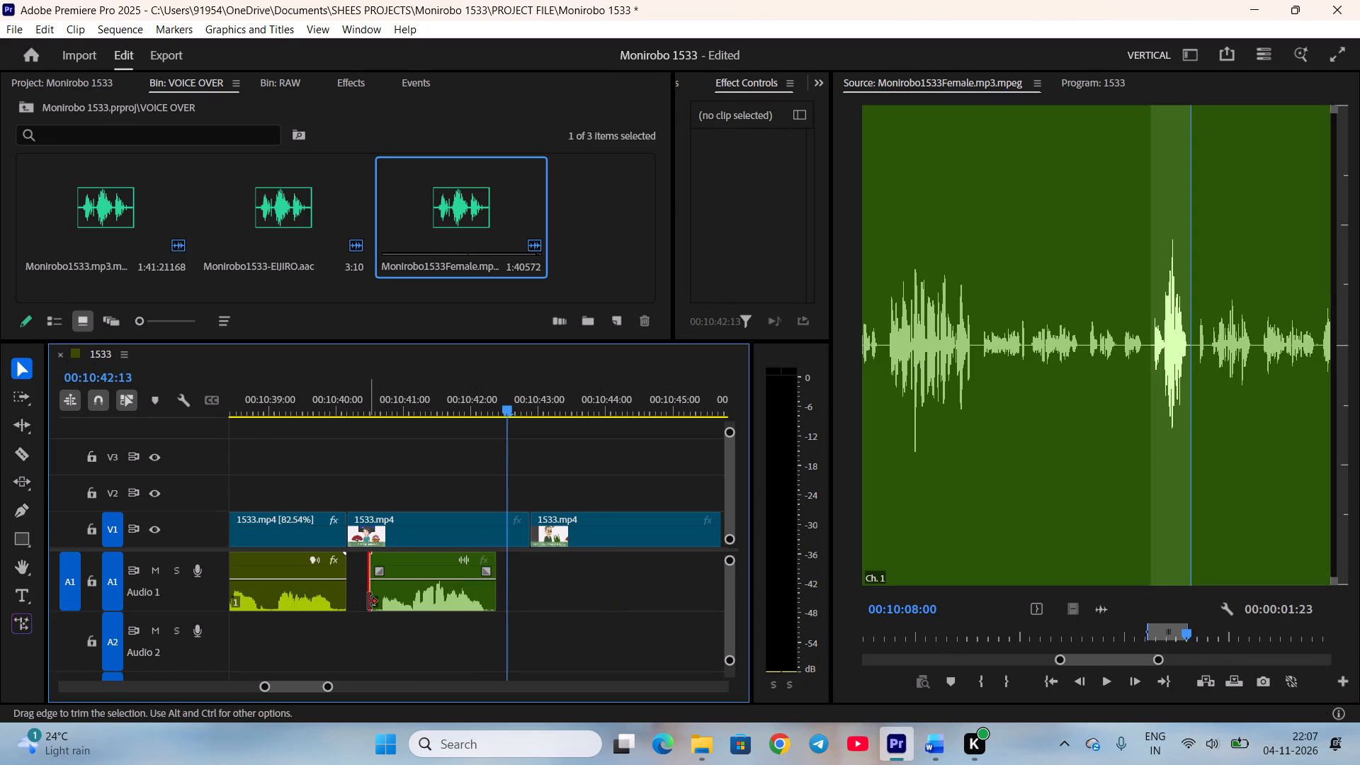
left_click_drag(406, 603, 378, 596)
left_click(418, 630)
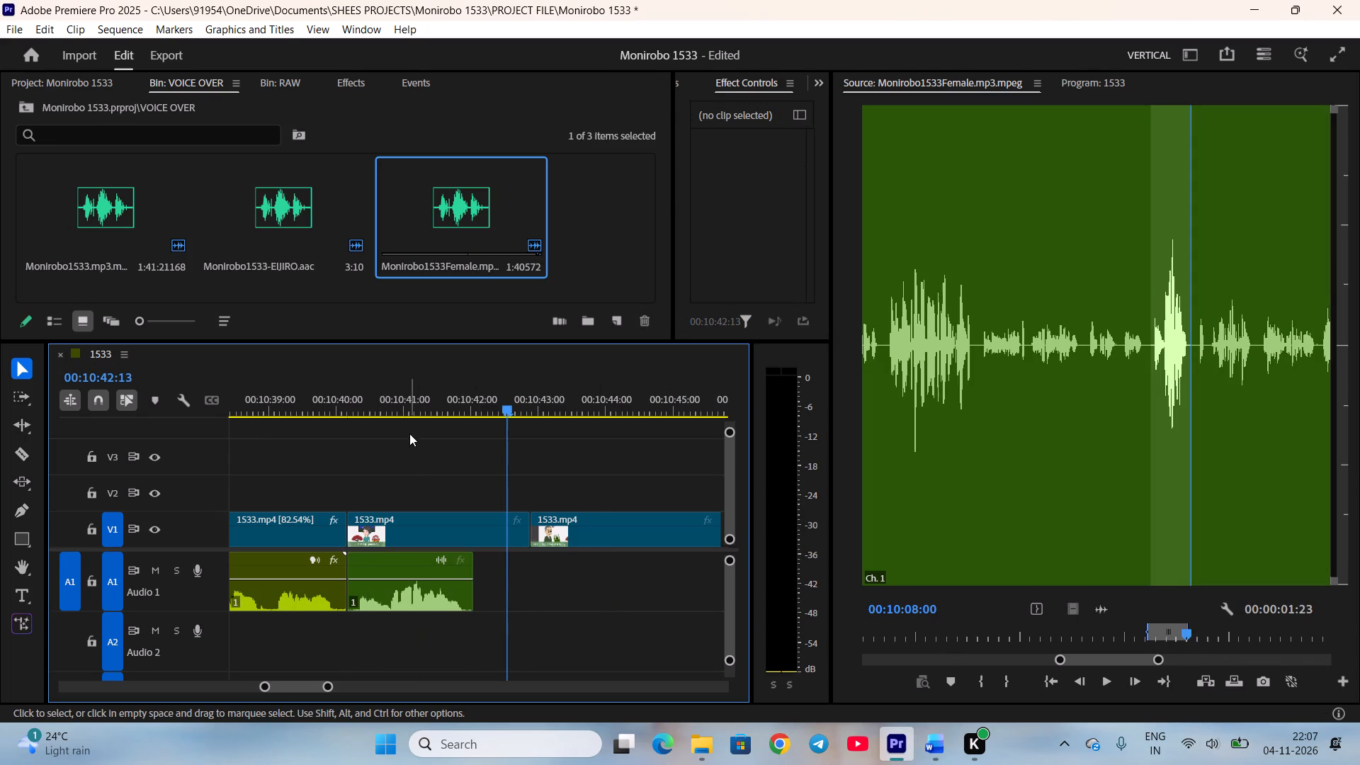
left_click(407, 409)
key("space")
key("space")
Shorten the mother-in-law's scene on V1 to end with her line, close the gap after it and preview Eijiro's scene.
left_click_drag(522, 531, 485, 531)
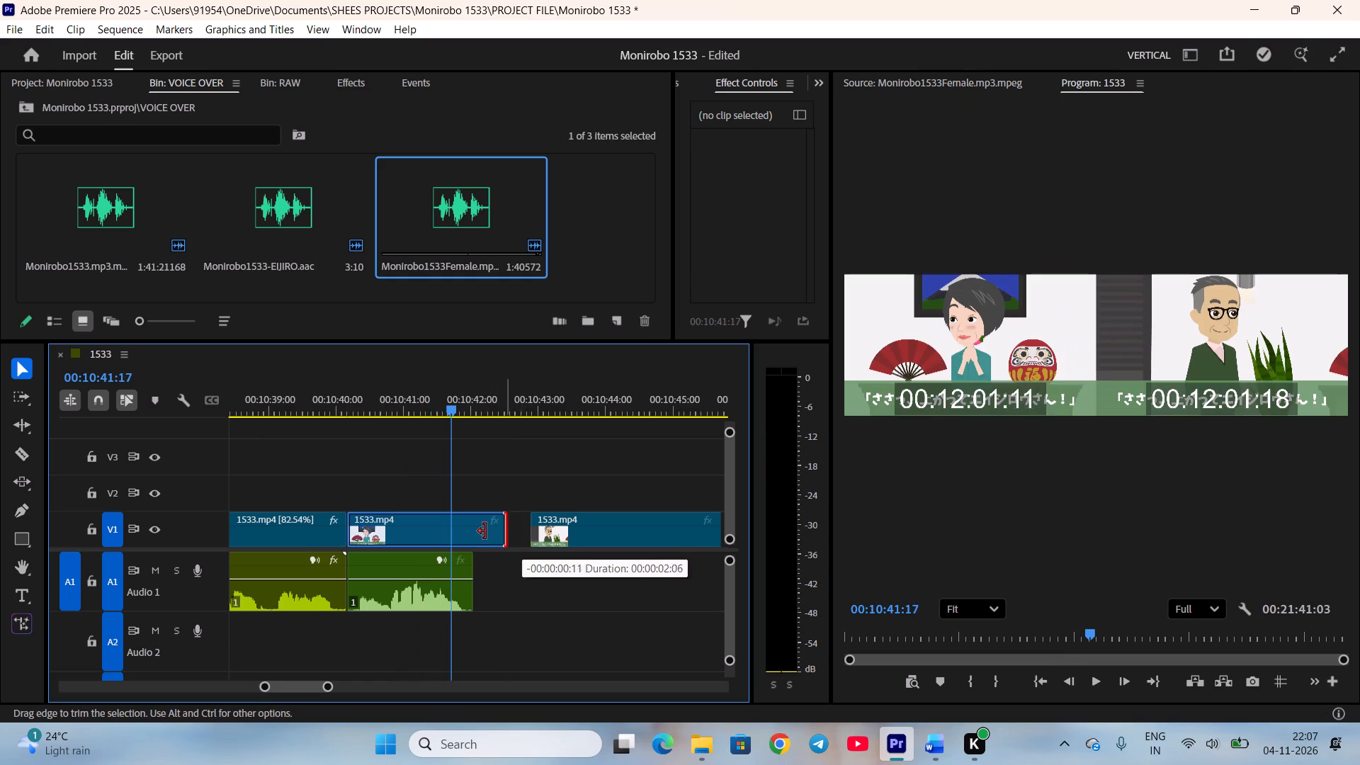
left_click_drag(485, 531, 466, 534)
right_click(496, 530)
left_click(526, 539)
scroll(506, 555, "down", 5)
key("space")
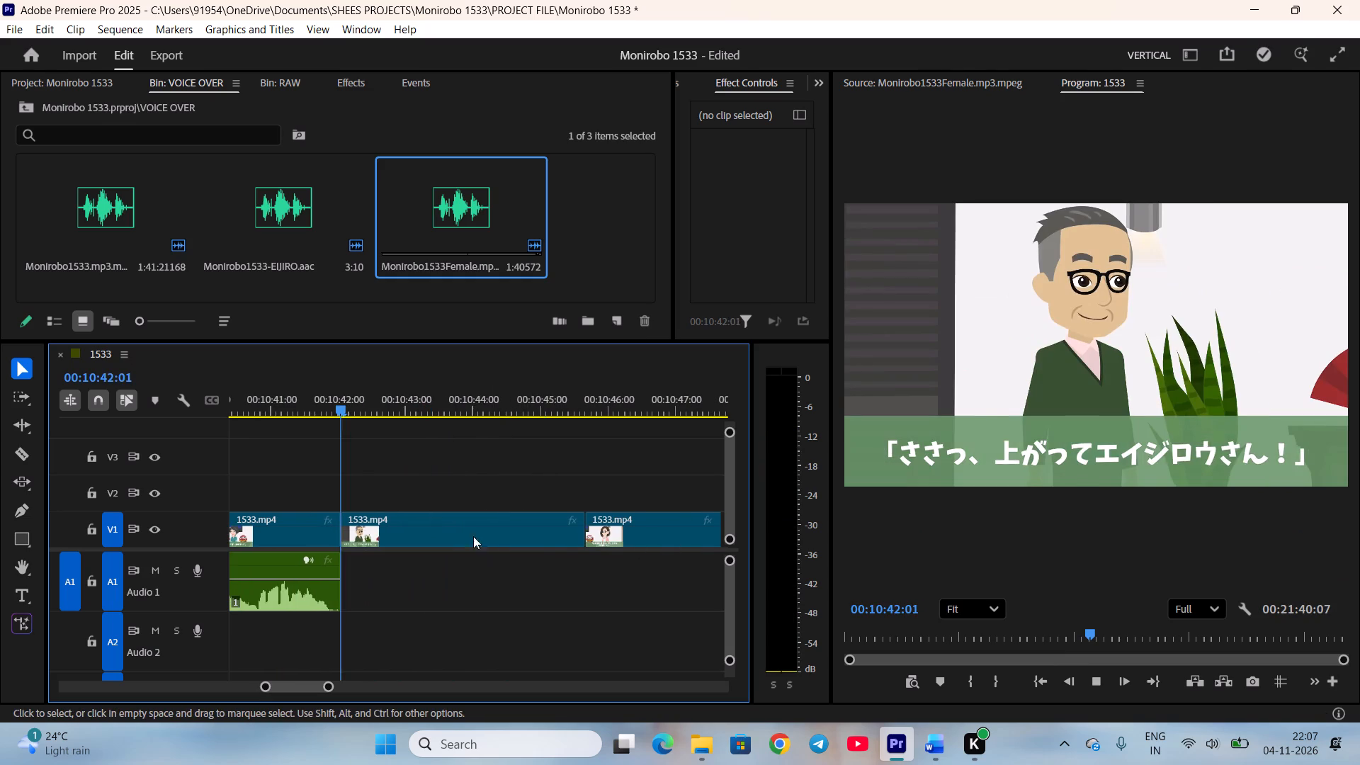
scroll(436, 460, "down", 2)
key("space")
Mark Eijiro's "Pardon the intrusion" line in Monirobo1533-EIJIRO.aac from 00:00:14:20 to 00:00:18:07, checking the script, and place it on A1.
double_click(300, 205)
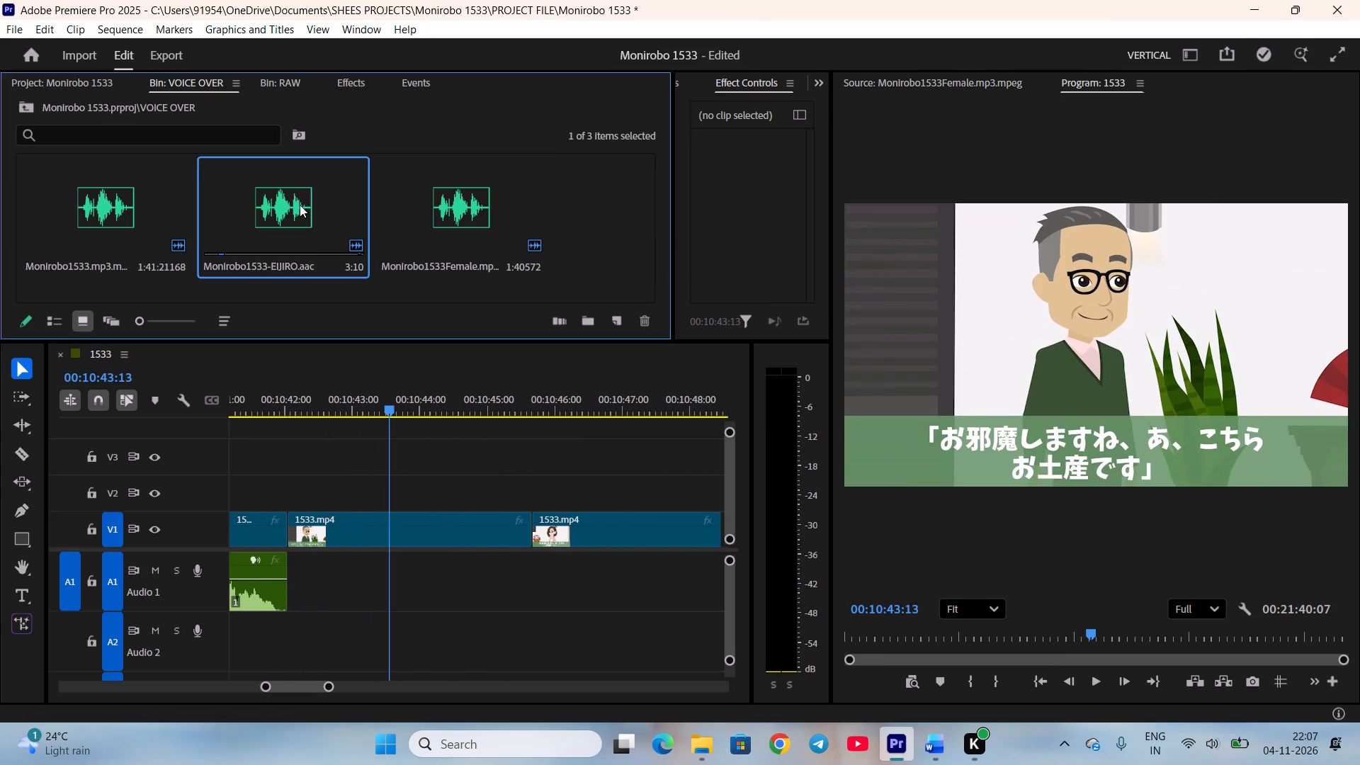
left_click(1003, 639)
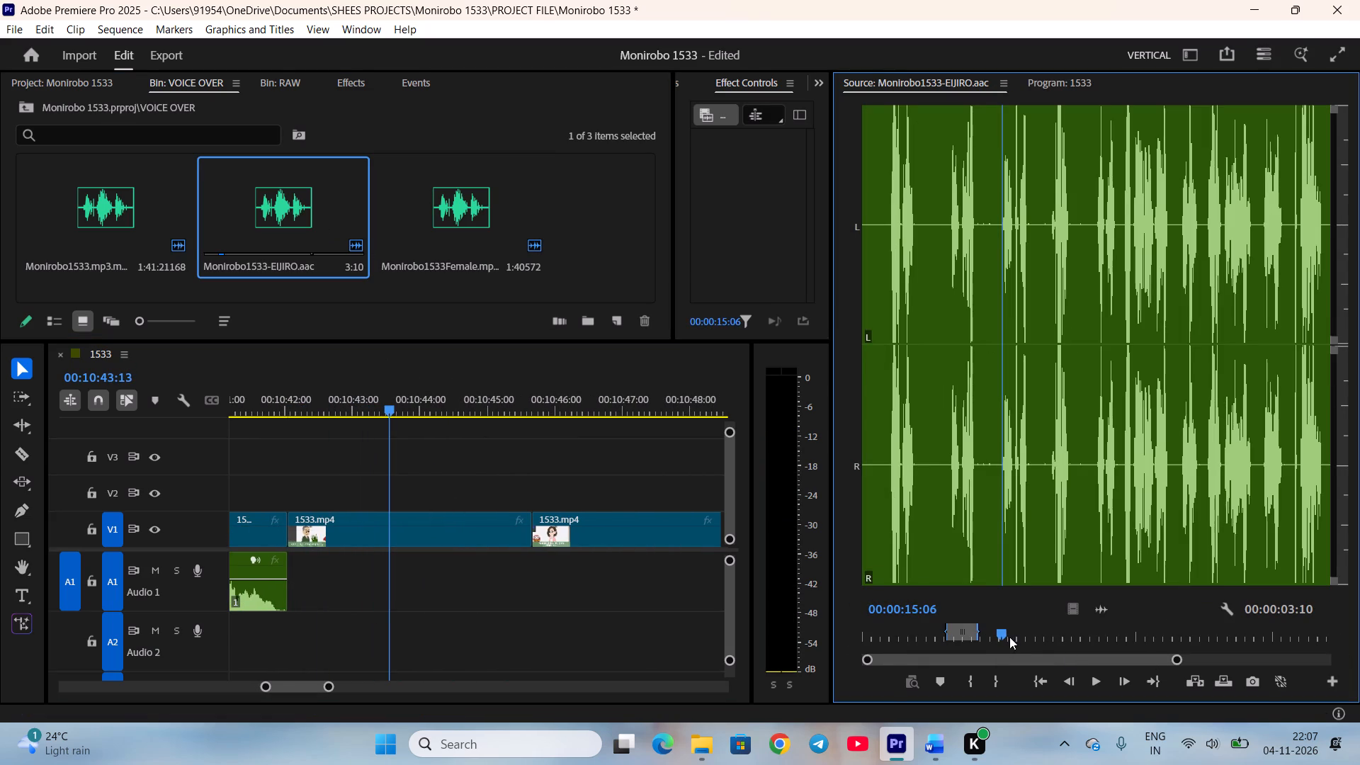
scroll(1009, 637, "up", 12)
scroll(1011, 635, "down", 1)
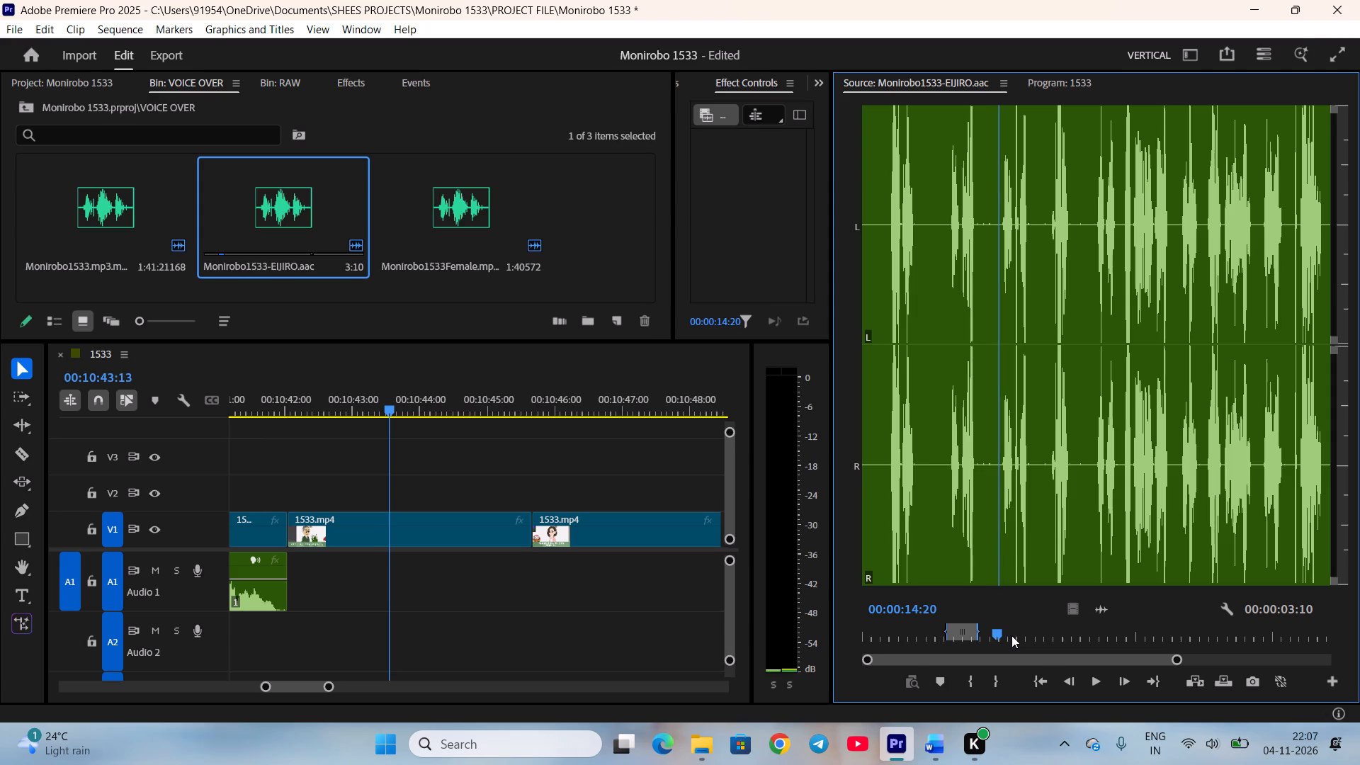
key("i")
key("space")
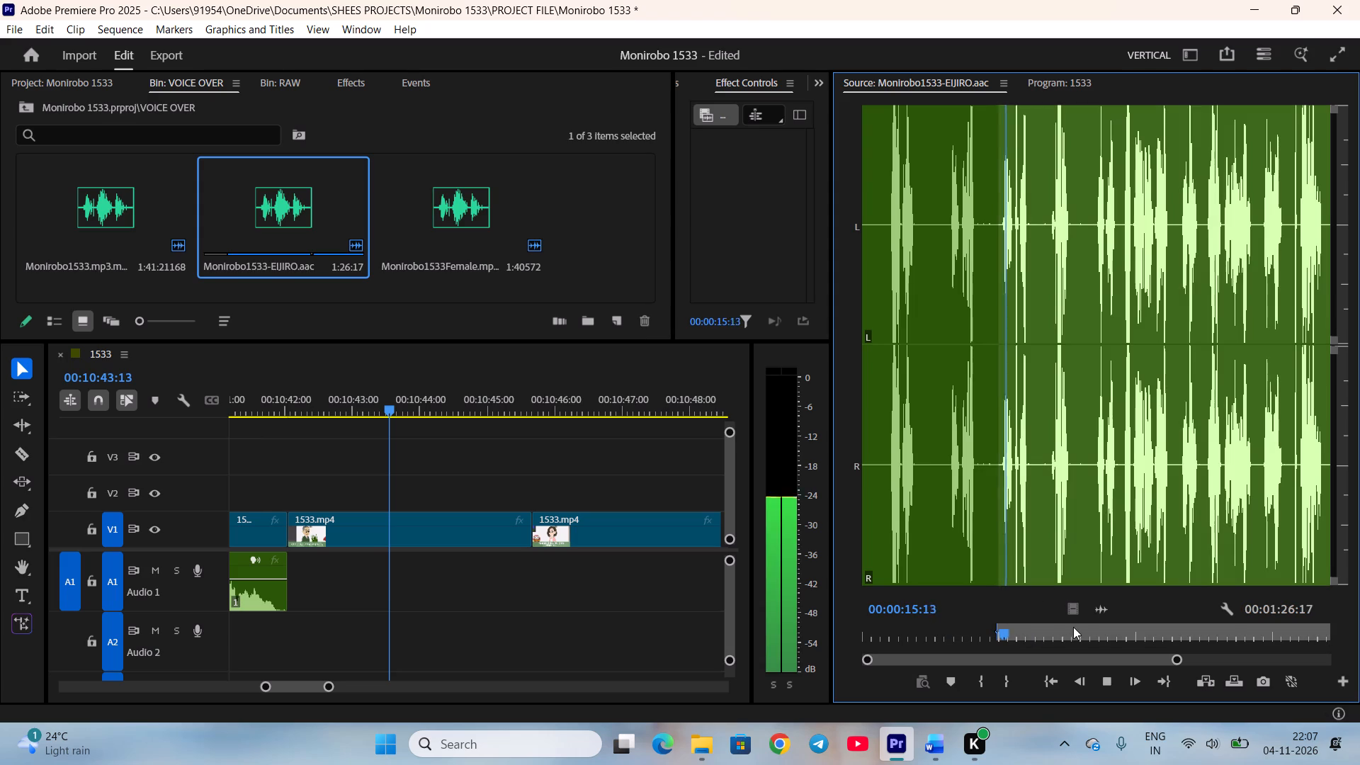
left_click(933, 734)
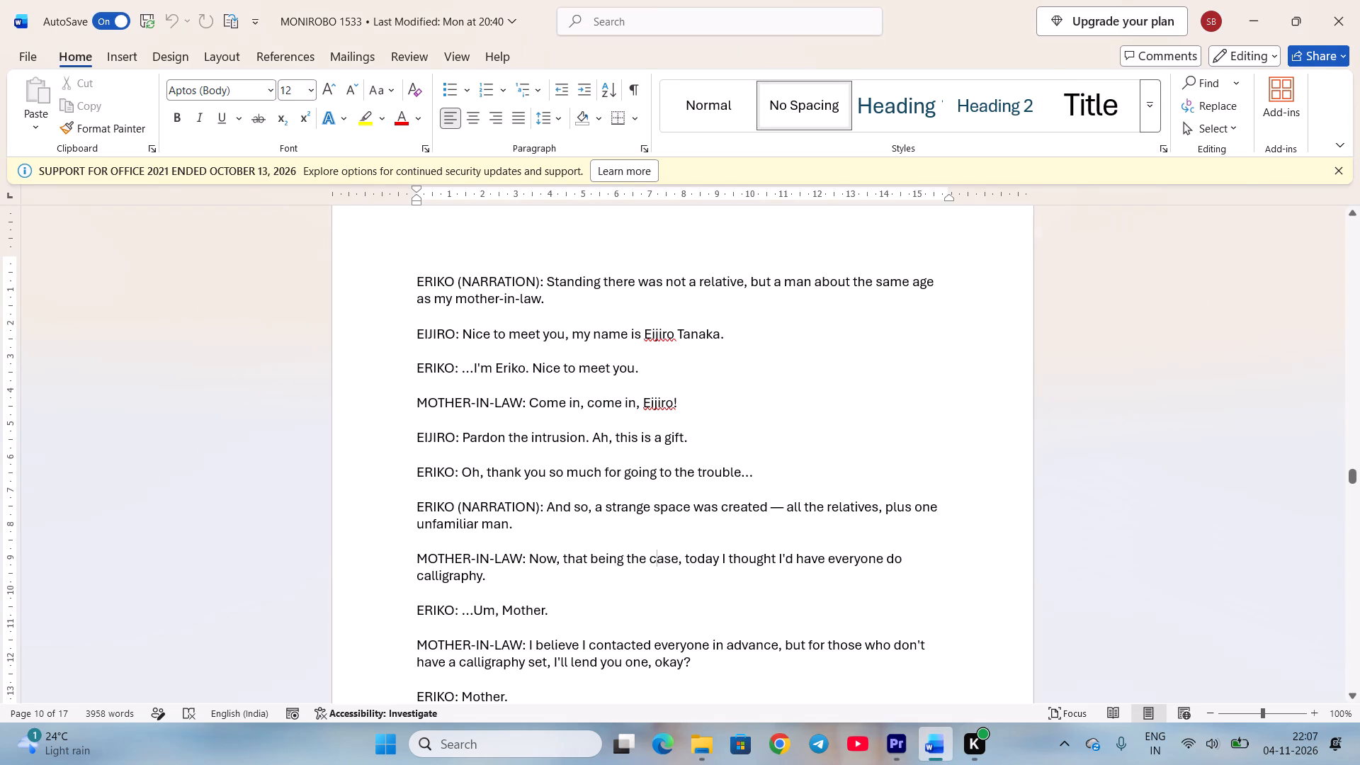
left_click(896, 746)
key("space")
scroll(1054, 640, "up", 3)
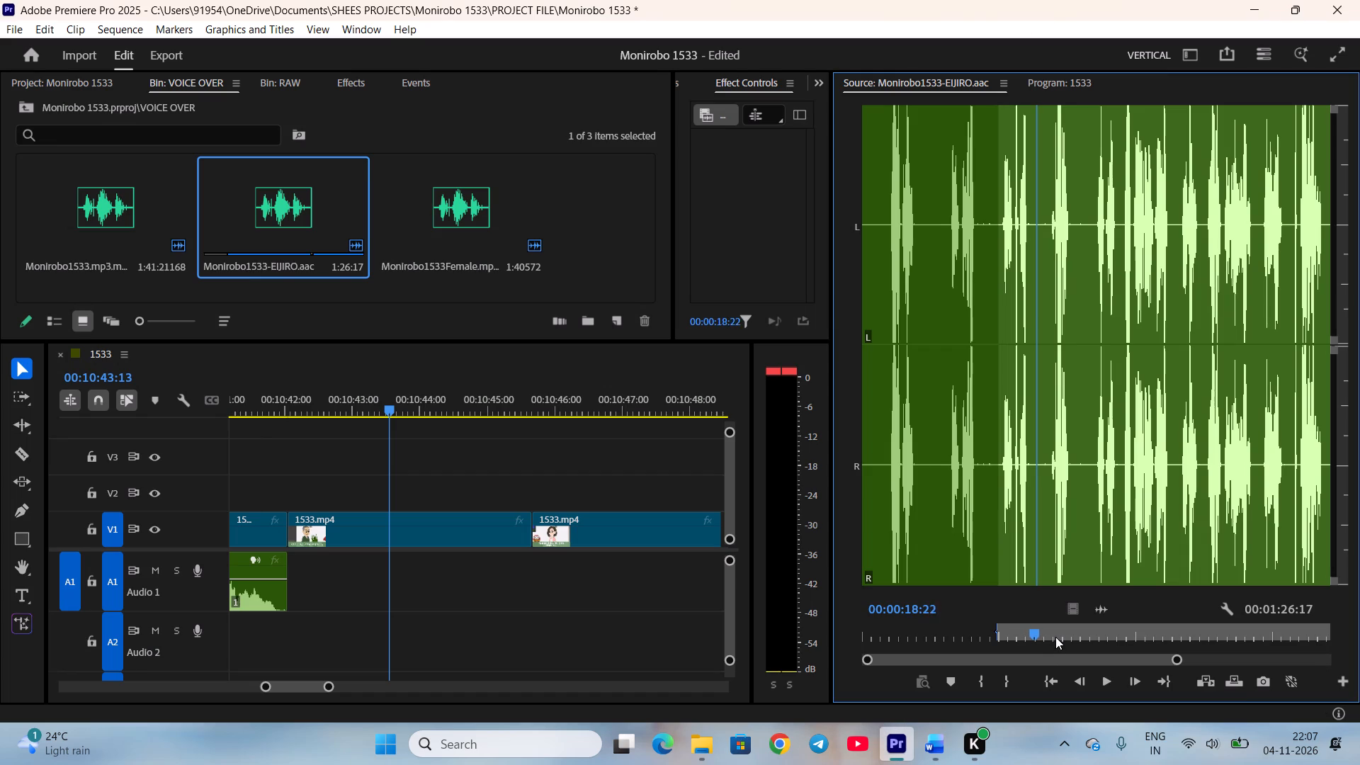
scroll(1055, 637, "up", 16)
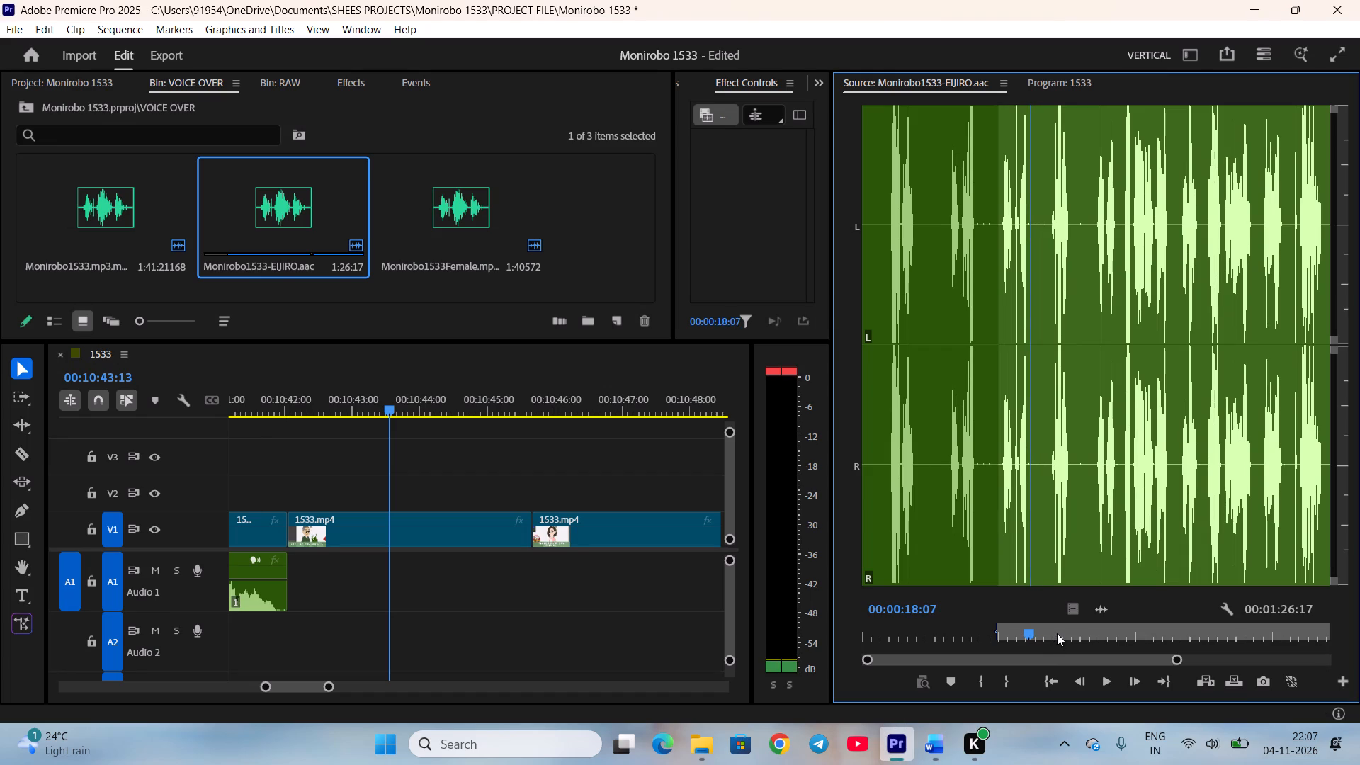
key("o")
left_click_drag(1113, 610, 1071, 609)
left_click(1087, 606)
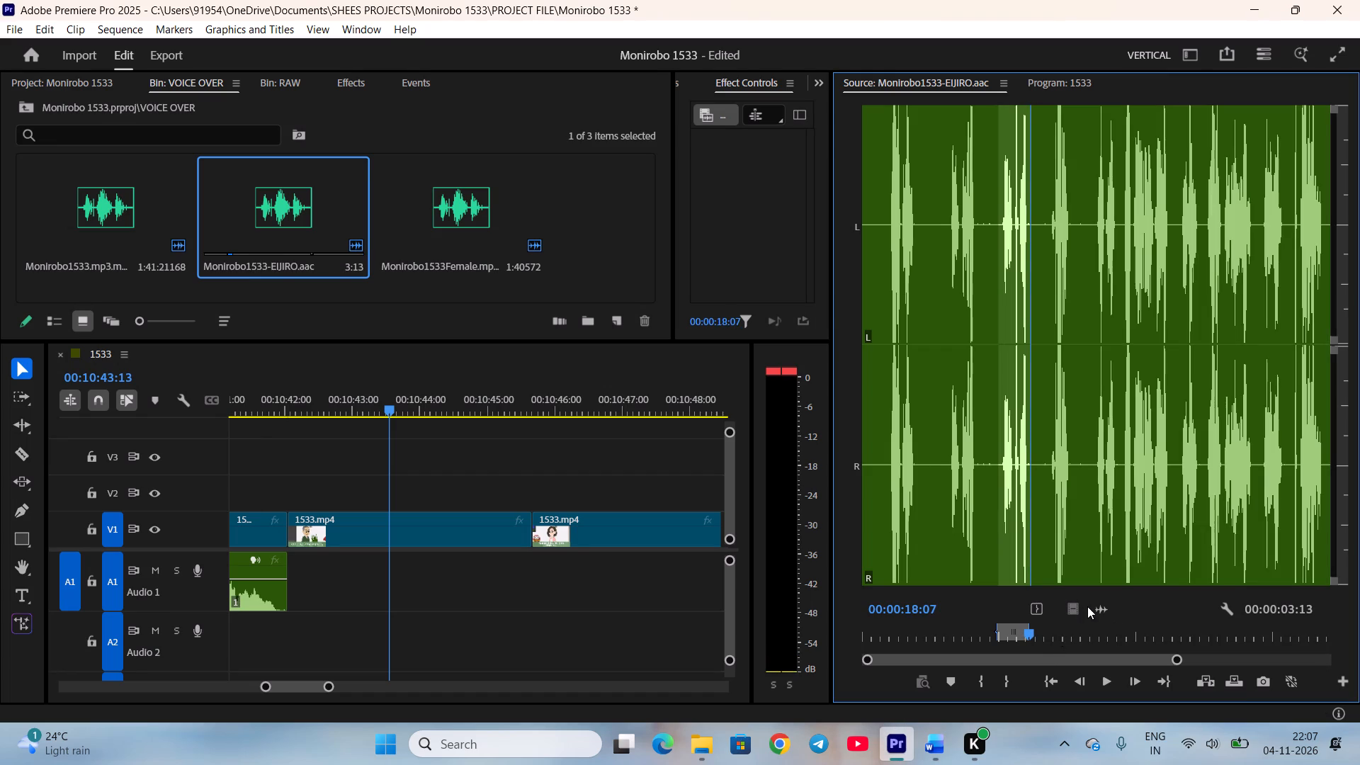
left_click_drag(1106, 606, 566, 582)
Trim the silence from the start of Eijiro's line and move it on A1 to start at 00:10:43:13.
left_click_drag(574, 601, 591, 600)
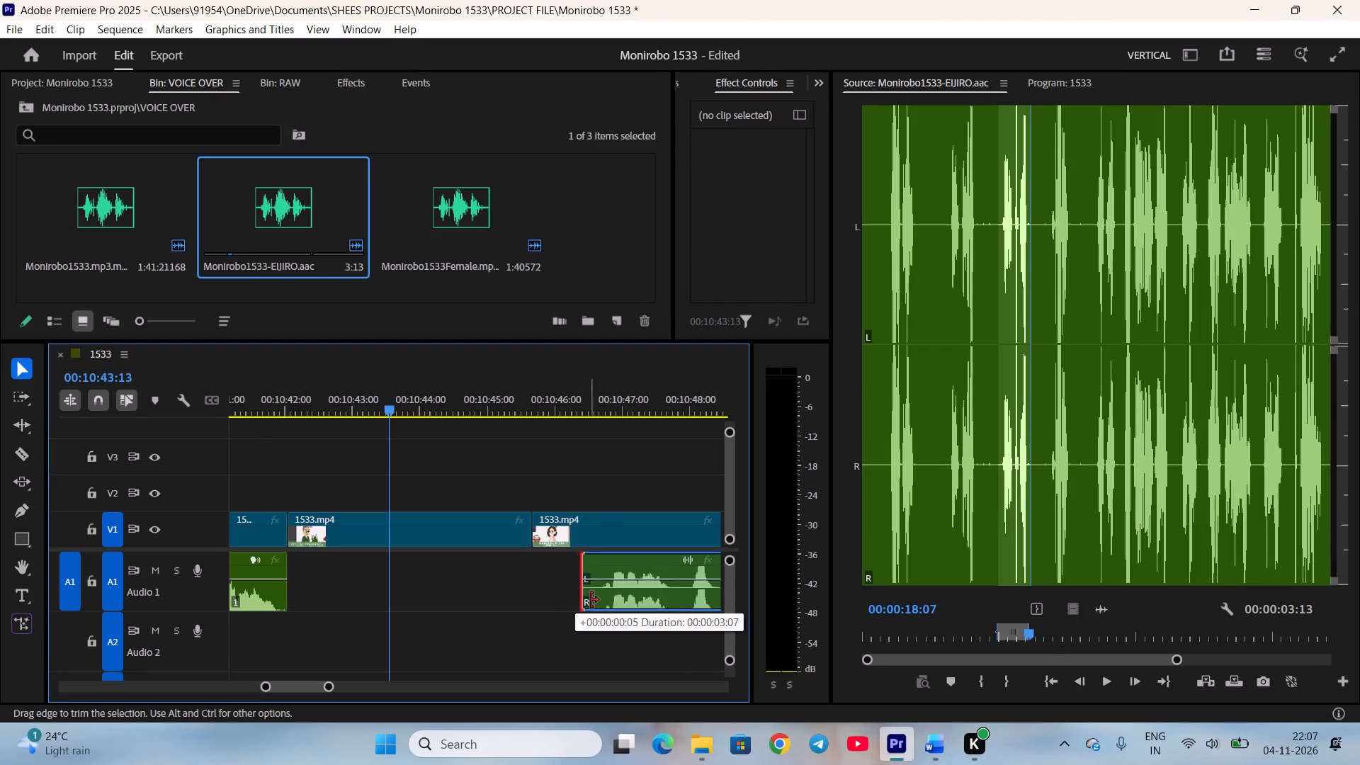
left_click_drag(591, 600, 602, 600)
left_click_drag(657, 601, 456, 583)
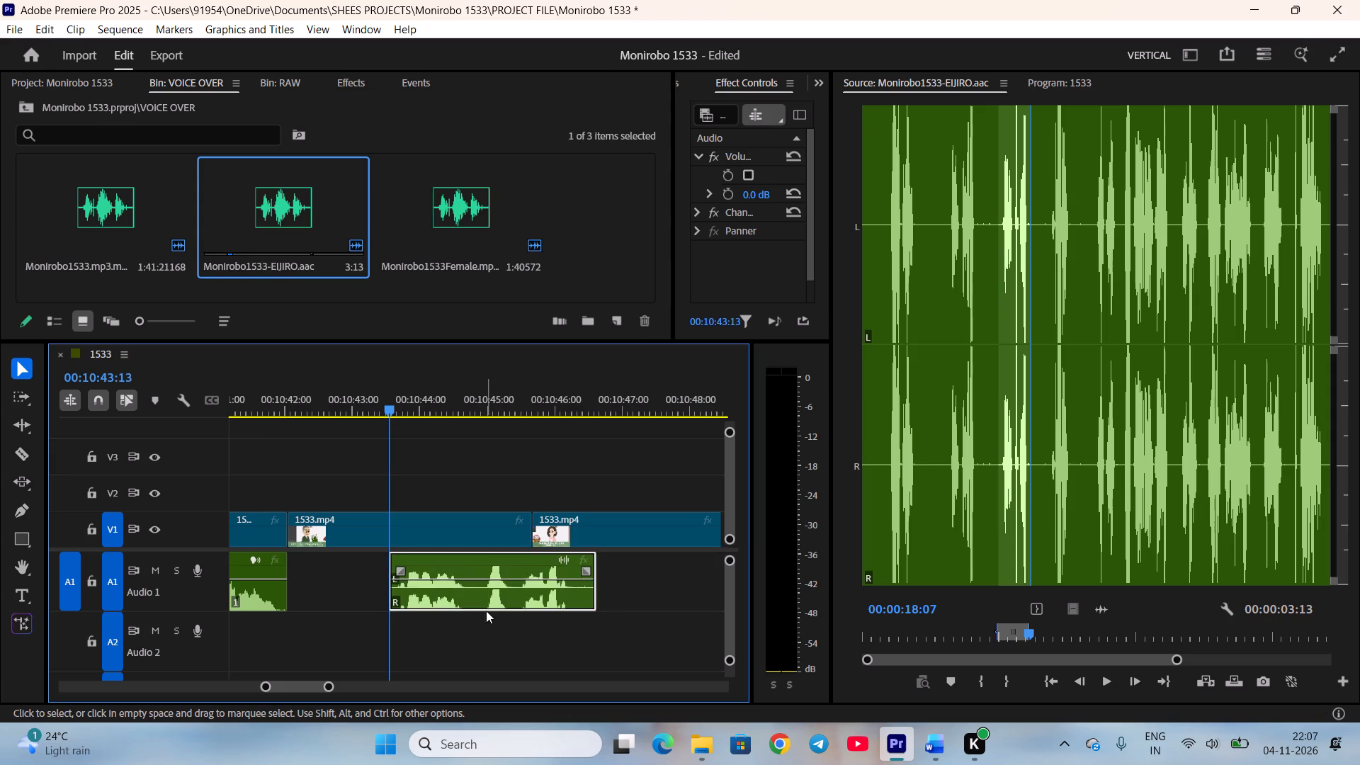
left_click(486, 611)
left_click(493, 640)
key("ctrl+z")
left_click(502, 631)
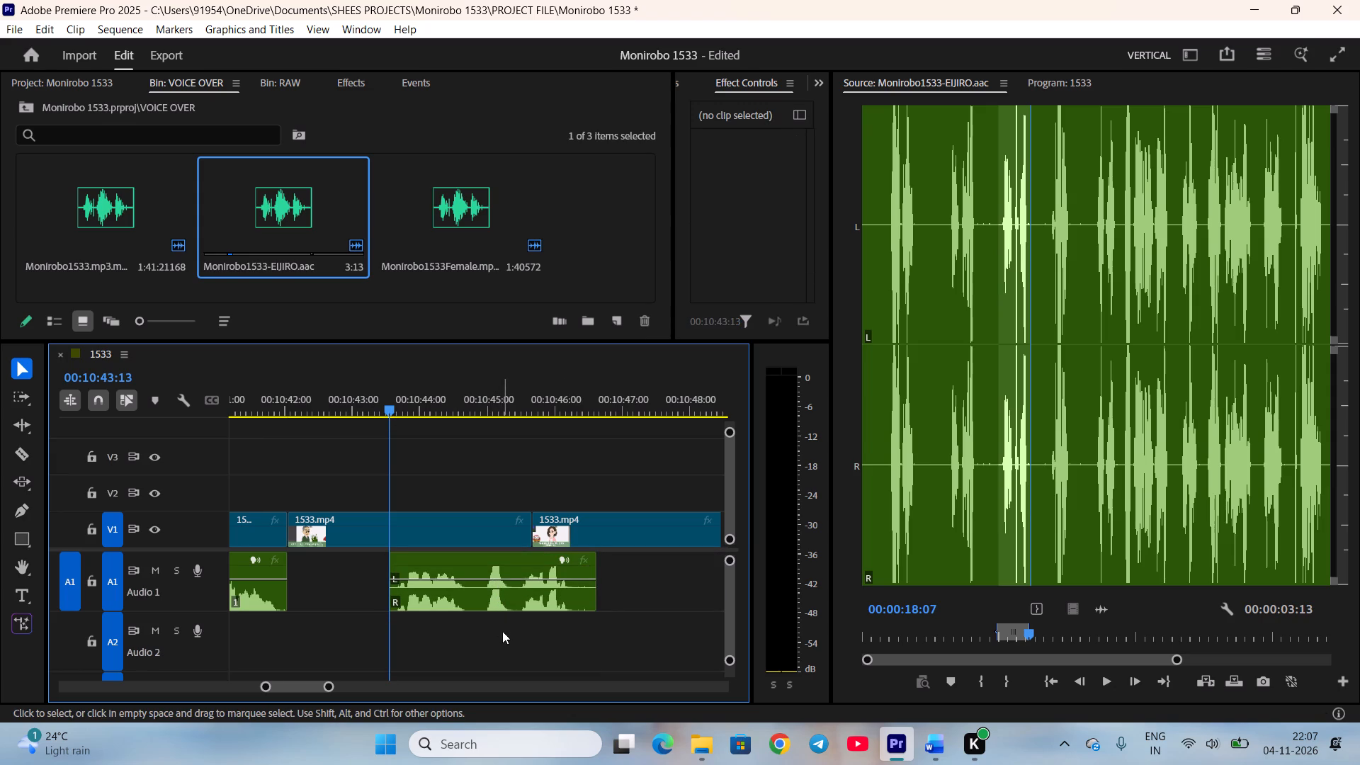
Cut Eijiro's line on A1 at 00:10:44:18, in the pause between its two phrases.
left_click_drag(473, 407, 472, 421)
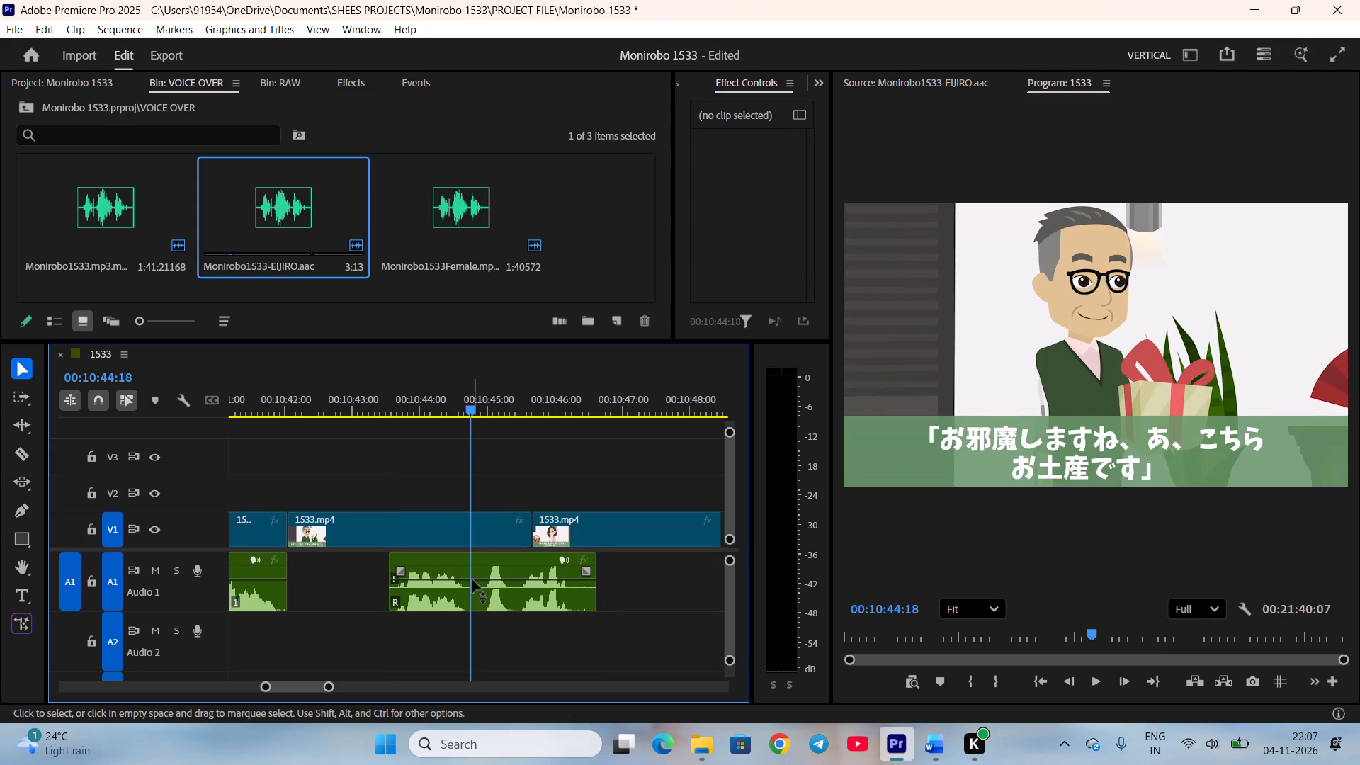
left_click(473, 596)
key("c")
Trim the silence from both ends of the second piece of Eijiro's line, keeping it against the first piece.
left_click_drag(473, 594, 480, 594)
left_click(519, 601)
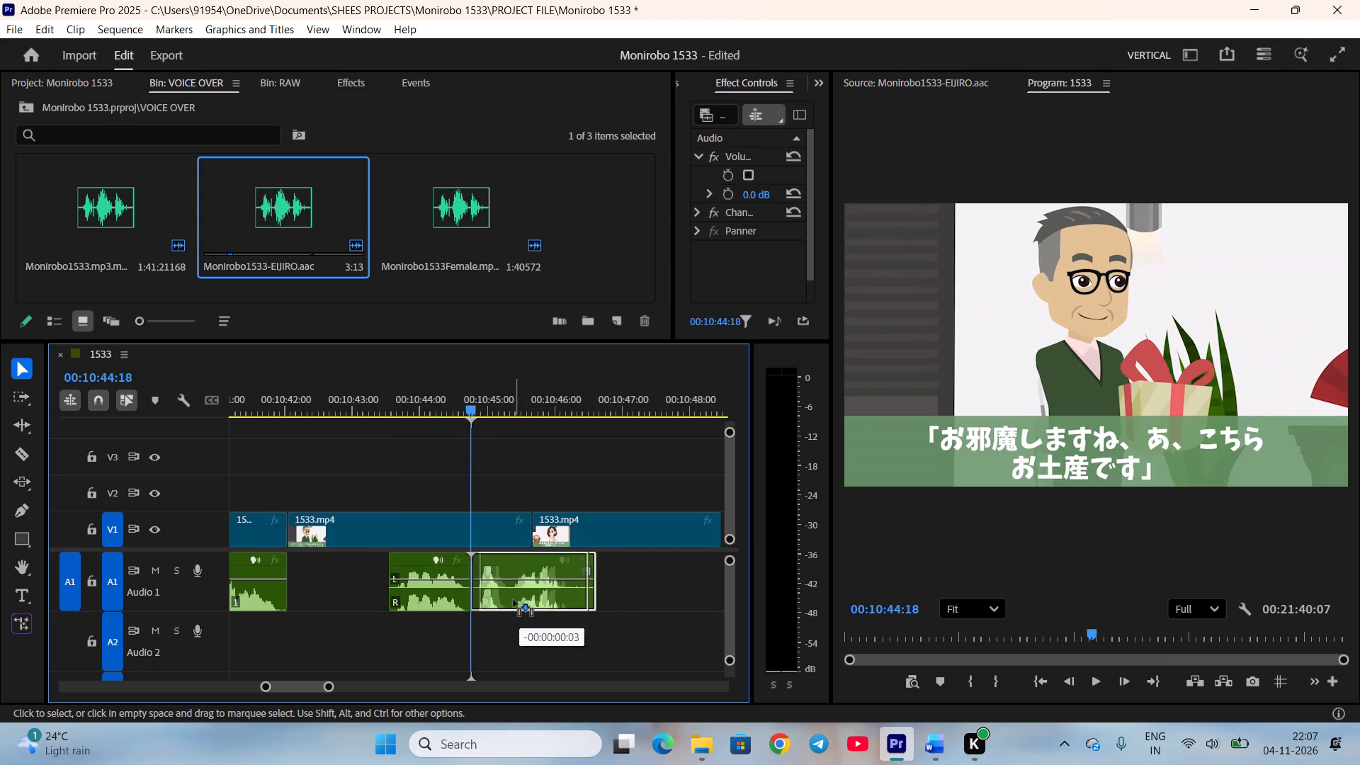
left_click(531, 626)
left_click_drag(591, 608, 574, 604)
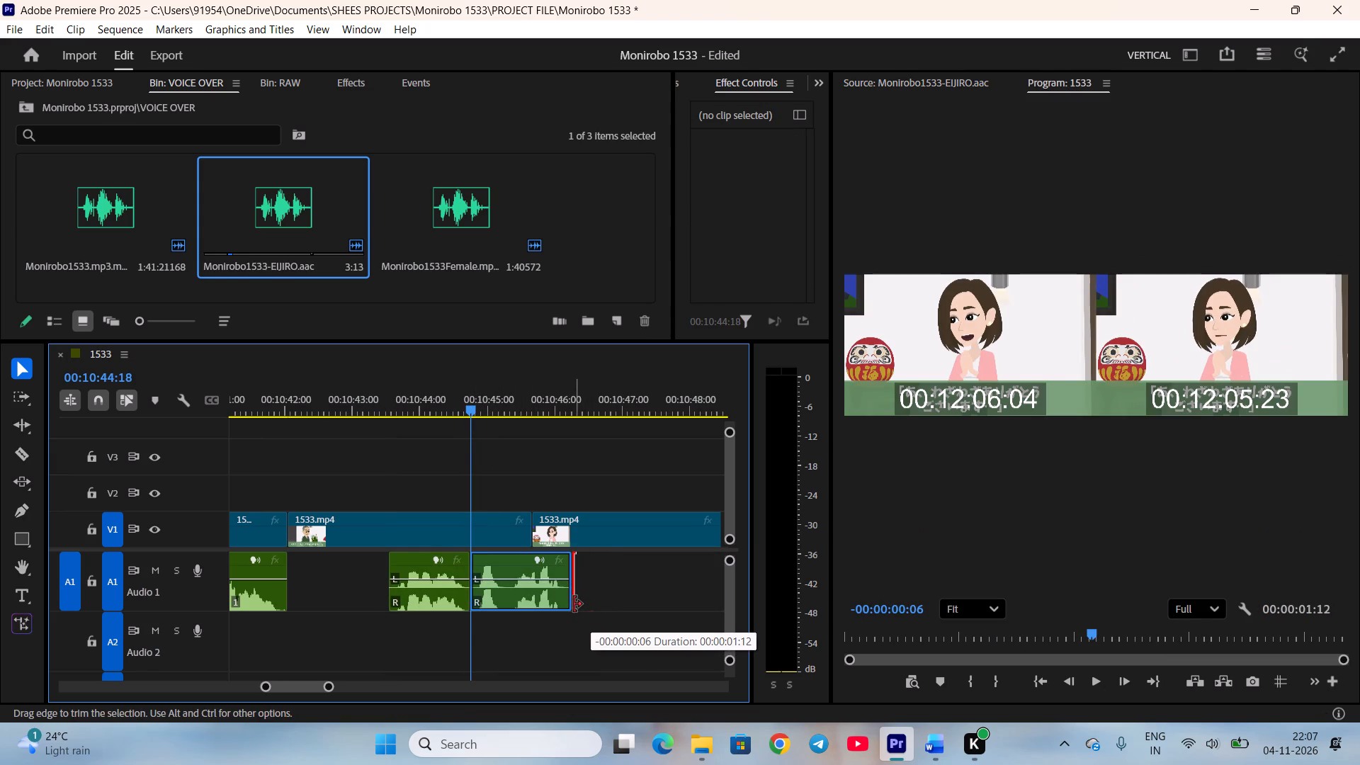
left_click_drag(574, 604, 571, 603)
Move both pieces of Eijiro's line on A1 directly after the mother-in-law's line and play them from 00:10:42:01.
left_click_drag(422, 637, 499, 602)
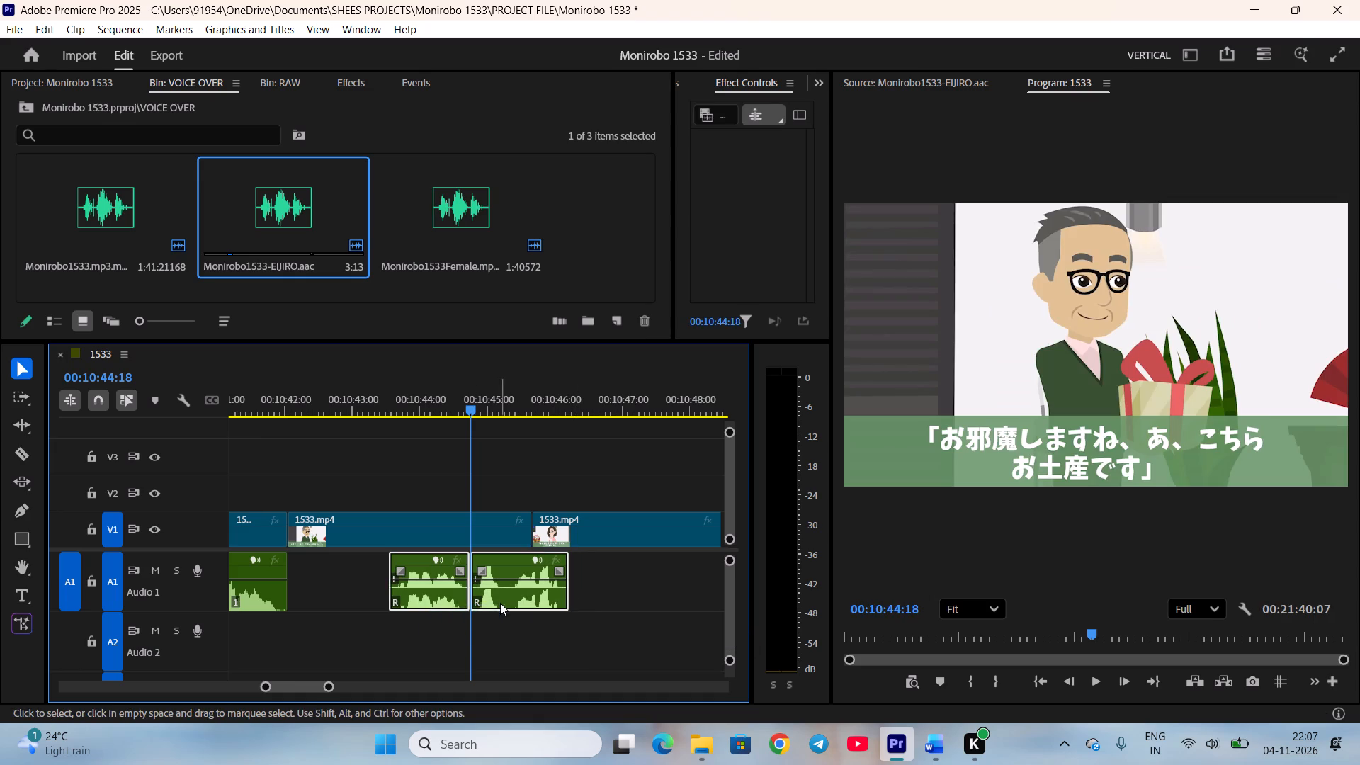
left_click_drag(501, 603, 394, 592)
left_click(402, 633)
left_click(290, 390)
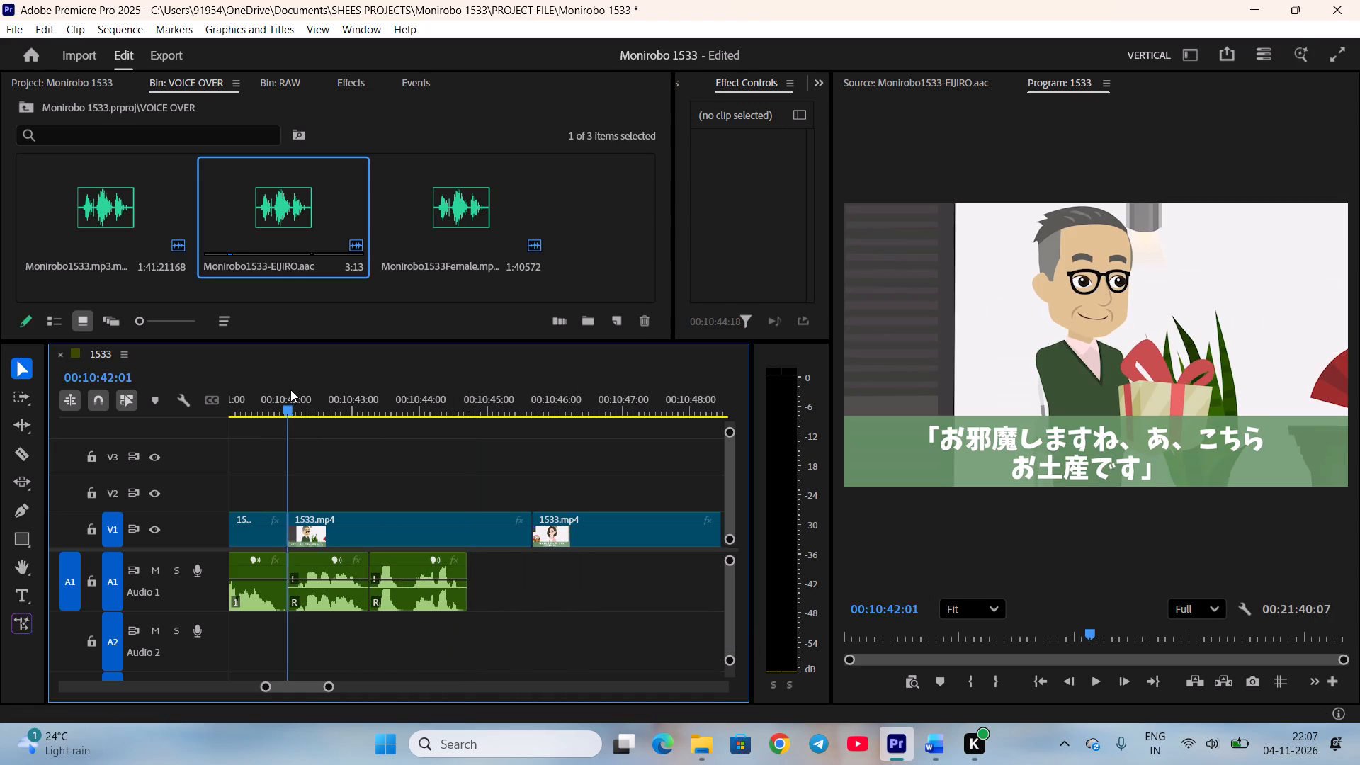
key("space")
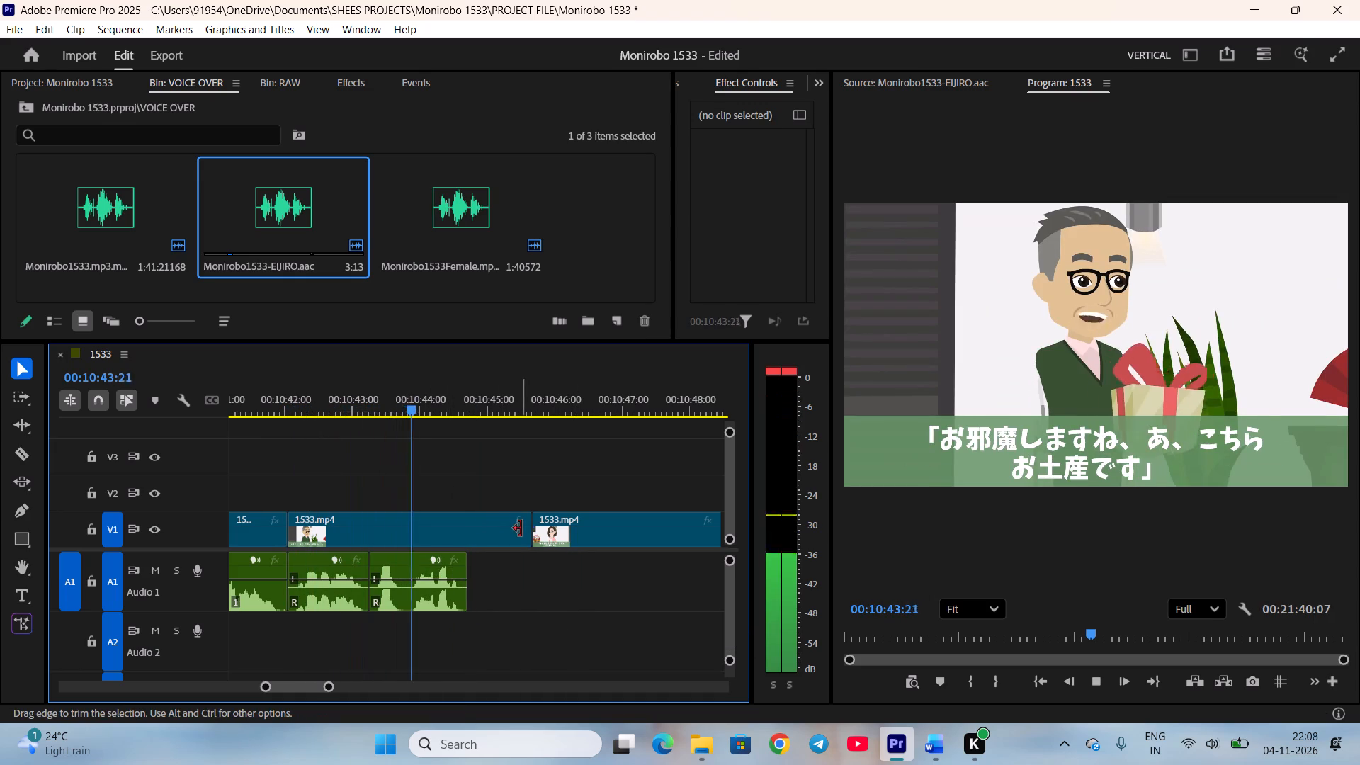
Shorten Eijiro's gift scene on V1 to end with his line on A1 and ripple delete the gap after it.
left_click_drag(523, 531, 461, 535)
key("space")
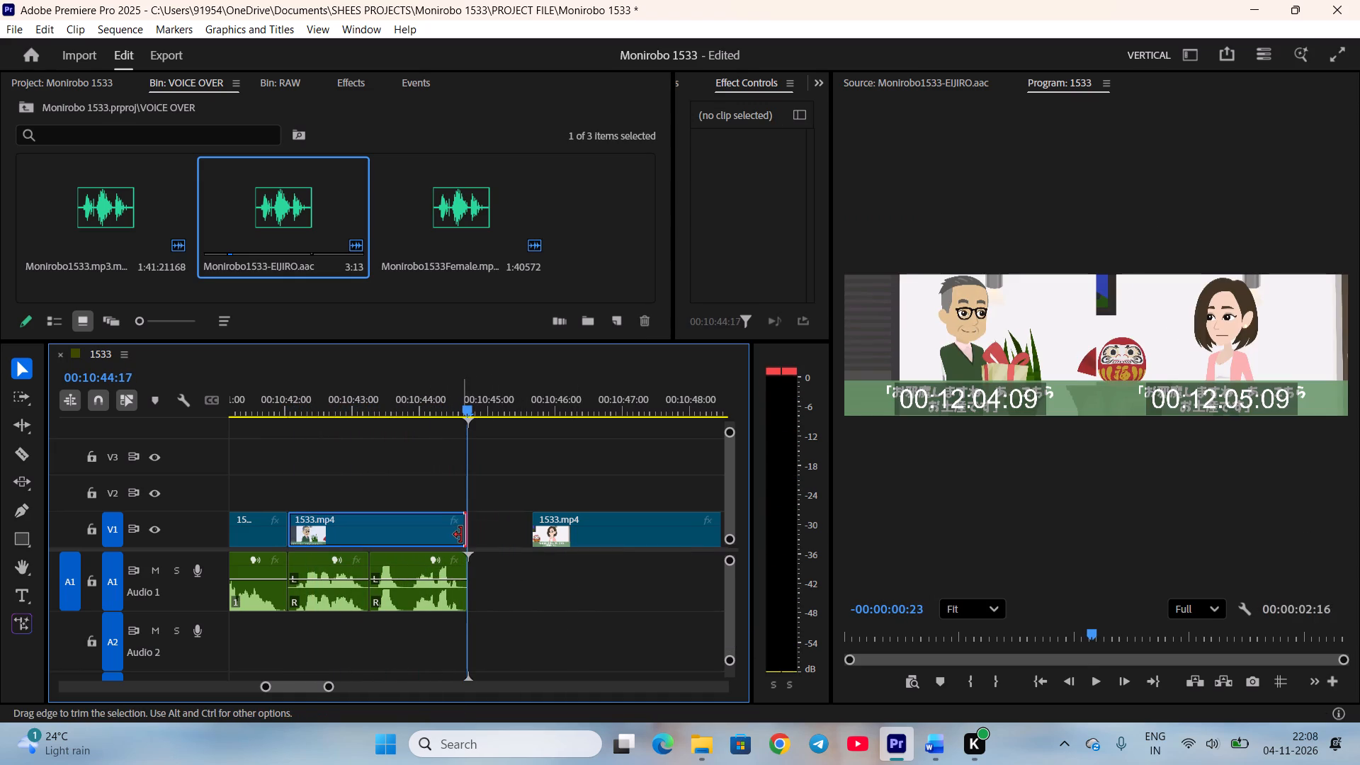
right_click(482, 527)
left_click(526, 540)
Play Eriko's thank-you scene through to the group scene with the relatives and save the project.
scroll(528, 545, "down", 4)
key("space")
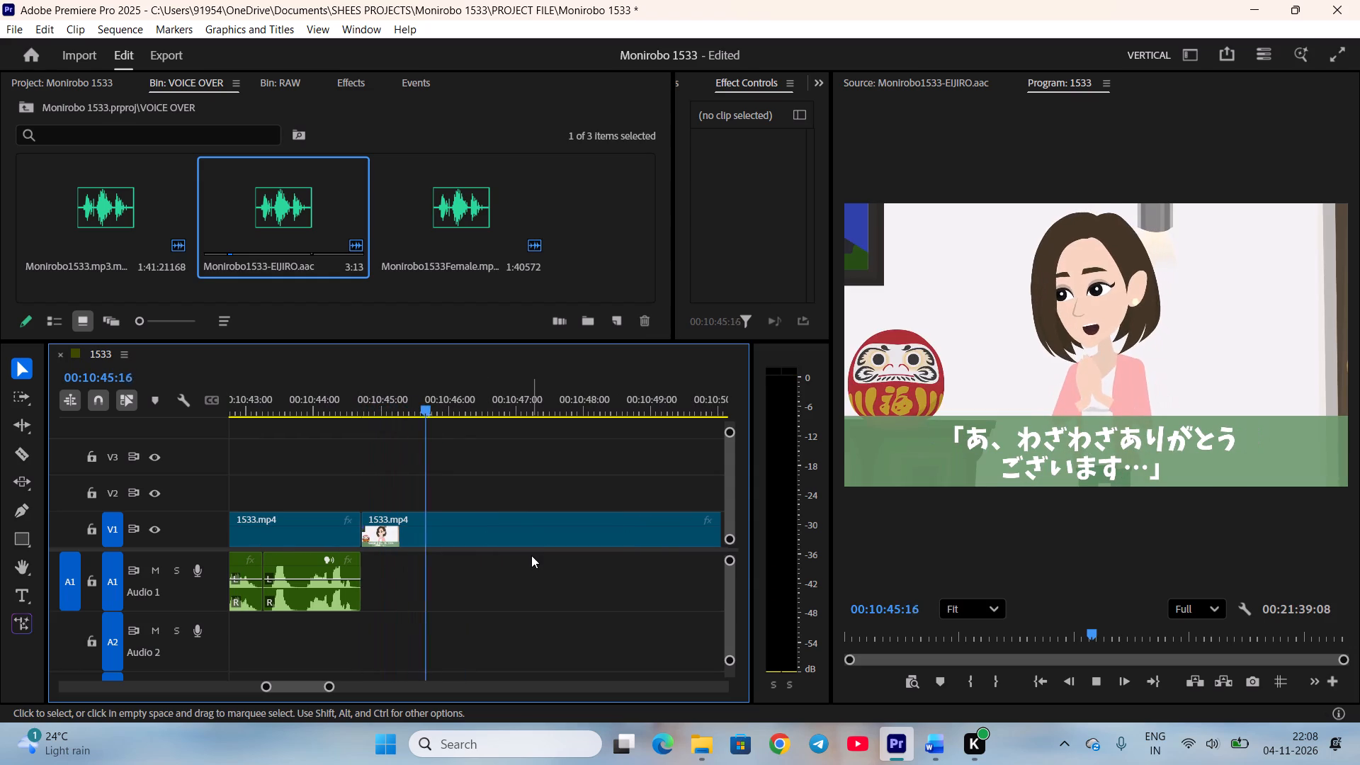
scroll(531, 555, "down", 4)
key("minus")
scroll(534, 550, "down", 3)
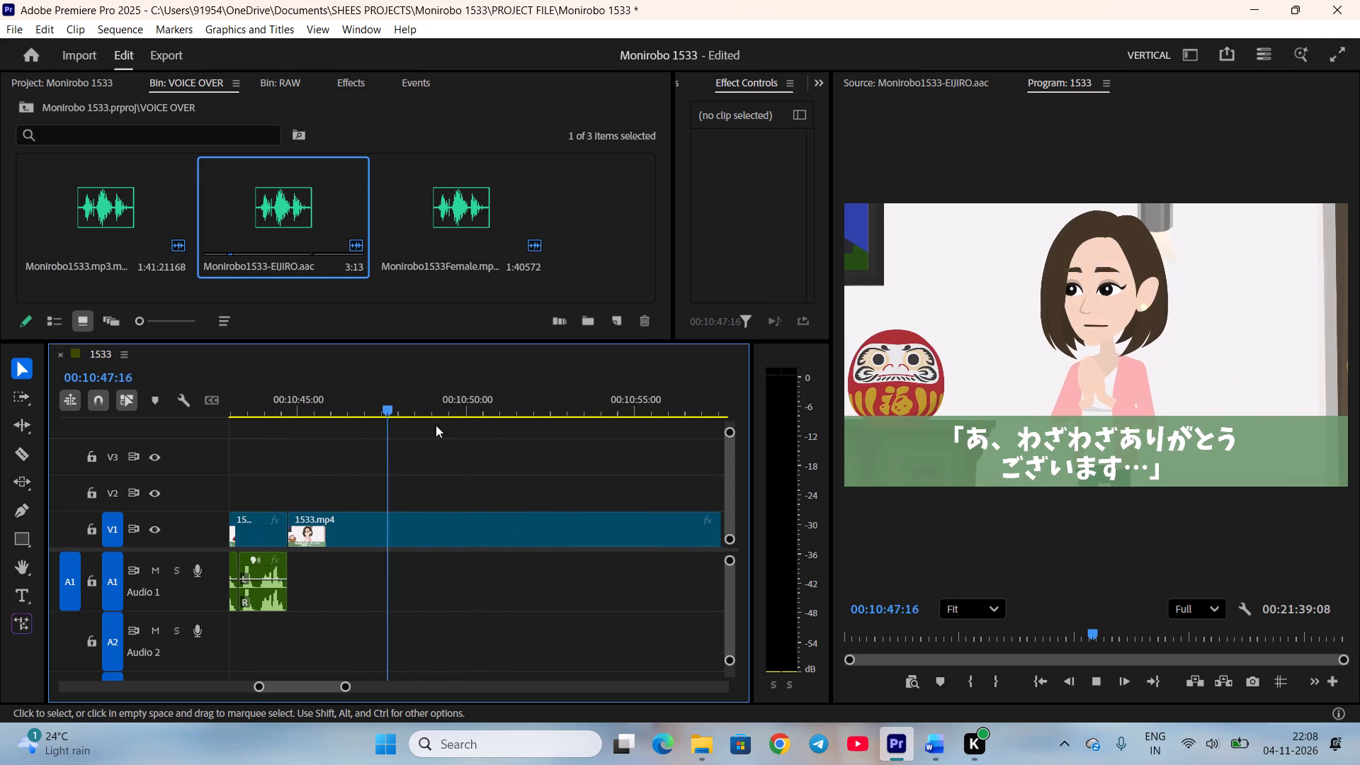
key("space")
key("space")
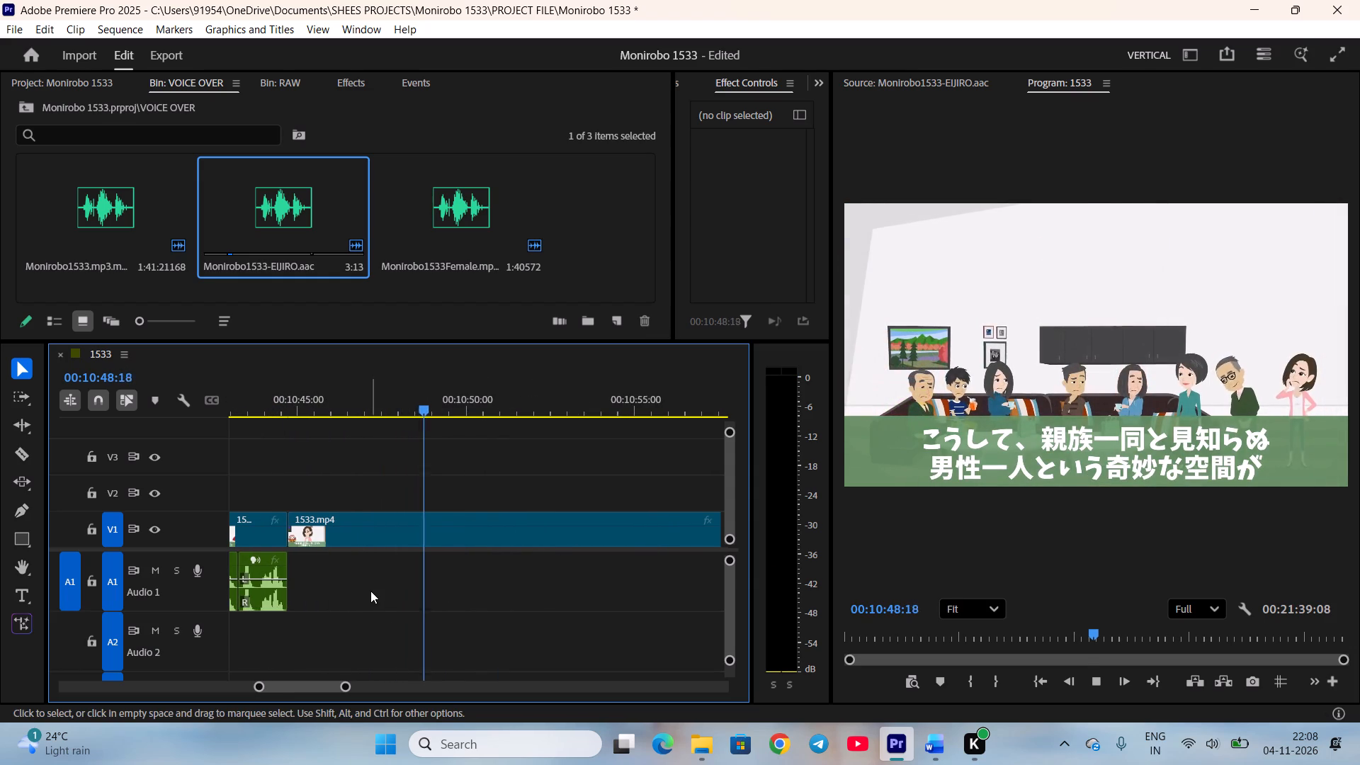
key("space")
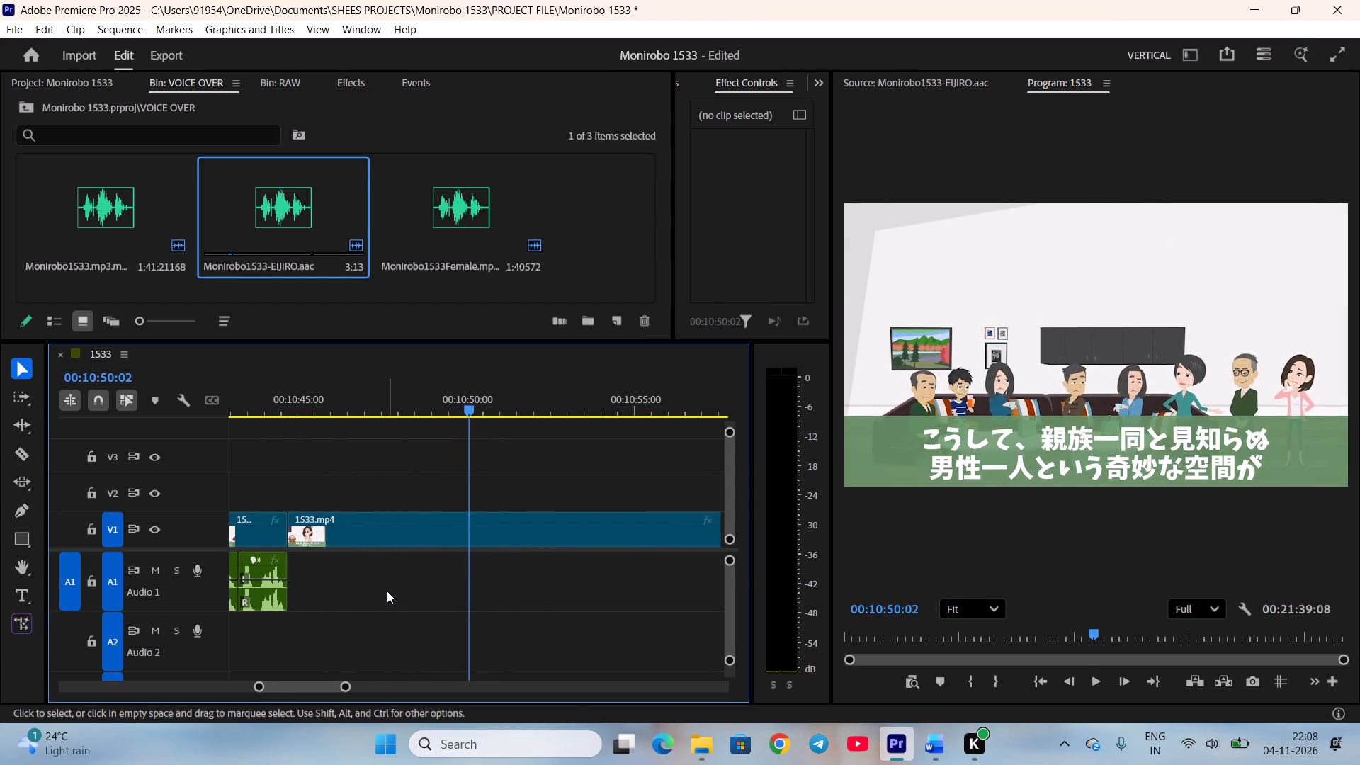
key("ctrl+s")
Cut the 1533.mp4 clip on V1 at 00:10:54:12, at the white transition ending the group scene, and save the project.
scroll(397, 598, "down", 5)
key("space")
left_click_drag(394, 402, 429, 414)
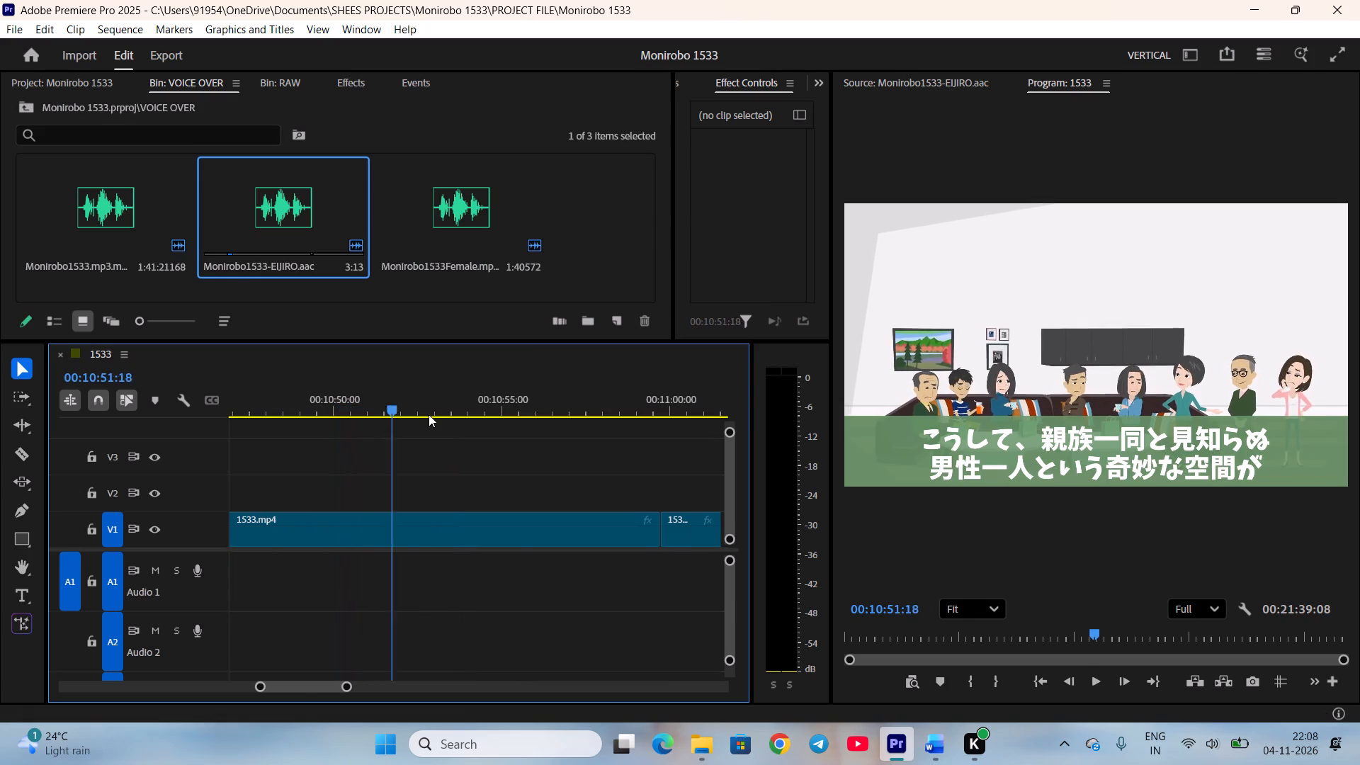
left_click_drag(429, 414, 470, 432)
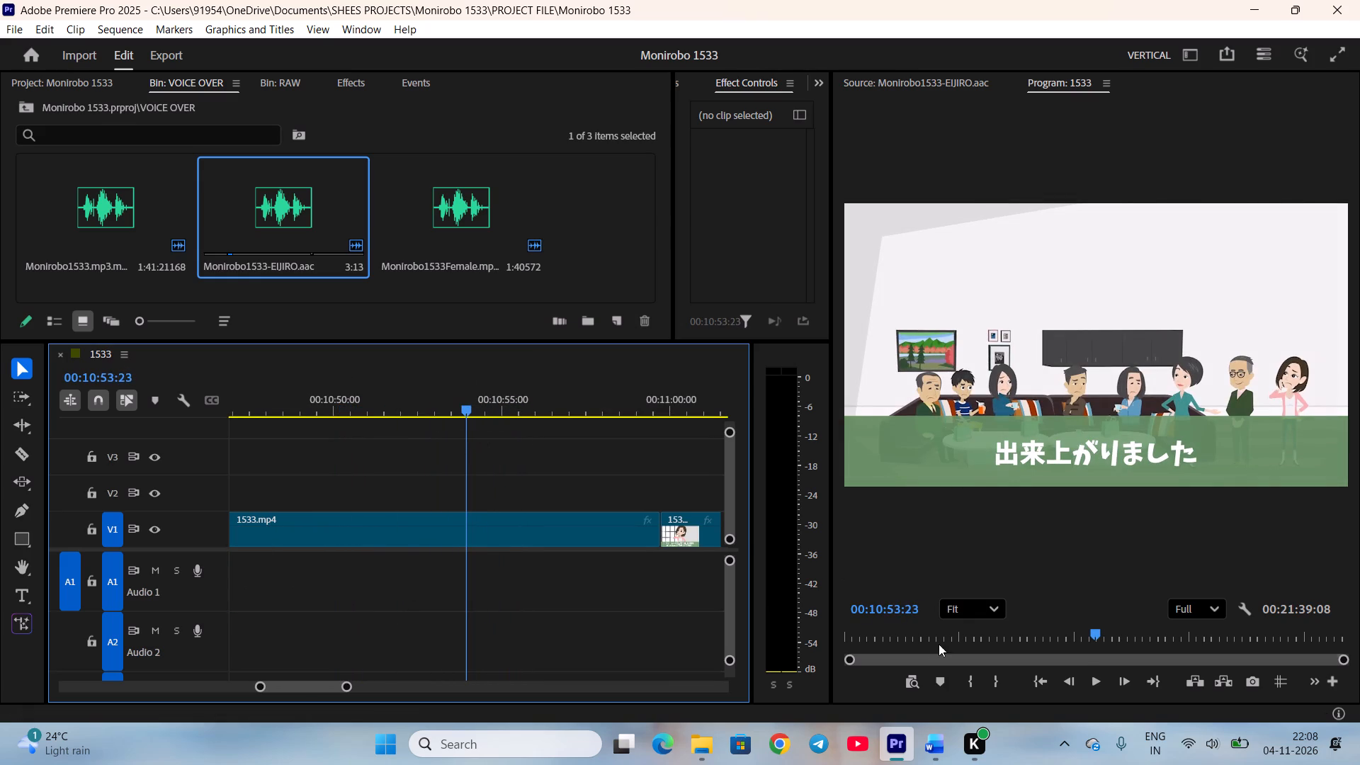
scroll(937, 632, "down", 13)
key("c")
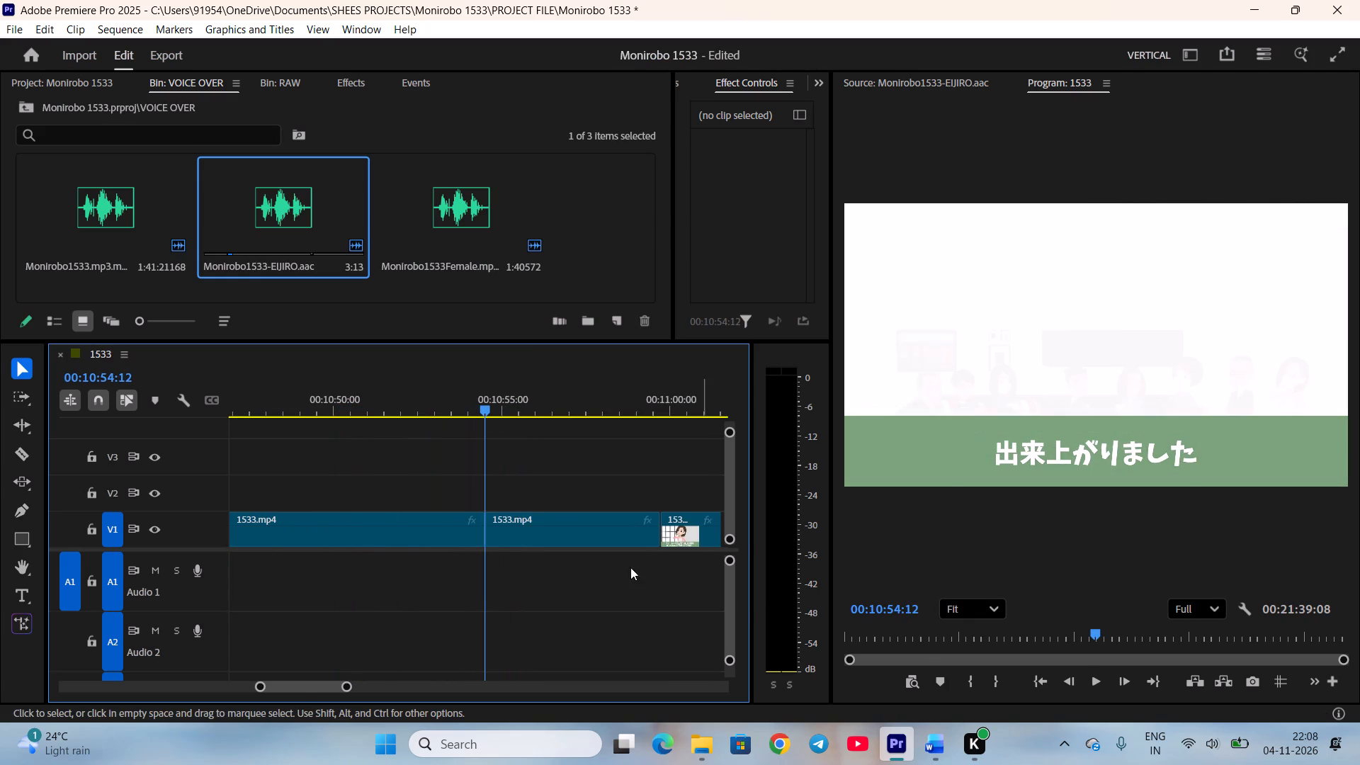
key("space")
scroll(580, 537, "up", 5)
left_click(583, 407)
key("ctrl+s")
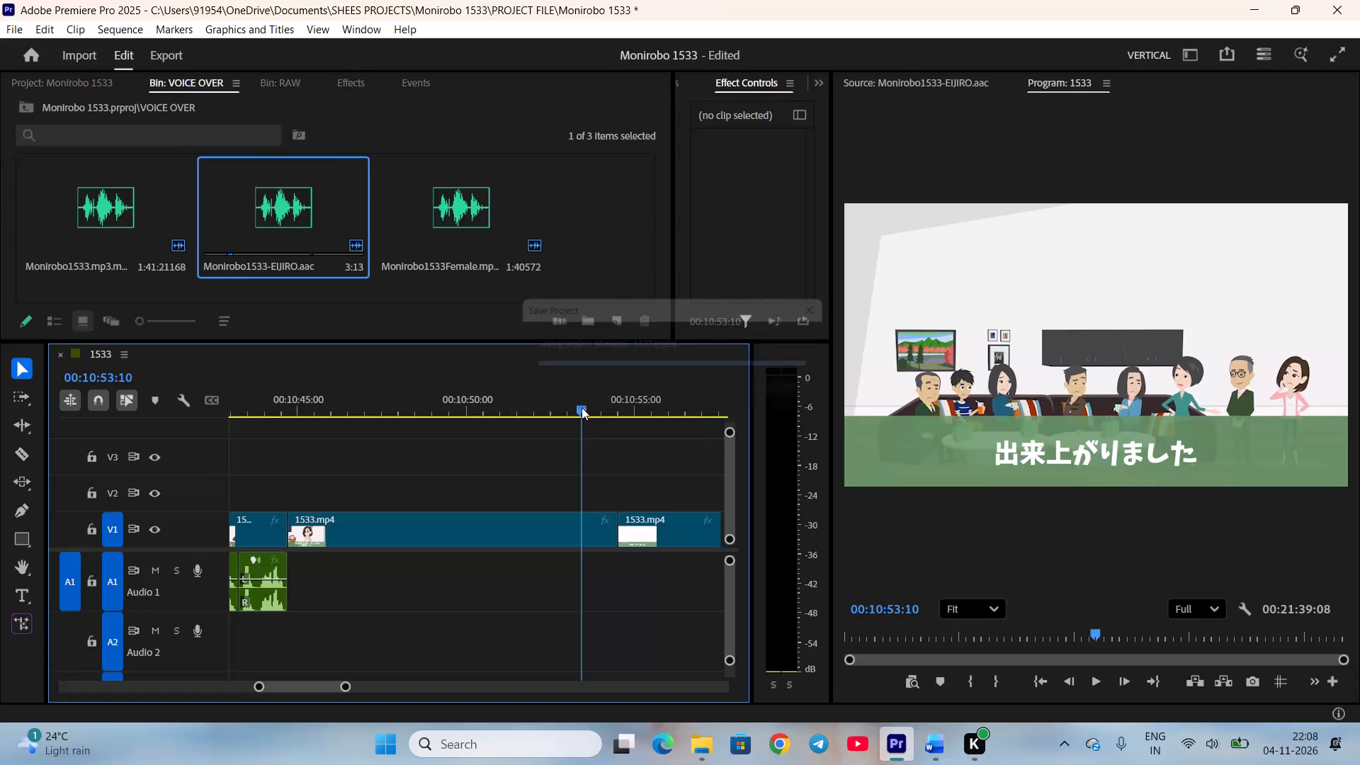
Check the script and mark Eriko's thank-you and "strange space" narration in Monirobo1533Female from 00:10:08:06 to 00:10:17:11.
double_click(489, 217)
scroll(1201, 606, "down", 4)
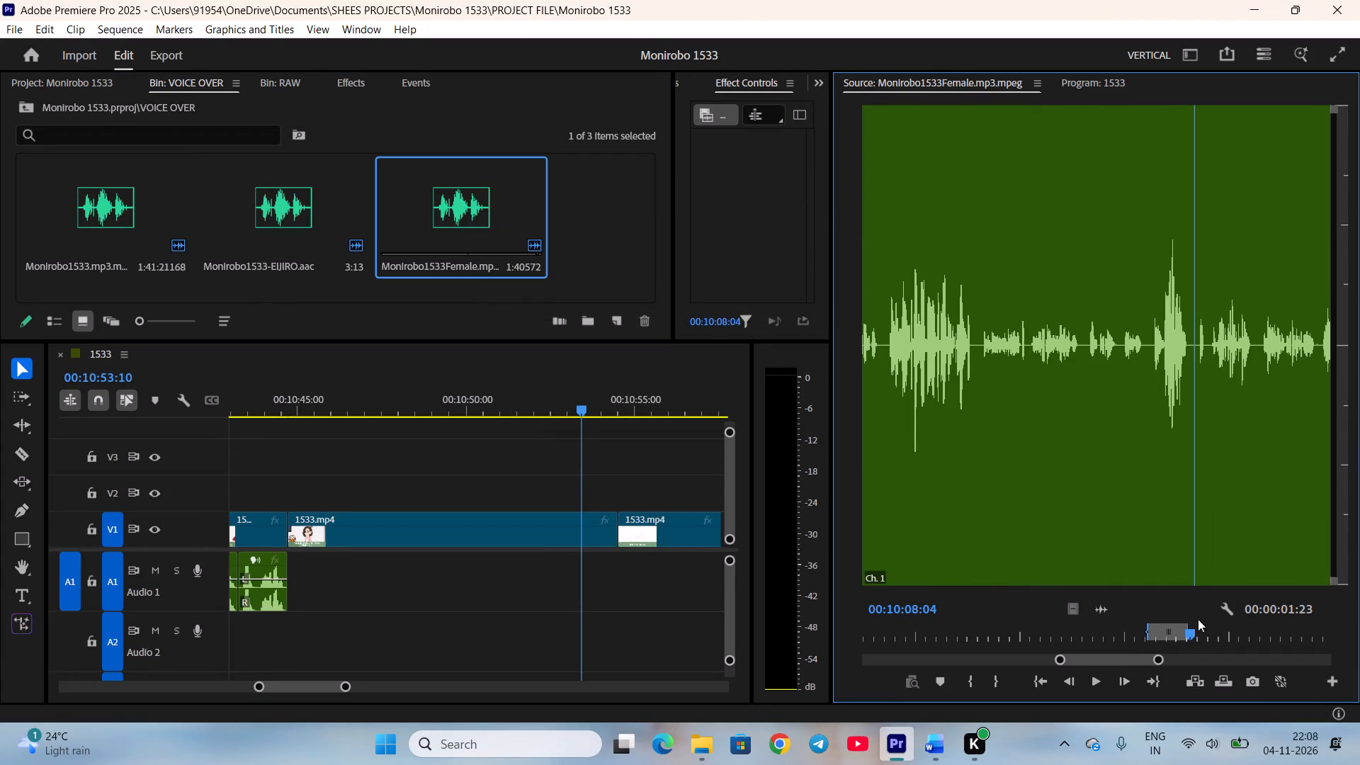
scroll(1204, 643, "down", 2)
key("i")
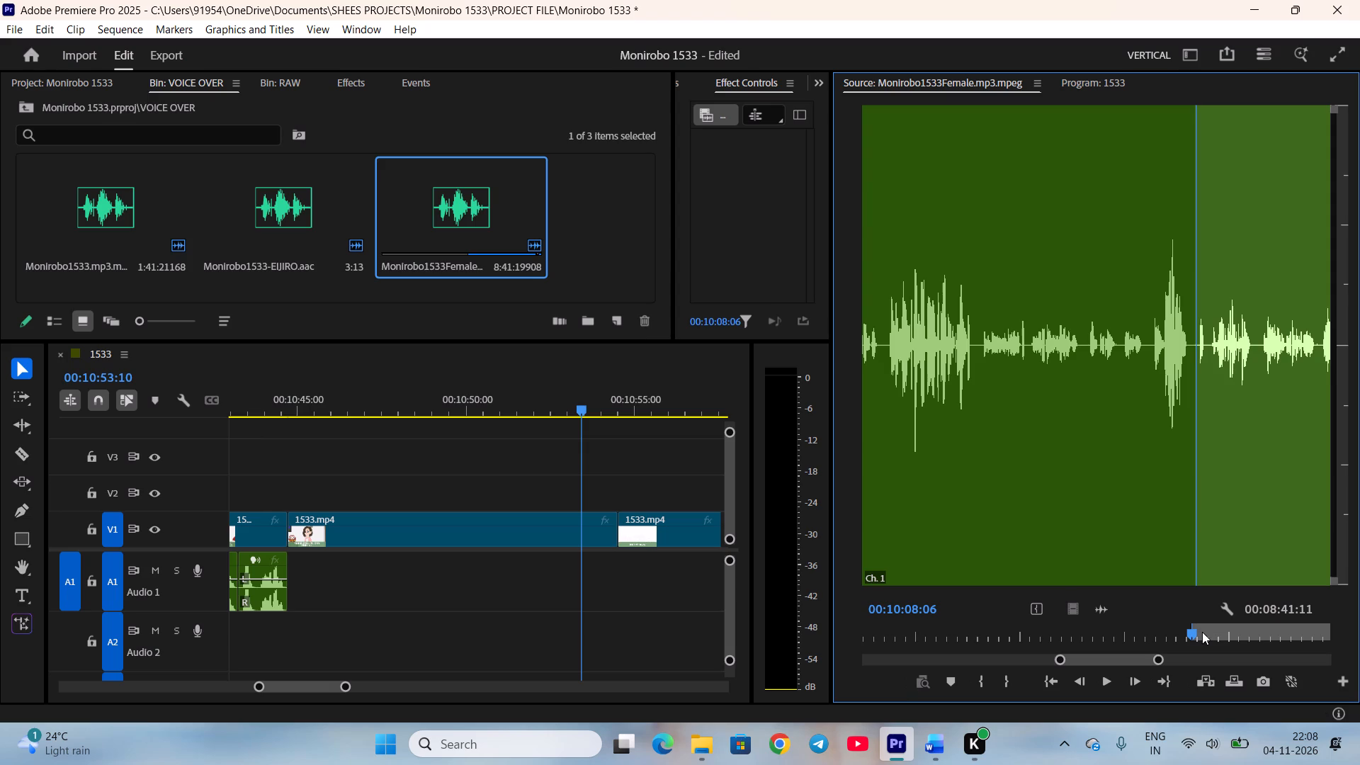
key("space")
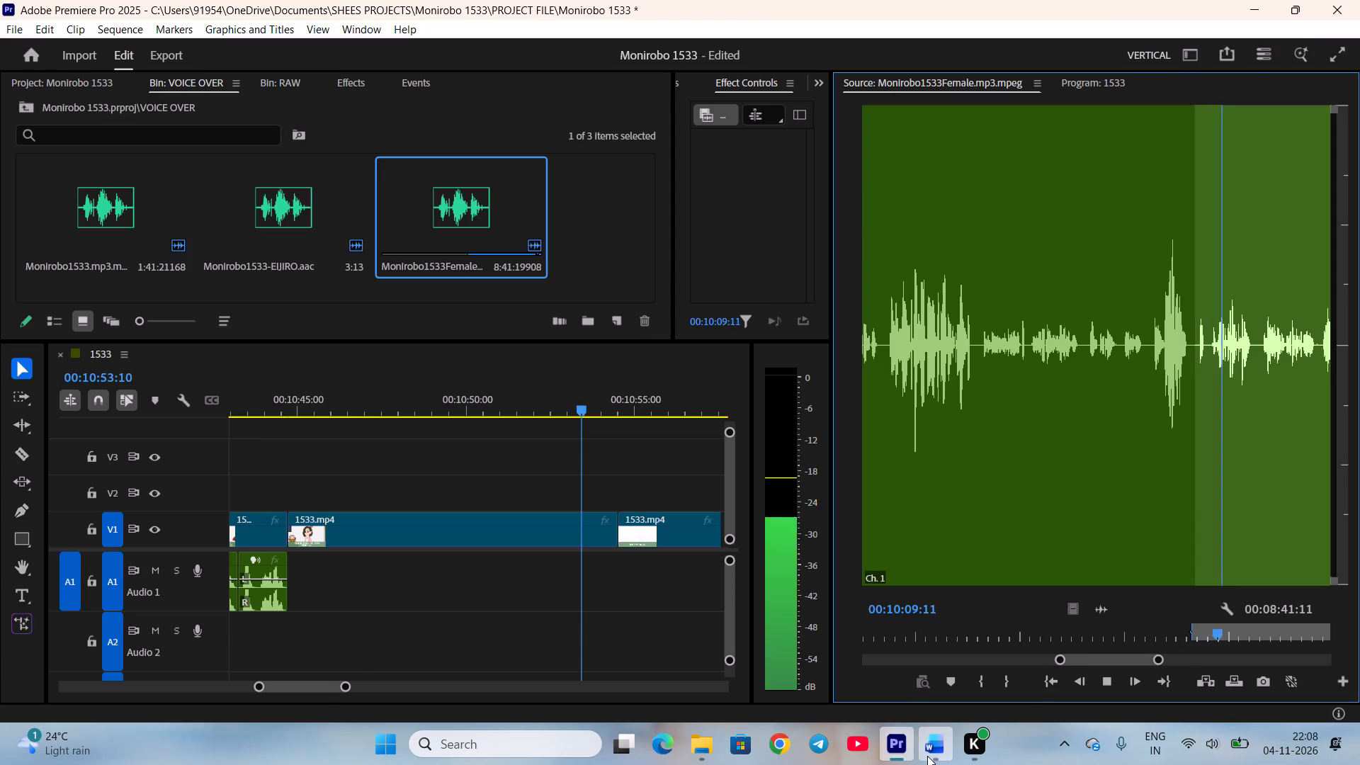
left_click(927, 756)
scroll(757, 584, "down", 2)
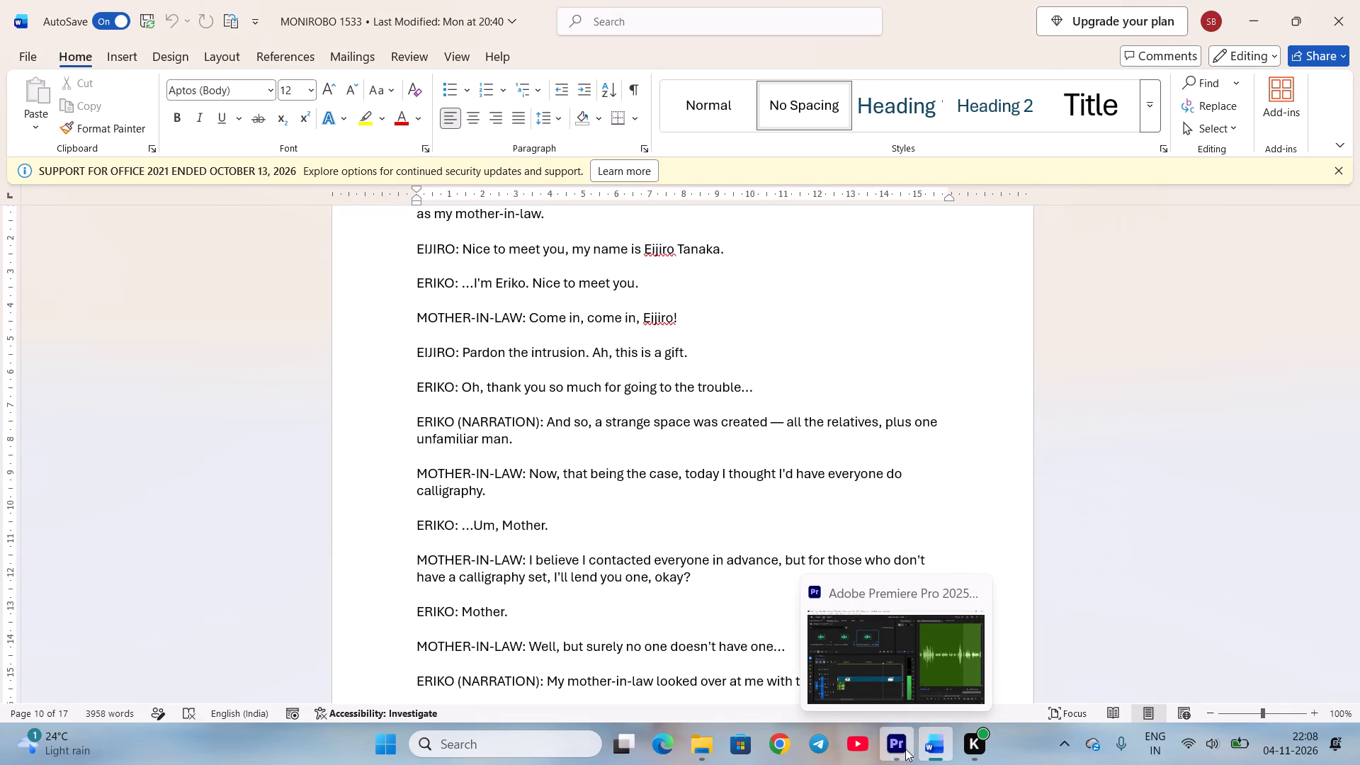
left_click(904, 746)
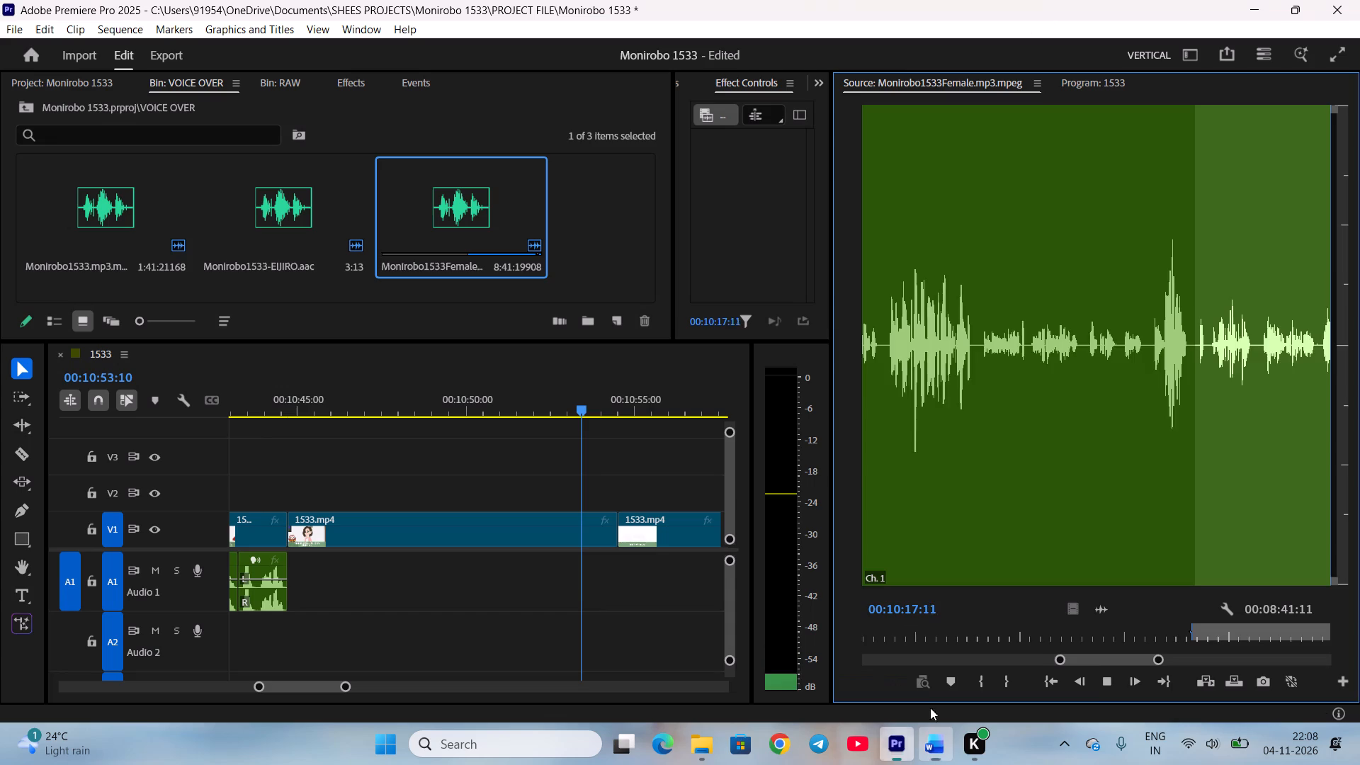
key("space")
scroll(1055, 615, "up", 3)
key("o")
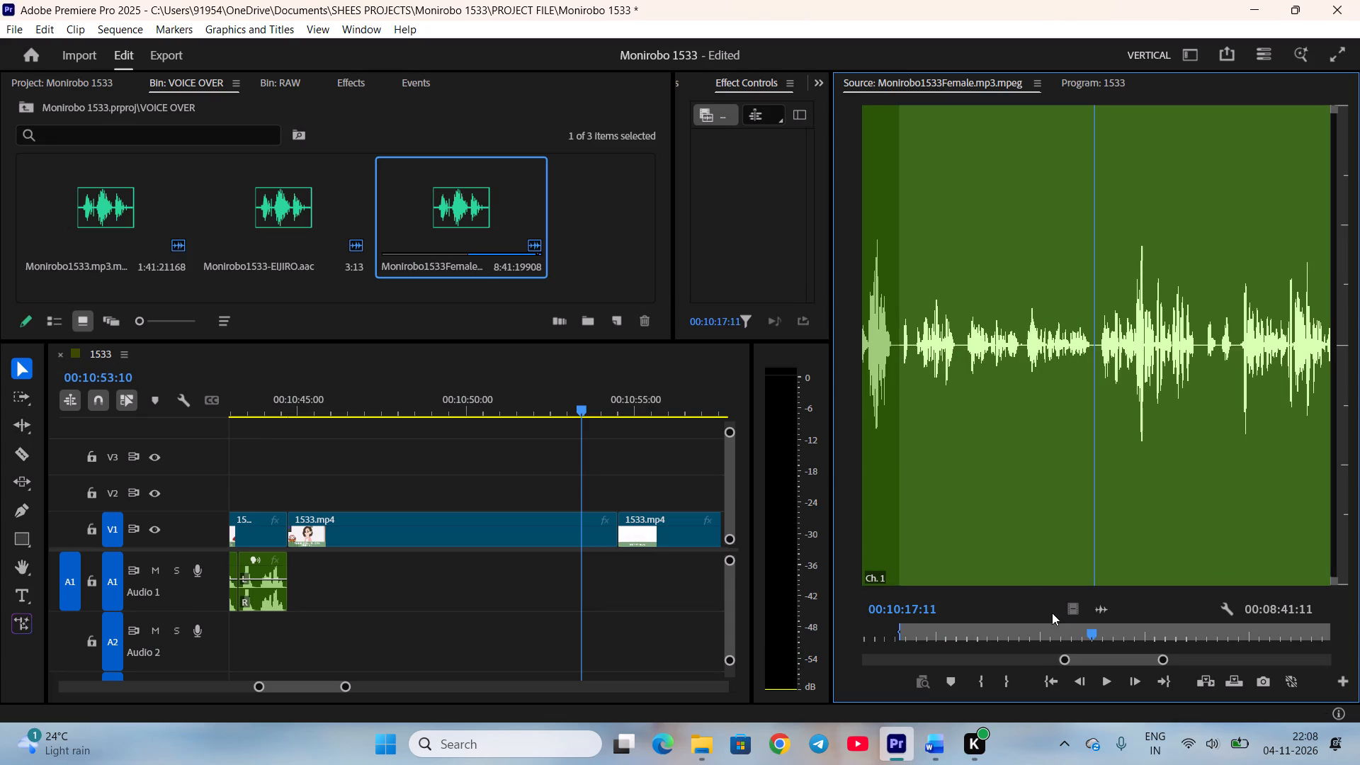
Place the marked Eriko audio on A1 directly after Eijiro's line and play it against the scene.
left_click_drag(1104, 606, 312, 566)
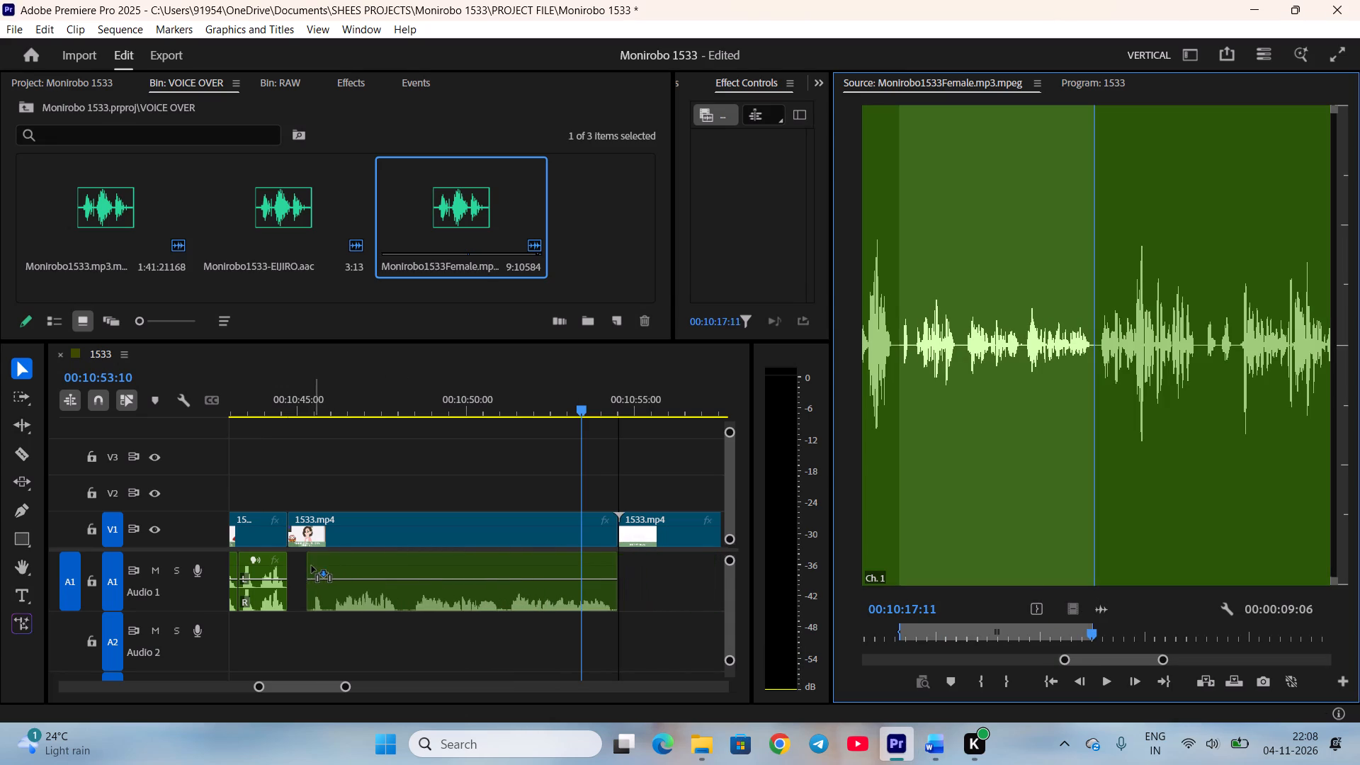
left_click_drag(312, 566, 294, 564)
left_click(289, 406)
key("space")
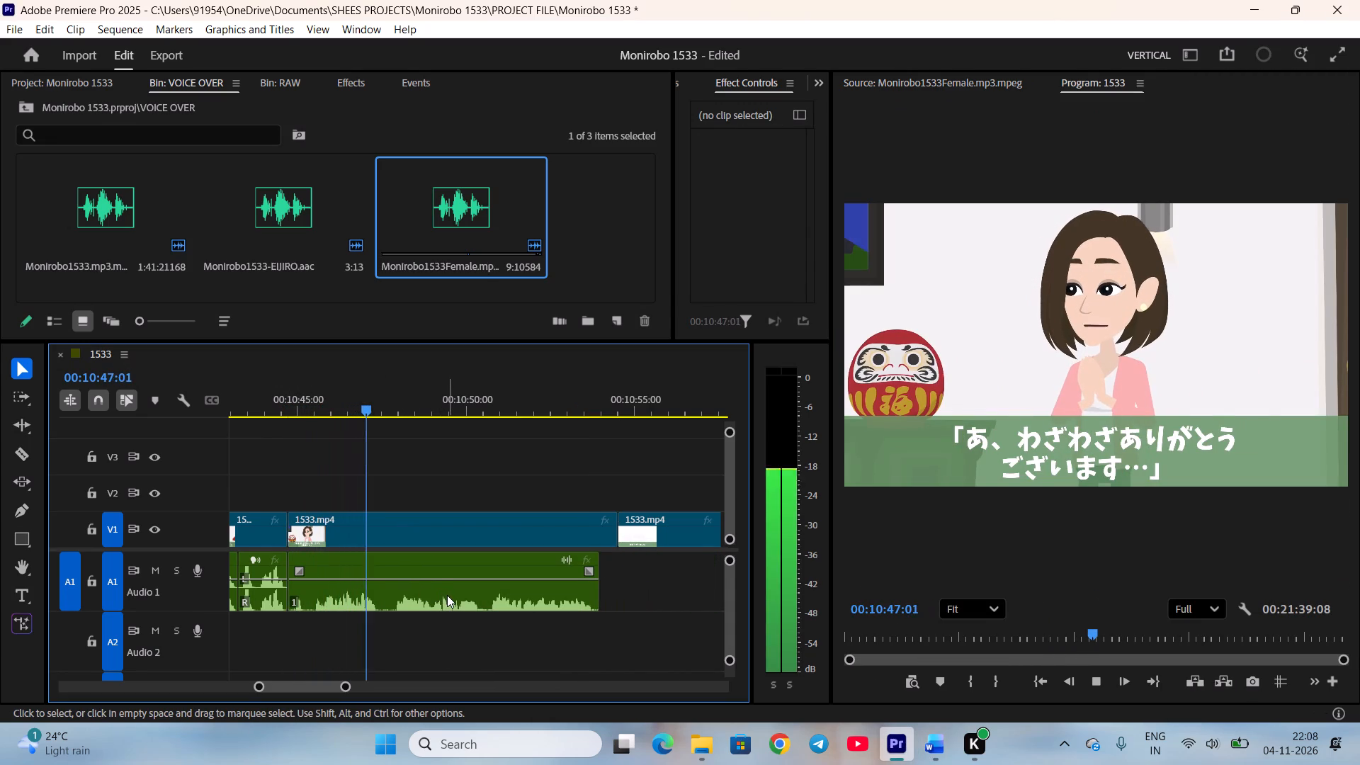
key("space")
key("space")
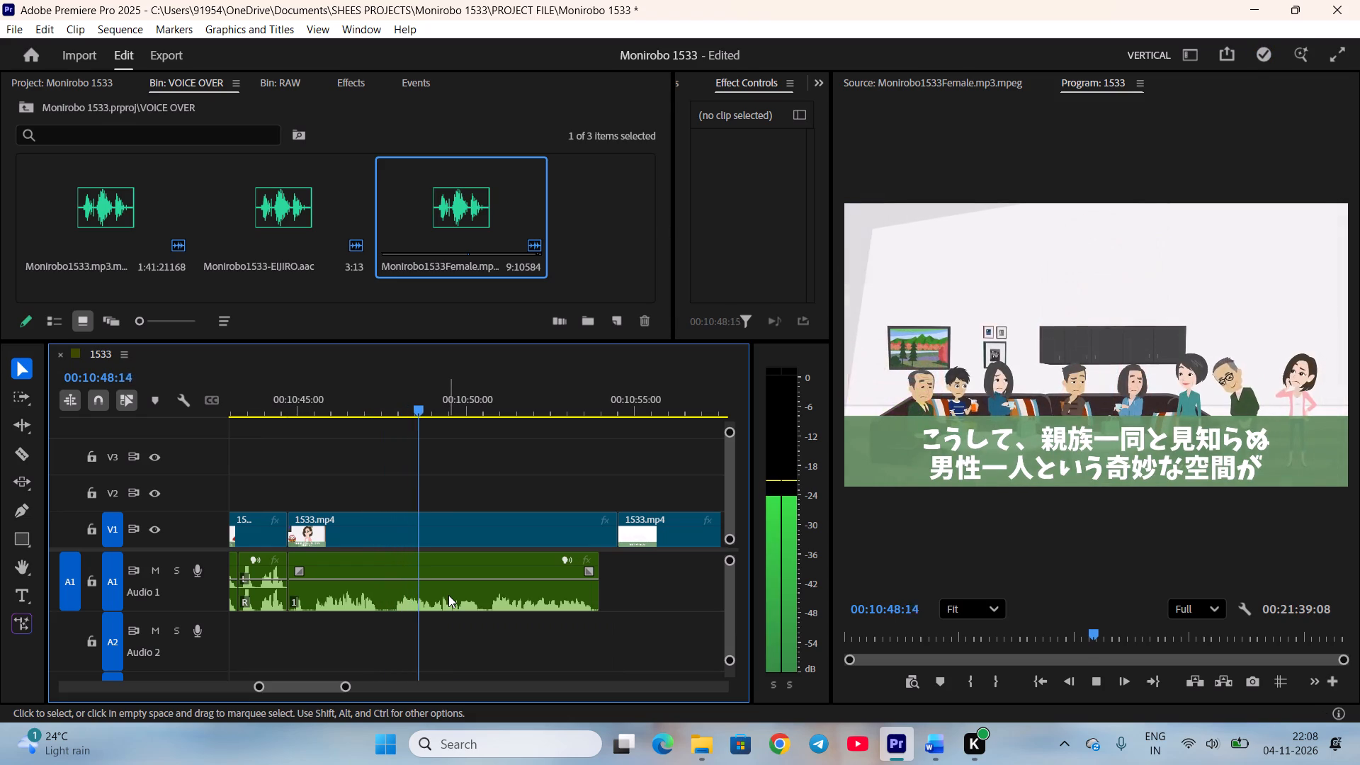
Replay Eriko's new audio clip on A1 and raise its gain by 10 dB.
left_click(448, 595)
key("space")
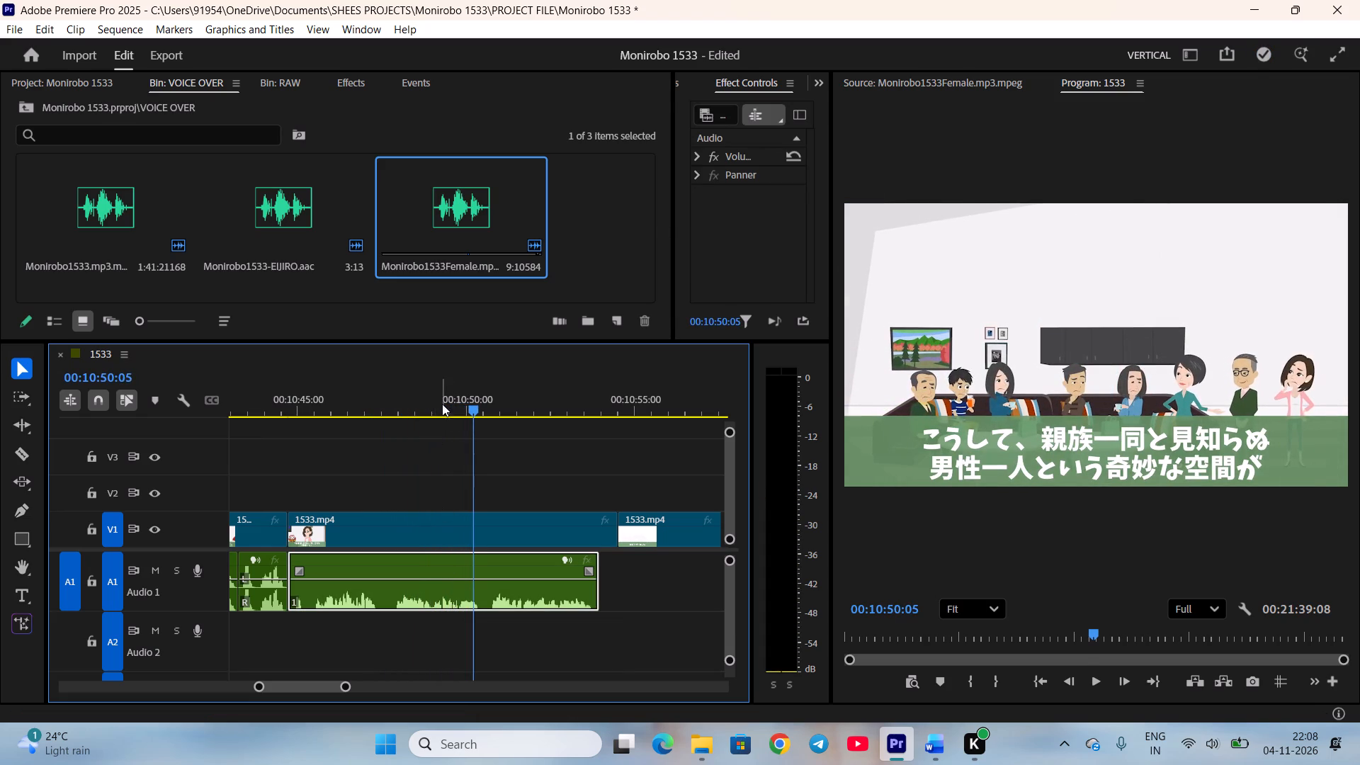
left_click_drag(442, 396, 393, 419)
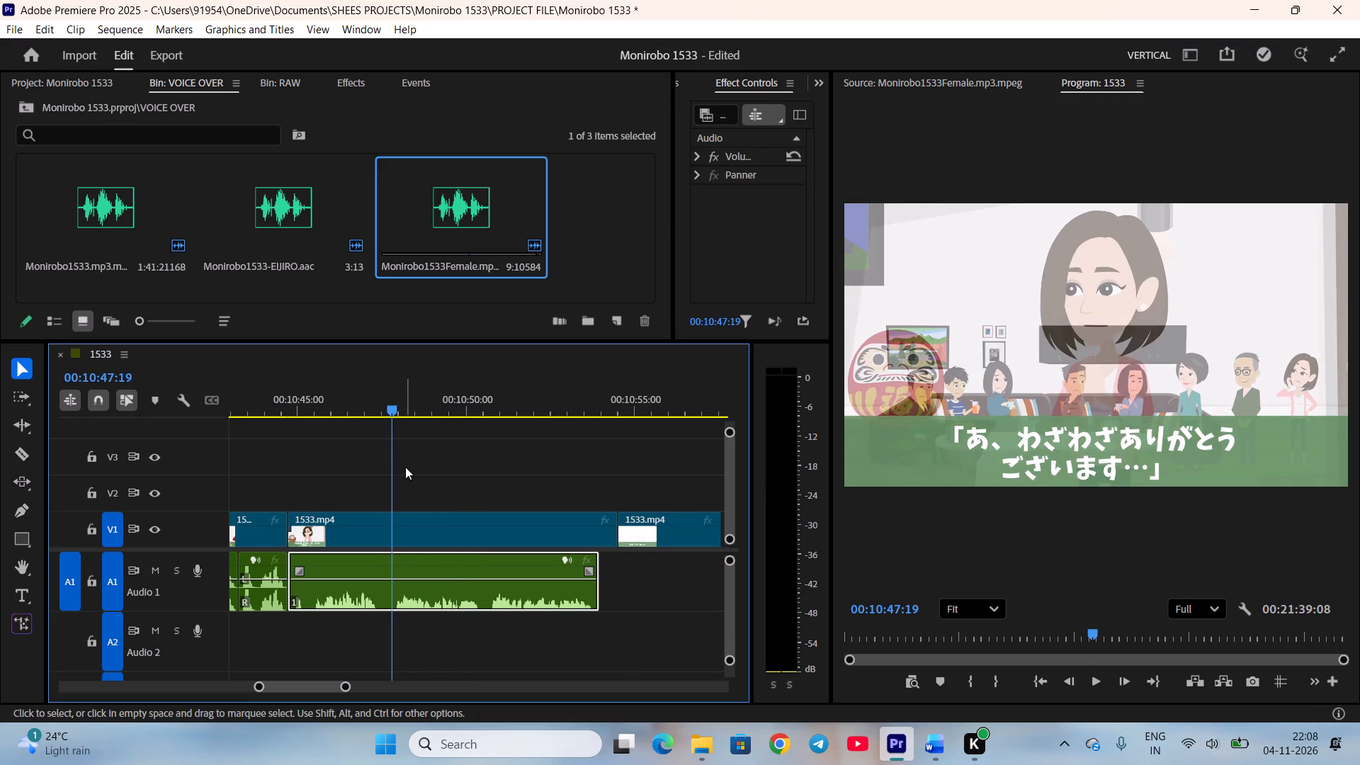
key("space")
key("g")
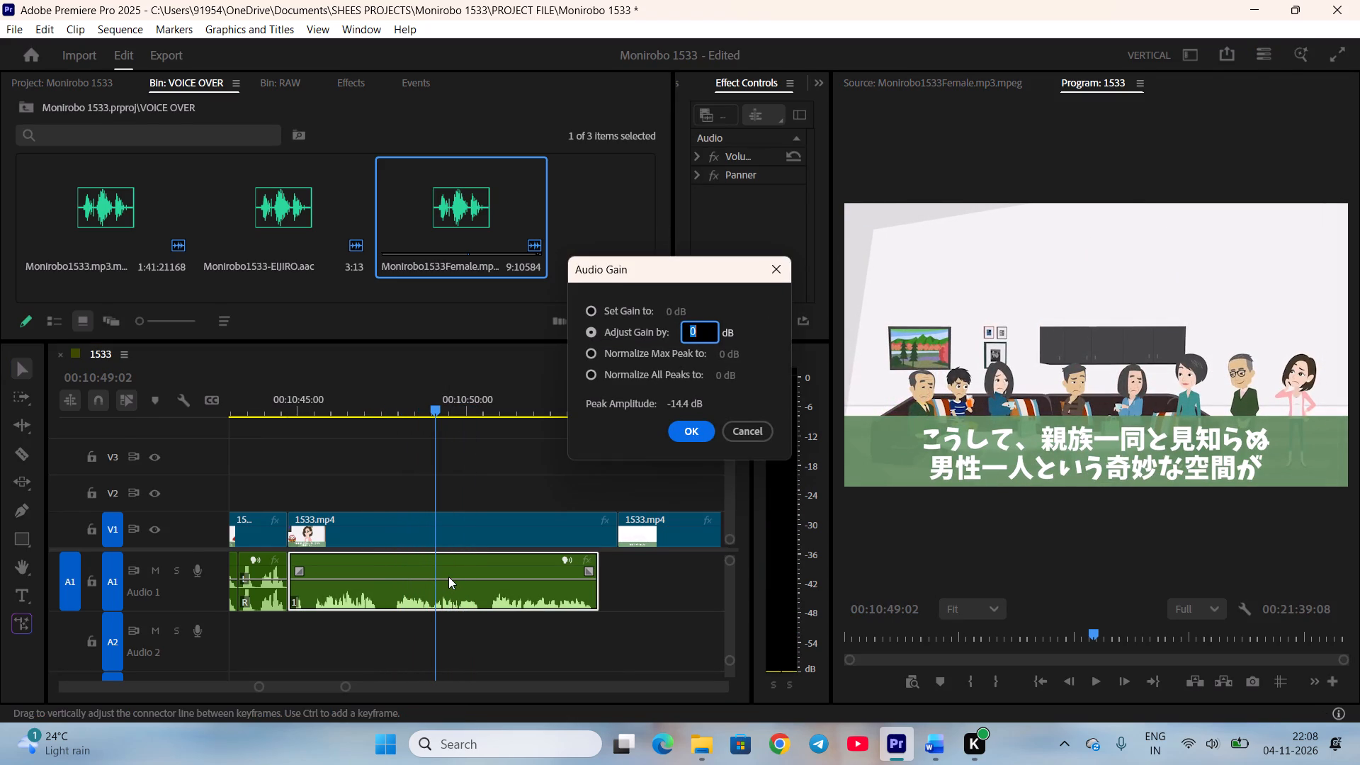
key("1")
key("0")
key("Return")
left_click(494, 627)
key("space")
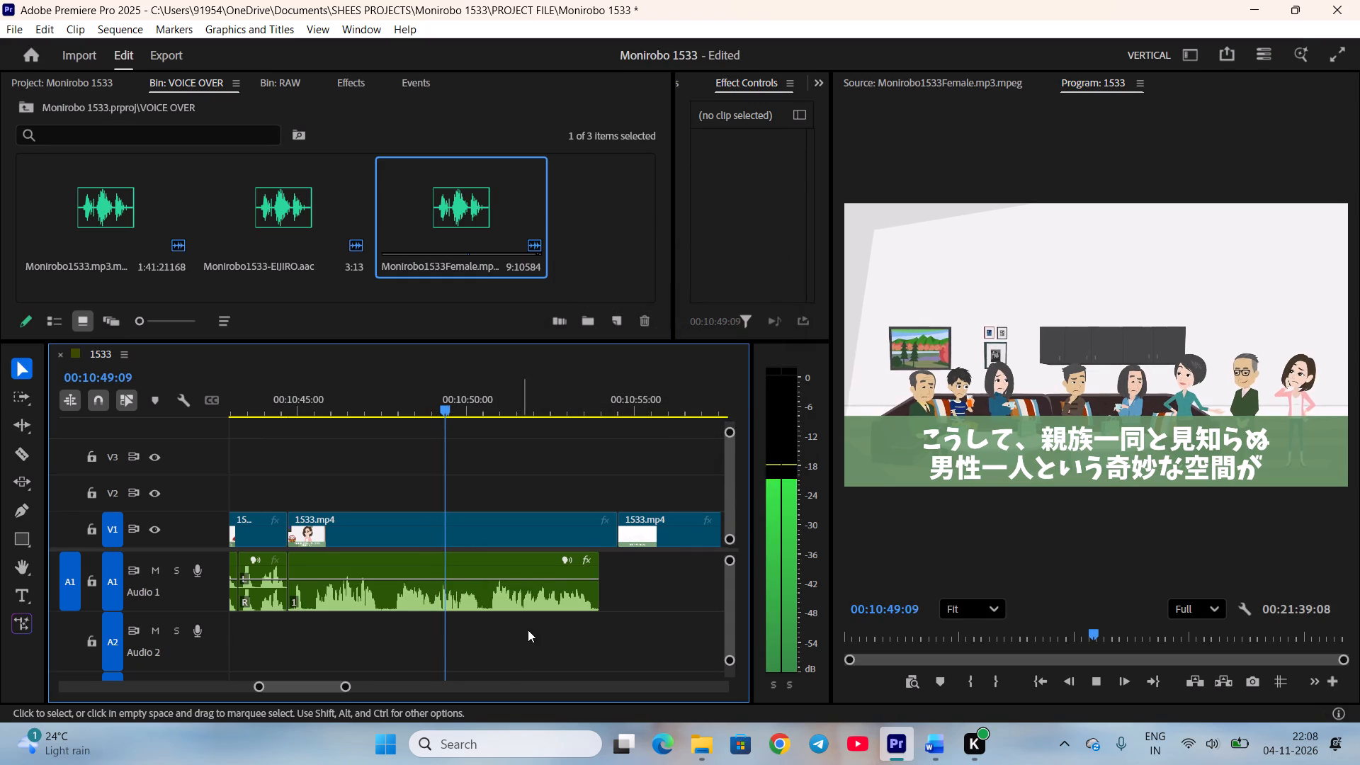
Shorten the group scene on V1 to end with Eriko's narration and ripple delete the gap after it.
left_click_drag(612, 538, 595, 538)
scroll(569, 553, "down", 4)
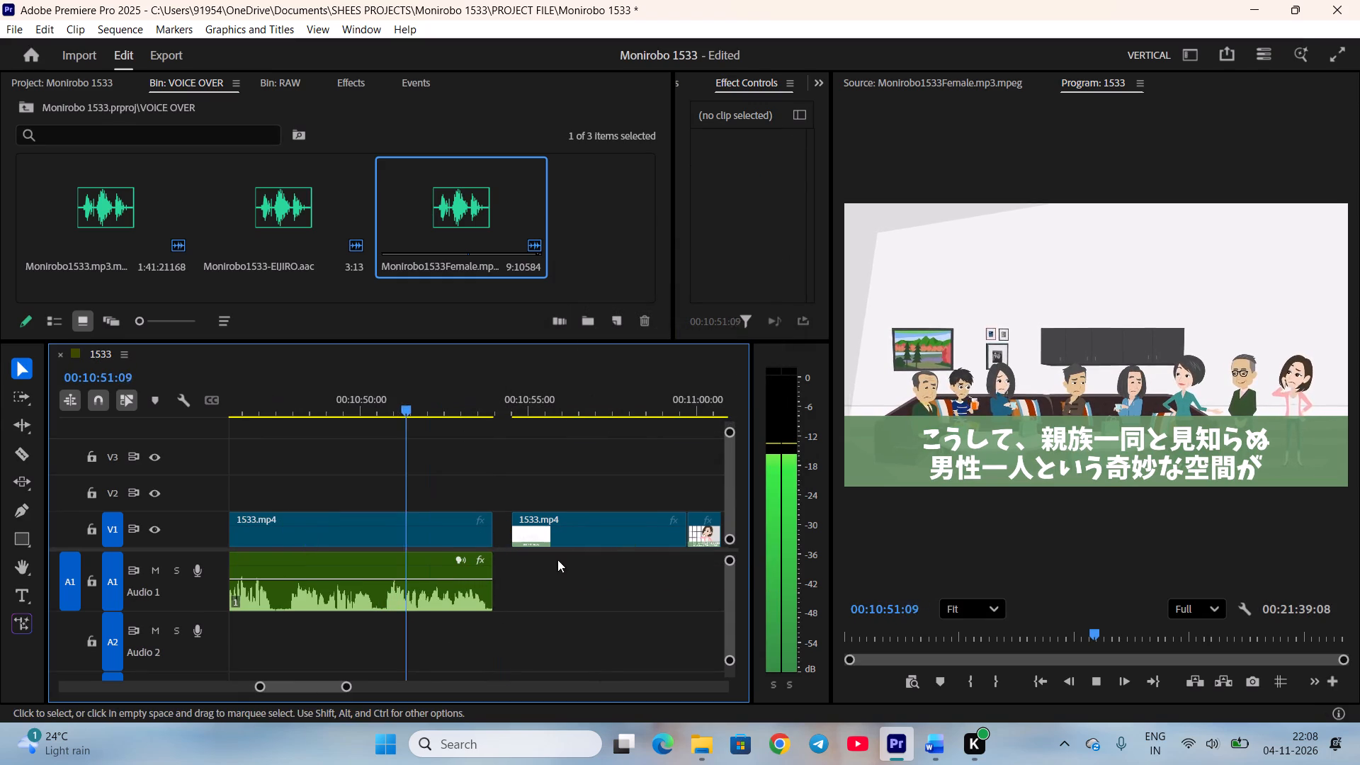
right_click(501, 529)
left_click(537, 545)
Preview the mother-in-law's calligraphy scene on V1 and save the project.
scroll(518, 550, "down", 11)
key("space")
key("space")
scroll(518, 550, "up", 2)
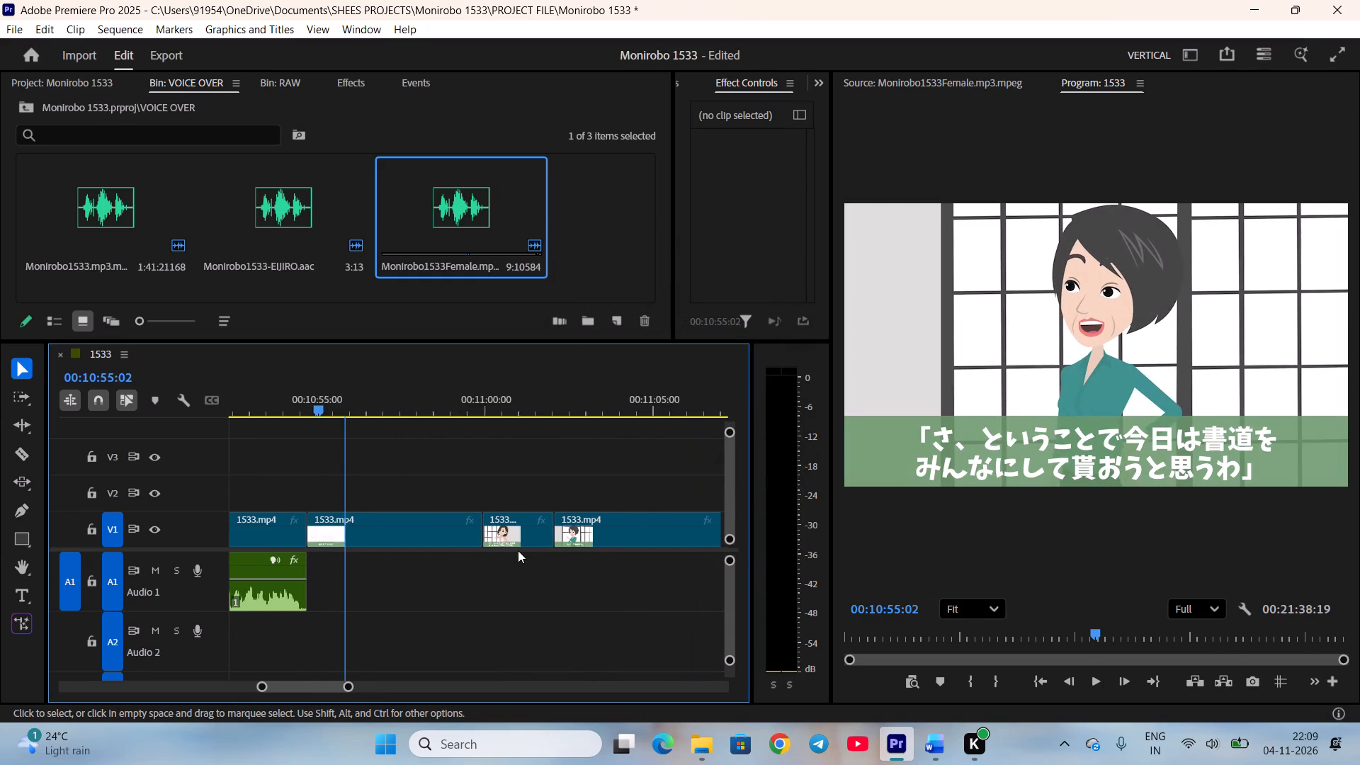
scroll(518, 550, "up", 1)
key("ctrl+s")
key("space")
left_click_drag(396, 398, 429, 407)
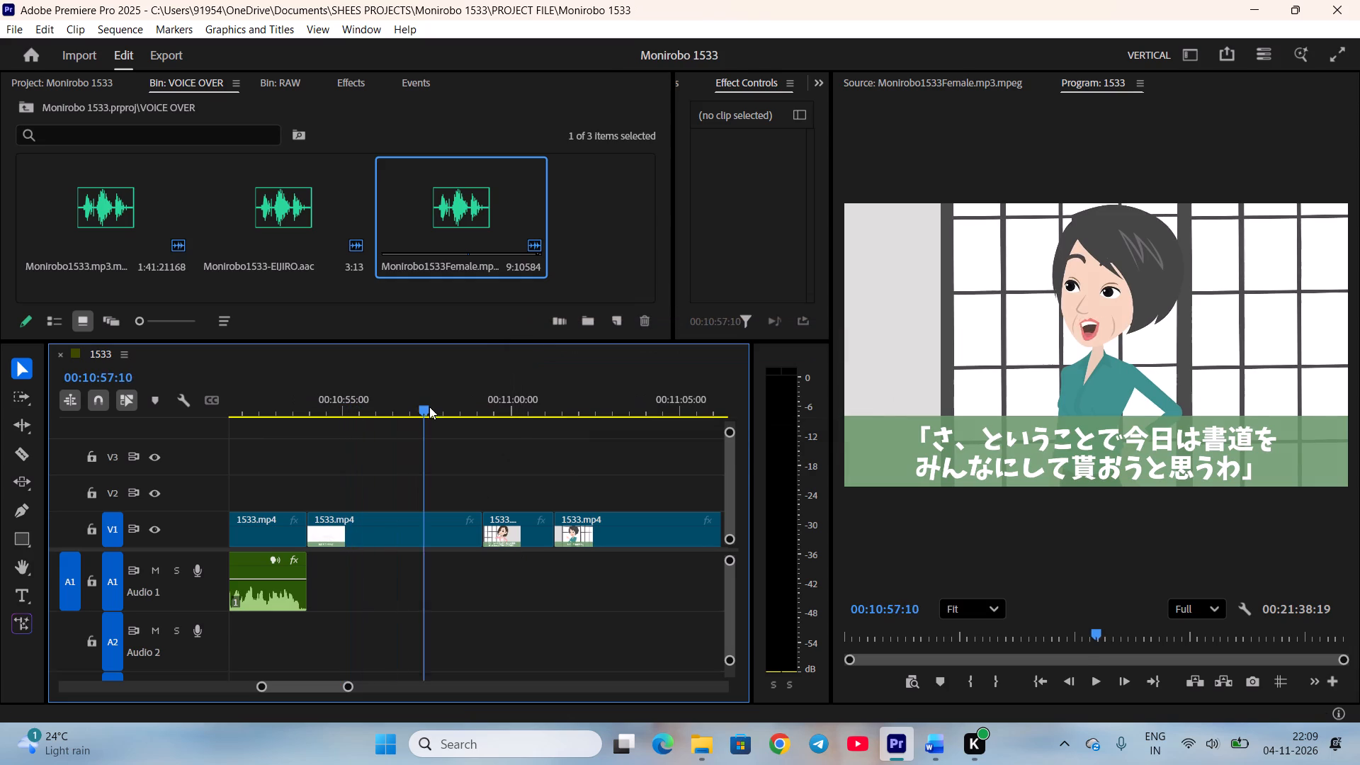
left_click_drag(429, 407, 439, 409)
Check the script and mark the mother-in-law's line about everyone doing calligraphy in Monirobo1533Female, with the Out point at 00:10:22:08.
double_click(450, 217)
scroll(1179, 625, "down", 2)
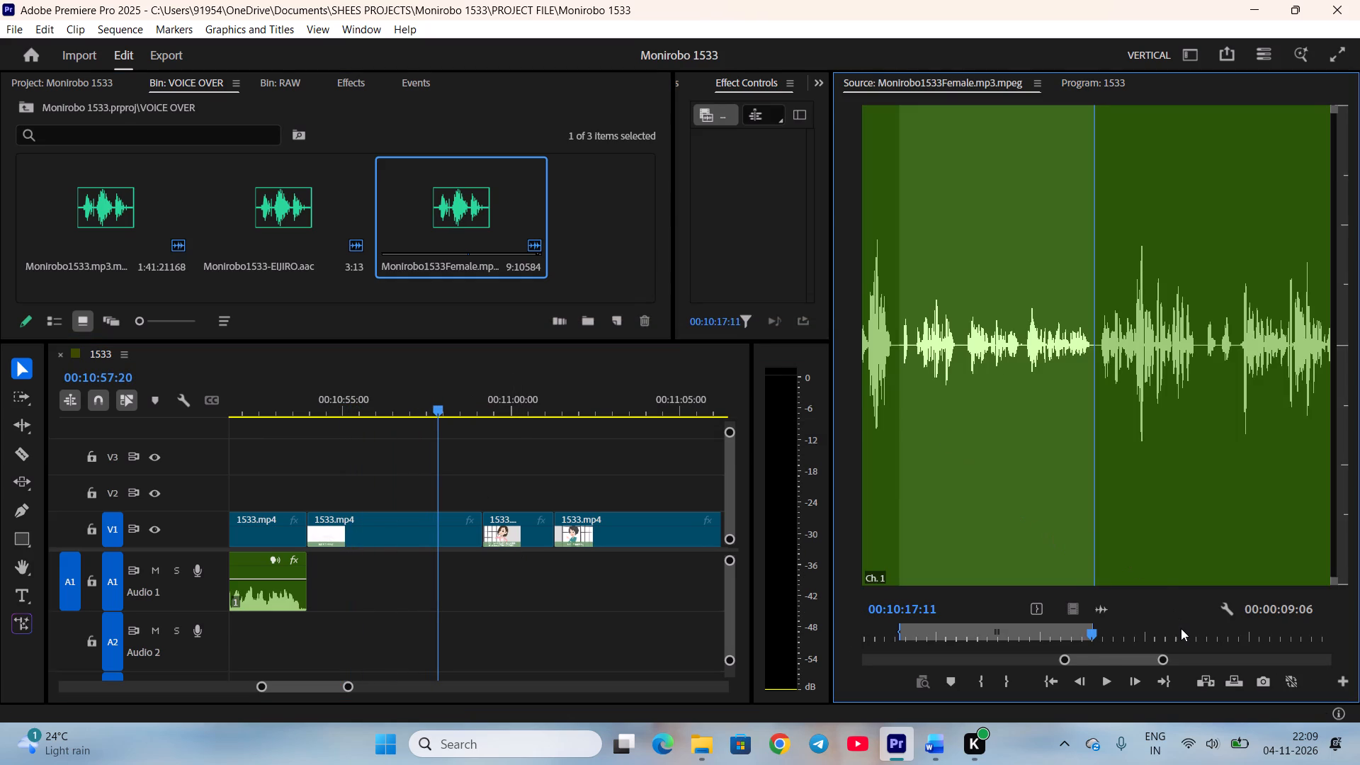
scroll(1181, 628, "down", 1)
key("i")
key("space")
left_click(926, 749)
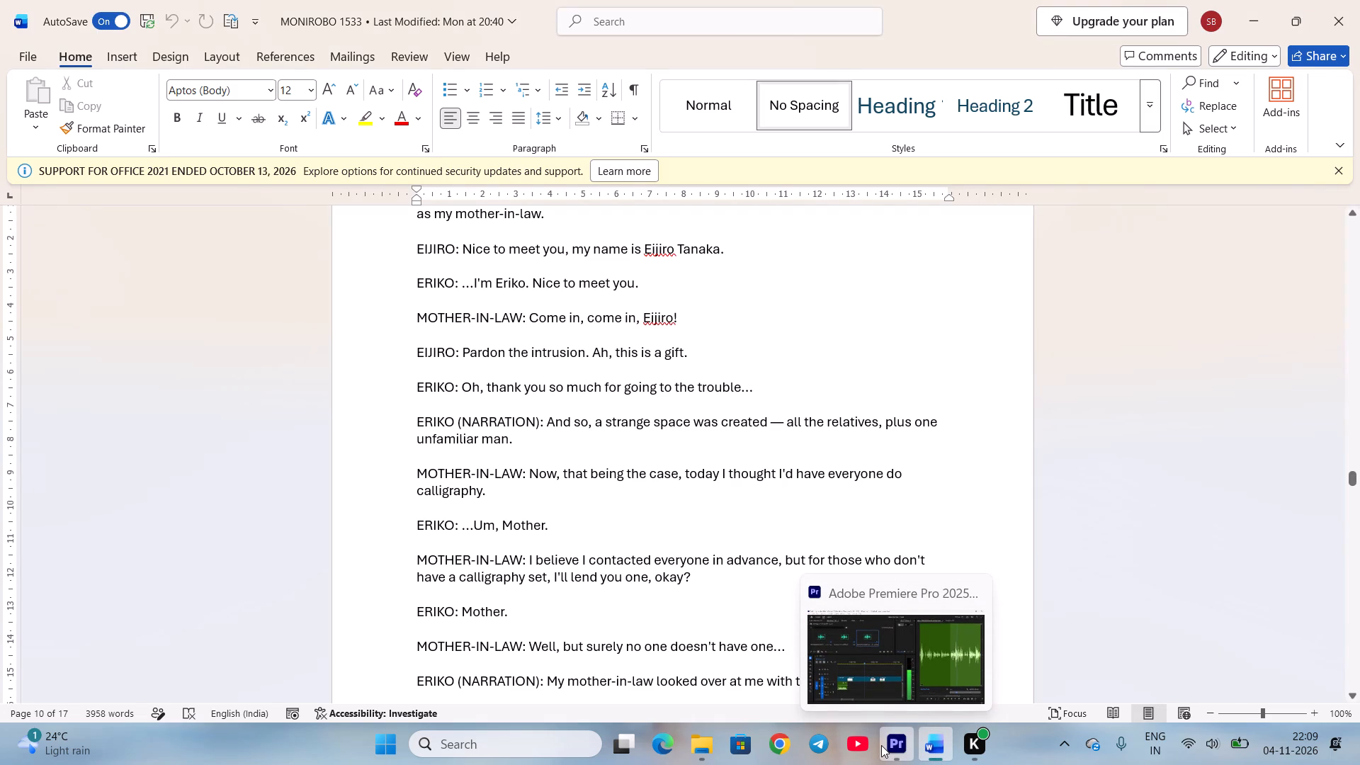
scroll(713, 591, "down", 4)
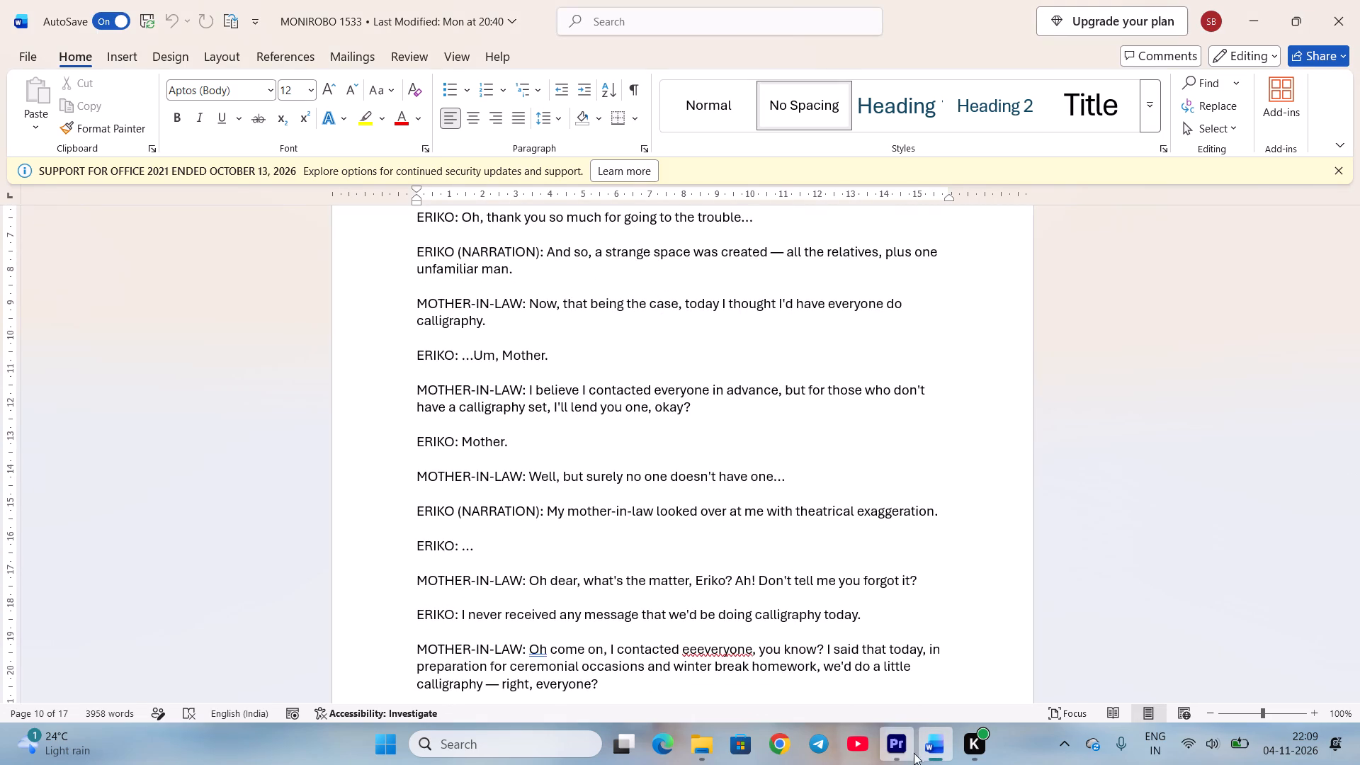
left_click(900, 754)
key("space")
scroll(1203, 640, "up", 7)
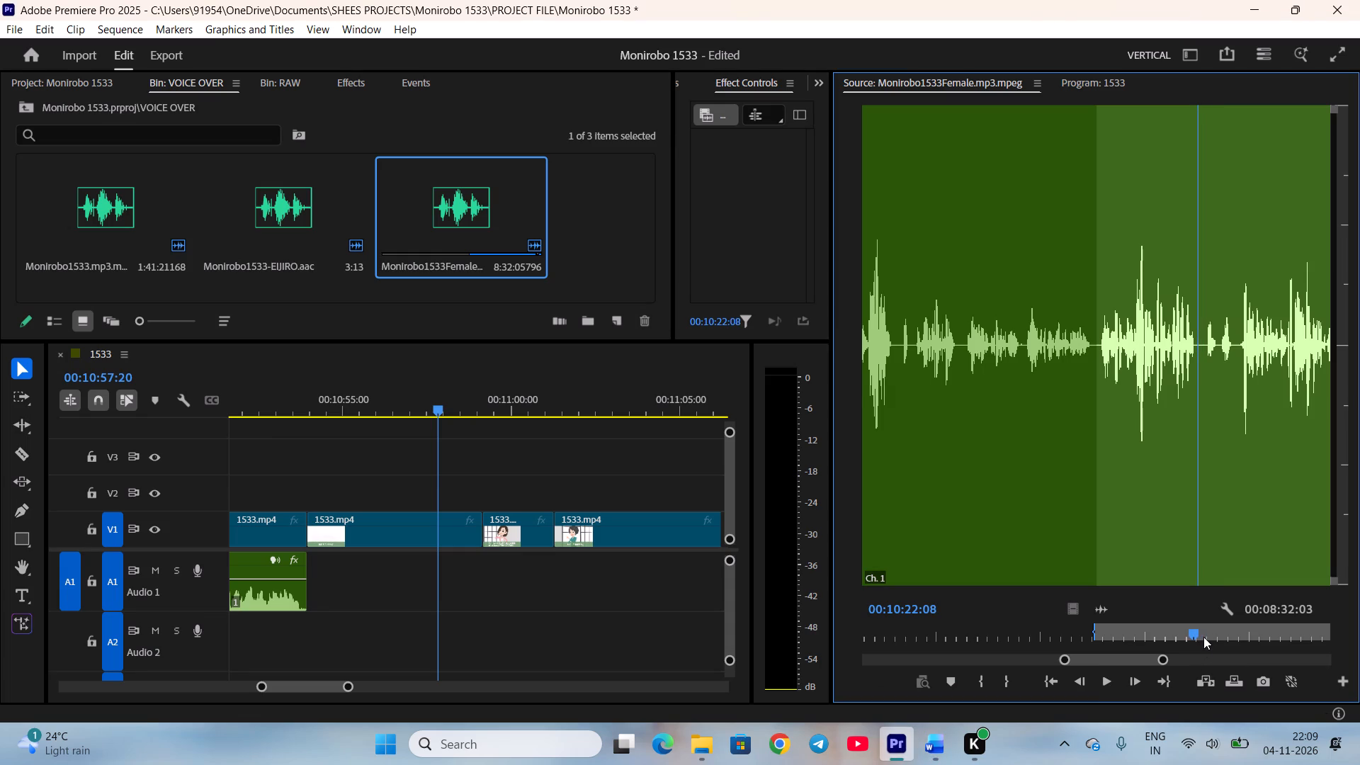
key("o")
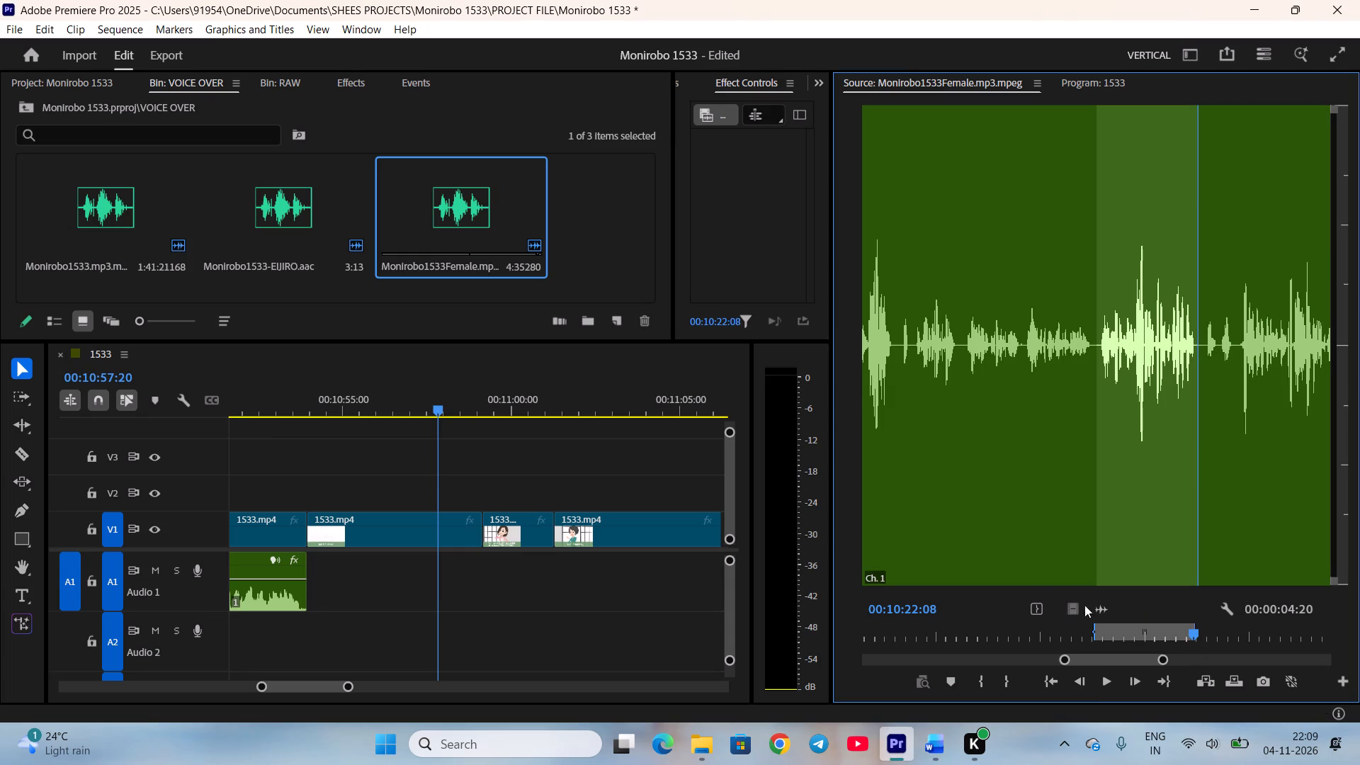
Place the mother-in-law's calligraphy line on A1 directly after Eriko's narration and extend its end slightly.
left_click_drag(1105, 605, 460, 589)
left_click_drag(518, 590, 477, 591)
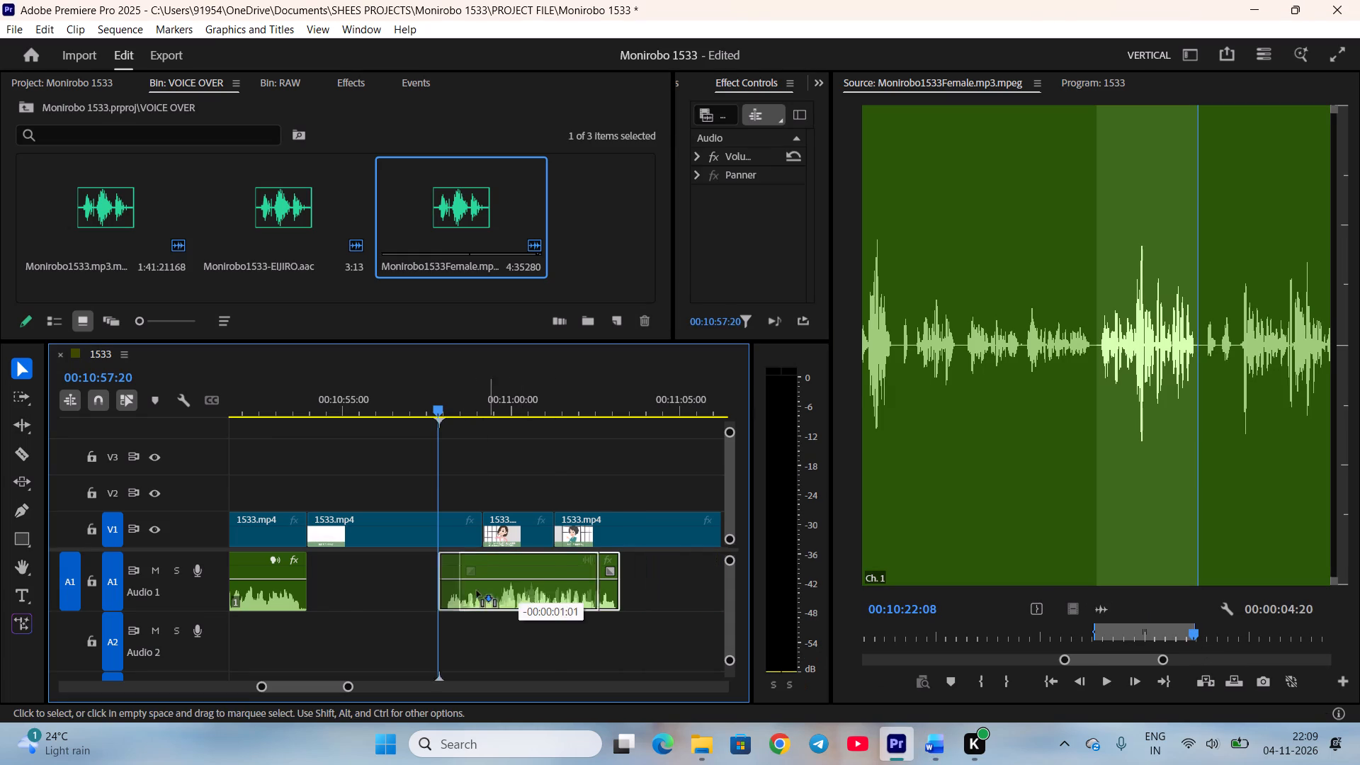
left_click_drag(477, 591, 365, 579)
left_click(419, 617)
left_click(489, 633)
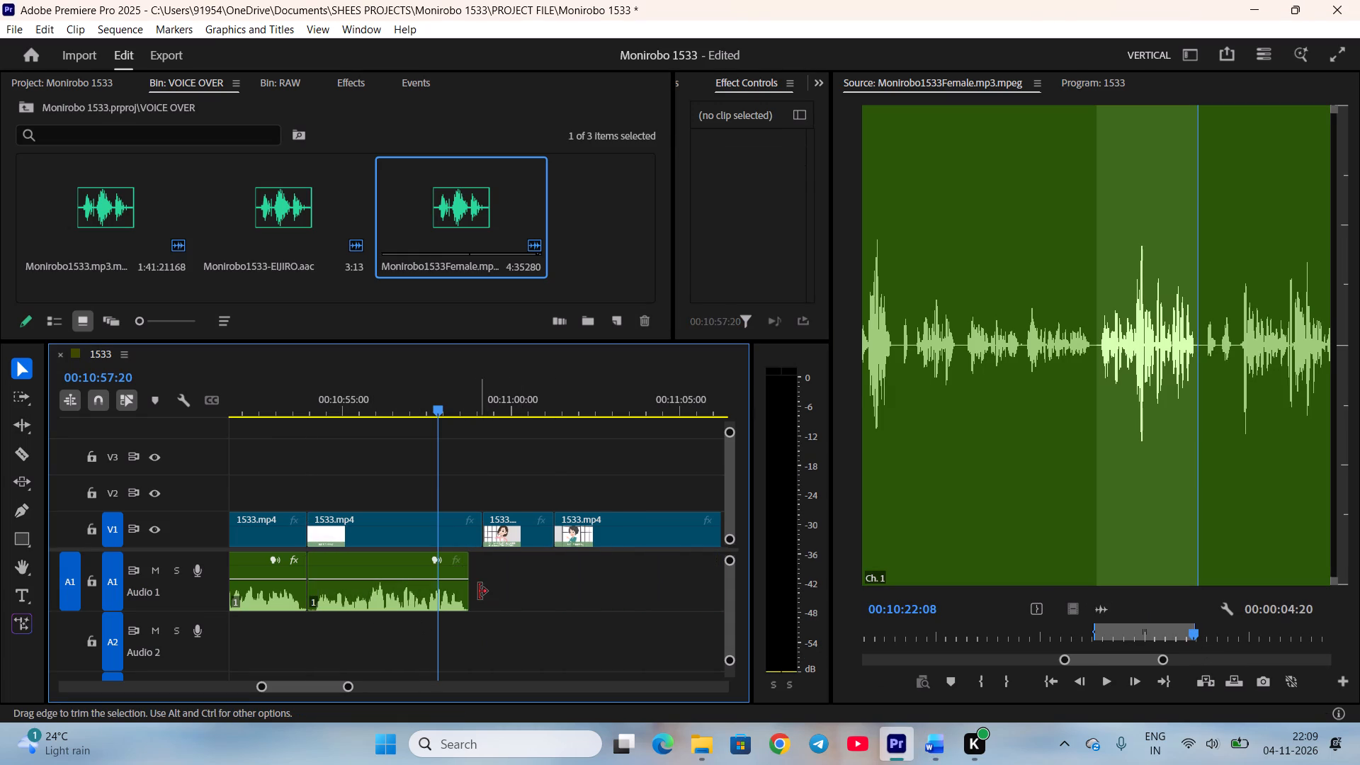
left_click(475, 590)
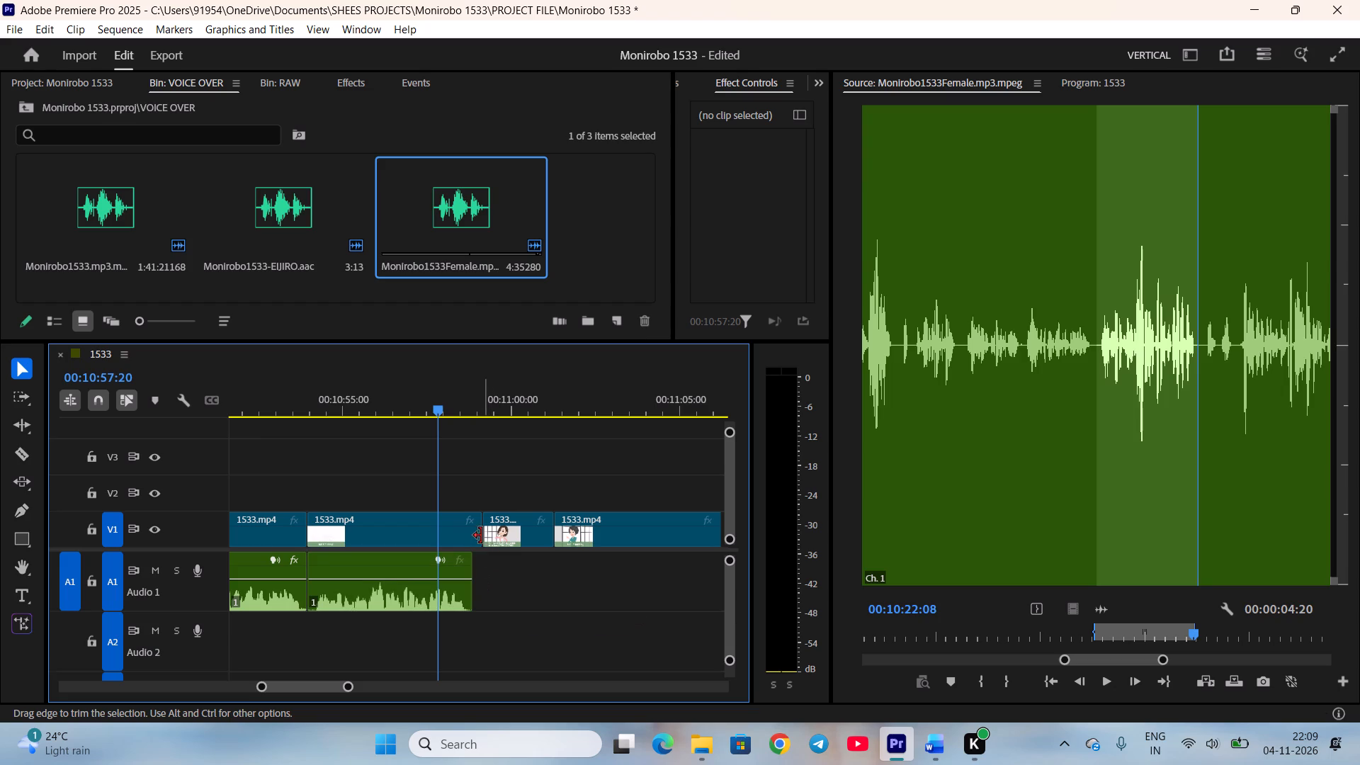
Shorten the mother-in-law's scene on V1 to end with her line and ripple delete the gap after it.
left_click_drag(481, 535, 472, 535)
key("space")
key("space")
right_click(477, 530)
left_click(489, 535)
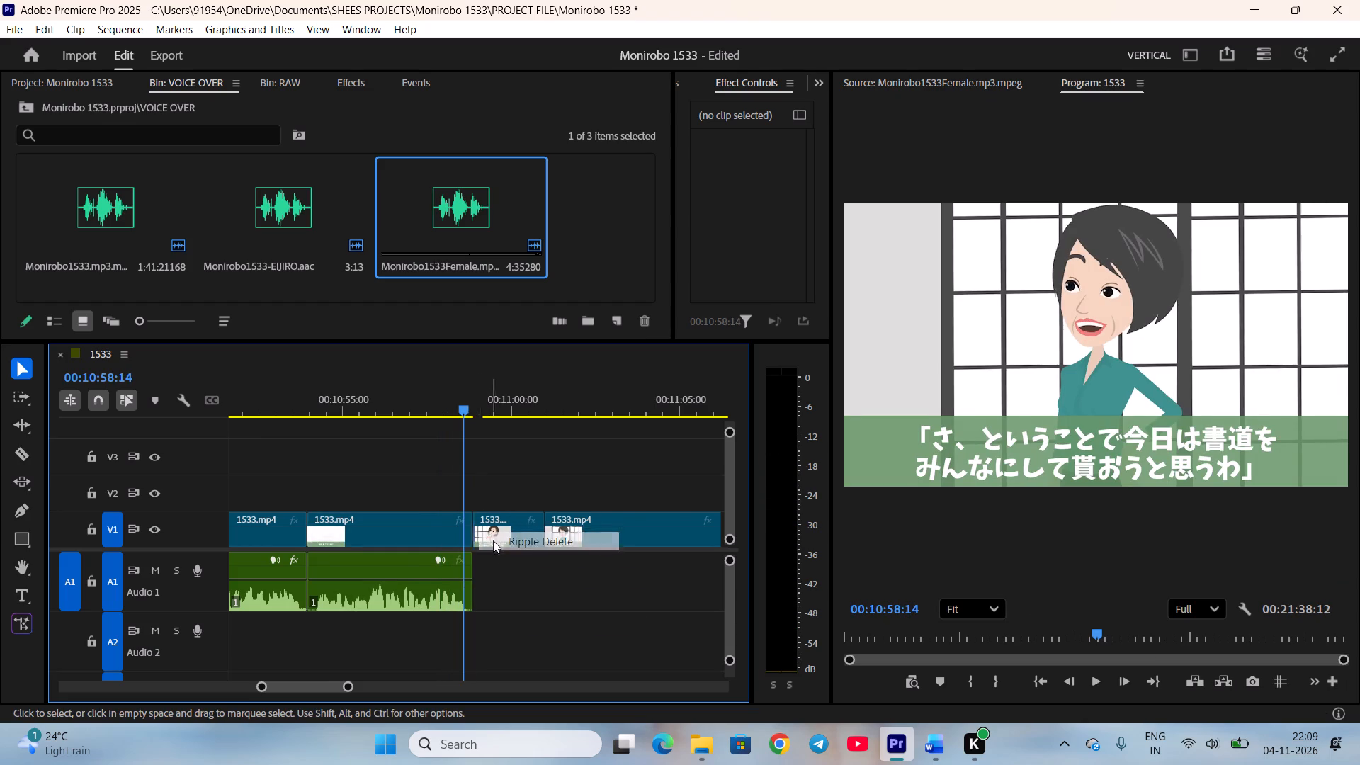
Mark the 「…あの、お義母さん」 line in Monirobo1533Female from 00:10:22:16 to 00:10:24:03 and place it on A1 directly after the mother-in-law's calligraphy line.
scroll(496, 551, "down", 5)
key("space")
key("space")
double_click(465, 215)
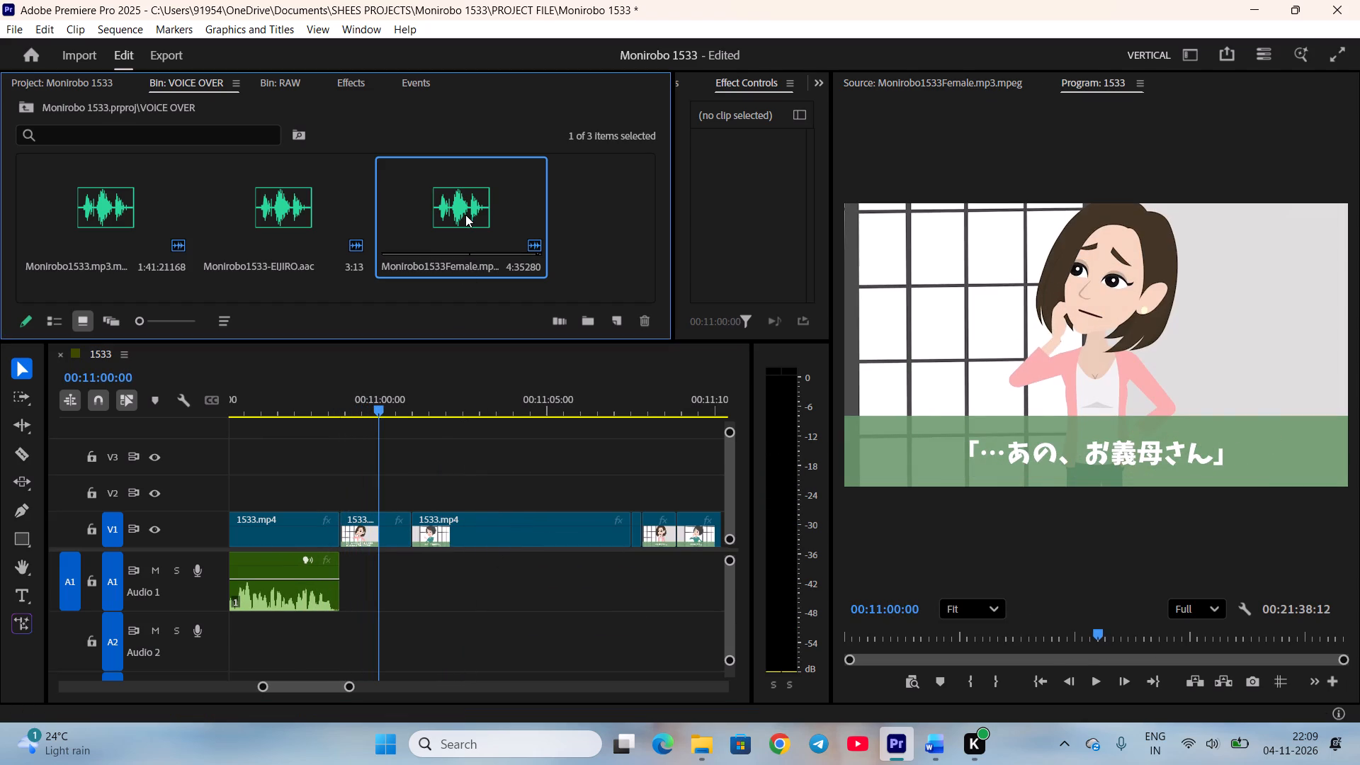
key("space")
key("space")
scroll(1176, 622, "up", 2)
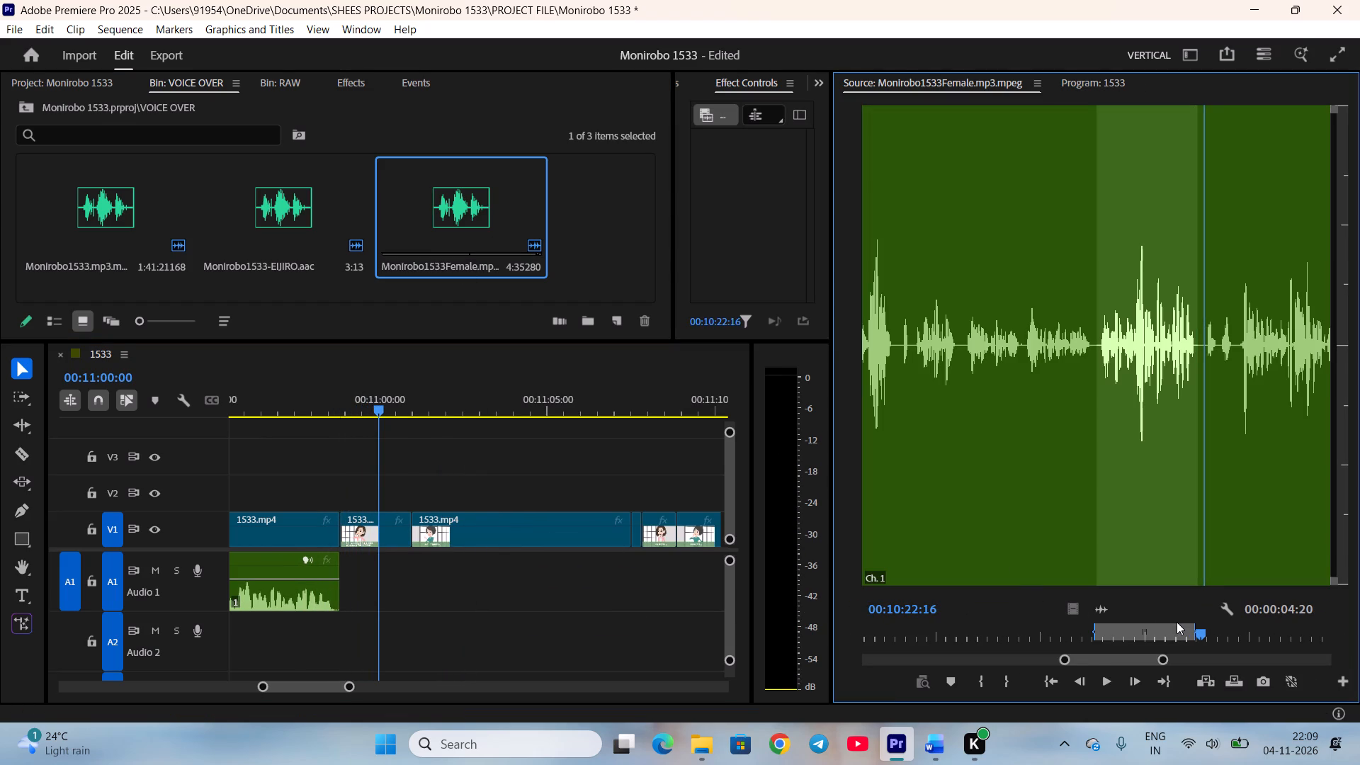
key("i")
key("space")
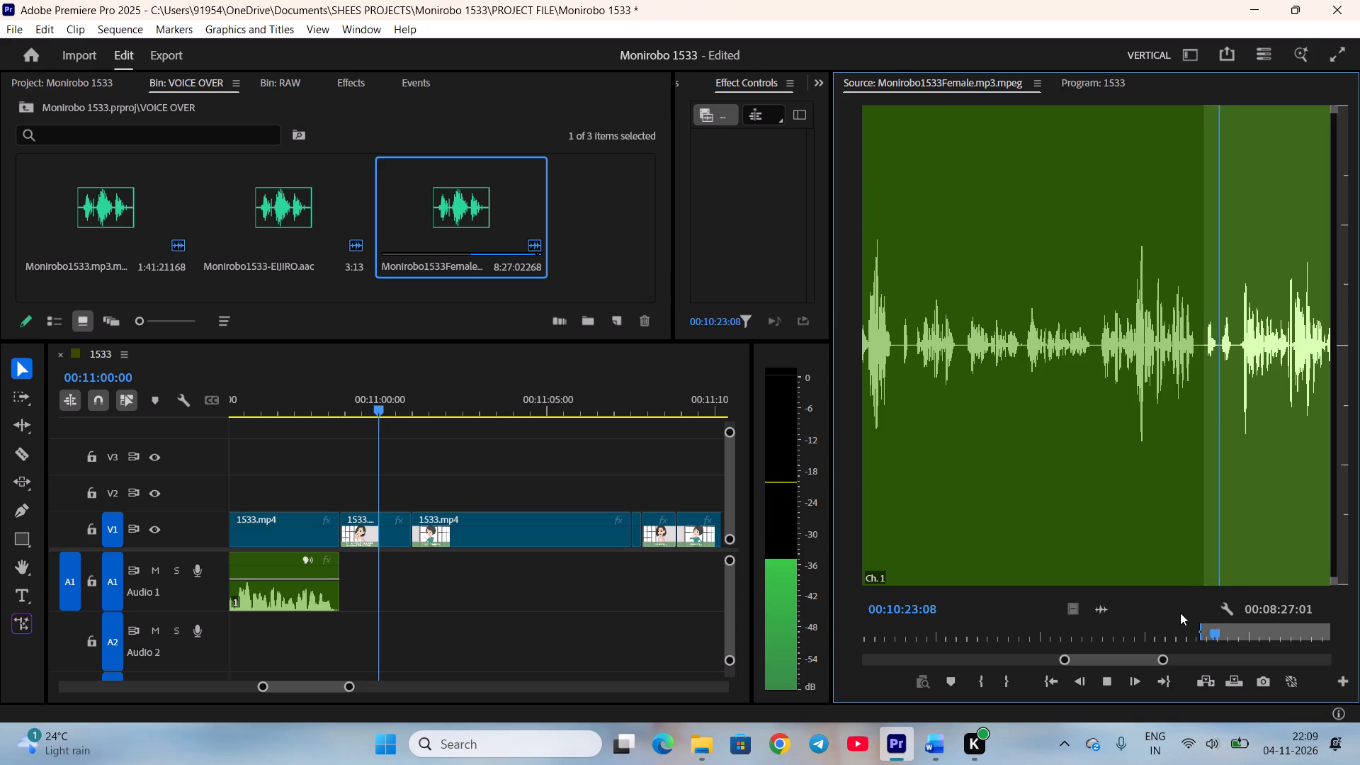
key("space")
scroll(1180, 613, "down", 1)
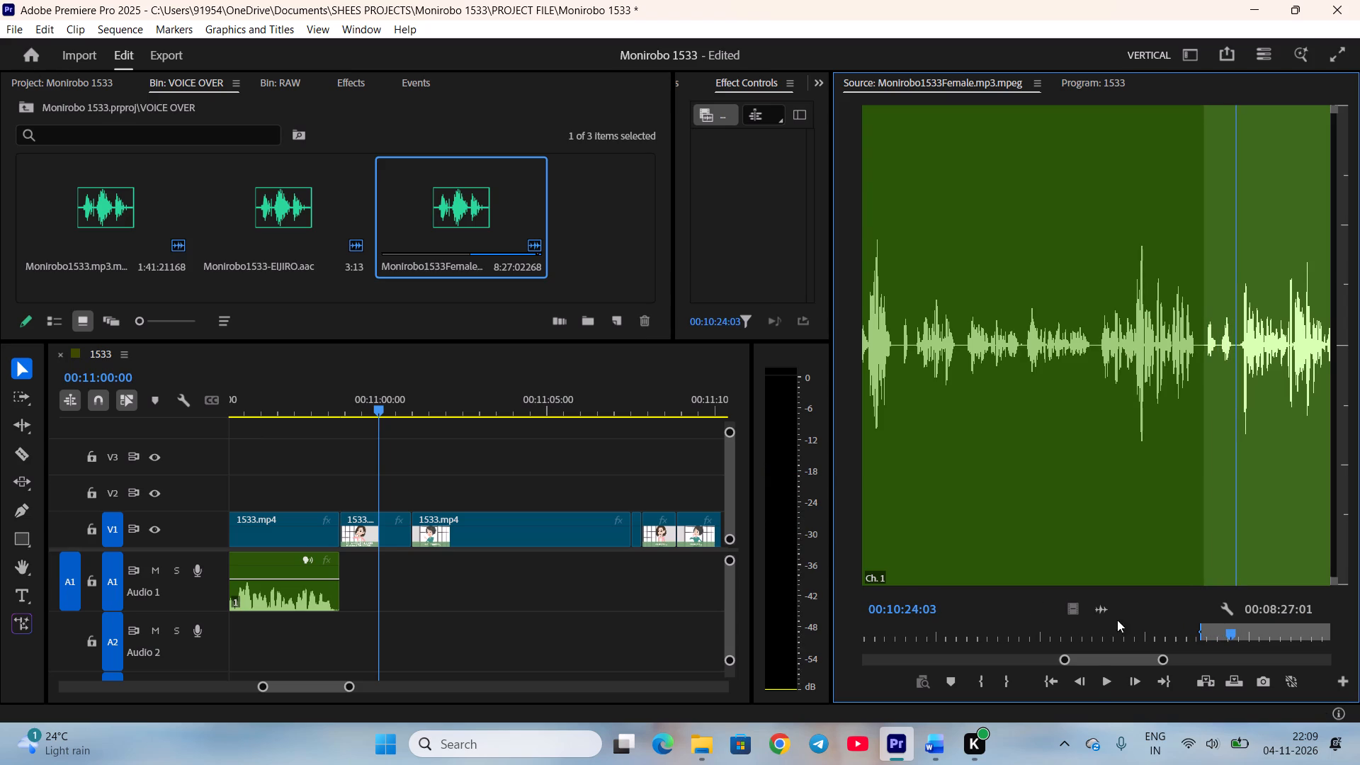
key("o")
left_click_drag(1105, 608, 342, 577)
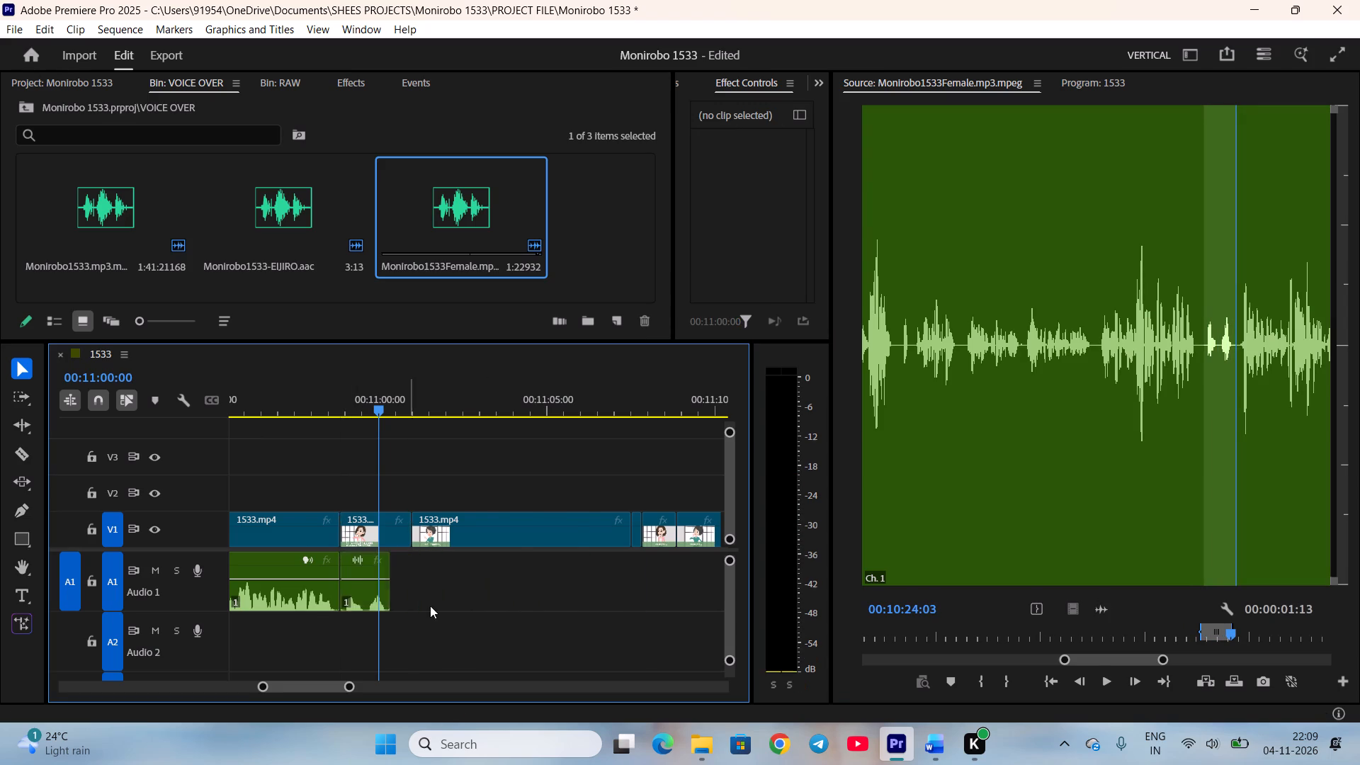
Adjust the audio gain of the mother-in-law's calligraphy line by 8 dB and of the short line after it by 9 dB.
scroll(455, 606, "up", 5)
left_click(445, 594)
key("g")
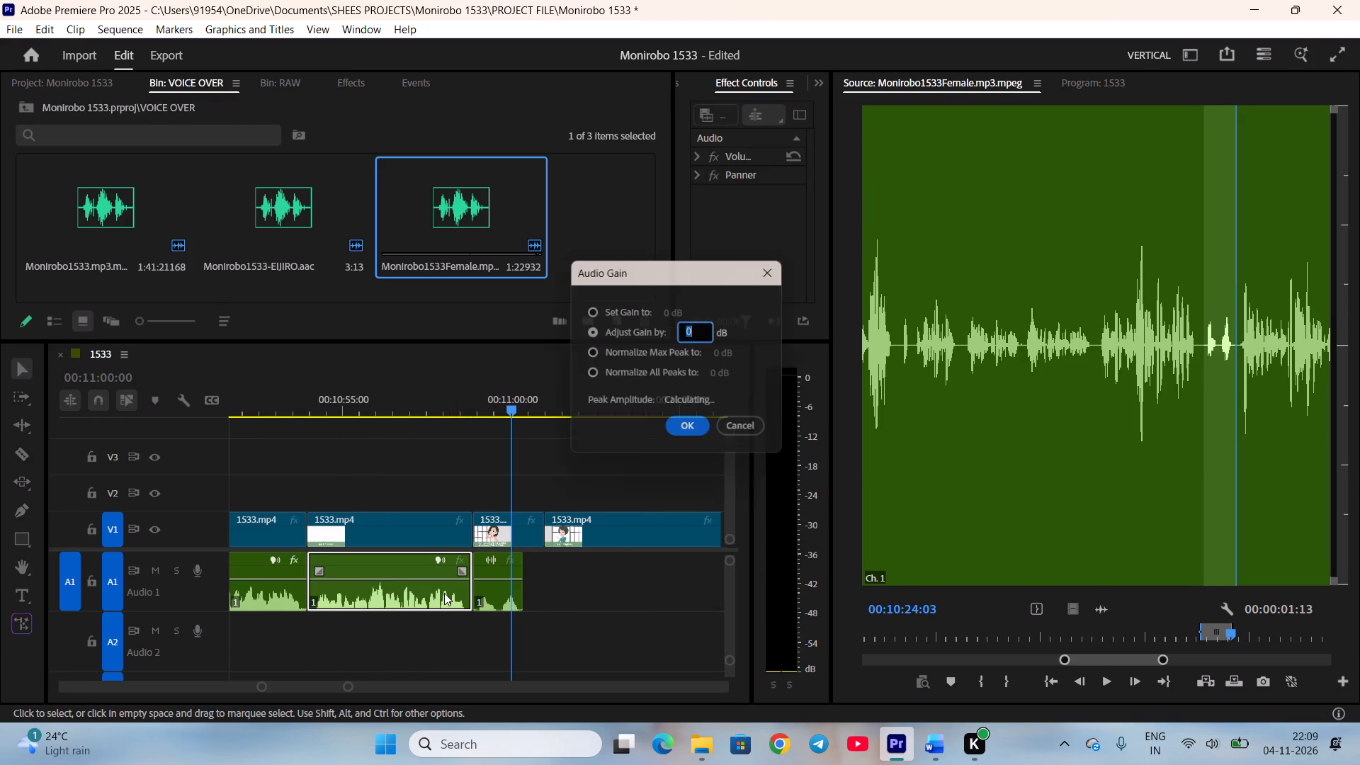
key("8")
key("Return")
left_click(501, 597)
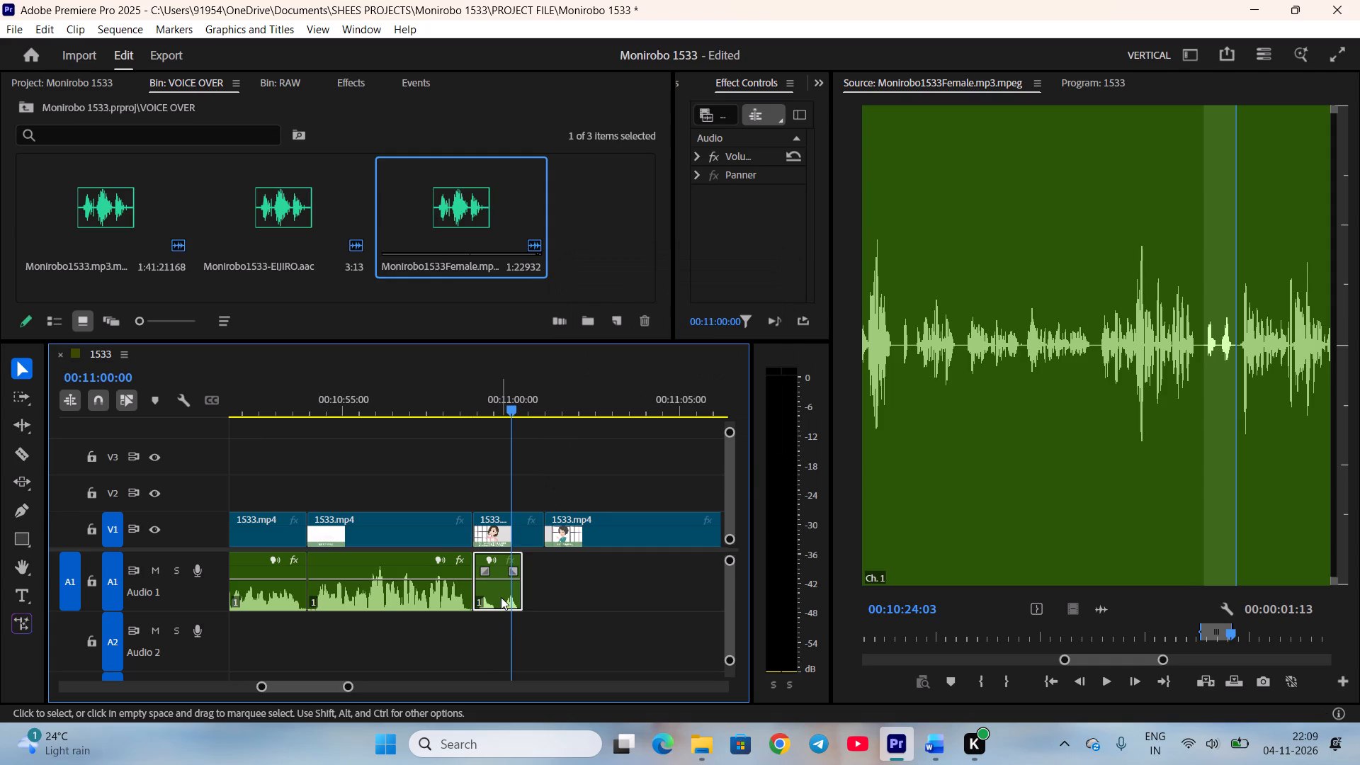
key("g")
key("9")
key("Return")
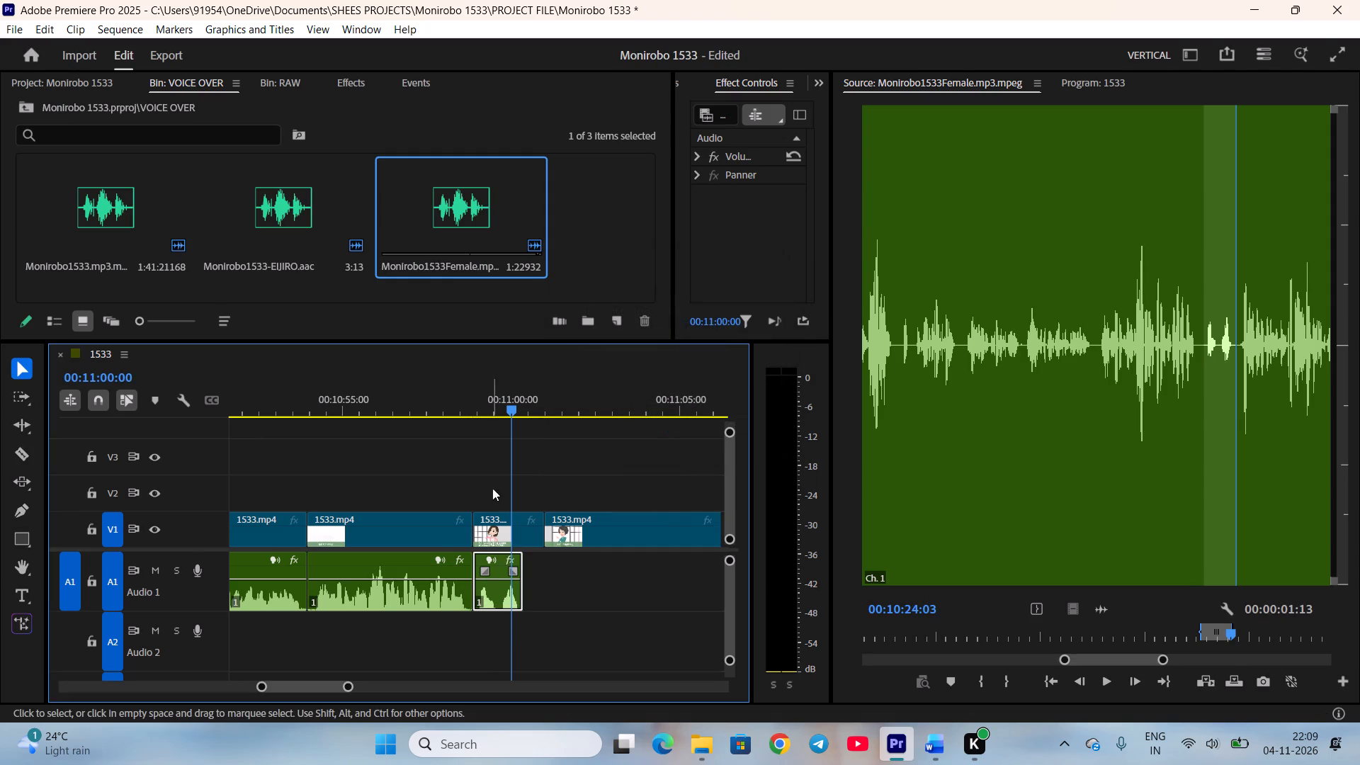
Play back the 「…あの、お義母さん」 scene, shorten it on V1 to end with its line, and ripple delete the gap after it.
left_click(469, 395)
left_click(514, 429)
key("space")
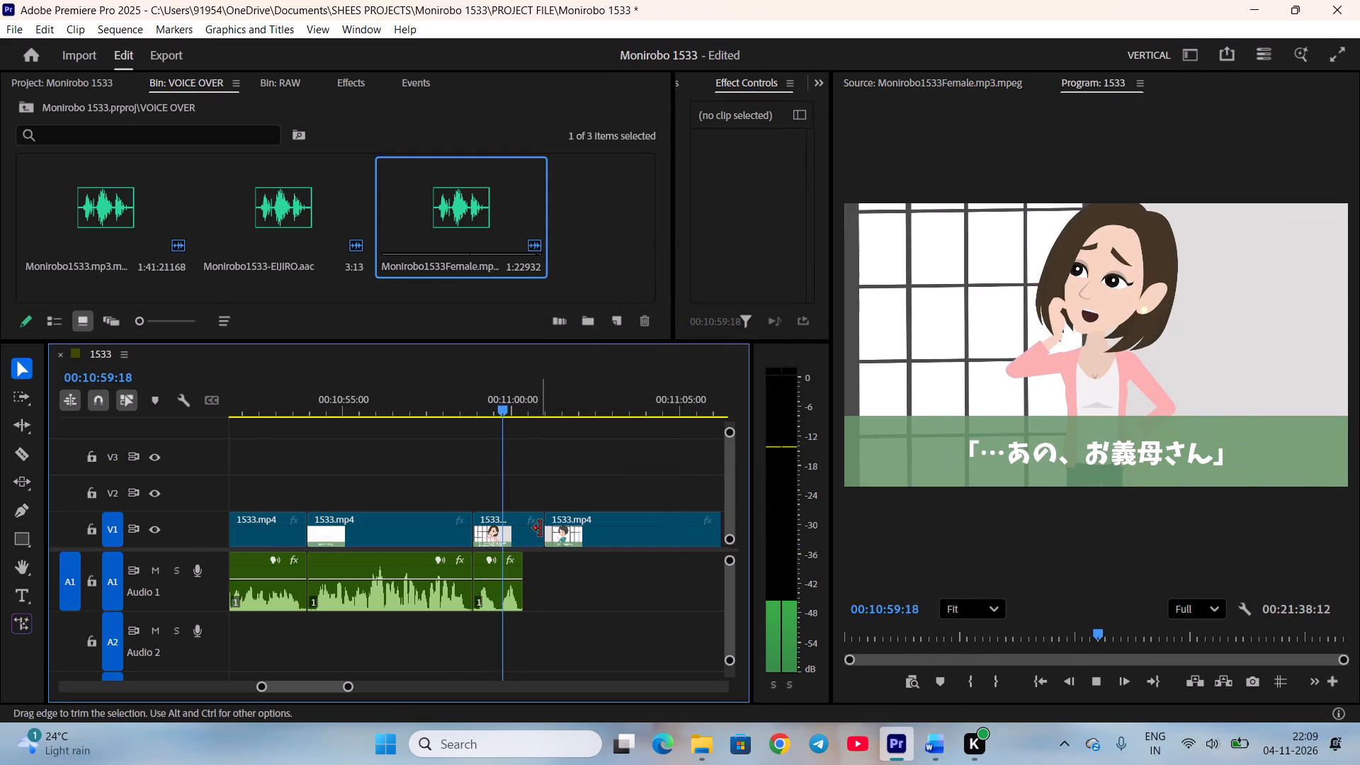
key("space")
left_click_drag(540, 528, 525, 528)
right_click(539, 521)
right_click(535, 523)
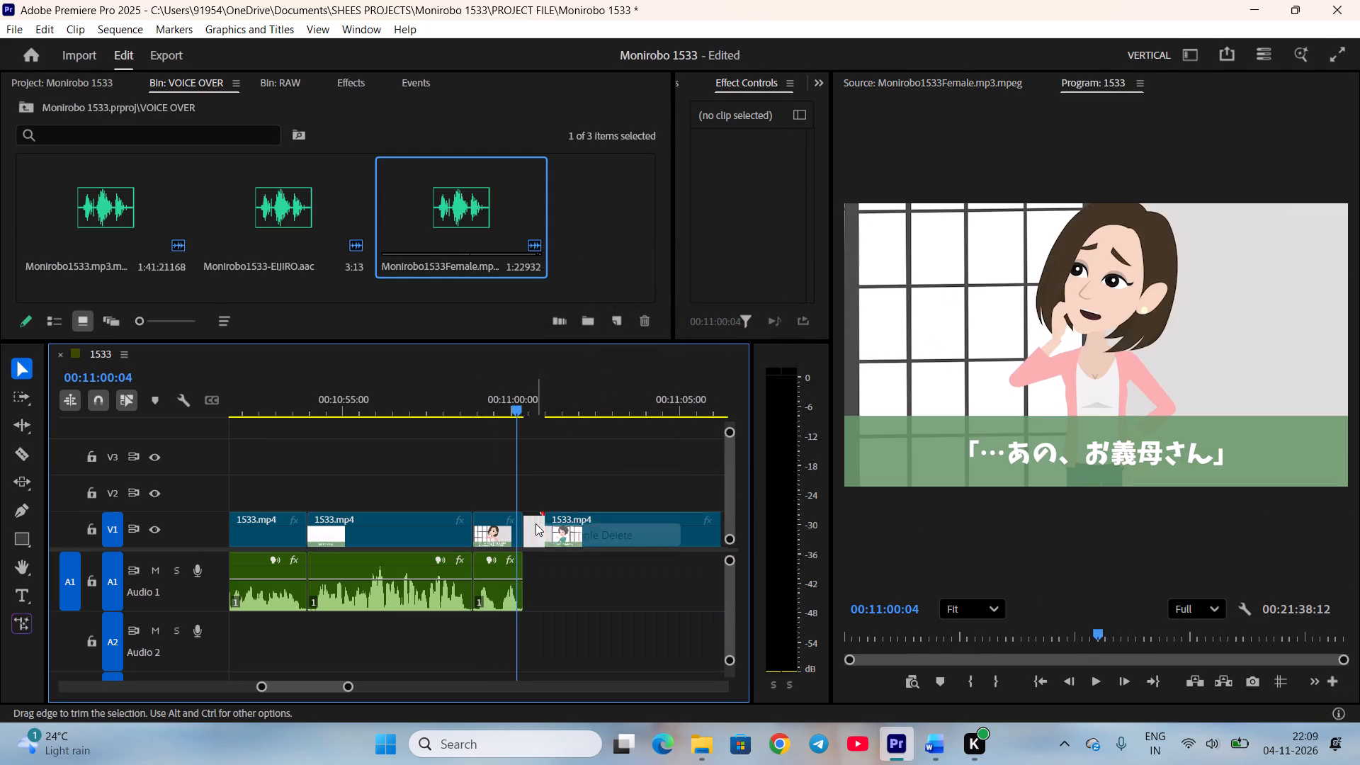
left_click(558, 531)
Preview the mother-in-law's following scene on V1 about lending out calligraphy sets and save the project.
scroll(559, 543, "down", 4)
key("space")
scroll(544, 570, "down", 4)
left_click_drag(378, 405, 448, 427)
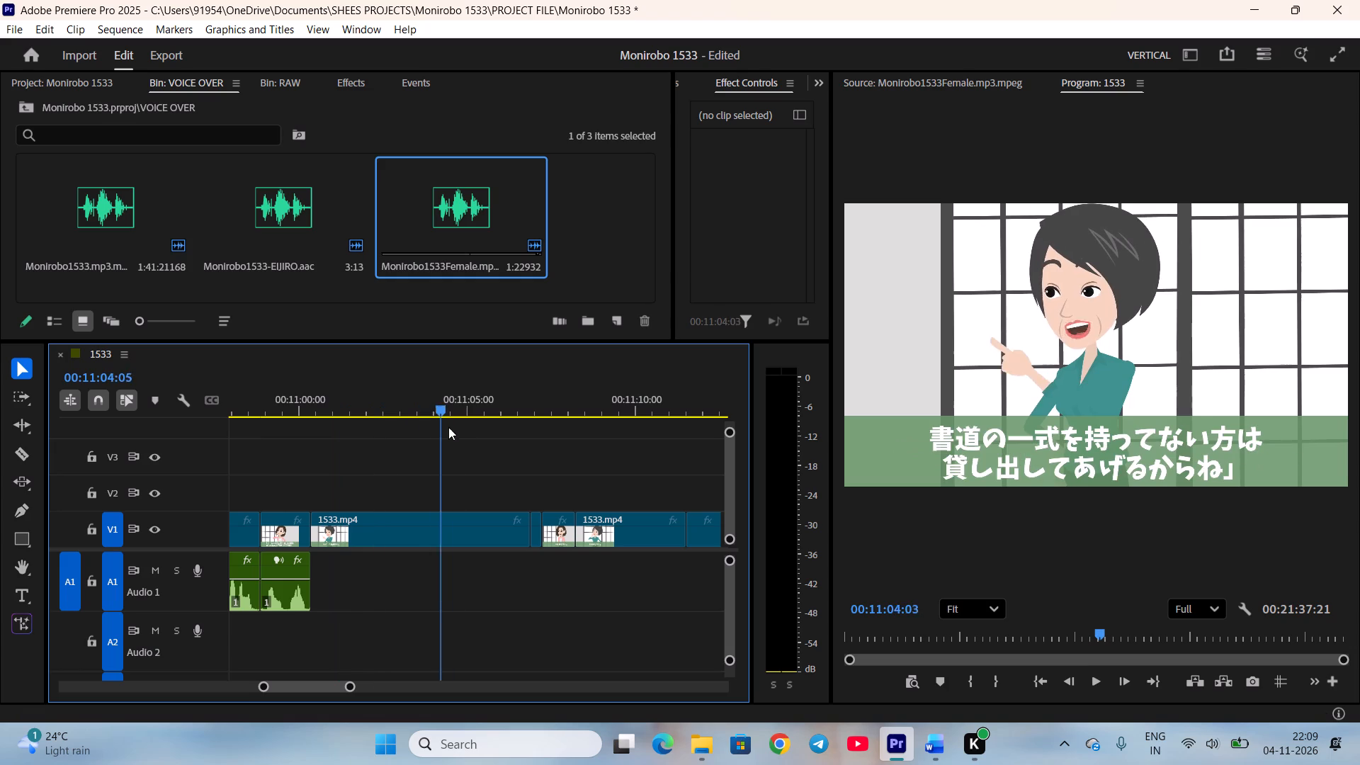
left_click_drag(448, 427, 530, 449)
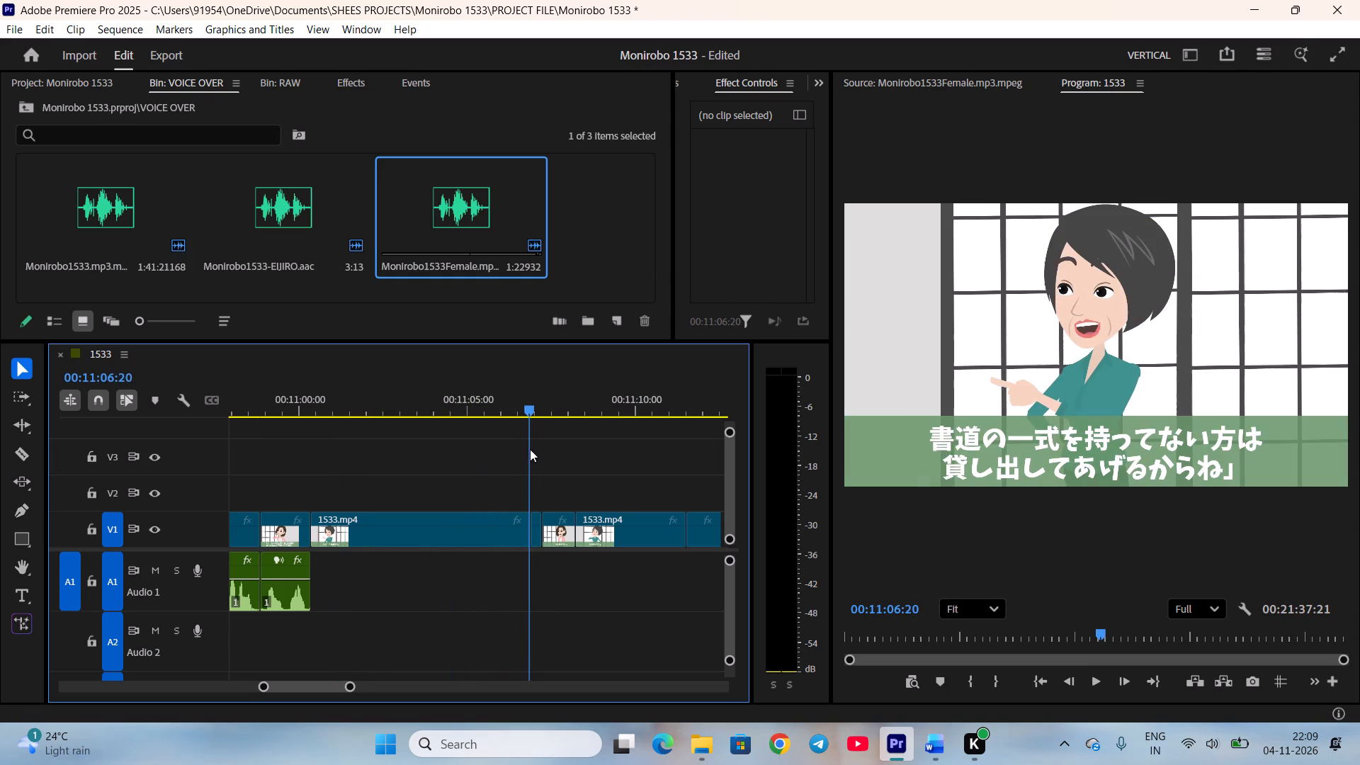
left_click_drag(530, 449, 512, 448)
key("ctrl+s")
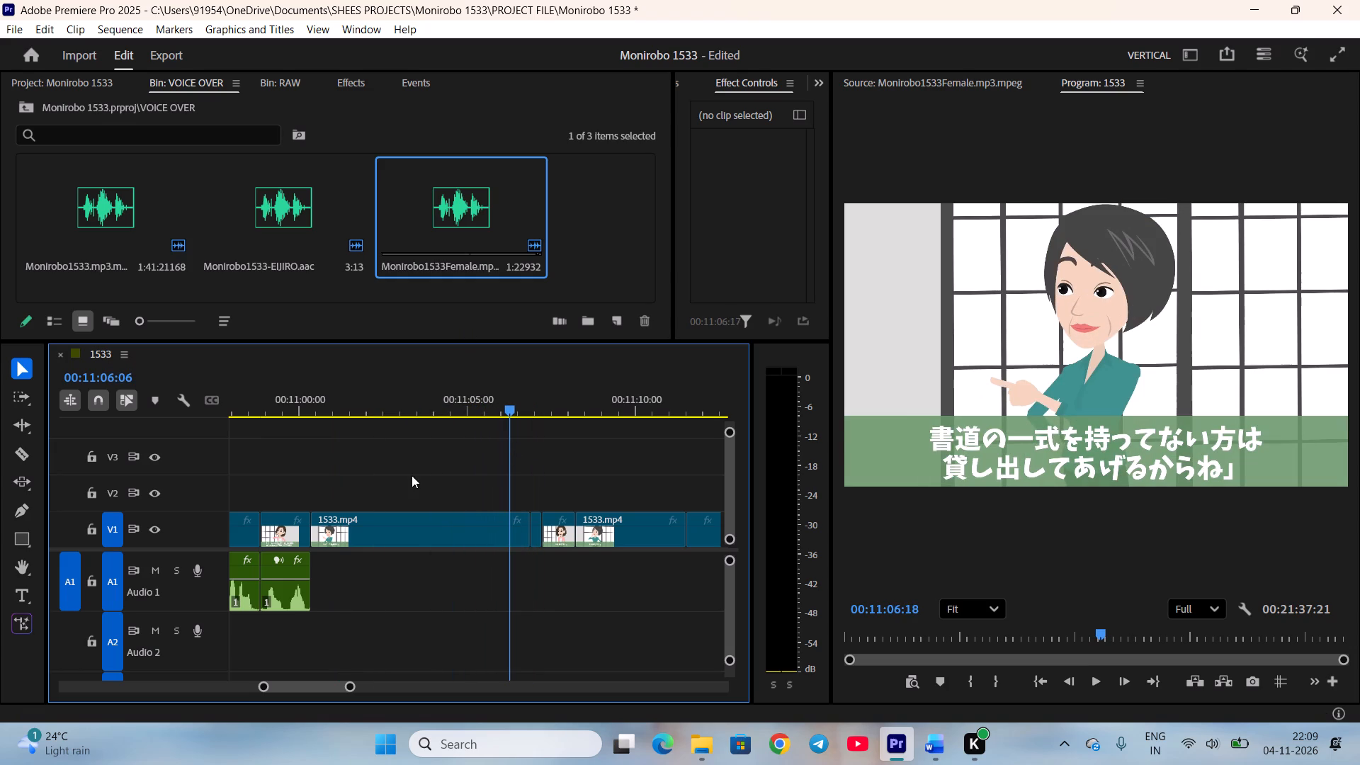
left_click(413, 464)
left_click(429, 409)
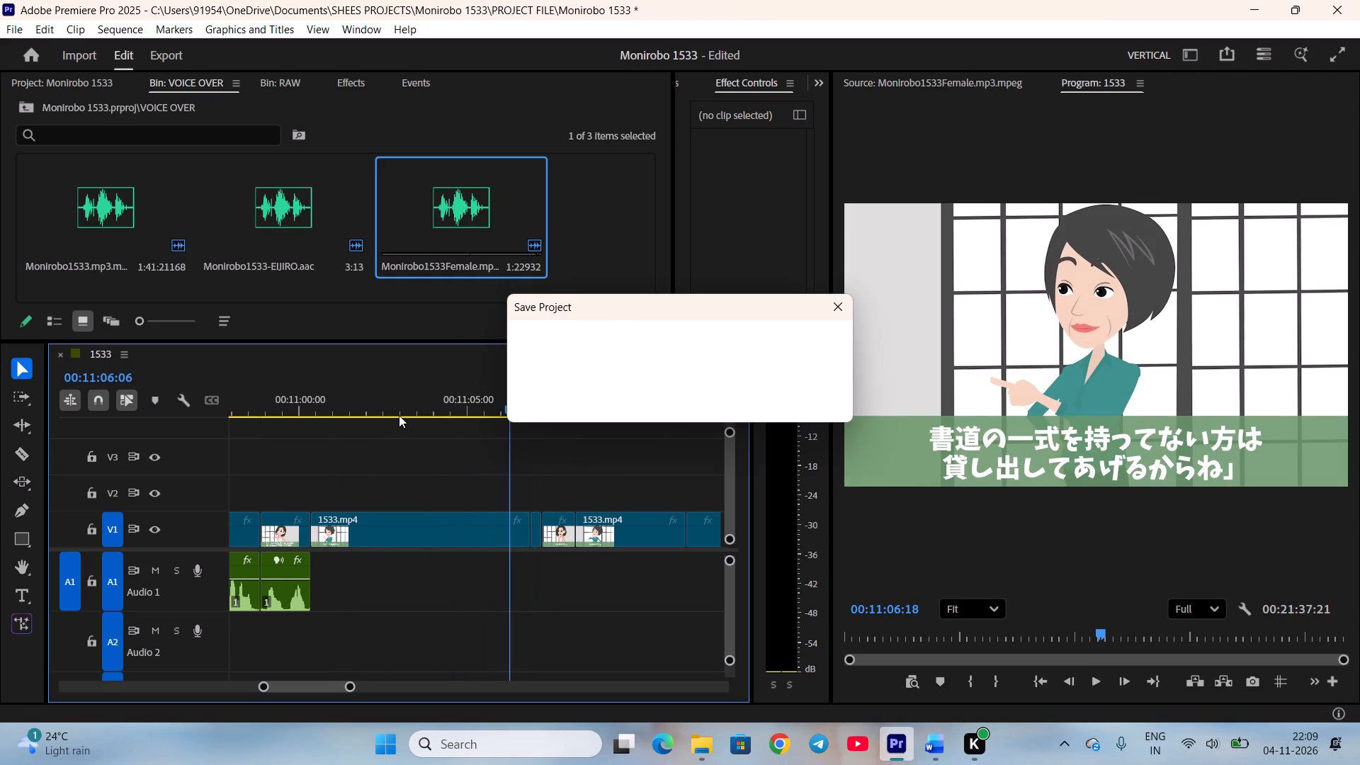
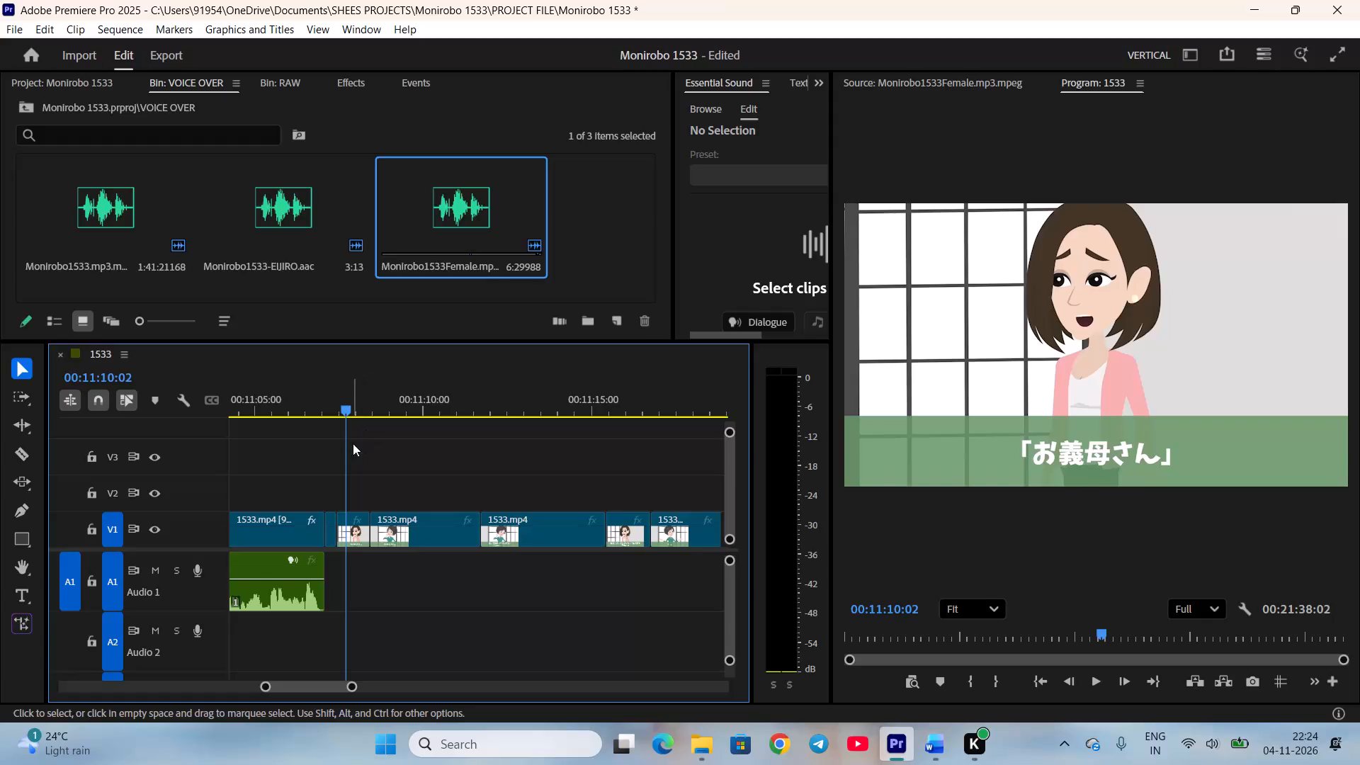
Mark the 「お義母さん」 line in Monirobo1533Female from 00:10:30:24 to 00:10:31:20 and place it on A1 directly after the previous line.
double_click(465, 215)
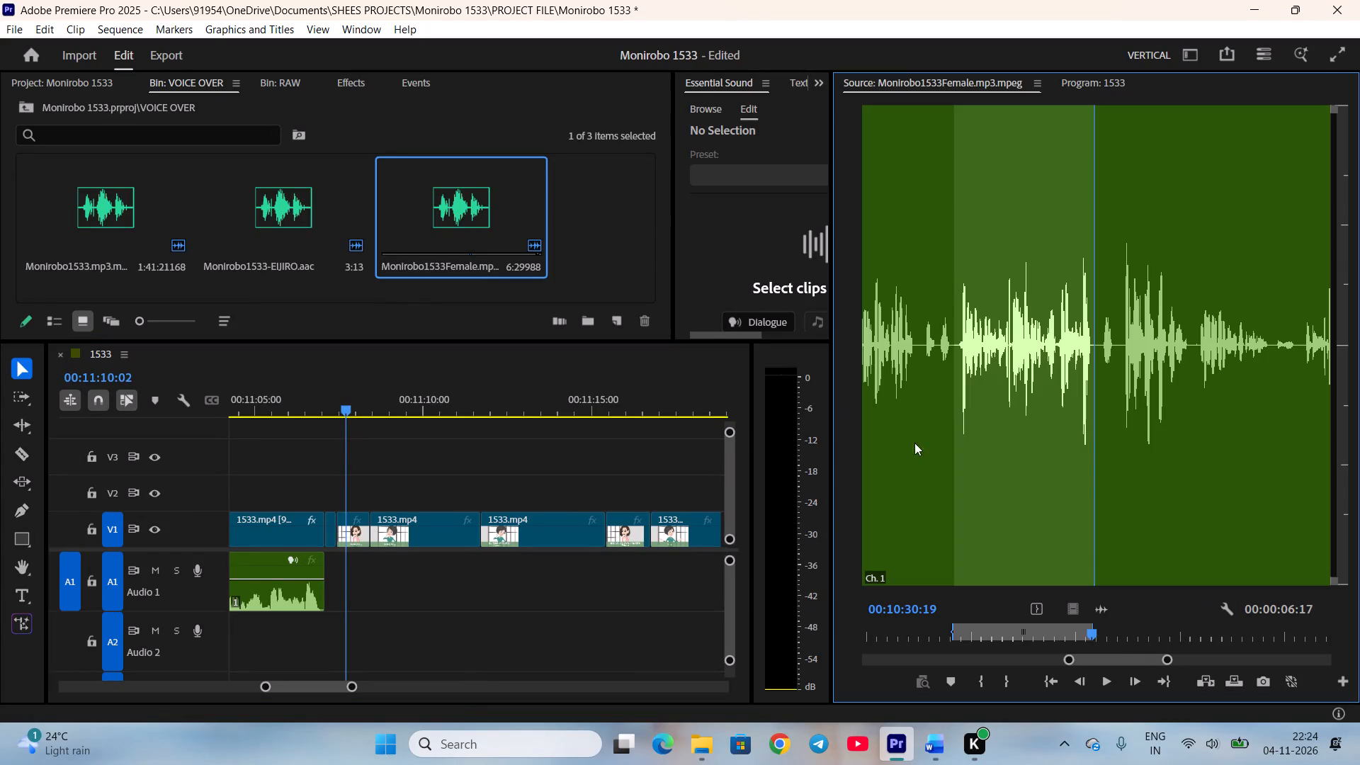
scroll(1187, 596, "down", 6)
scroll(1170, 625, "up", 1)
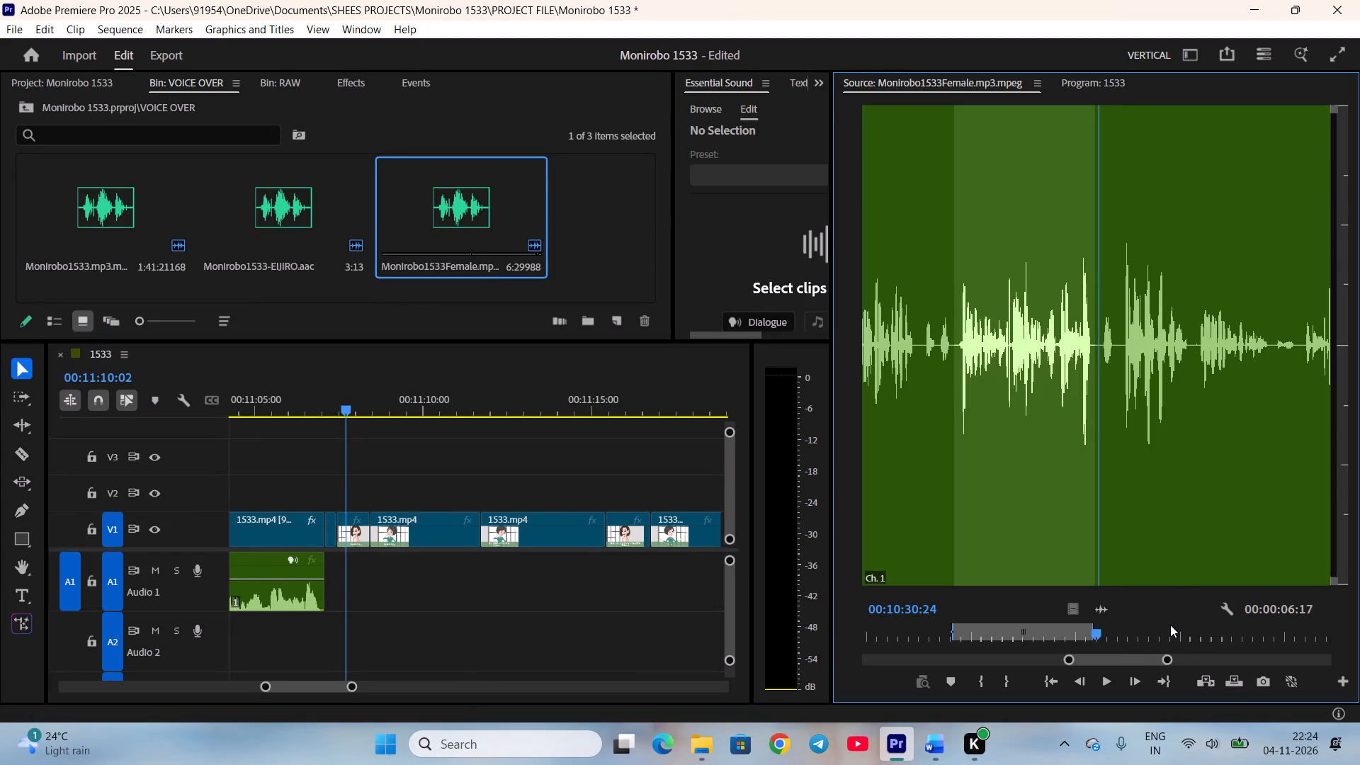
key("i")
key("space")
key("space")
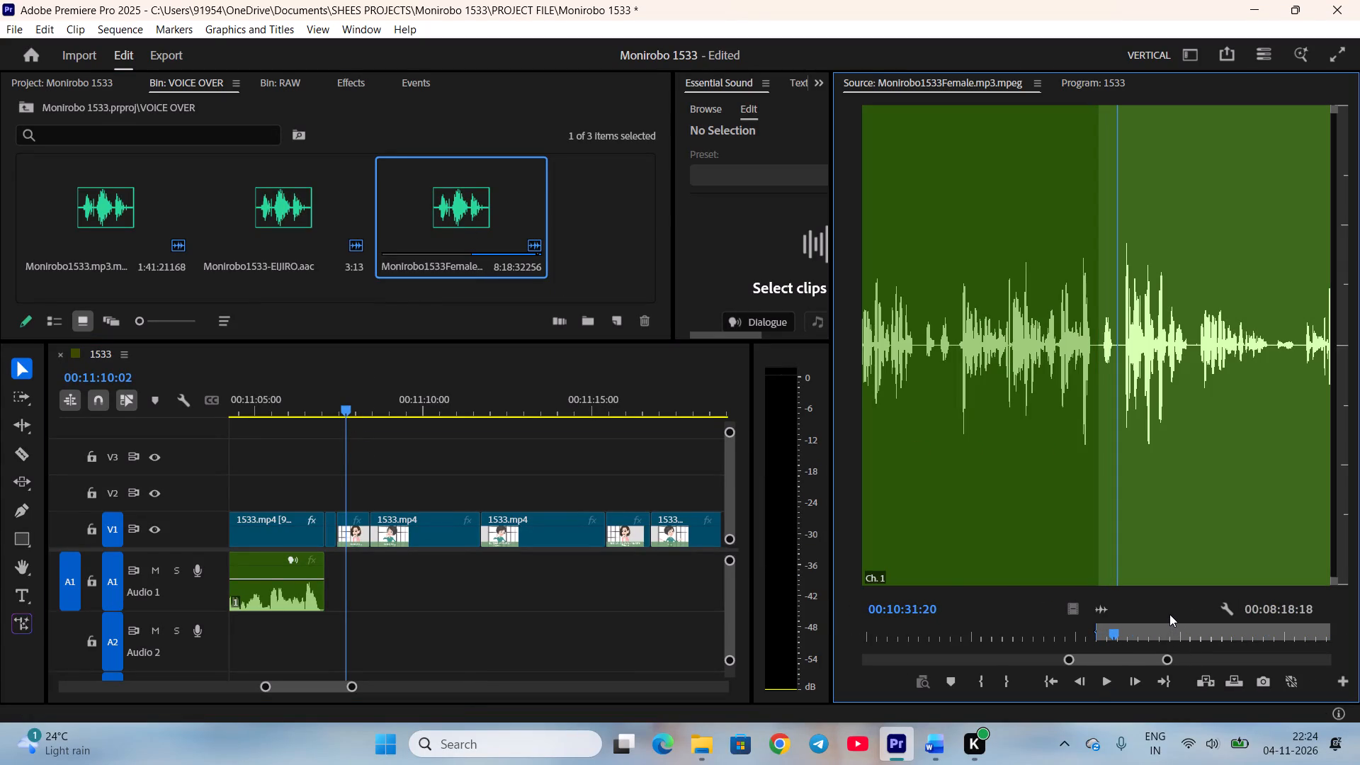
key("o")
left_click_drag(1101, 603, 332, 577)
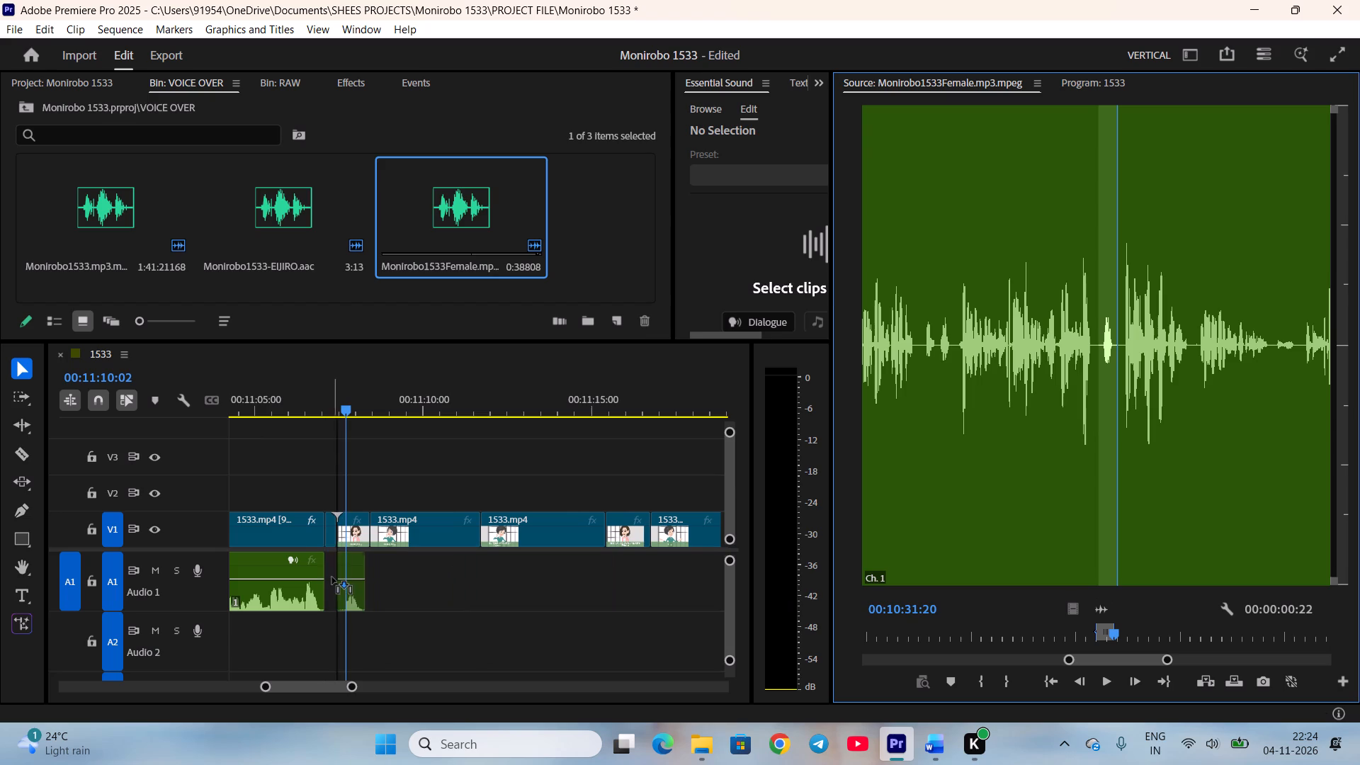
left_click_drag(332, 577, 327, 576)
Play back the 「お義母さん」 scene, shorten it on V1 to end with its line, and ripple delete the gap after it.
left_click(326, 404)
key("space")
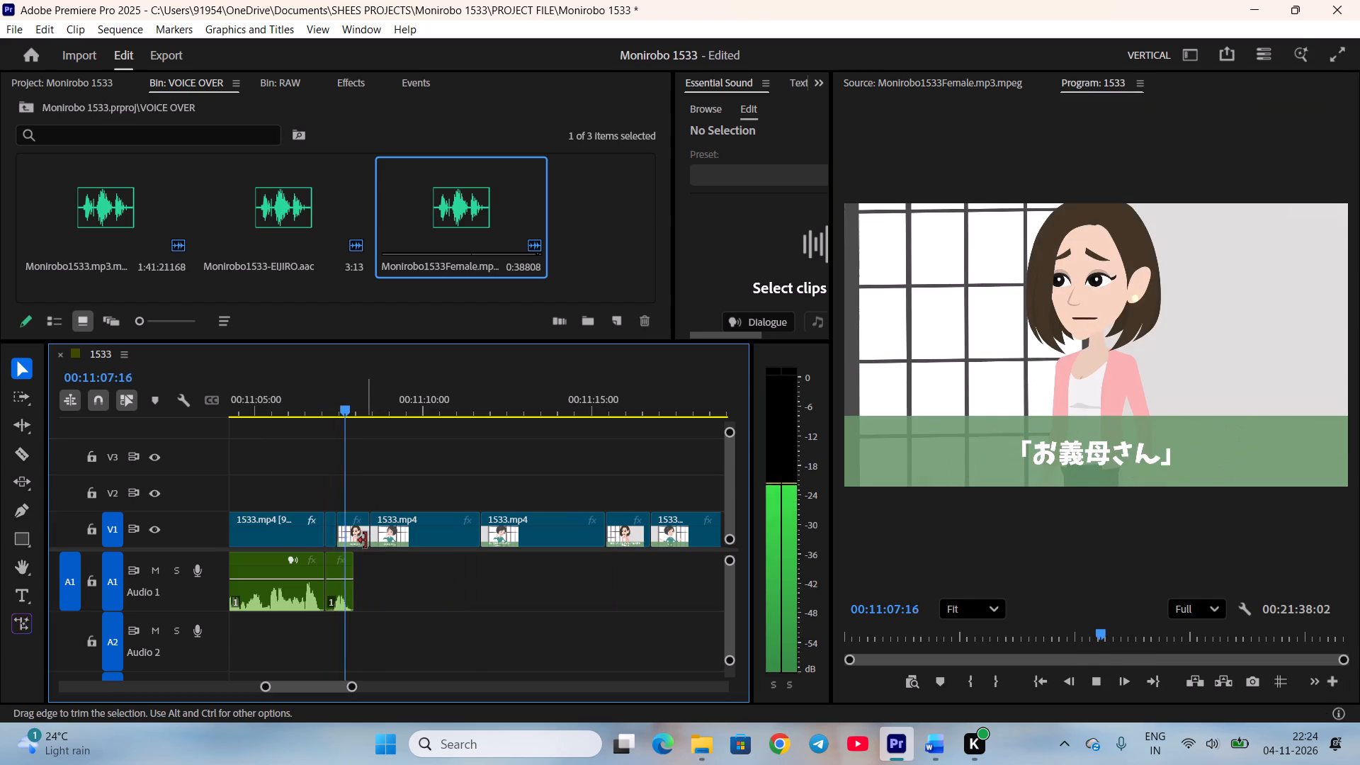
key("space")
left_click_drag(365, 540, 356, 540)
right_click(366, 528)
left_click(384, 533)
Preview the scenes on V1 following 「お義母さん」, up to the mother-in-law's theatrical glance, and save the project.
scroll(385, 537, "down", 2)
key("space")
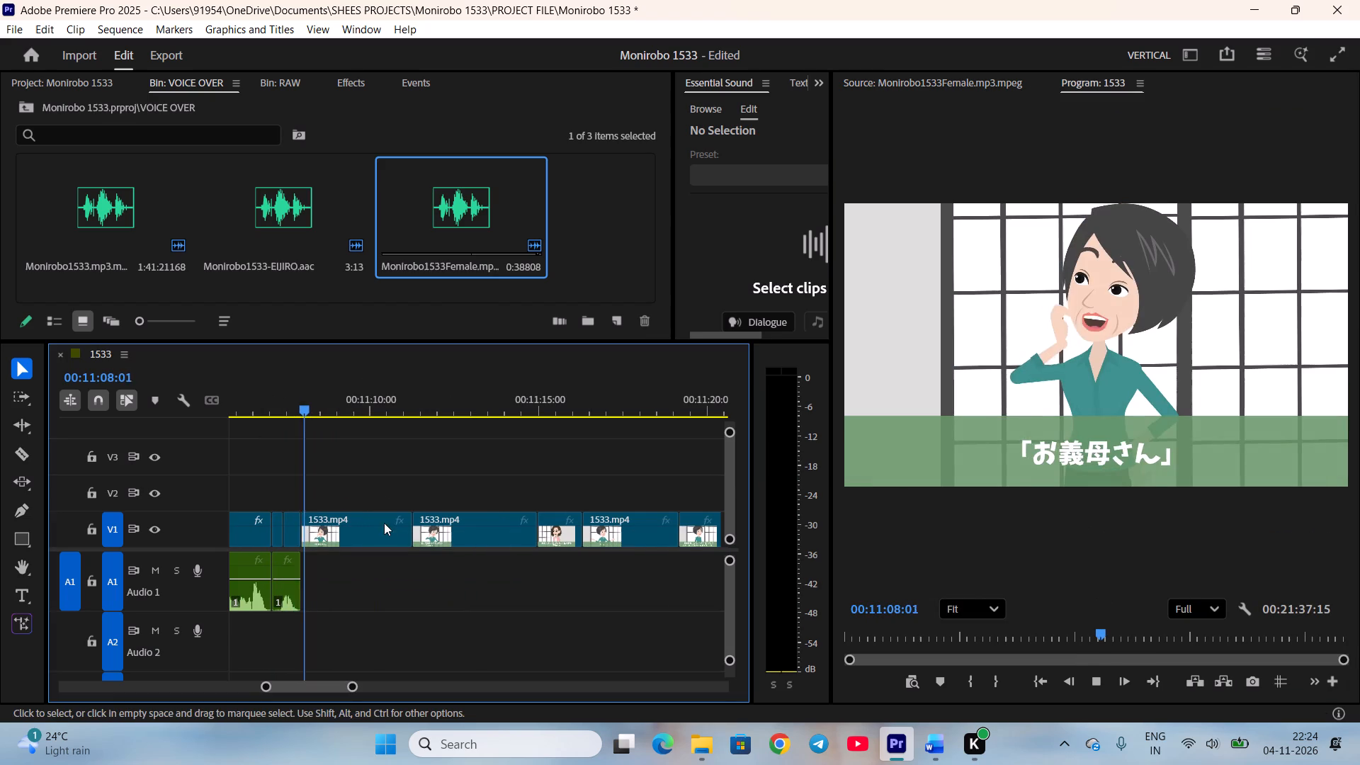
left_click_drag(360, 402, 542, 429)
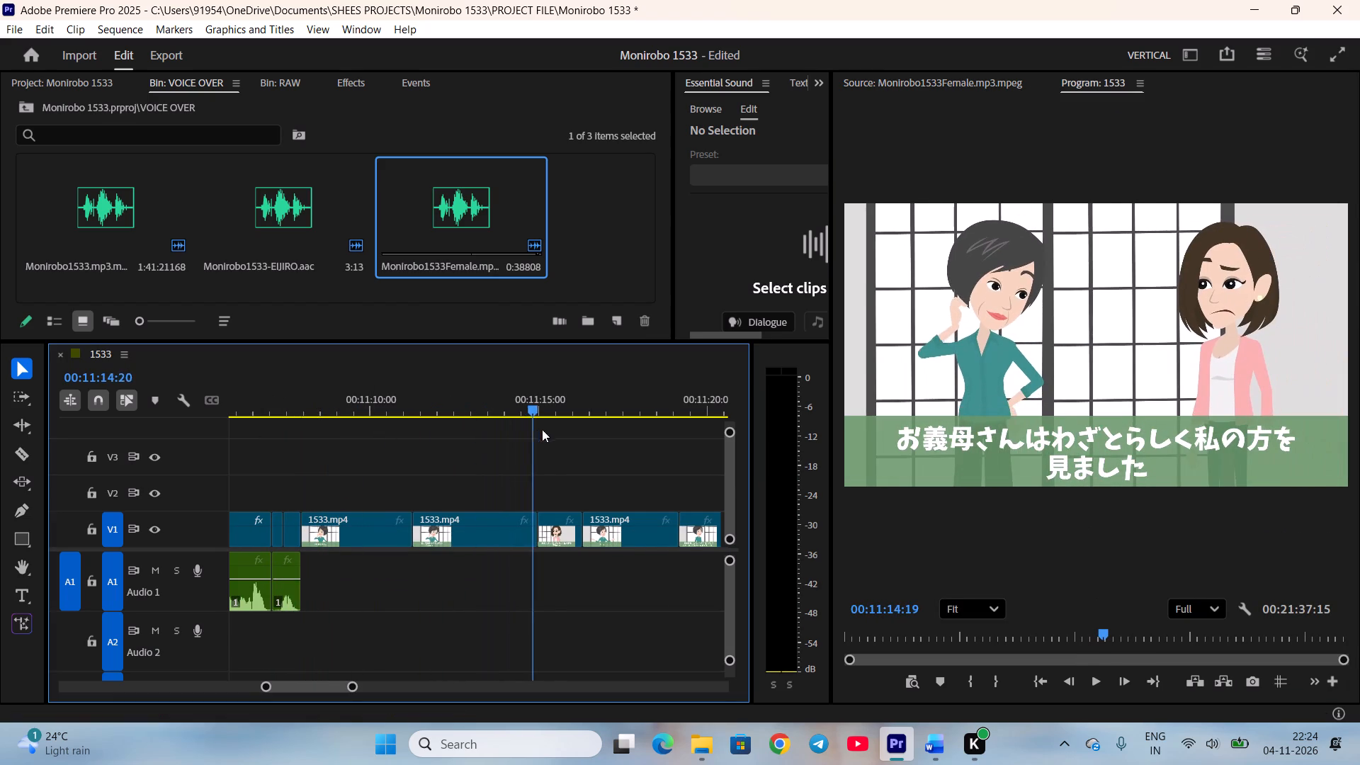
left_click_drag(542, 429, 510, 436)
key("ctrl+s")
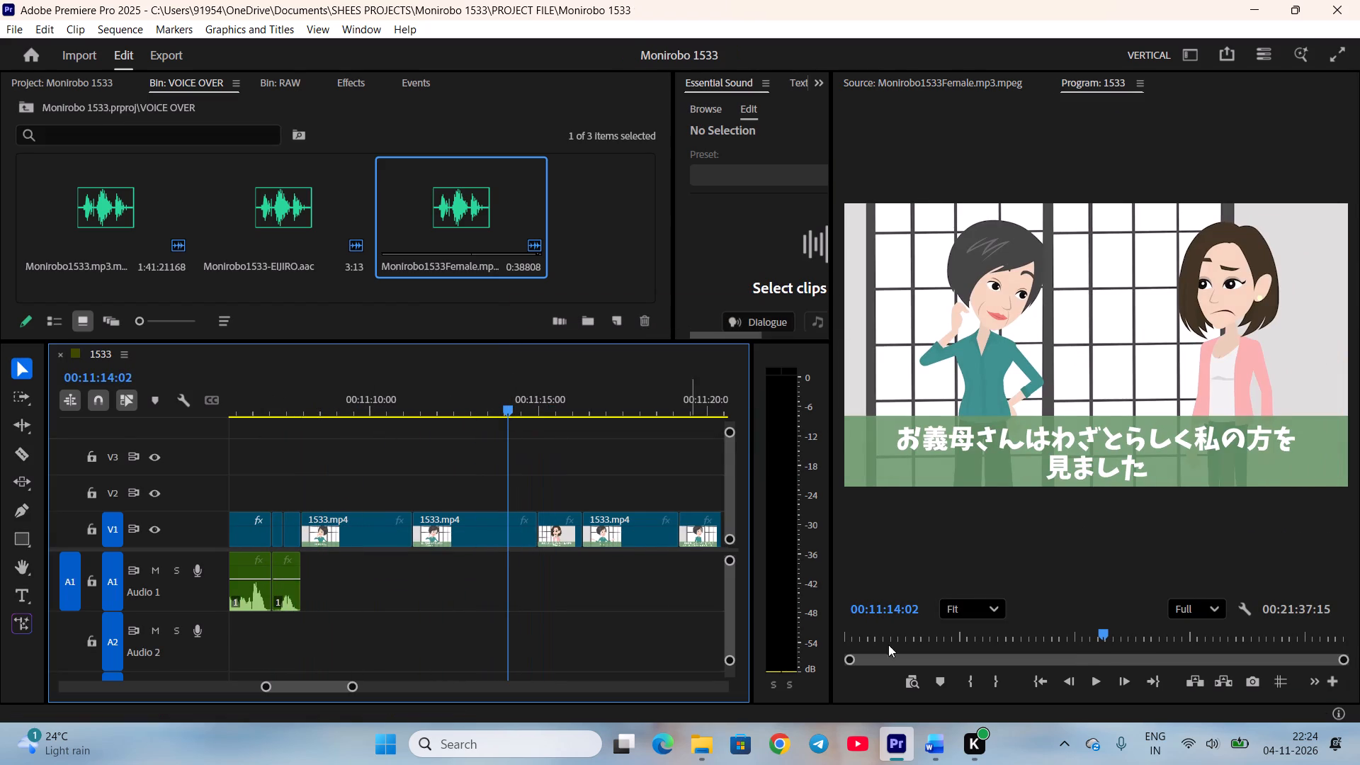
Check the script's dialogue after Eriko's "Mother." against the mother-in-law's 「ま、でもまさか持ってない方なんて…」 scene.
left_click(925, 742)
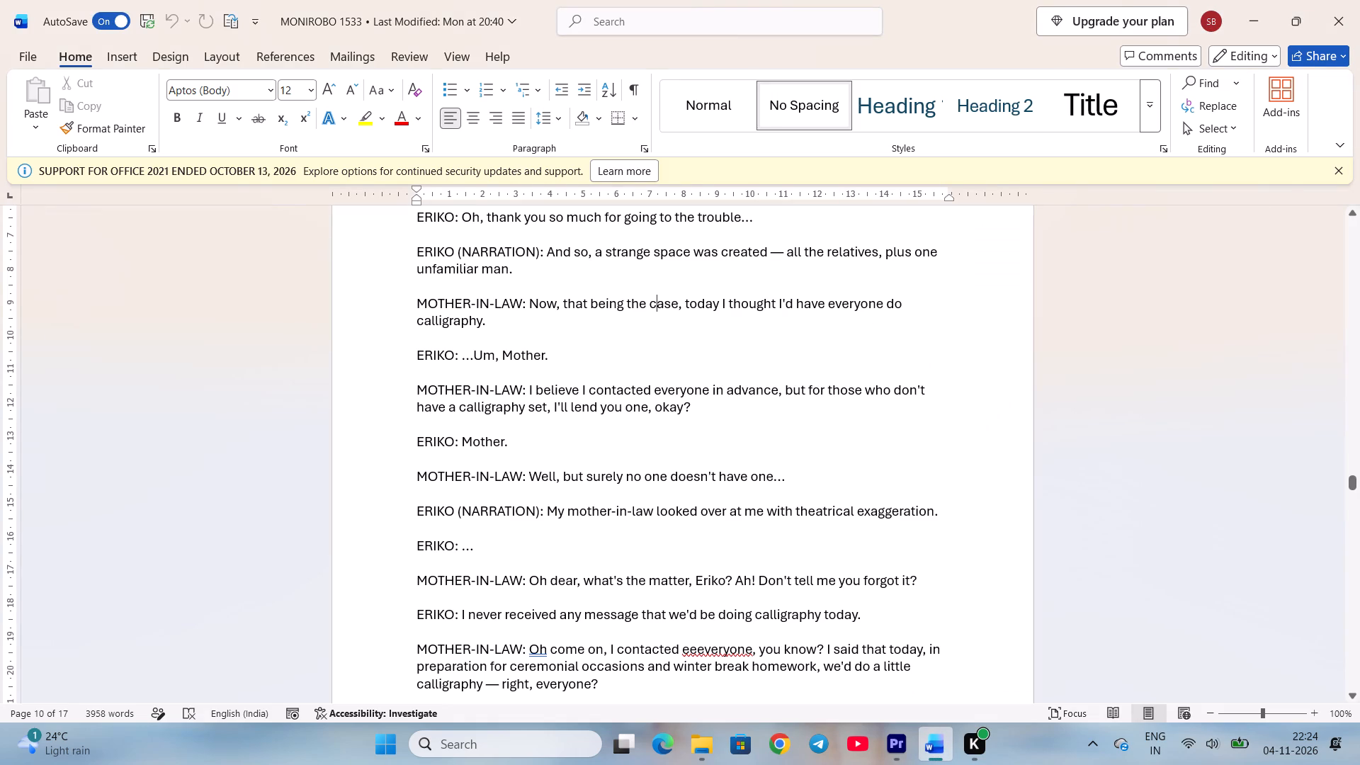
scroll(820, 526, "down", 1)
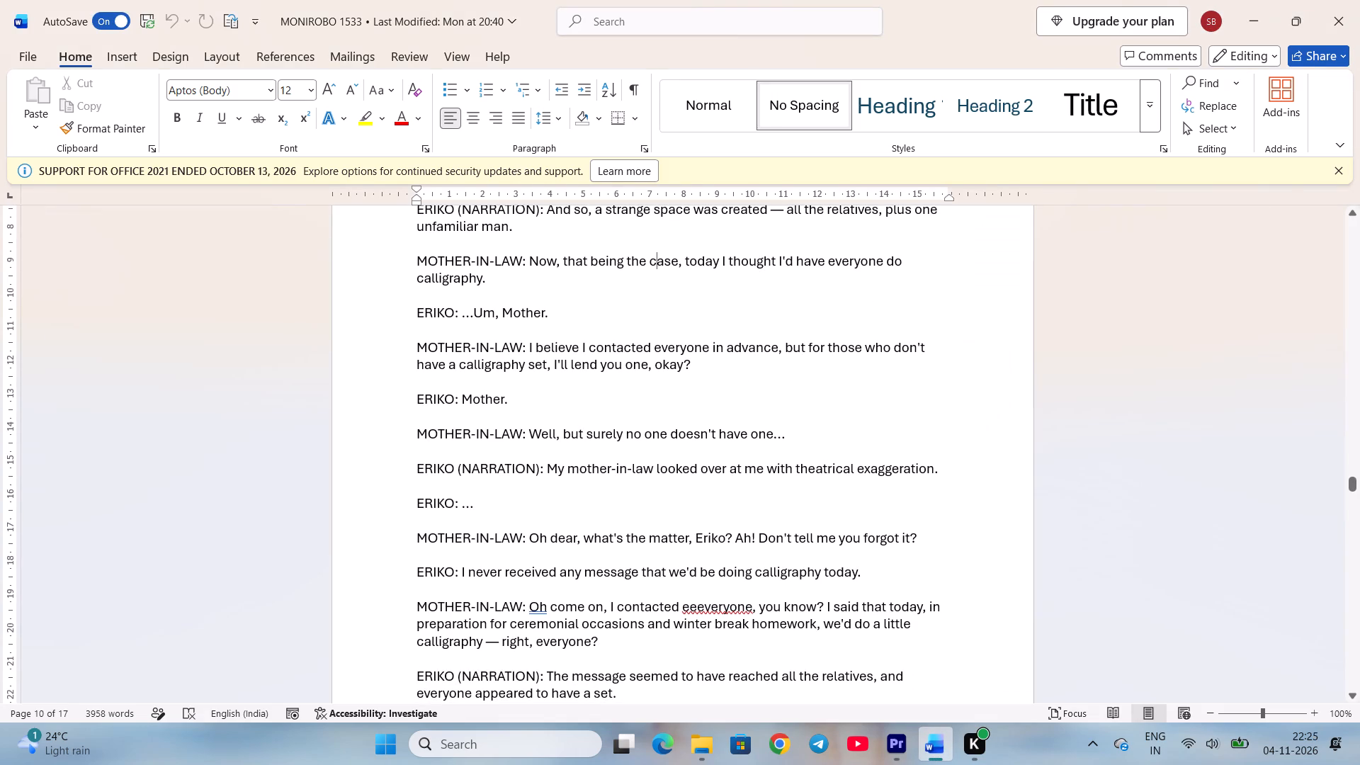
scroll(820, 526, "down", 2)
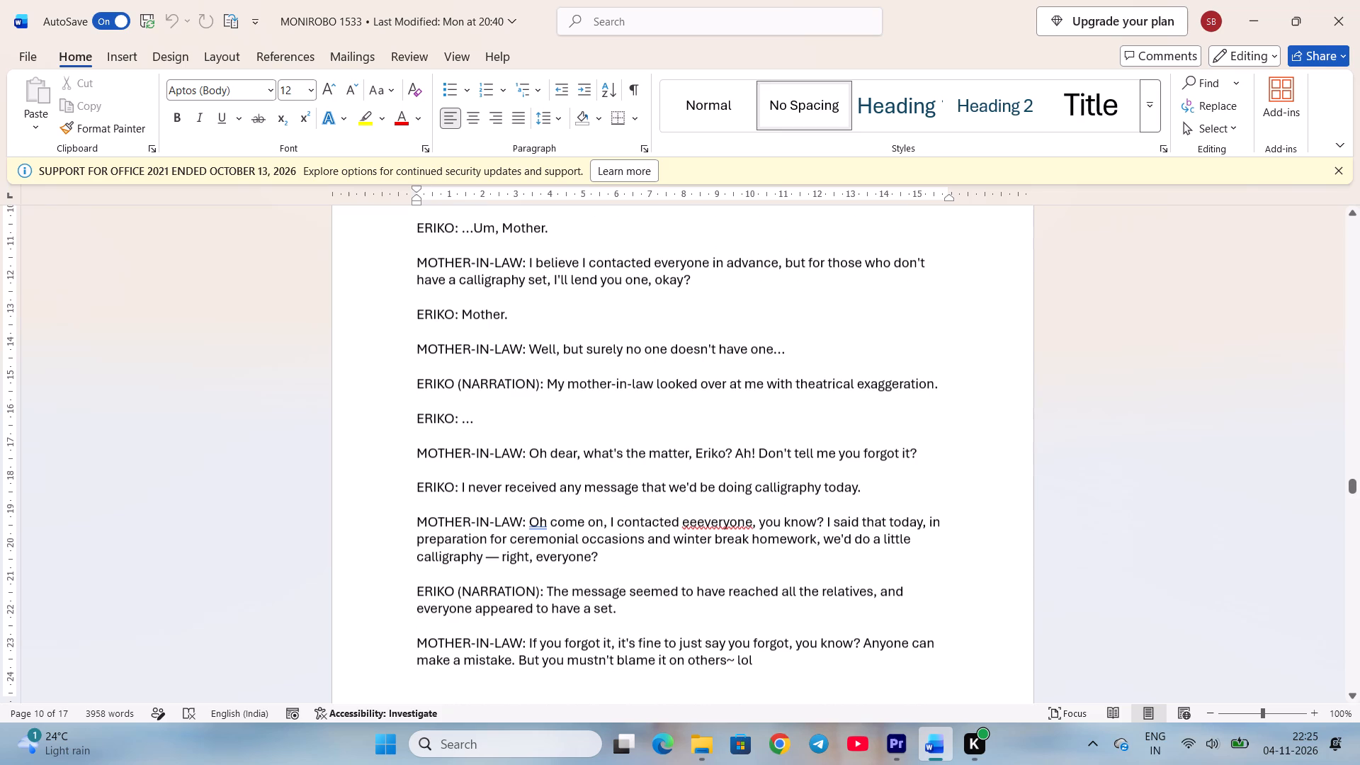
left_click(905, 764)
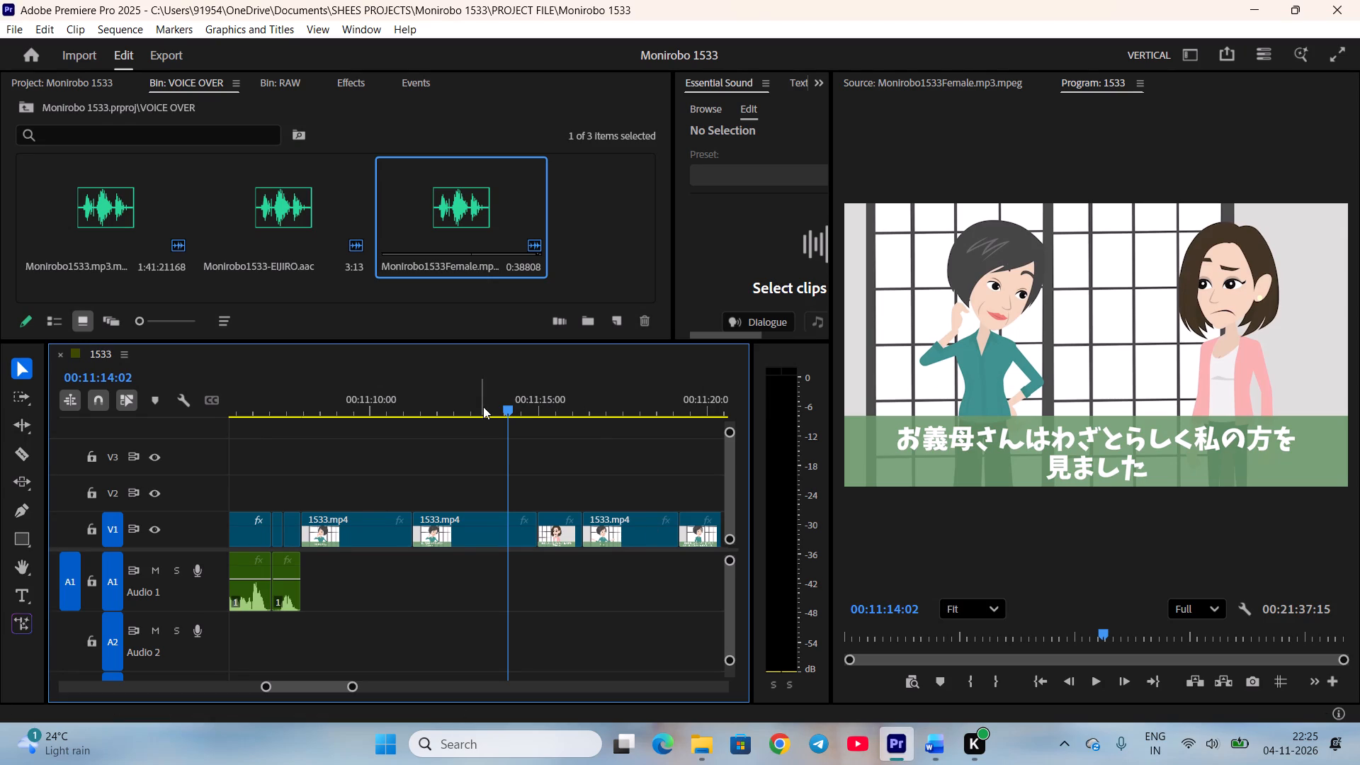
left_click_drag(516, 407, 420, 426)
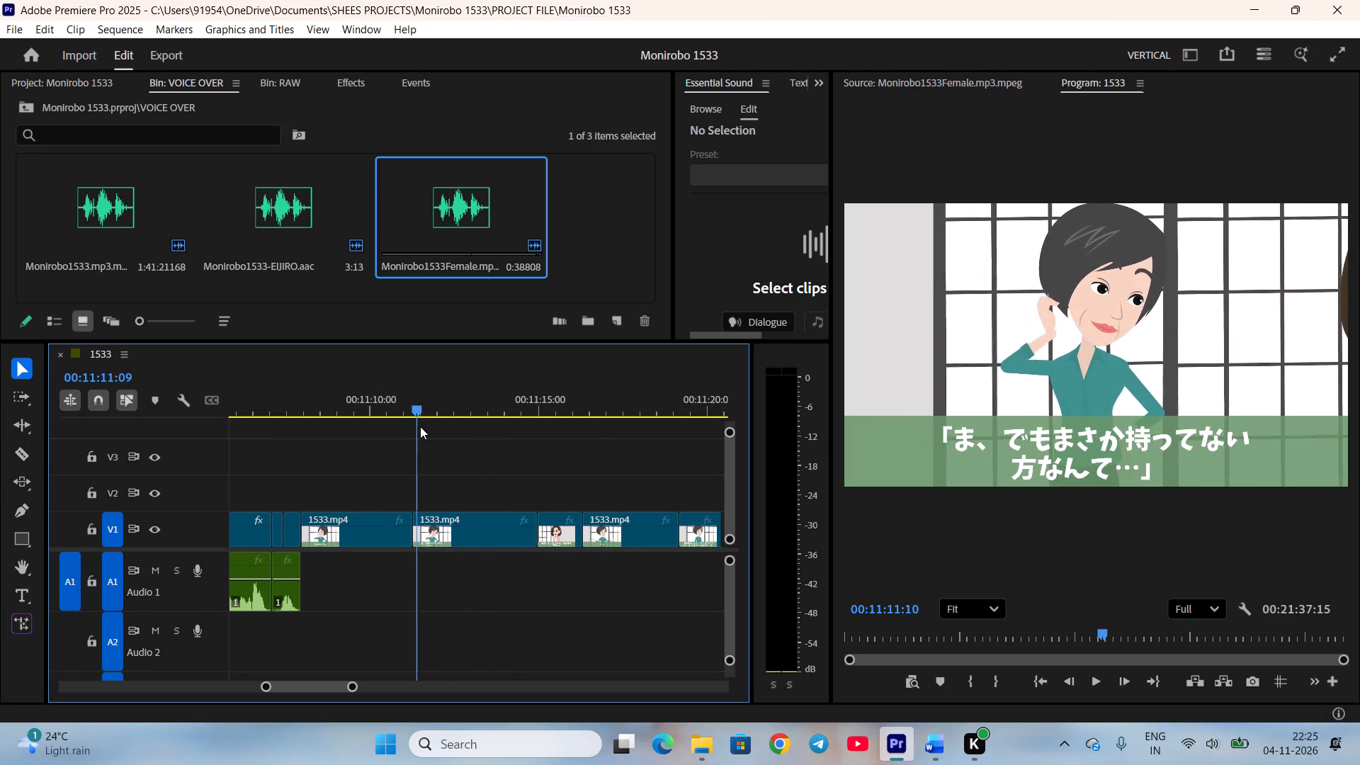
left_click_drag(420, 426, 401, 429)
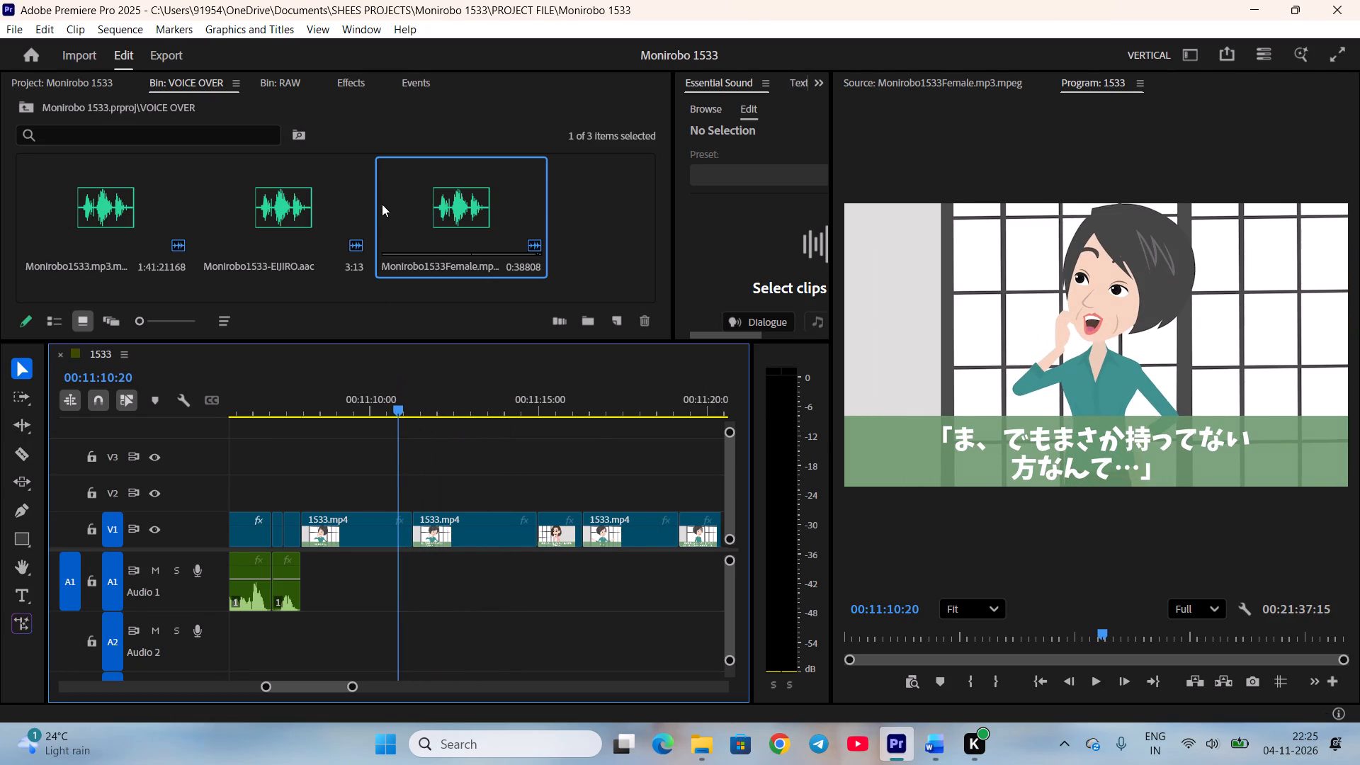
Mark the 「ま、でもまさか持ってない方なんて…」 line in Monirobo1533Female from 00:10:32:00 to 00:10:35:10 and place it on A1 after 「お義母さん」.
double_click(472, 203)
scroll(1231, 659, "down", 3)
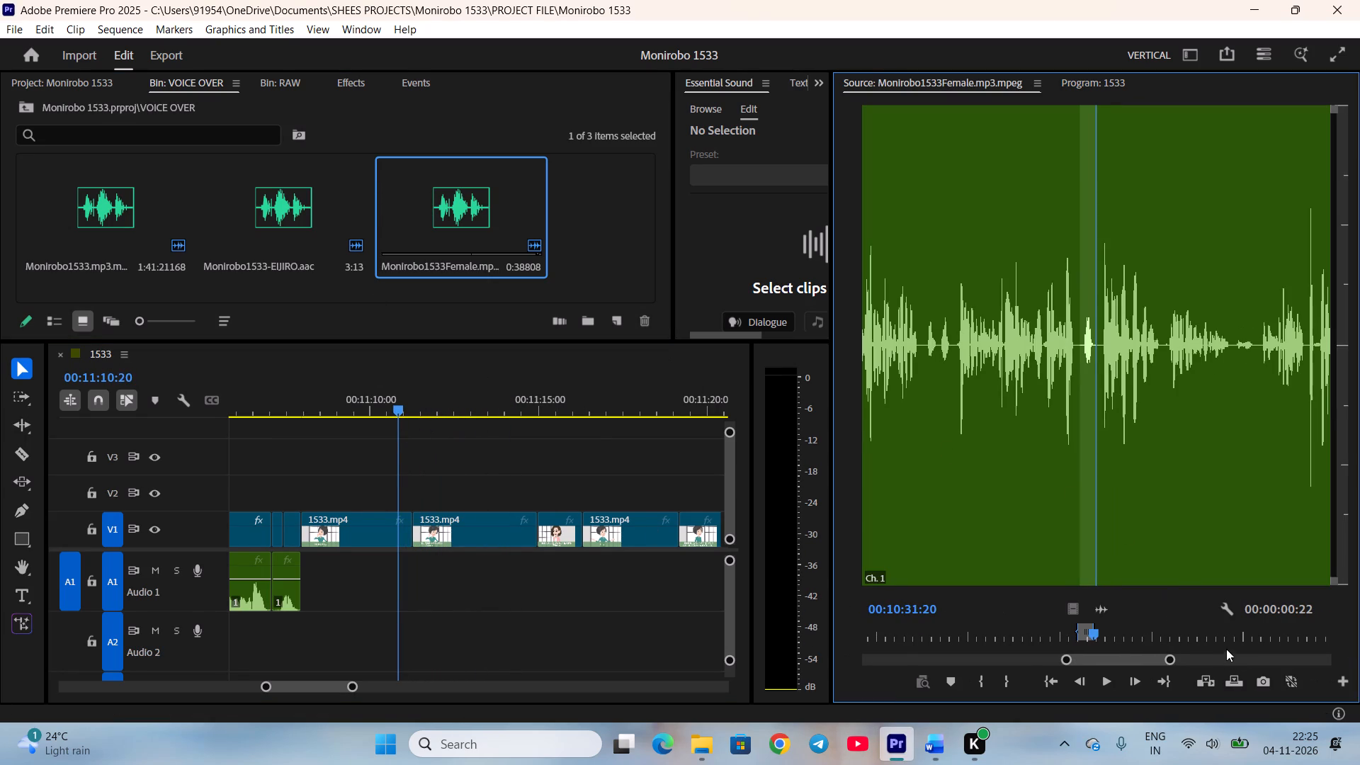
scroll(1209, 638, "down", 5)
key("i")
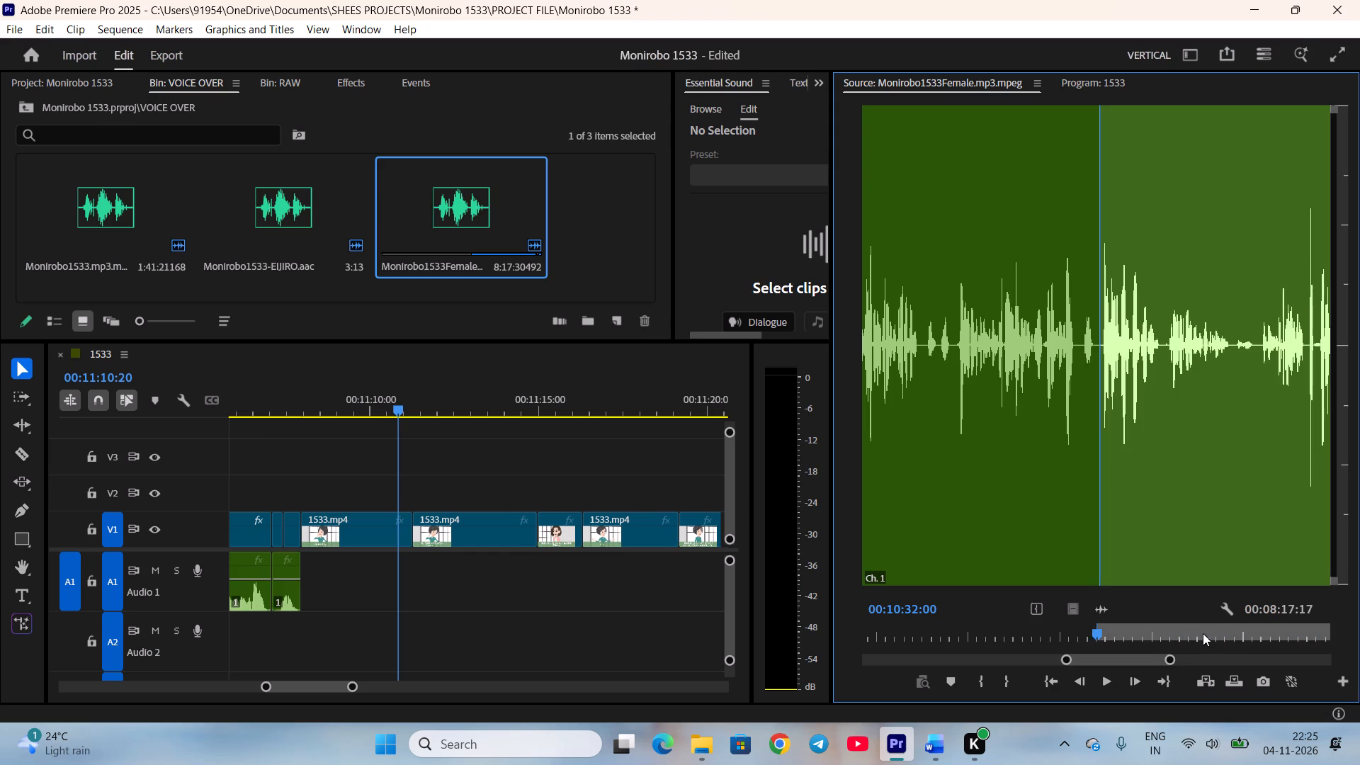
key("space")
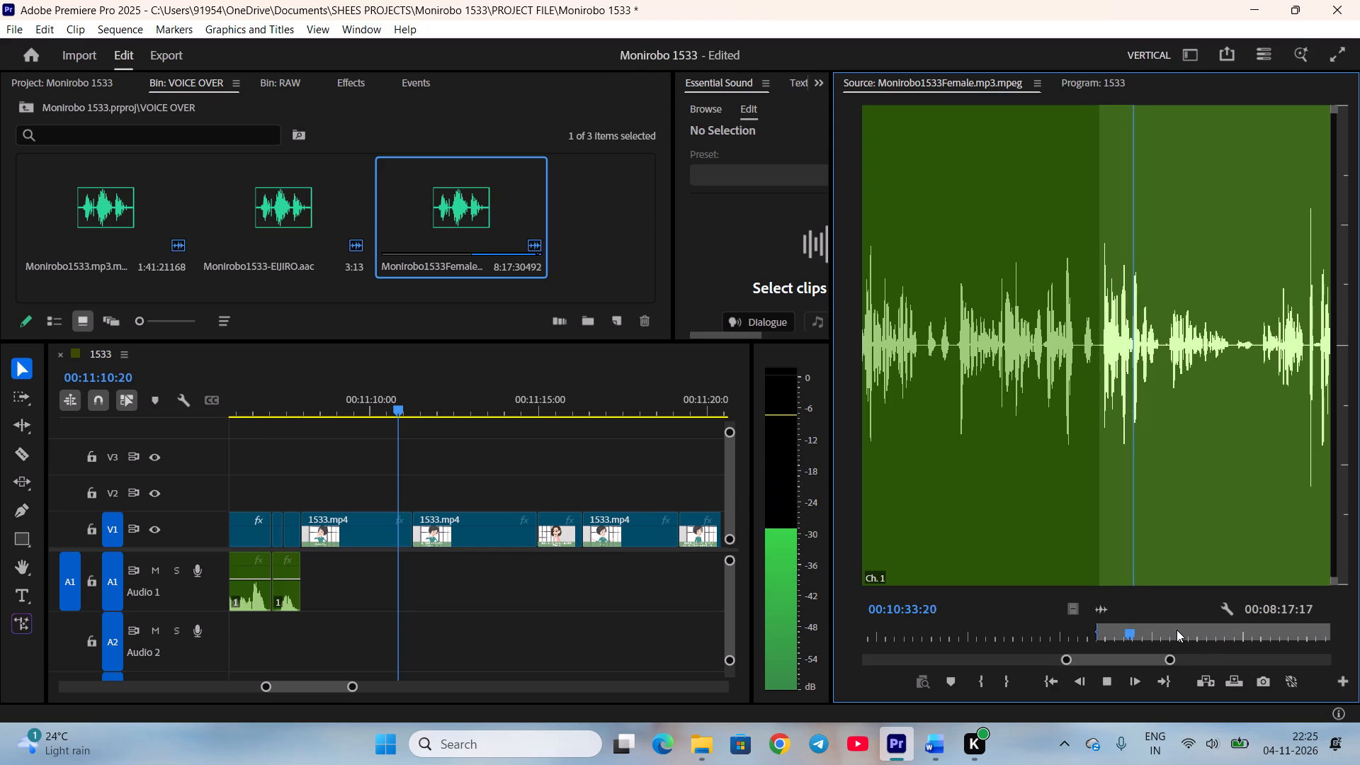
key("space")
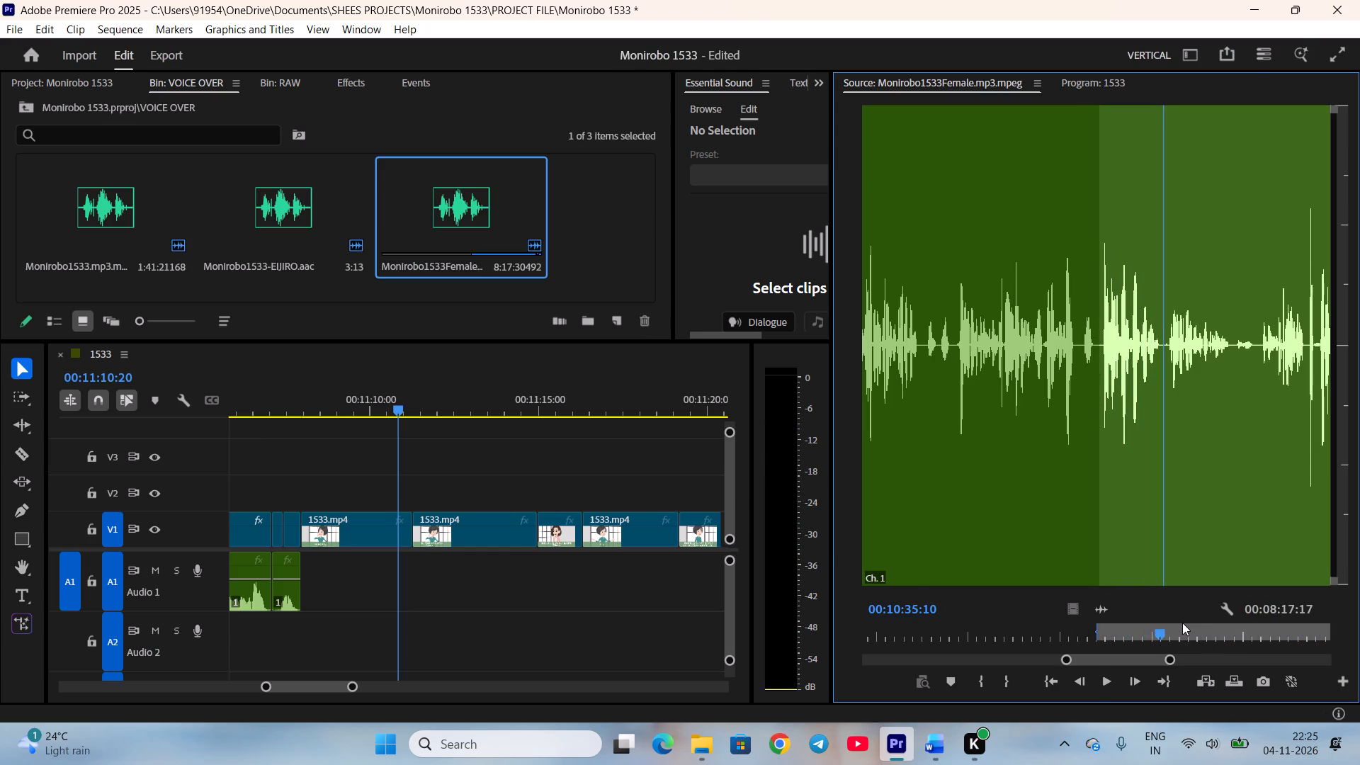
key("o")
left_click_drag(1104, 609, 302, 572)
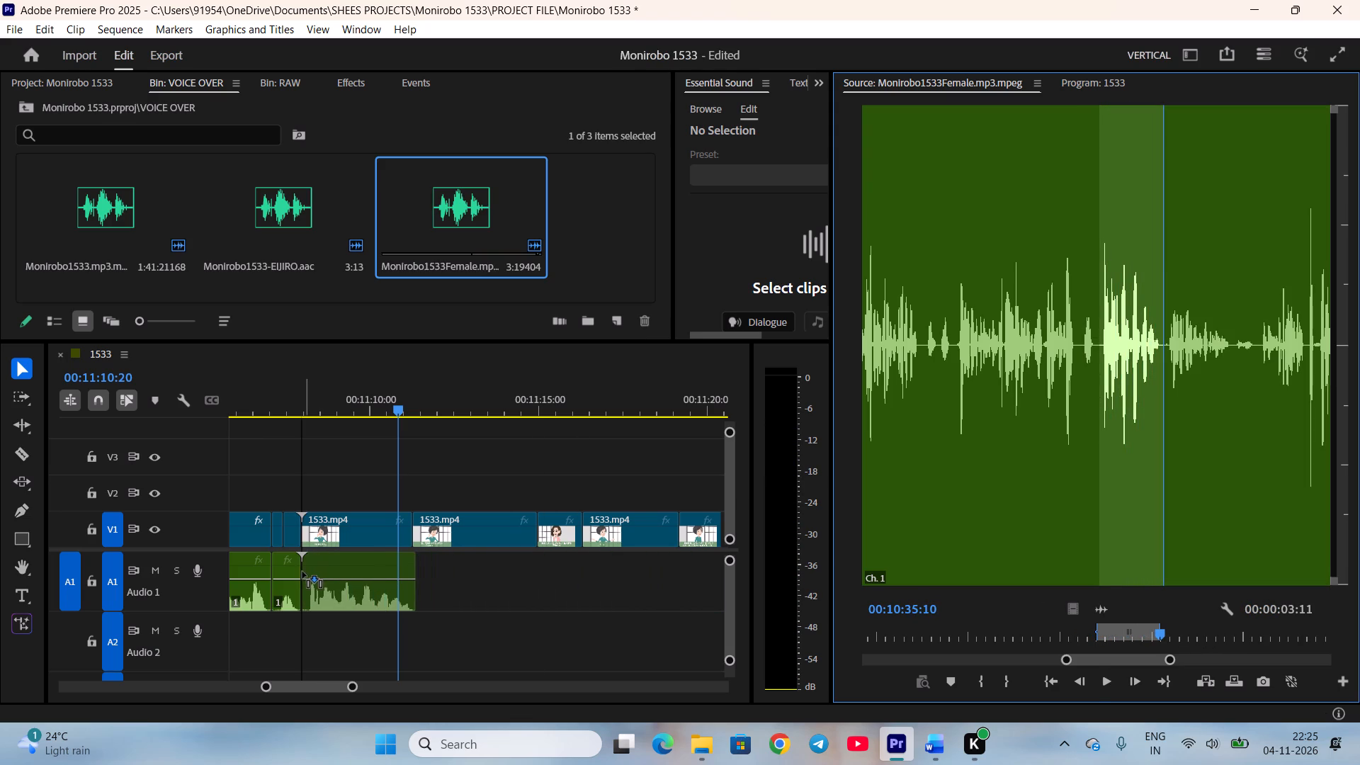
left_click_drag(302, 572, 301, 572)
Shift all clips after the 「ま、でもまさか持ってない方なんて…」 scene later in the sequence to make room for lengthening it.
left_click(25, 390)
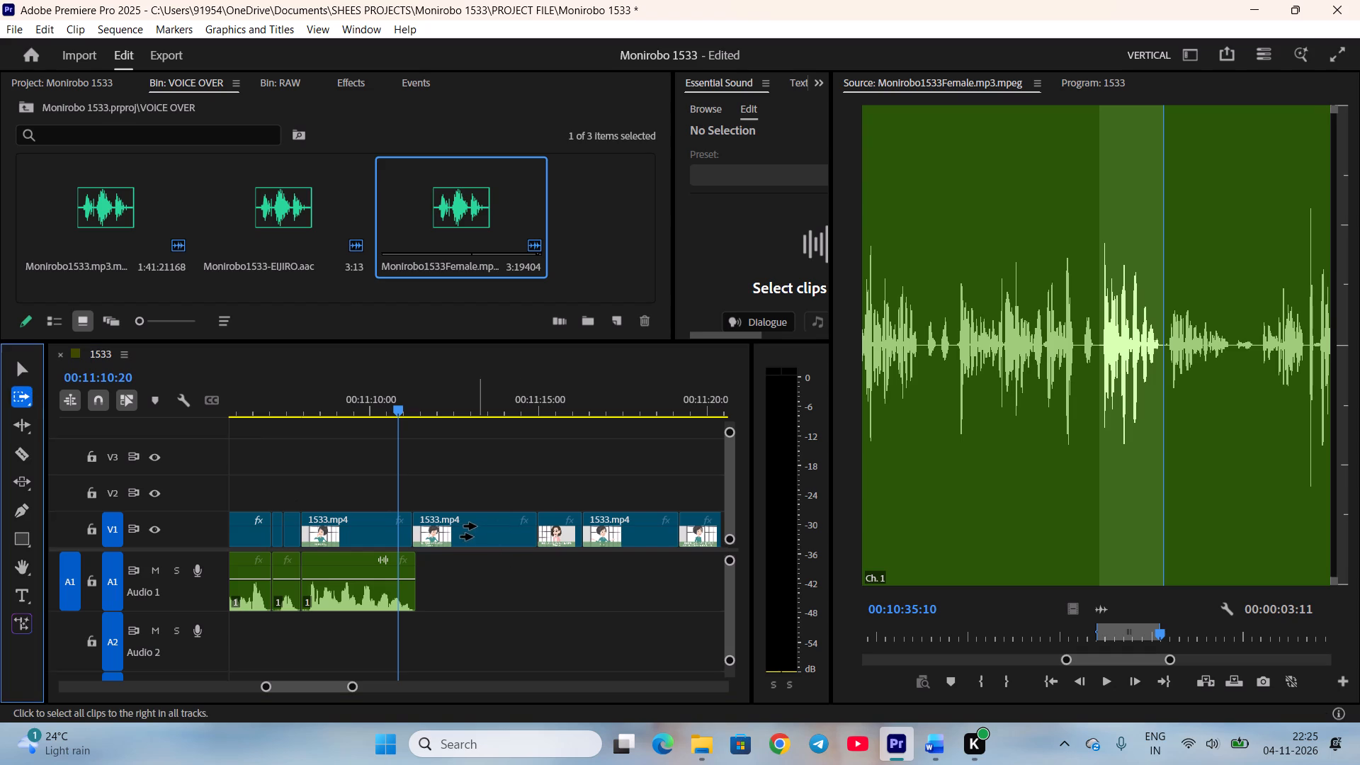
left_click_drag(476, 526, 535, 523)
left_click(365, 431)
key("v")
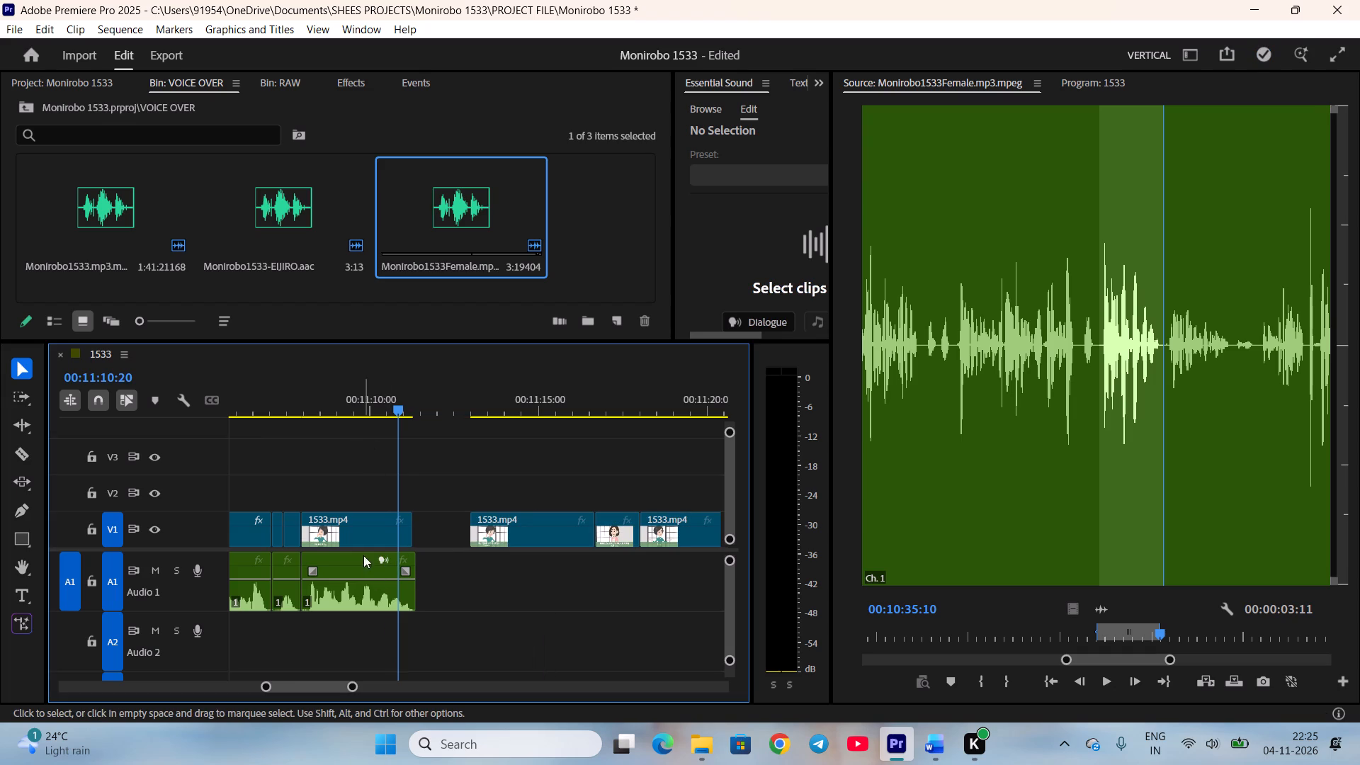
Set the 「ま、でもまさか持ってない方なんて…」 scene's duration to 00:00:03:10, check its ending, and ripple delete the gap after it.
right_click(367, 531)
left_click(436, 521)
left_click(653, 324)
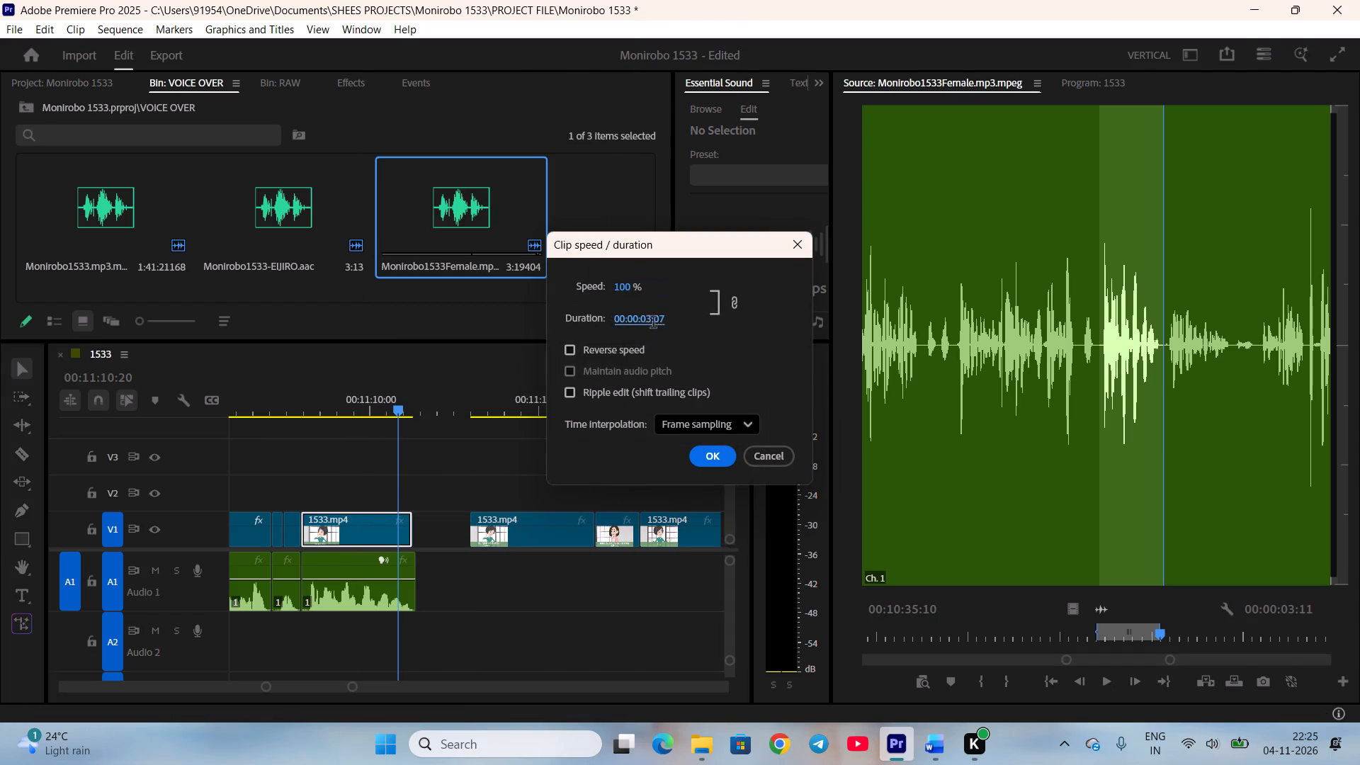
left_click(677, 317)
key("BackSpace")
key("BackSpace")
type("10")
key("Return")
key("space")
key("space")
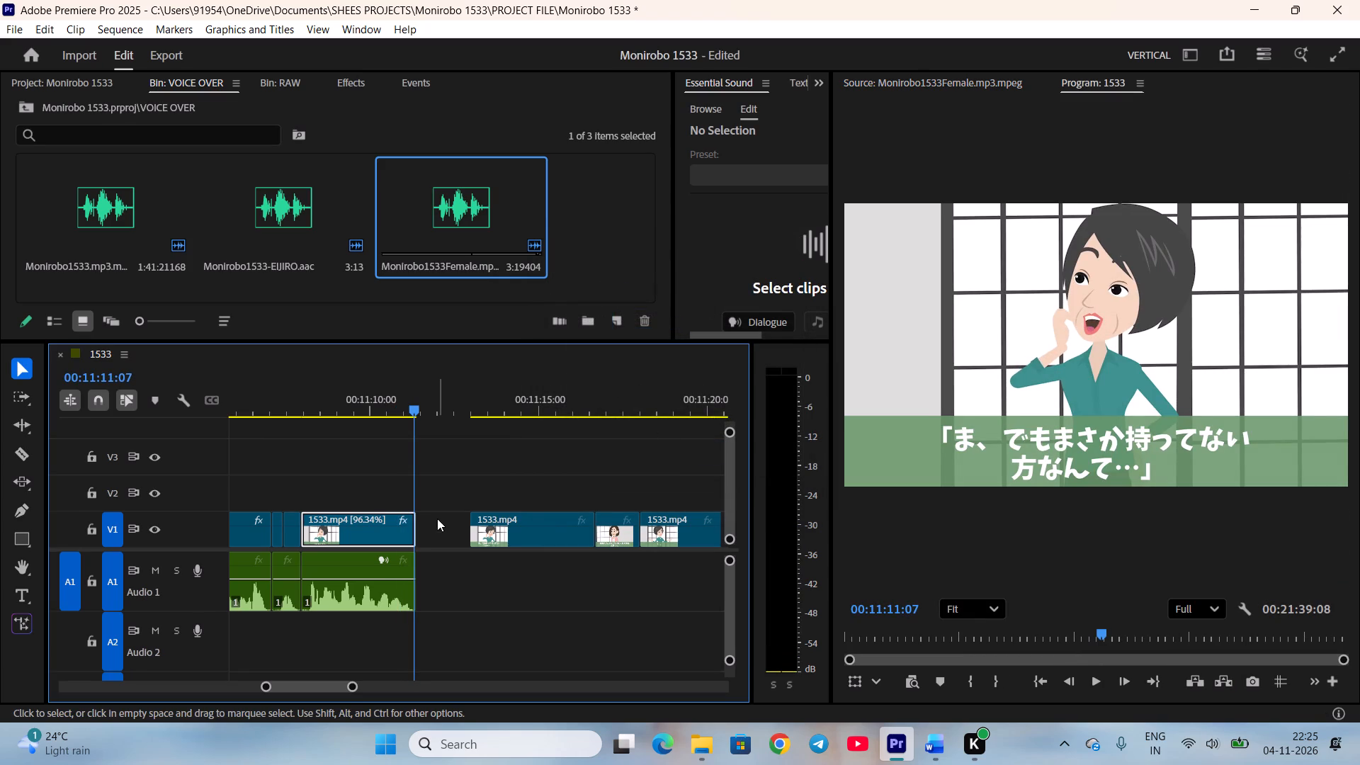
right_click(437, 518)
left_click(483, 531)
Preview the 「お義母さんはわざとらしく私の方を見ました」 narration scene and Eriko's 「…」 scene on V1.
scroll(486, 530, "down", 3)
key("space")
left_click_drag(394, 402, 455, 420)
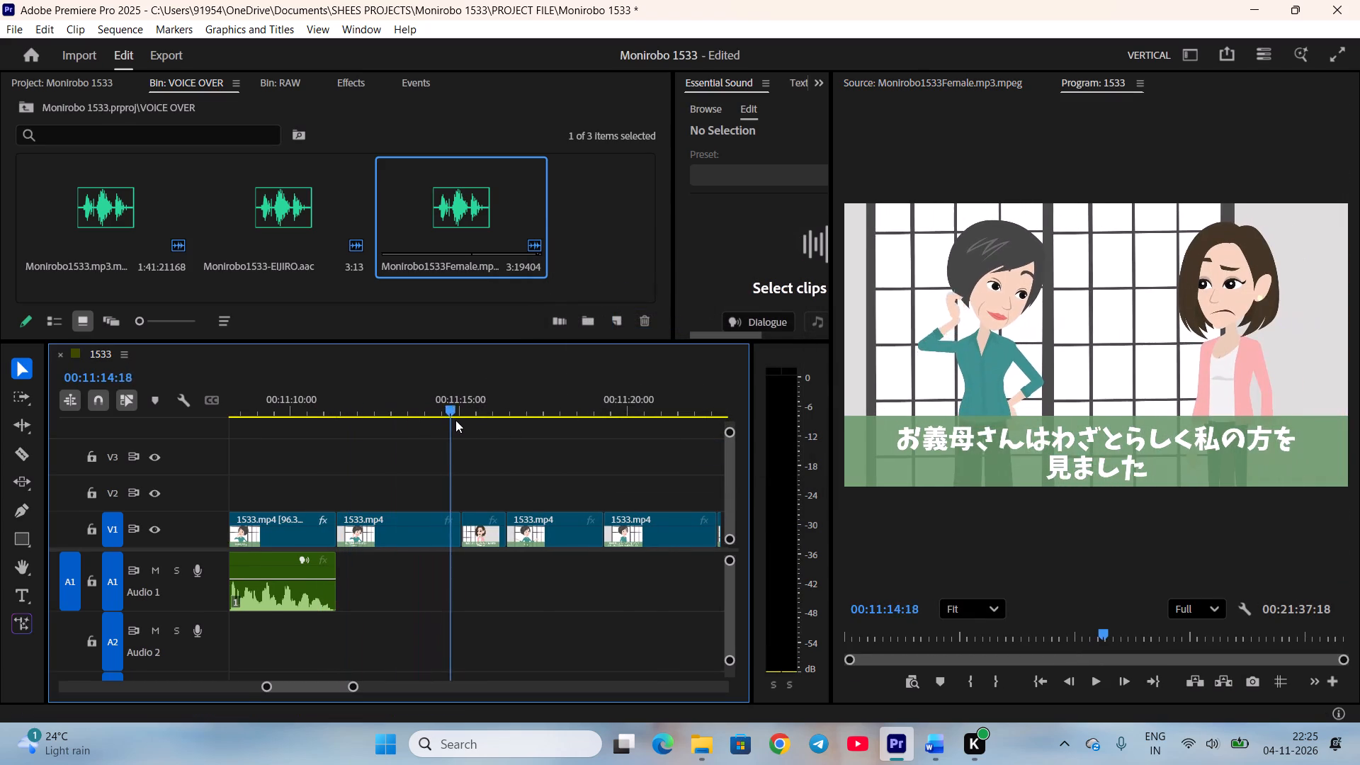
left_click_drag(455, 420, 518, 432)
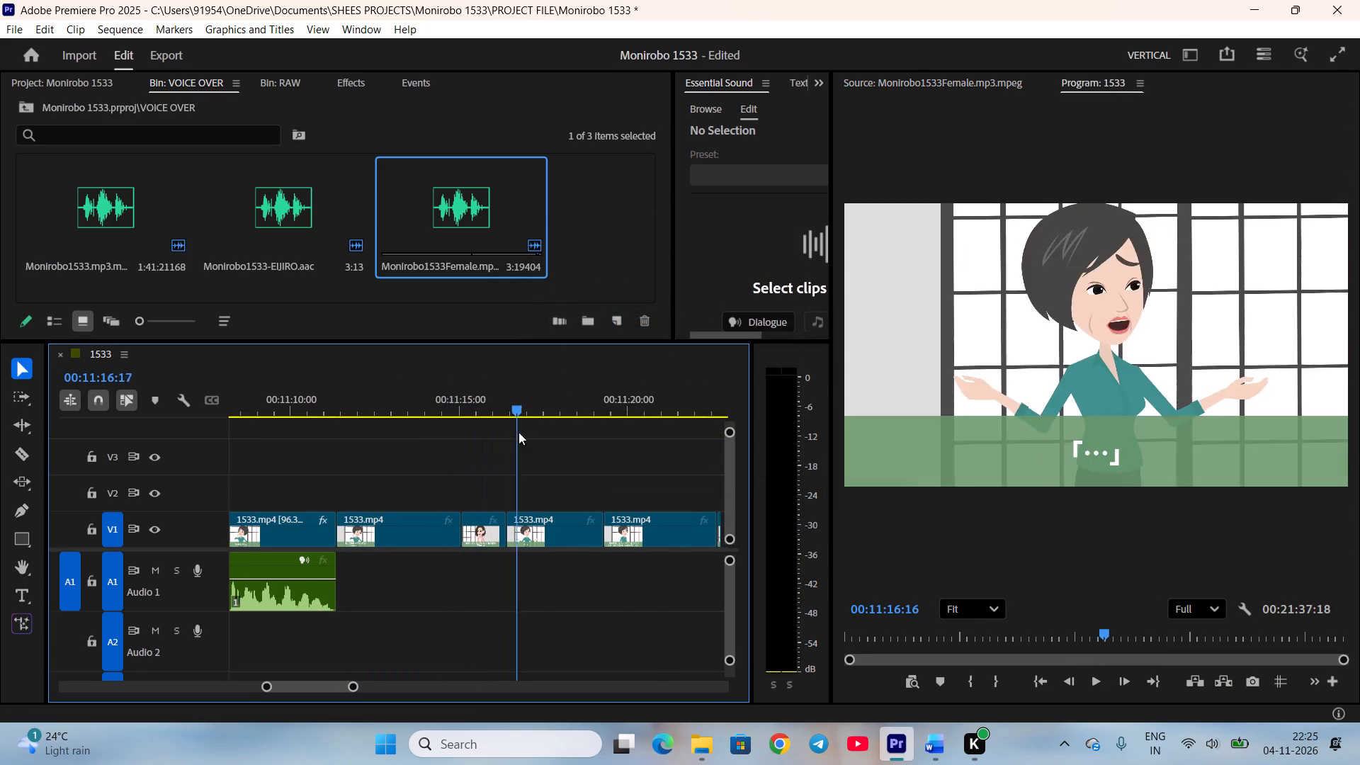
left_click_drag(518, 432, 489, 431)
Following the script, mark the theatrical-glance narration and 「…」 from 00:10:35:12 to 00:10:40:12 in Monirobo1533Female and place them on A1 after the previous line.
double_click(458, 210)
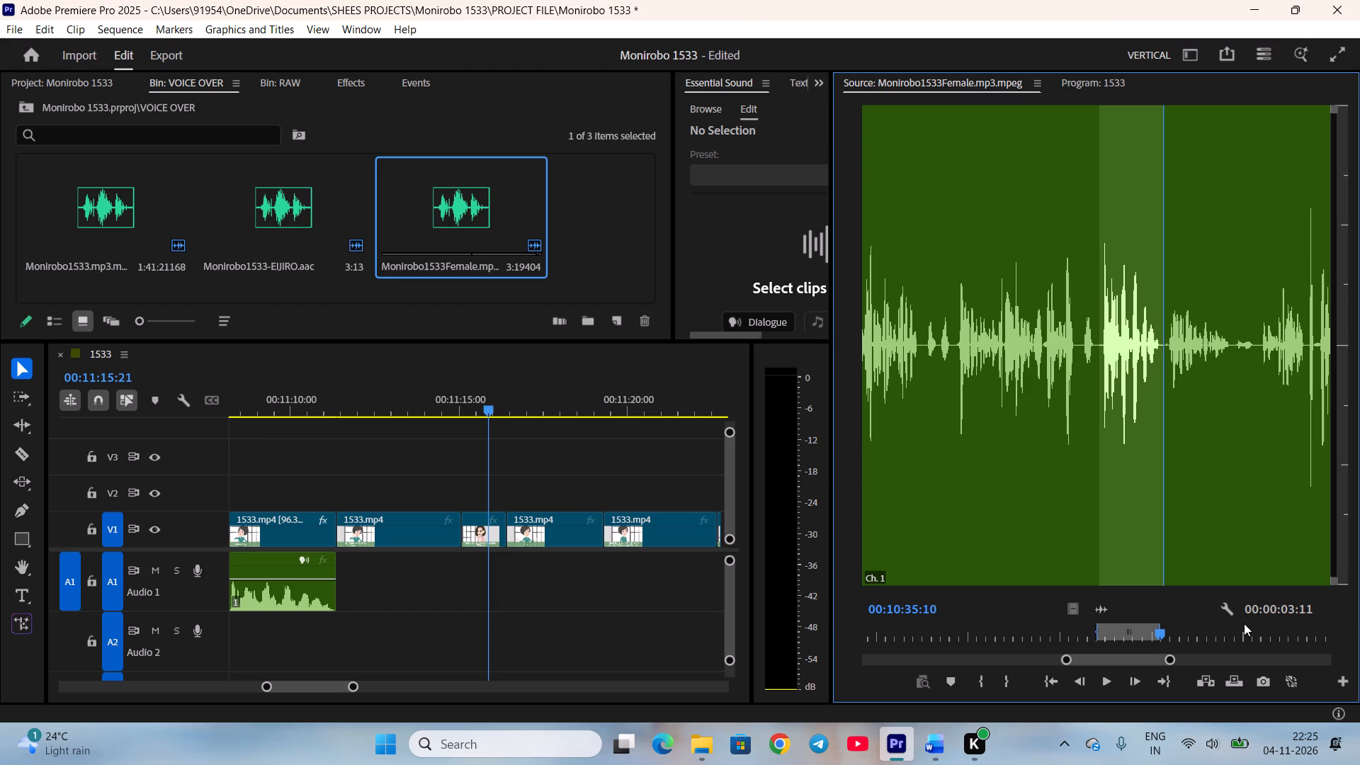
scroll(1245, 625, "down", 2)
key("i")
key("space")
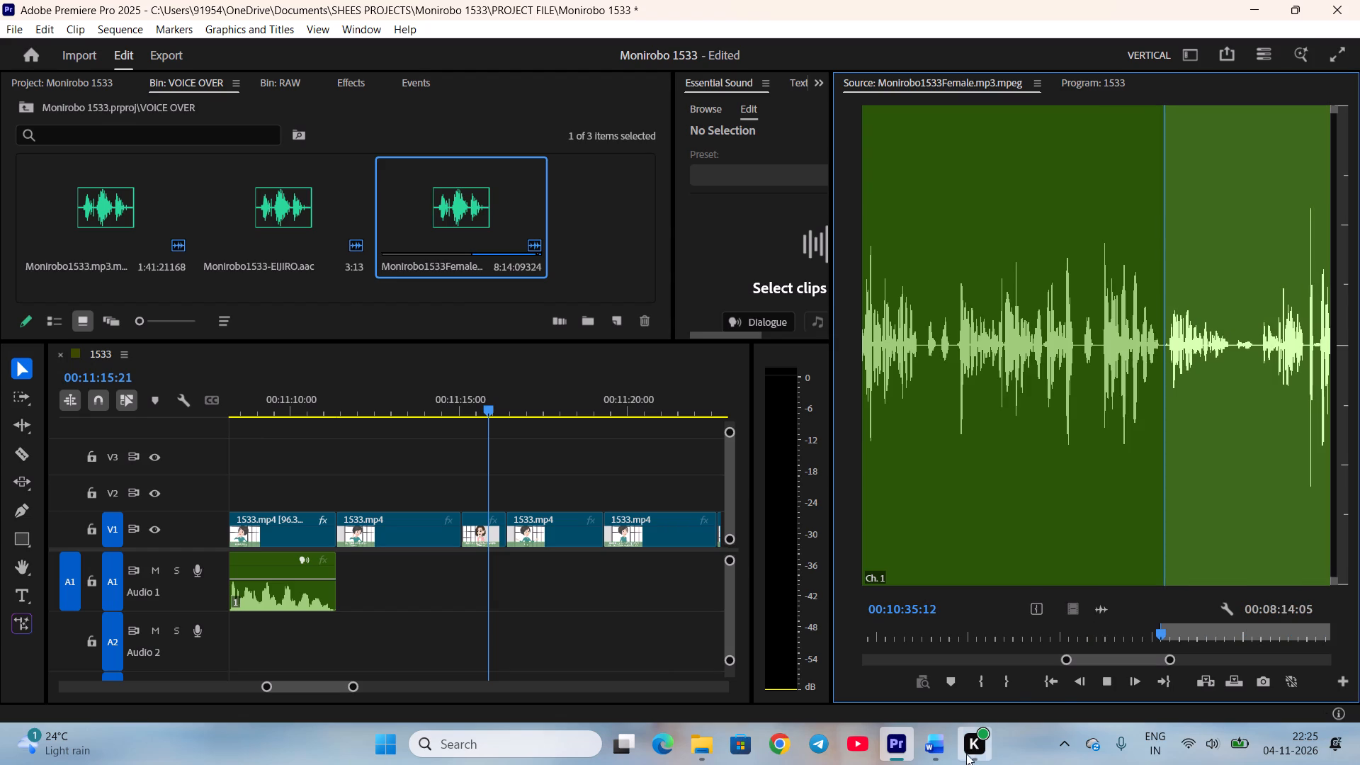
left_click(934, 754)
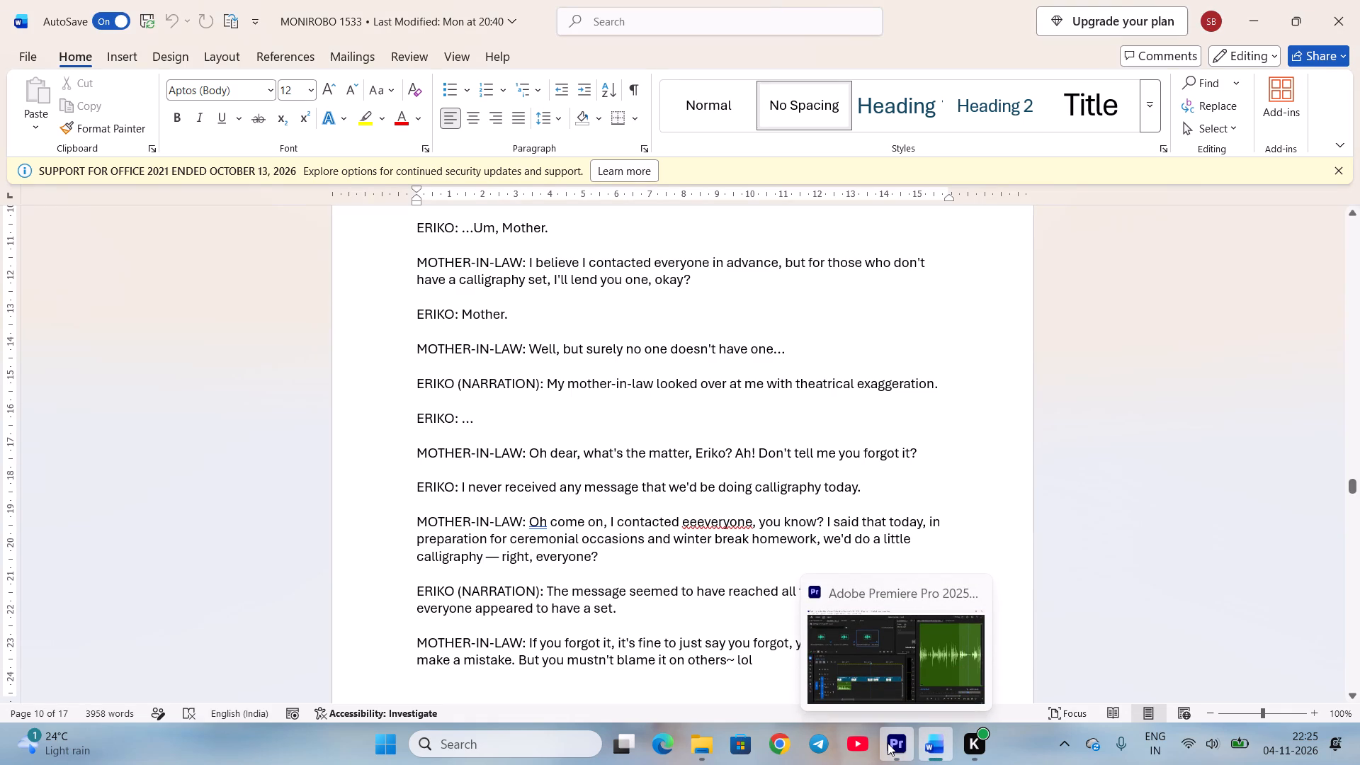
left_click(888, 743)
key("space")
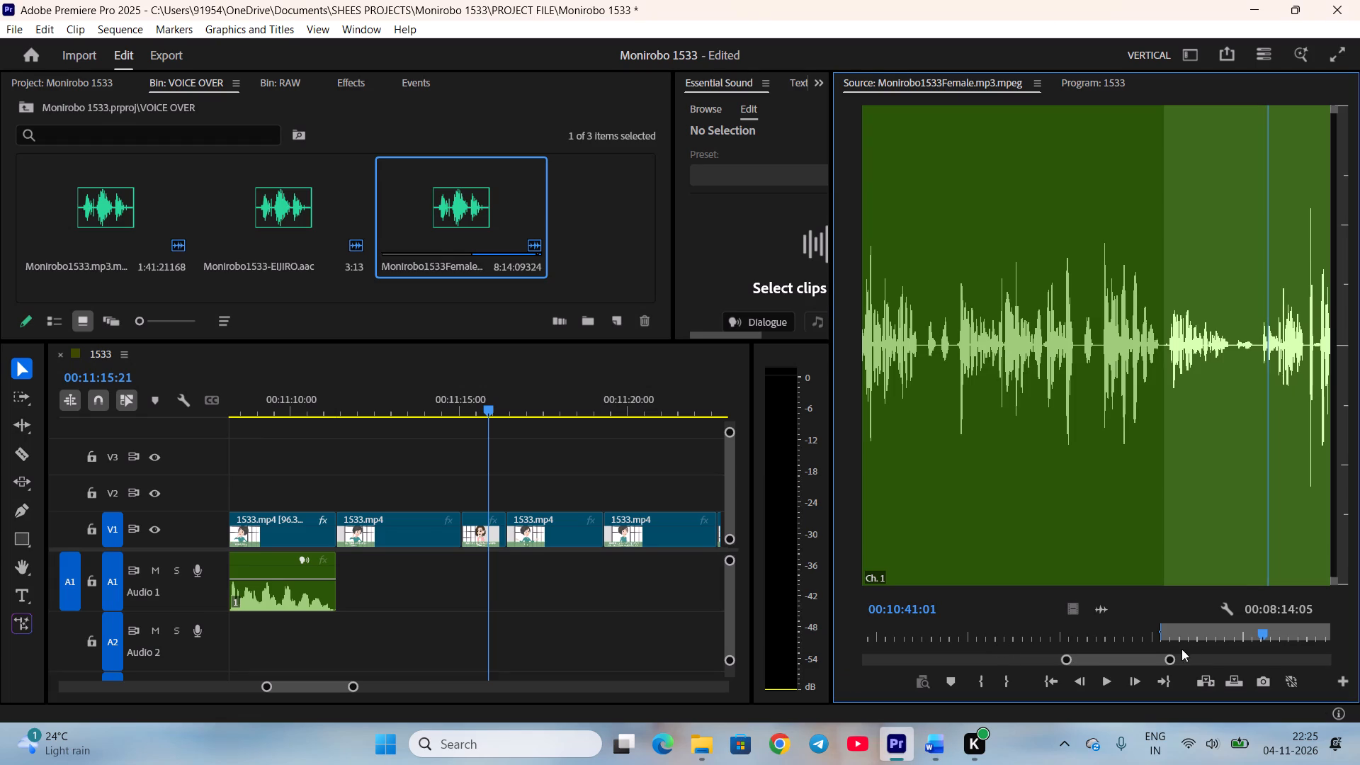
scroll(1194, 643, "up", 15)
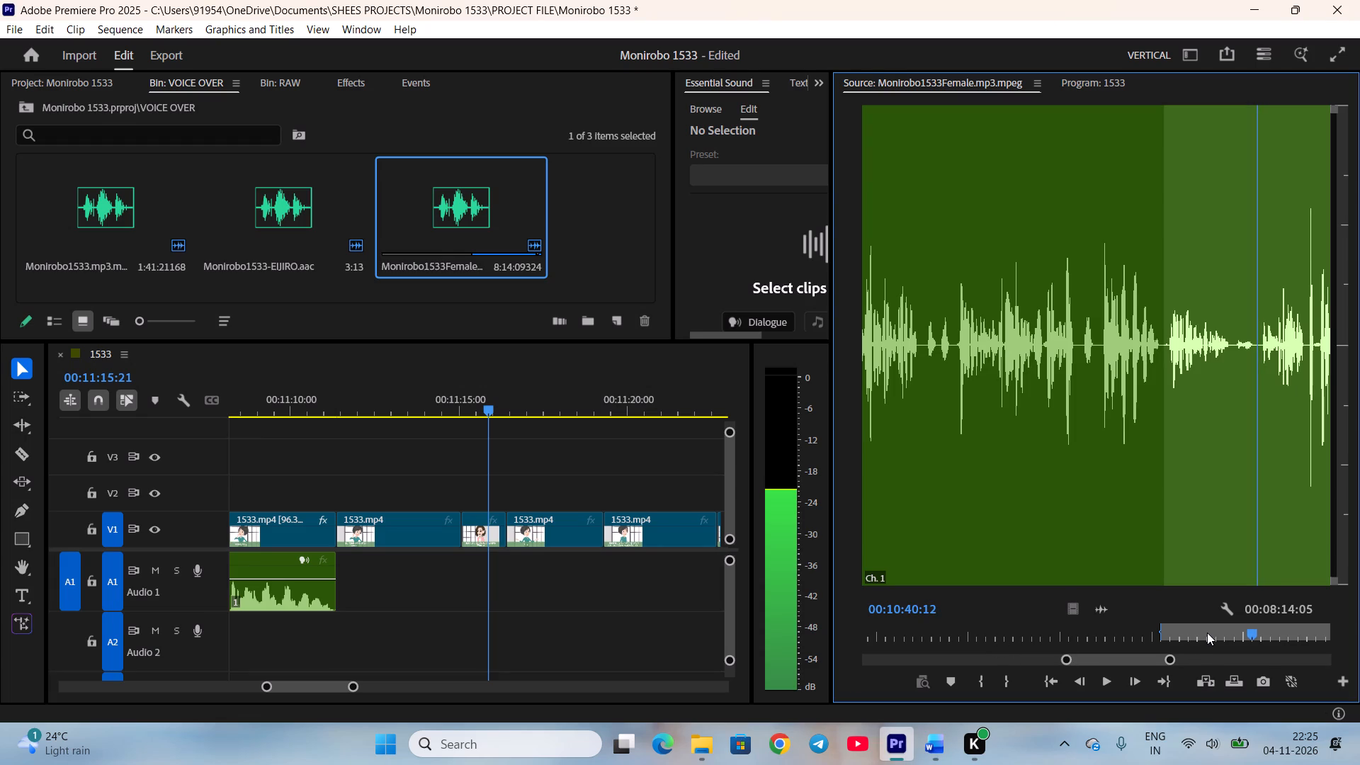
key("o")
left_click_drag(1098, 610, 363, 593)
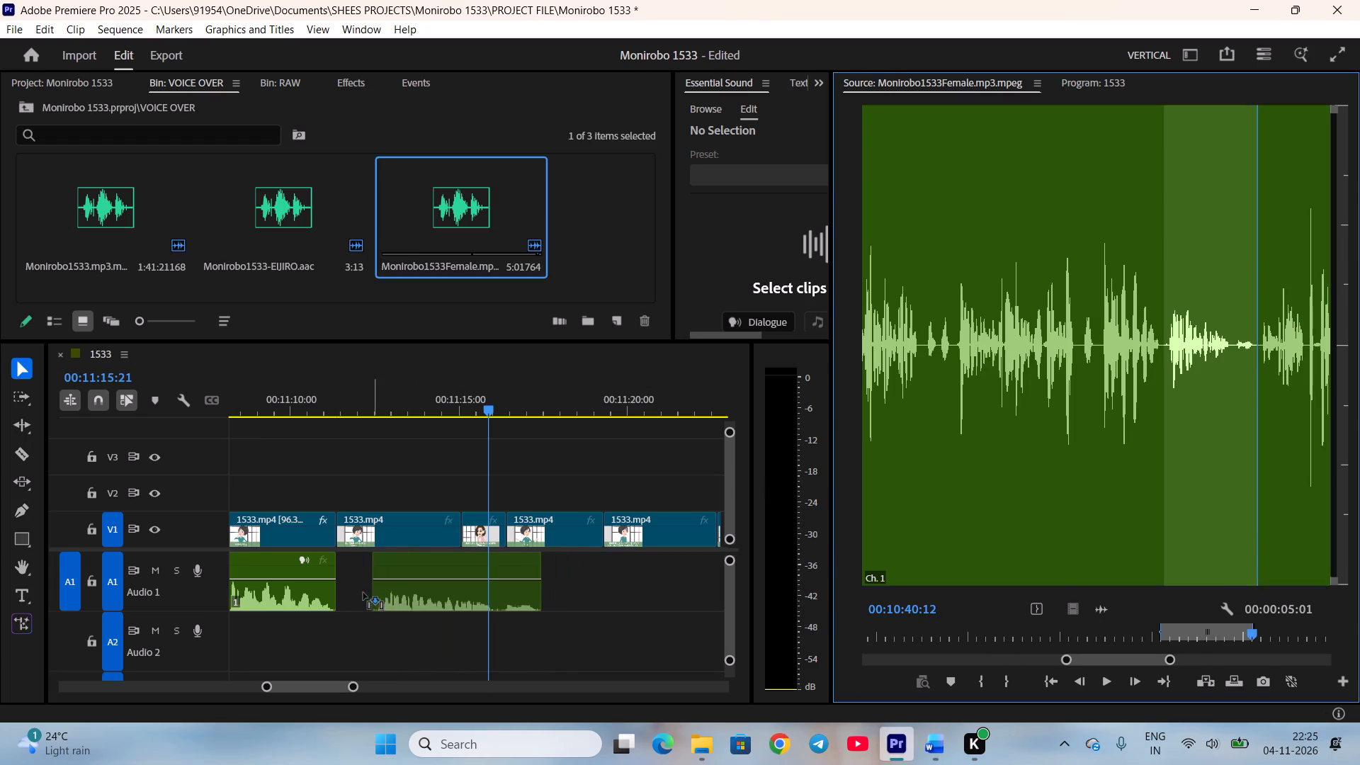
left_click_drag(363, 593, 334, 589)
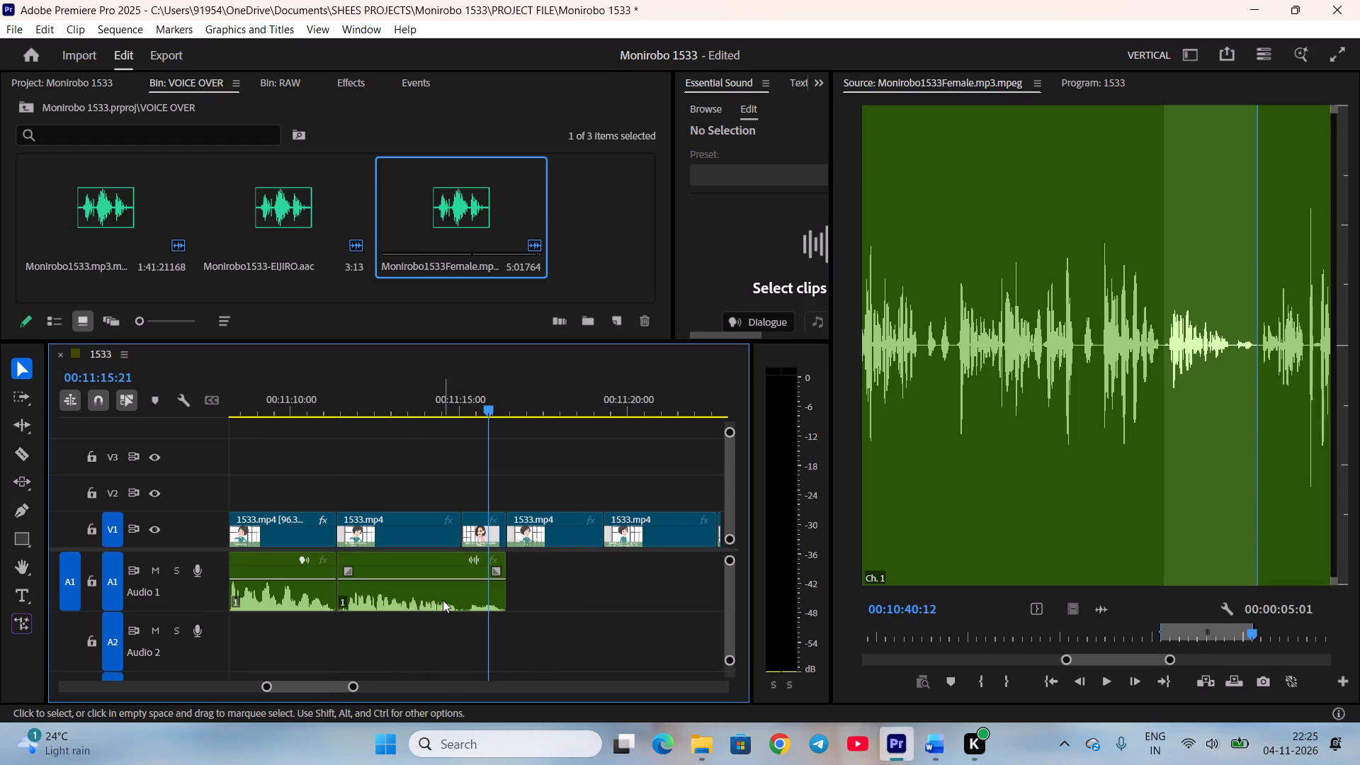
Adjust the audio gain of the newly placed narration clip on A1 by 10 dB.
left_click(443, 600)
type("g10")
key("Return")
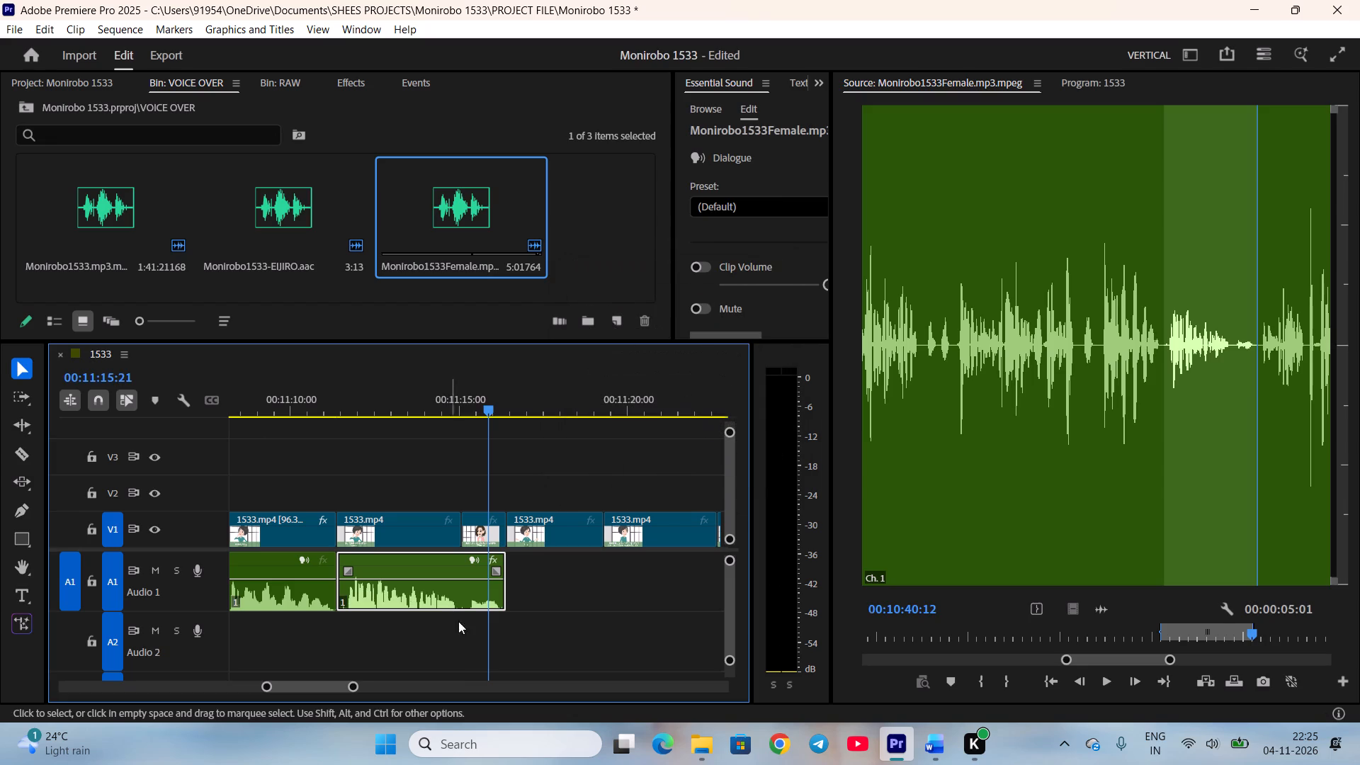
Preview the placed glance narration and the mother-in-law's 「あらあら、どうしたのエリコさん?」 scene on V1, then save the project.
left_click(447, 391)
key("space")
left_click(484, 455)
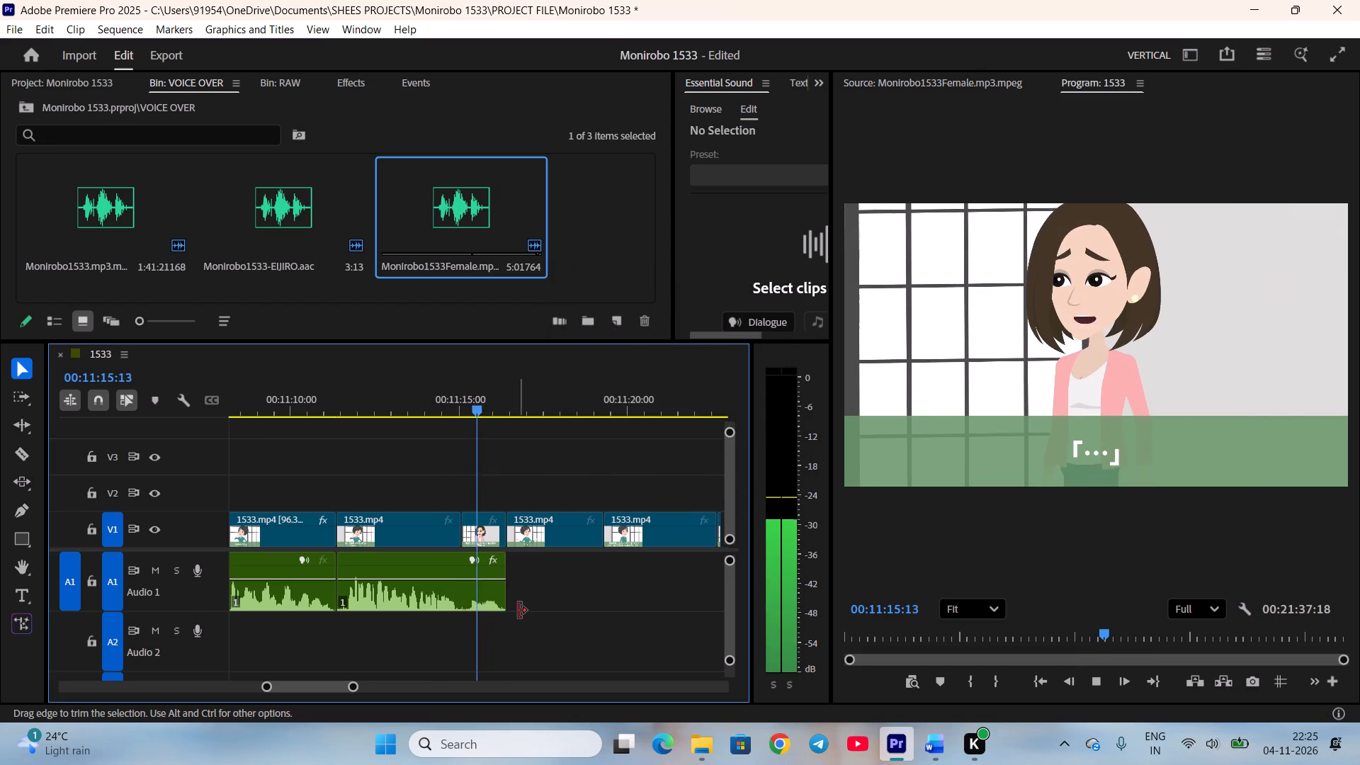
key("space")
key("space")
scroll(535, 592, "down", 3)
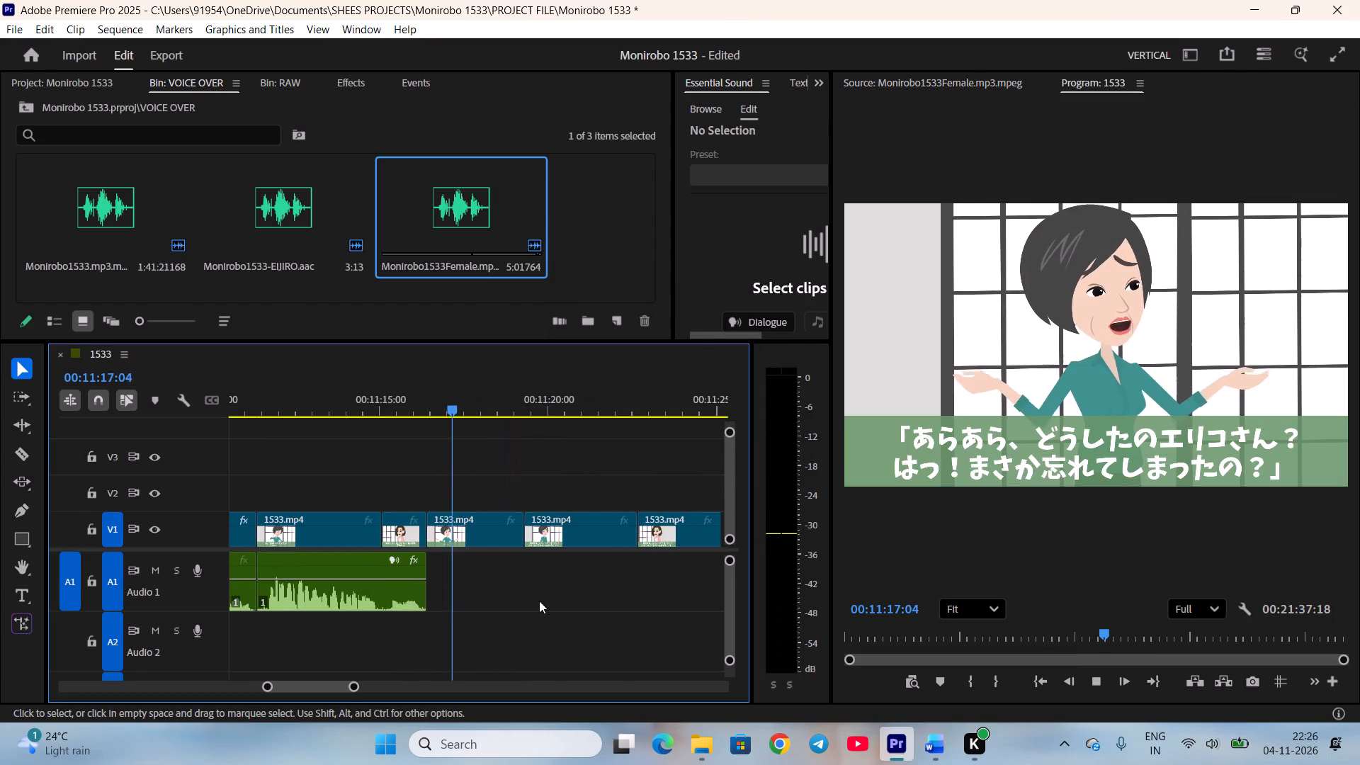
scroll(540, 601, "down", 3)
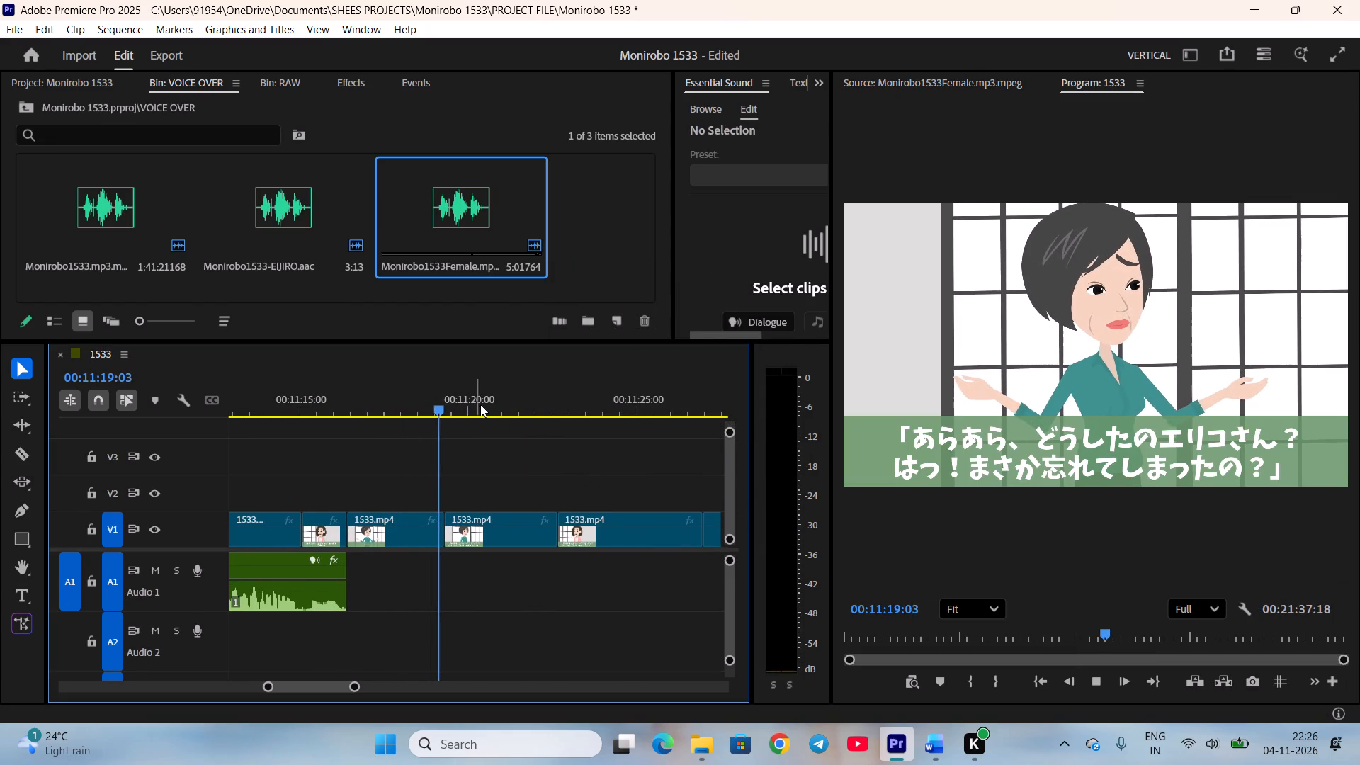
left_click_drag(484, 404, 542, 416)
key("ctrl+s")
Following the script, mark the mother-in-law's "Don't tell me you forgot it?" line from 00:10:40:14 to 00:10:45:16 and place it on A1 after the previous line.
double_click(462, 186)
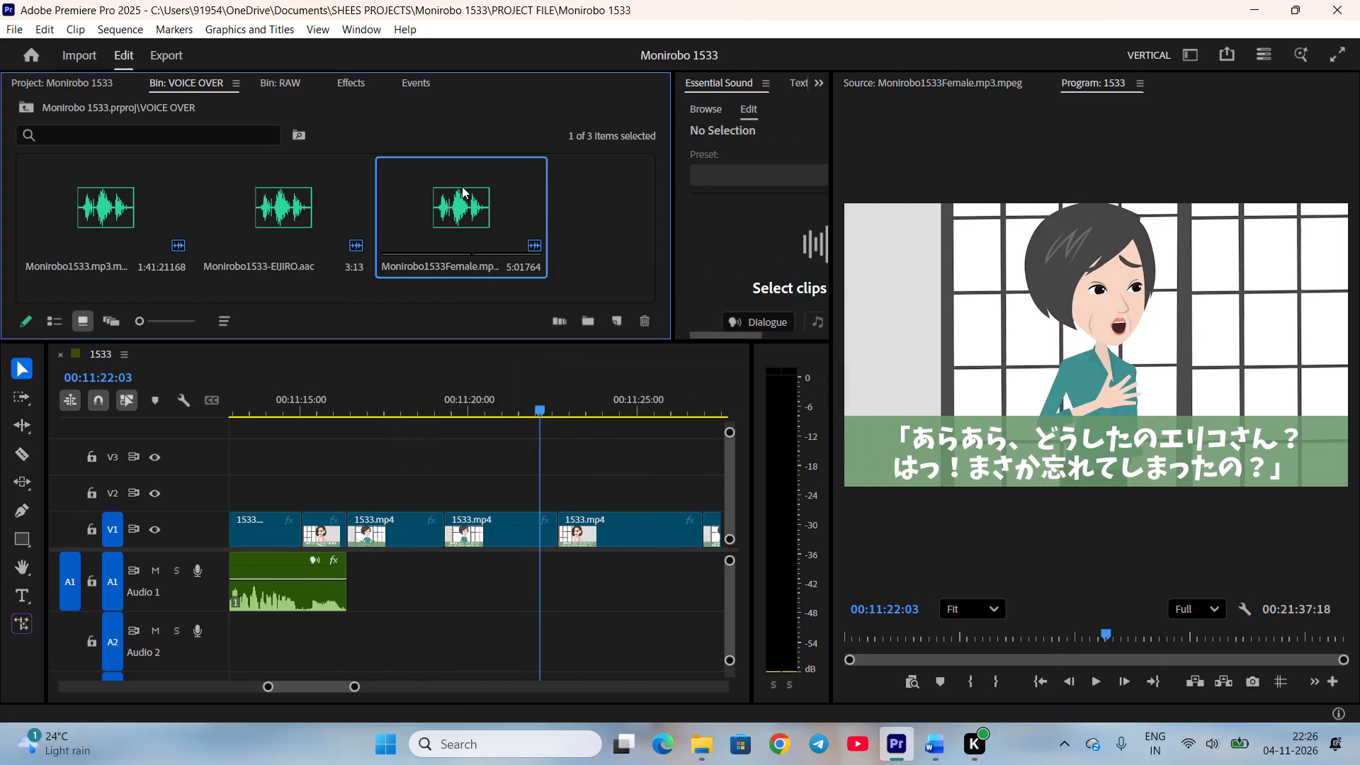
scroll(1244, 633, "down", 2)
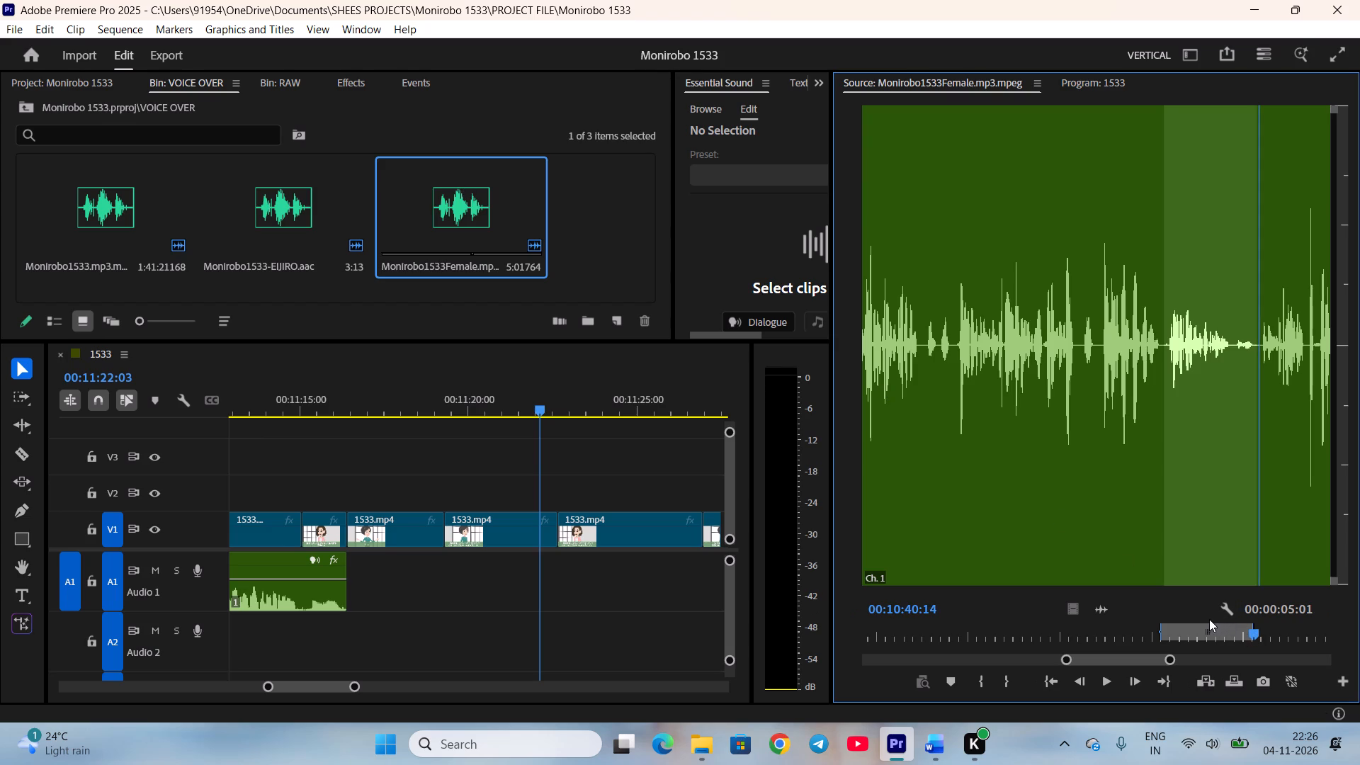
key("i")
key("space")
left_click(942, 746)
scroll(586, 565, "down", 2)
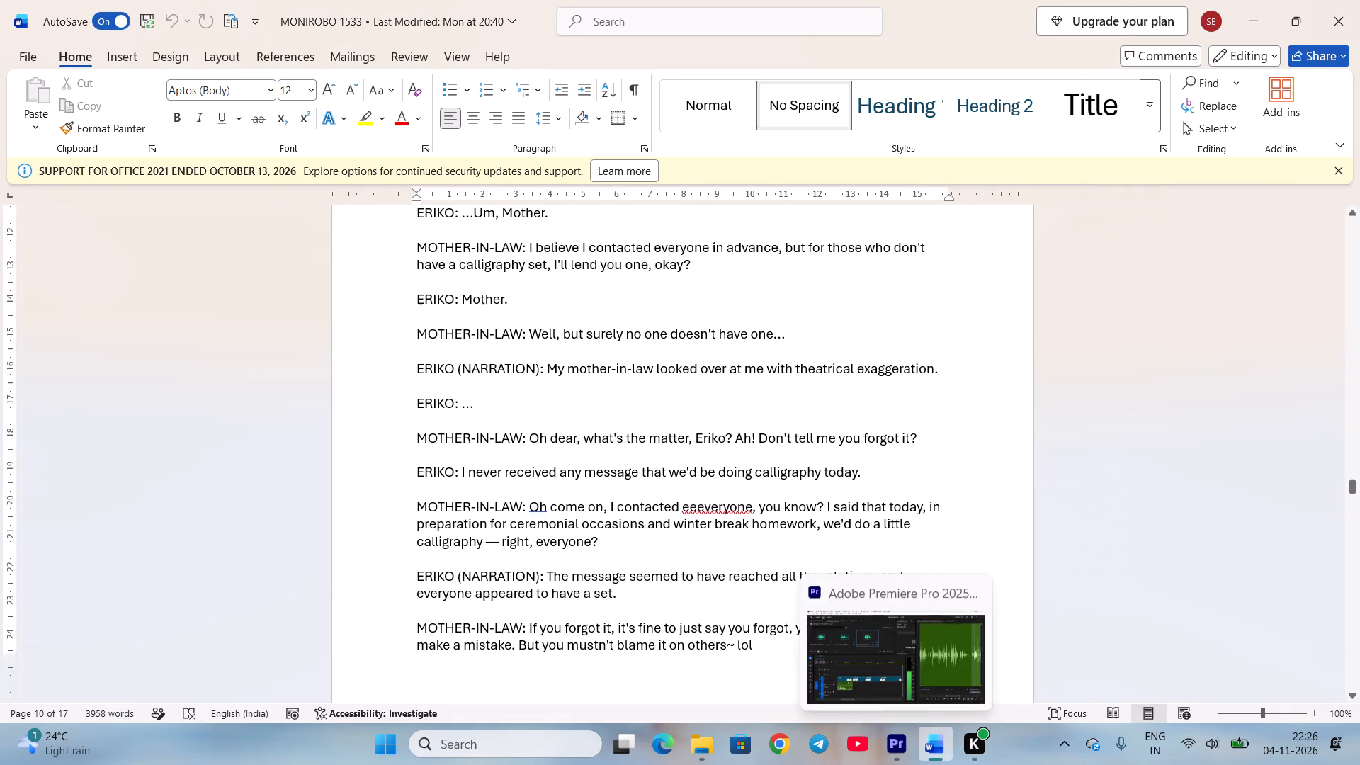
scroll(586, 565, "down", 2)
scroll(689, 590, "up", 2)
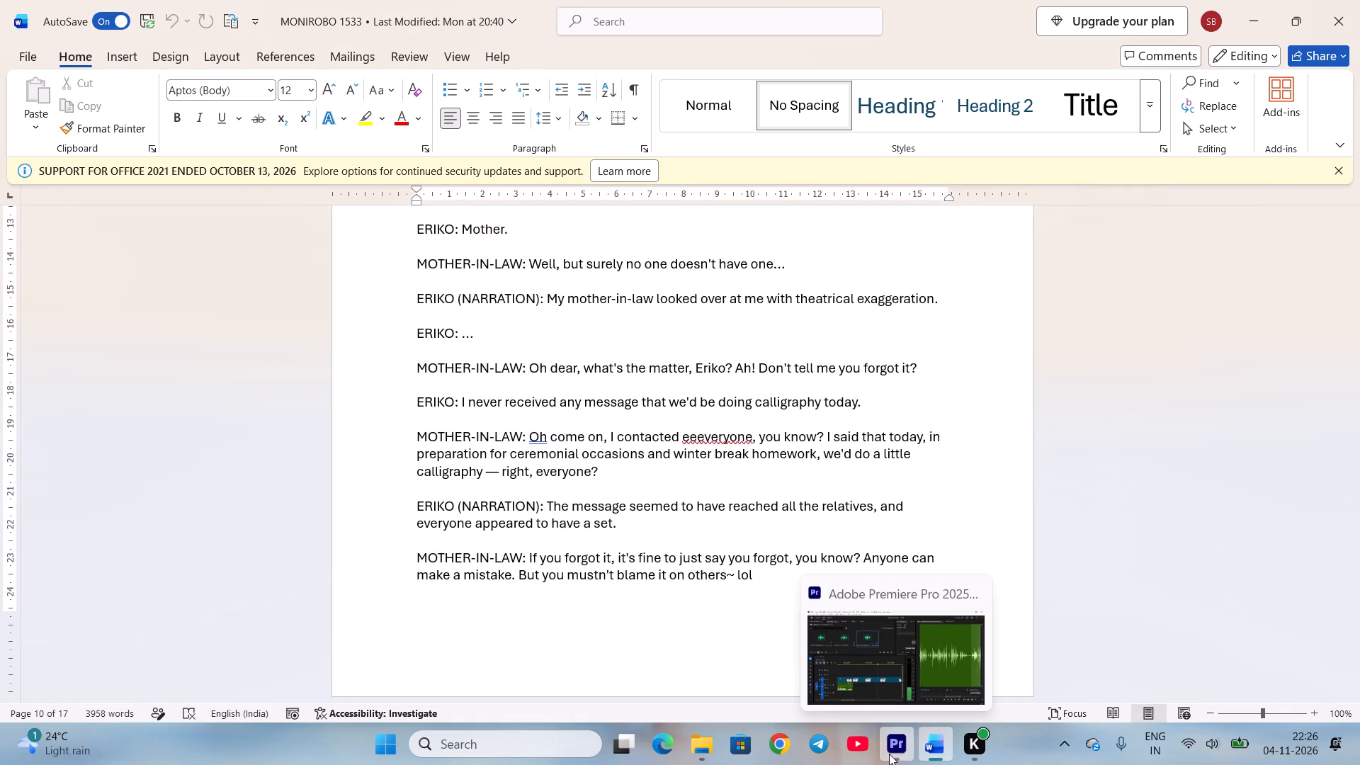
left_click(891, 751)
key("space")
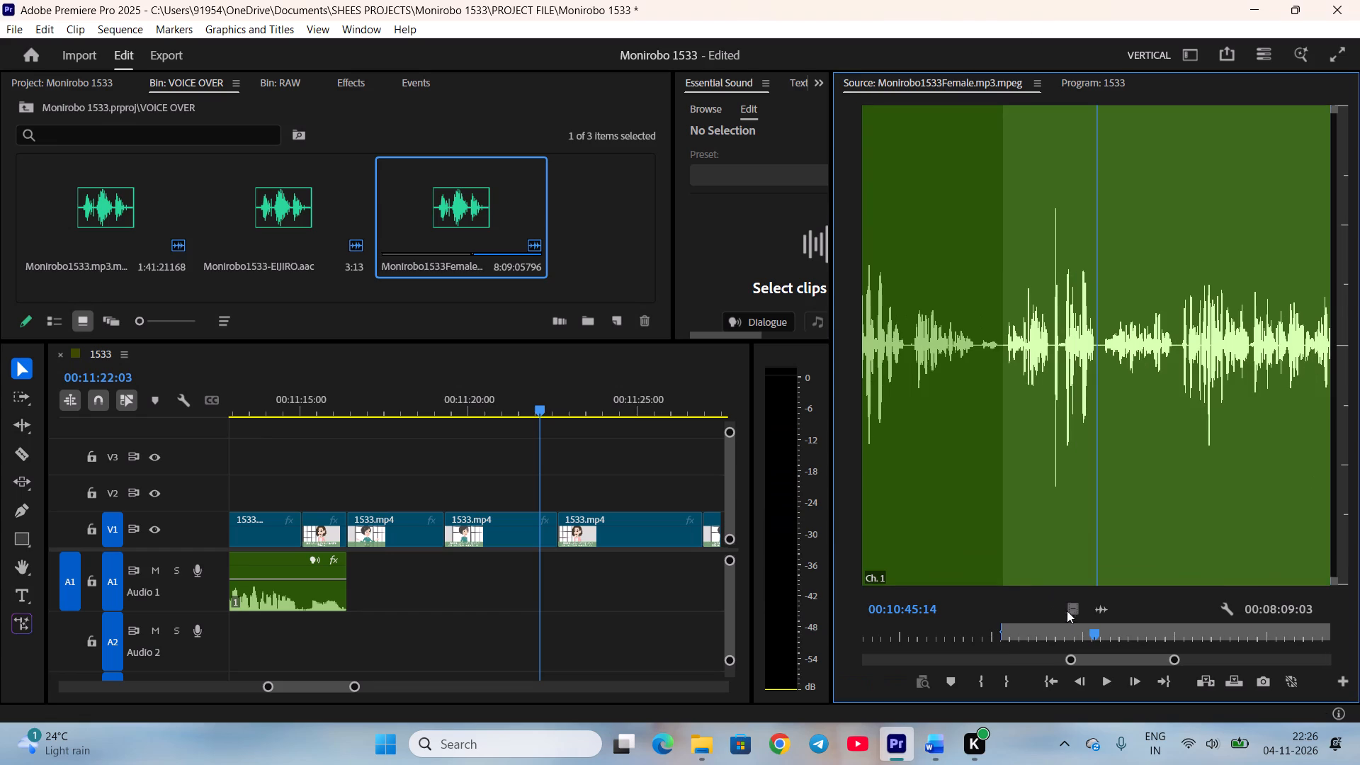
scroll(1080, 620, "up", 3)
scroll(1080, 620, "down", 4)
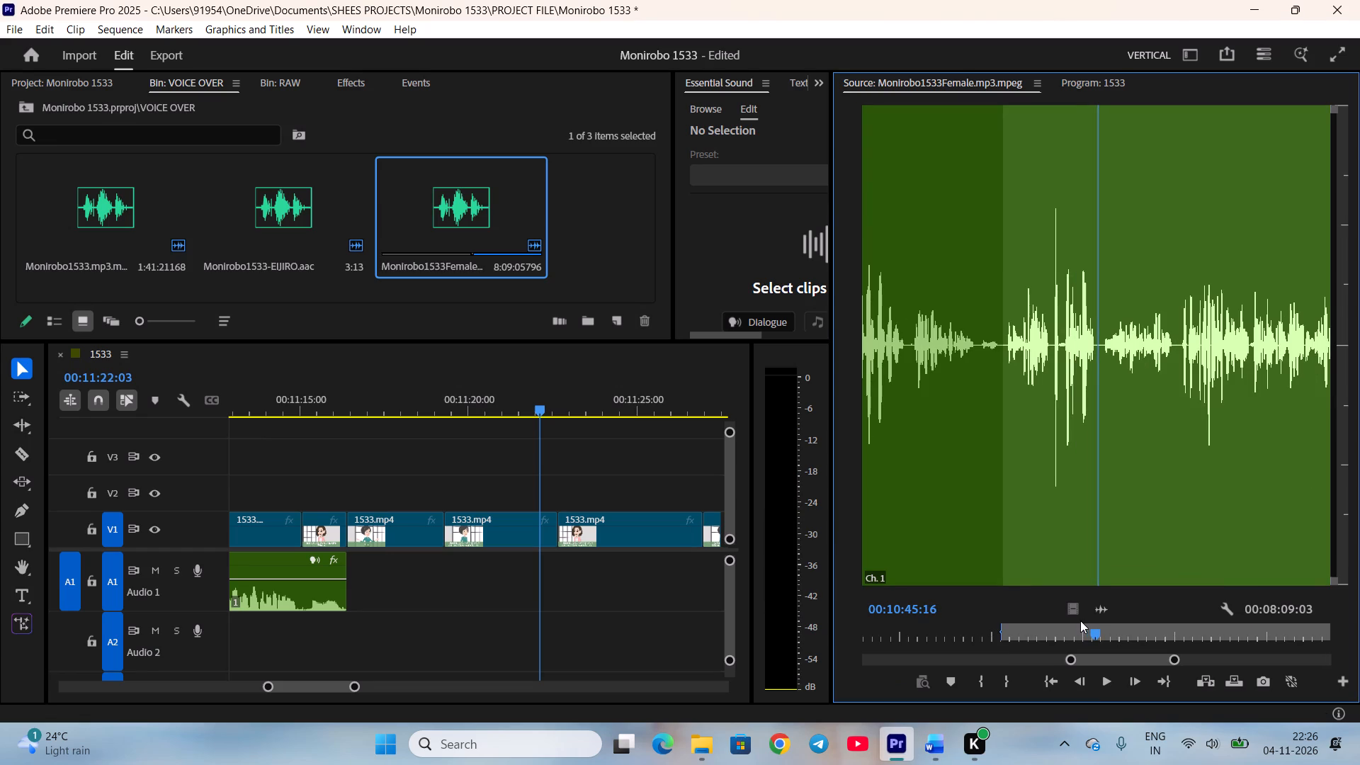
key("o")
left_click_drag(1099, 607, 356, 567)
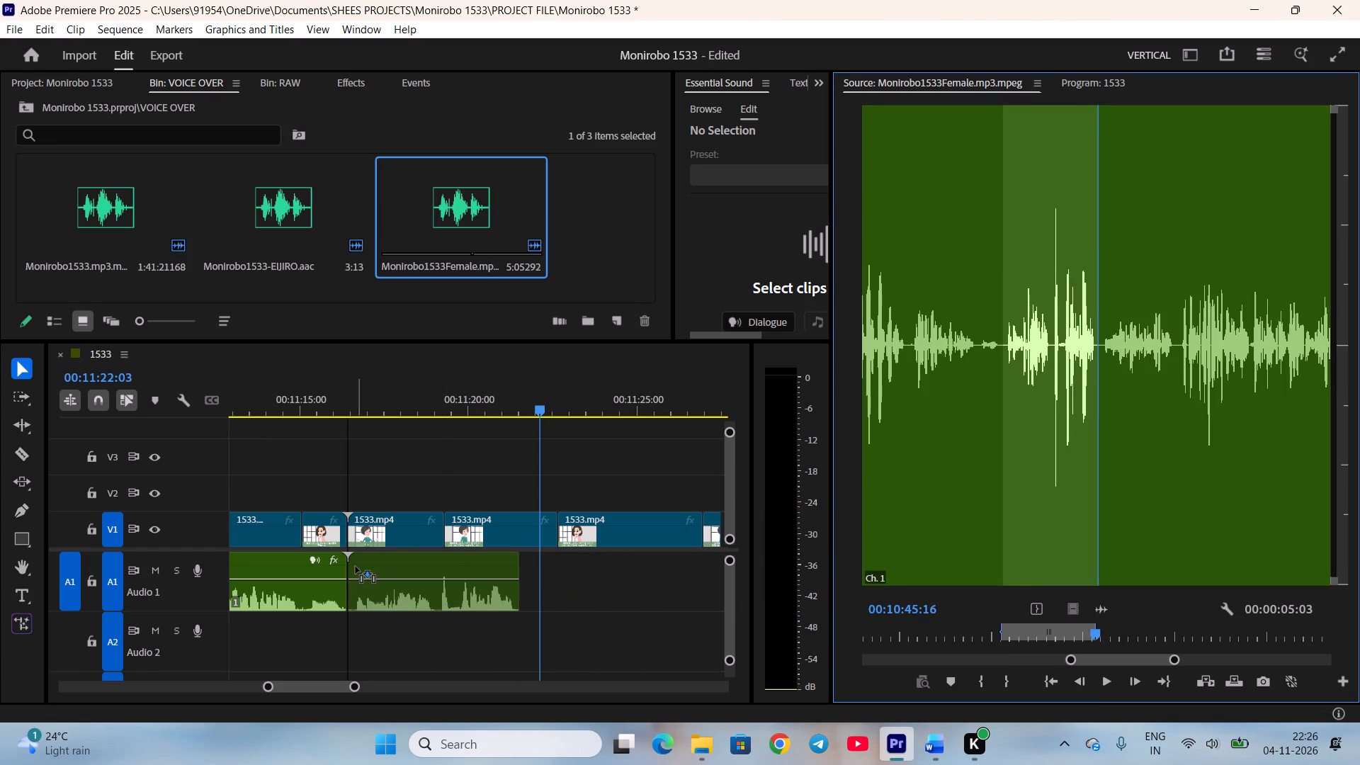
left_click_drag(356, 567, 351, 567)
Shift the second 「あらあら、どうしたのエリコさん?」 clip on V1 slightly earlier and trim its end to match the end of the voice line.
left_click(407, 407)
key("space")
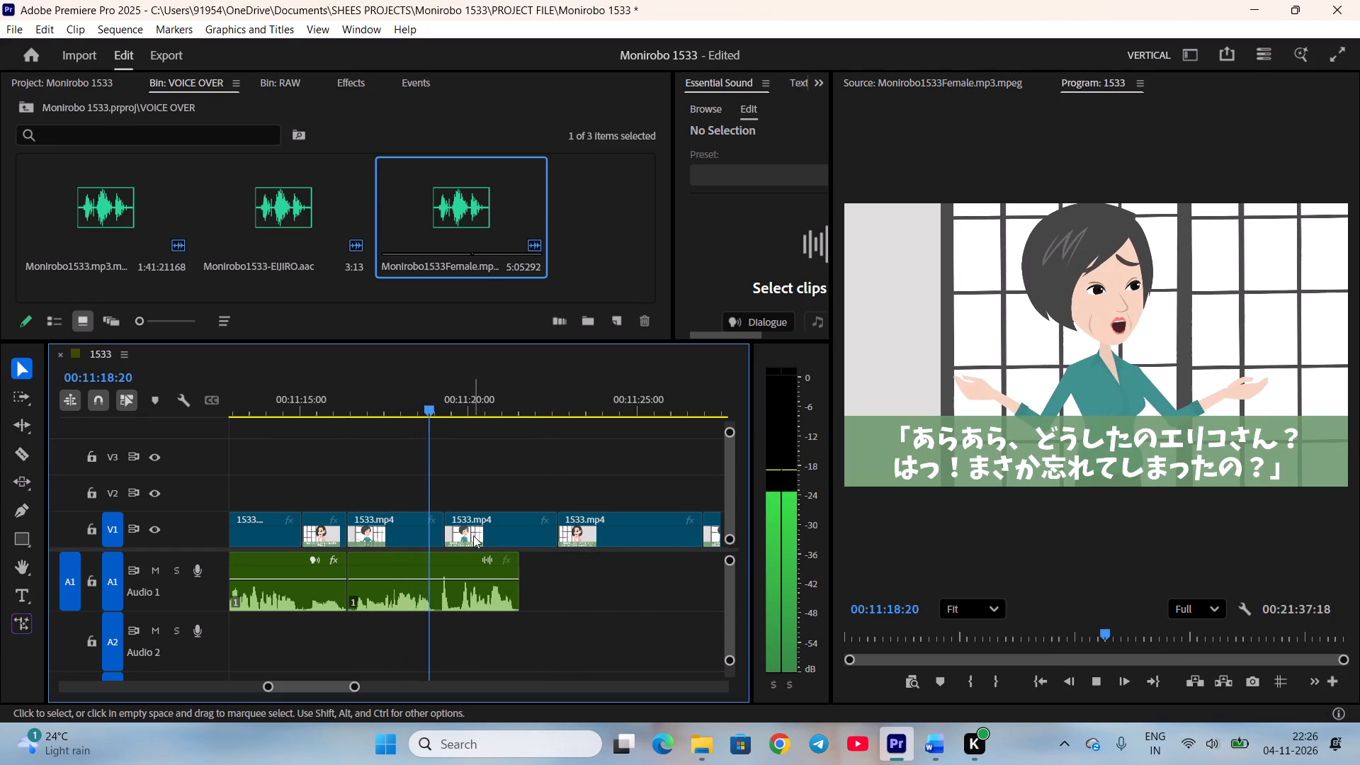
key("space")
left_click_drag(478, 535, 467, 537)
key("space")
left_click_drag(547, 533, 539, 533)
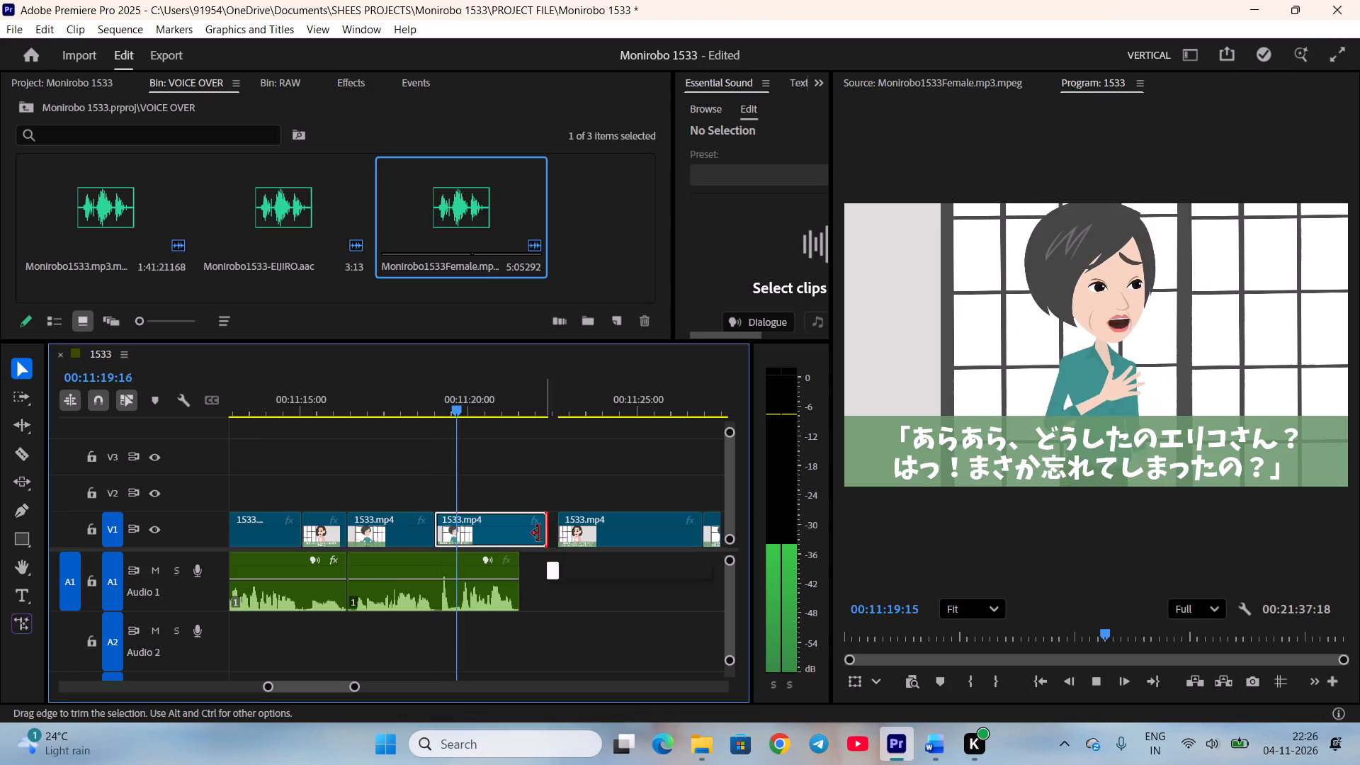
left_click_drag(539, 533, 519, 532)
key("space")
Adjust the audio gain of the mother-in-law's newly placed line on A1 by 7 dB and play it back.
left_click(502, 596)
key("g")
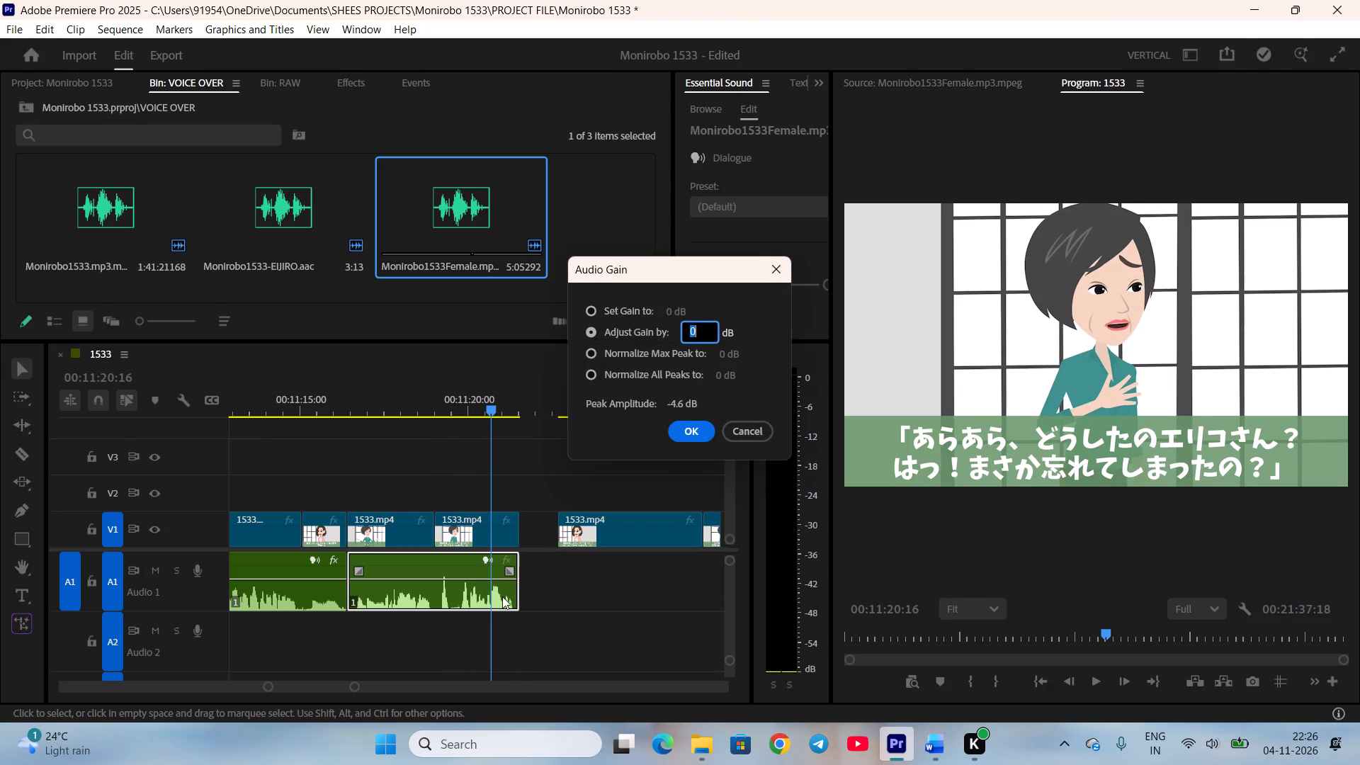
key("7")
key("Return")
left_click(546, 650)
key("space")
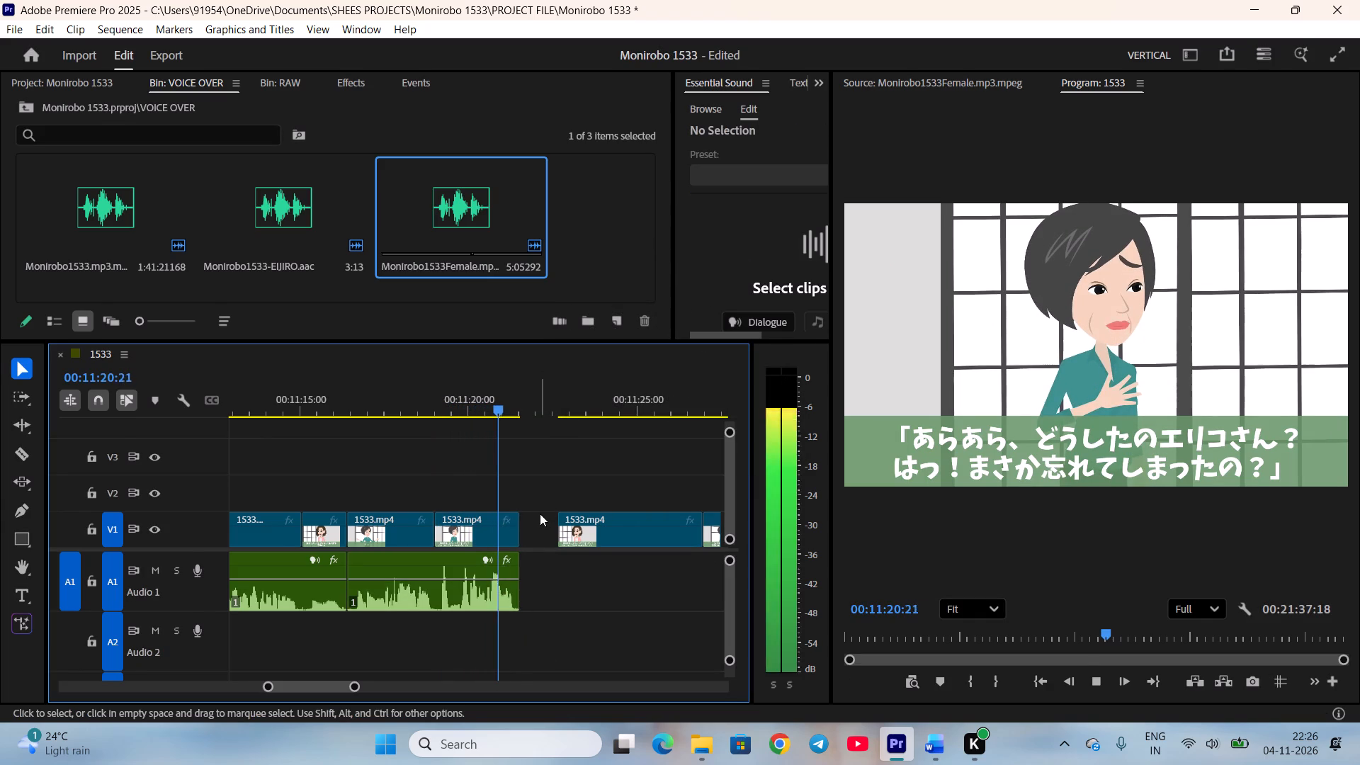
key("space")
Ripple delete the gap after the 「あらあら…」 scene and preview Eriko's 「私今日書道するなんて連絡いただいていません」 scene.
right_click(540, 518)
left_click(567, 528)
scroll(562, 550, "down", 7)
key("space")
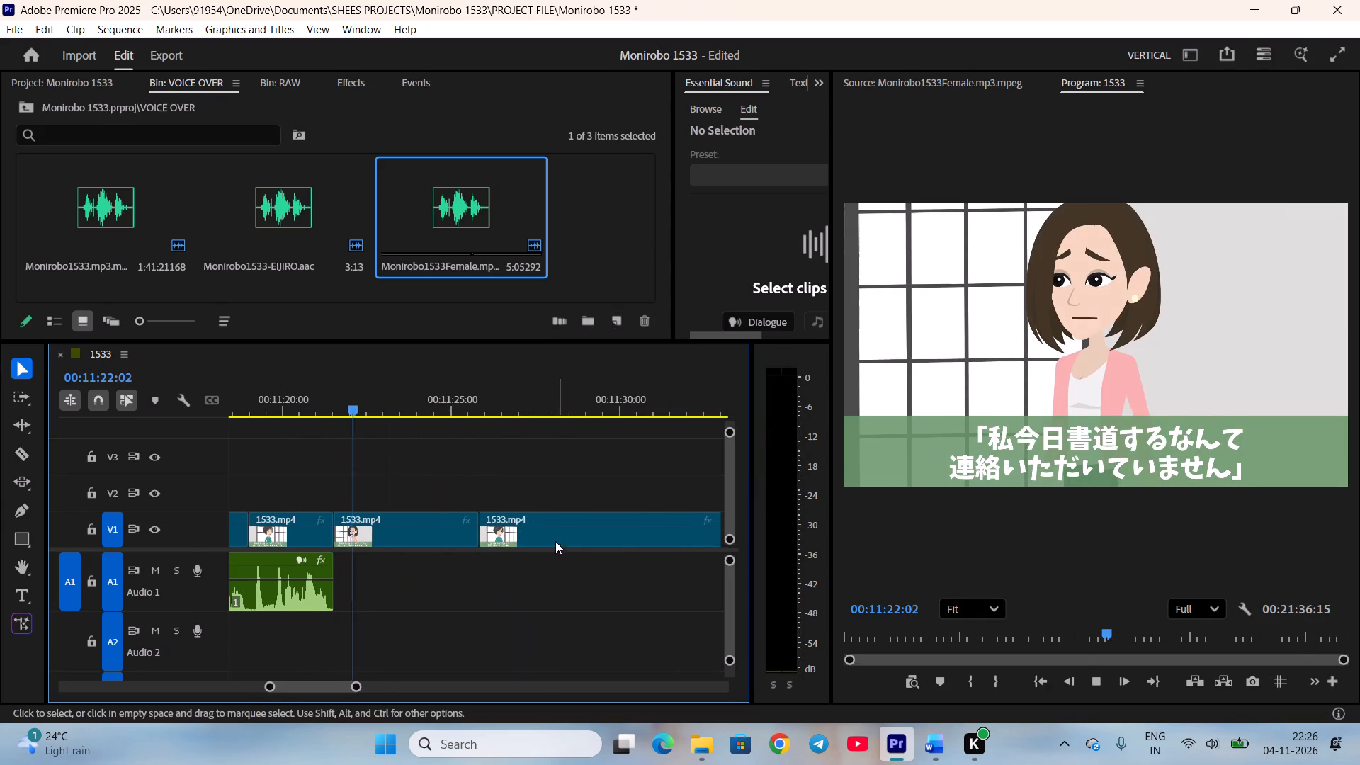
key("space")
Following the script, mark Eriko's "I never received any message" line, 00:00:04:03 long and ending at 00:10:49:21, and place it on A1 after the previous line.
double_click(470, 217)
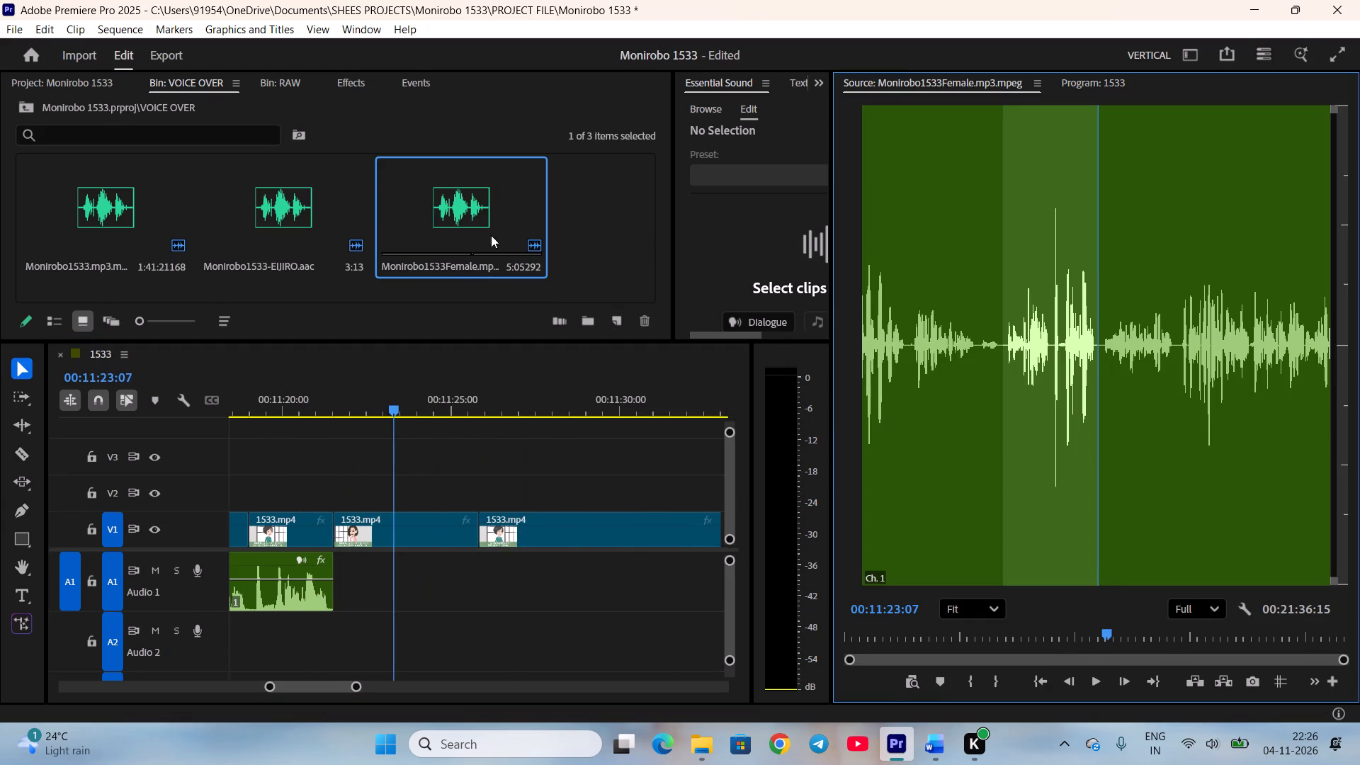
scroll(1133, 609, "down", 5)
scroll(1134, 608, "up", 1)
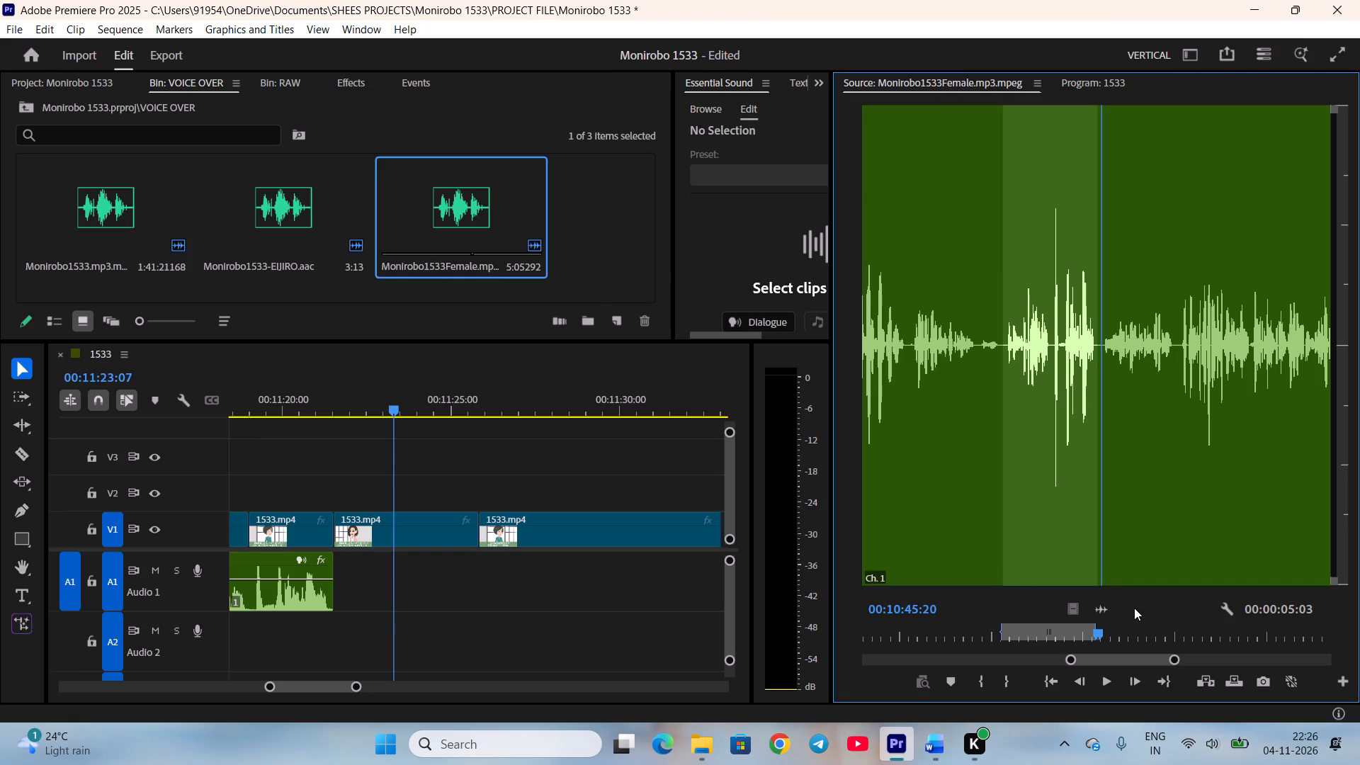
scroll(1134, 608, "up", 1)
key("i")
key("space")
left_click(938, 744)
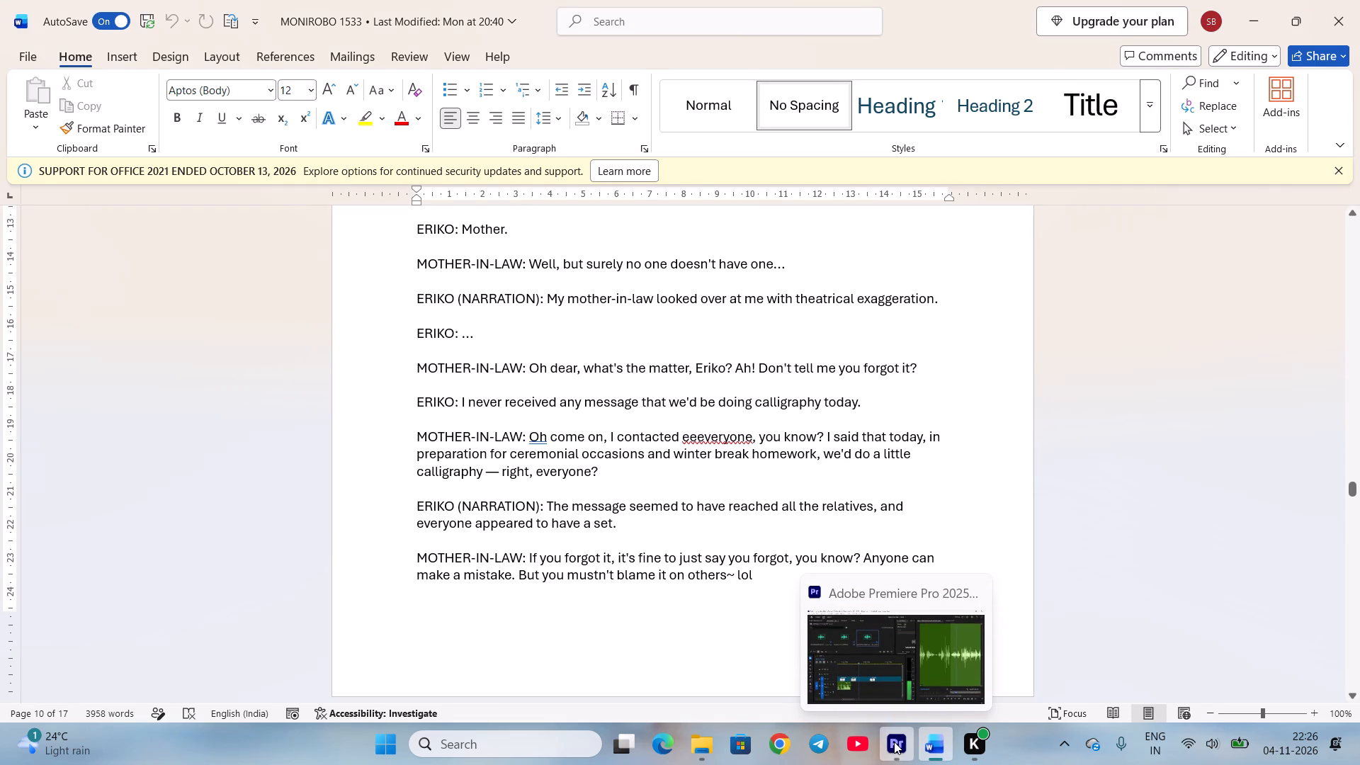
left_click(894, 742)
key("space")
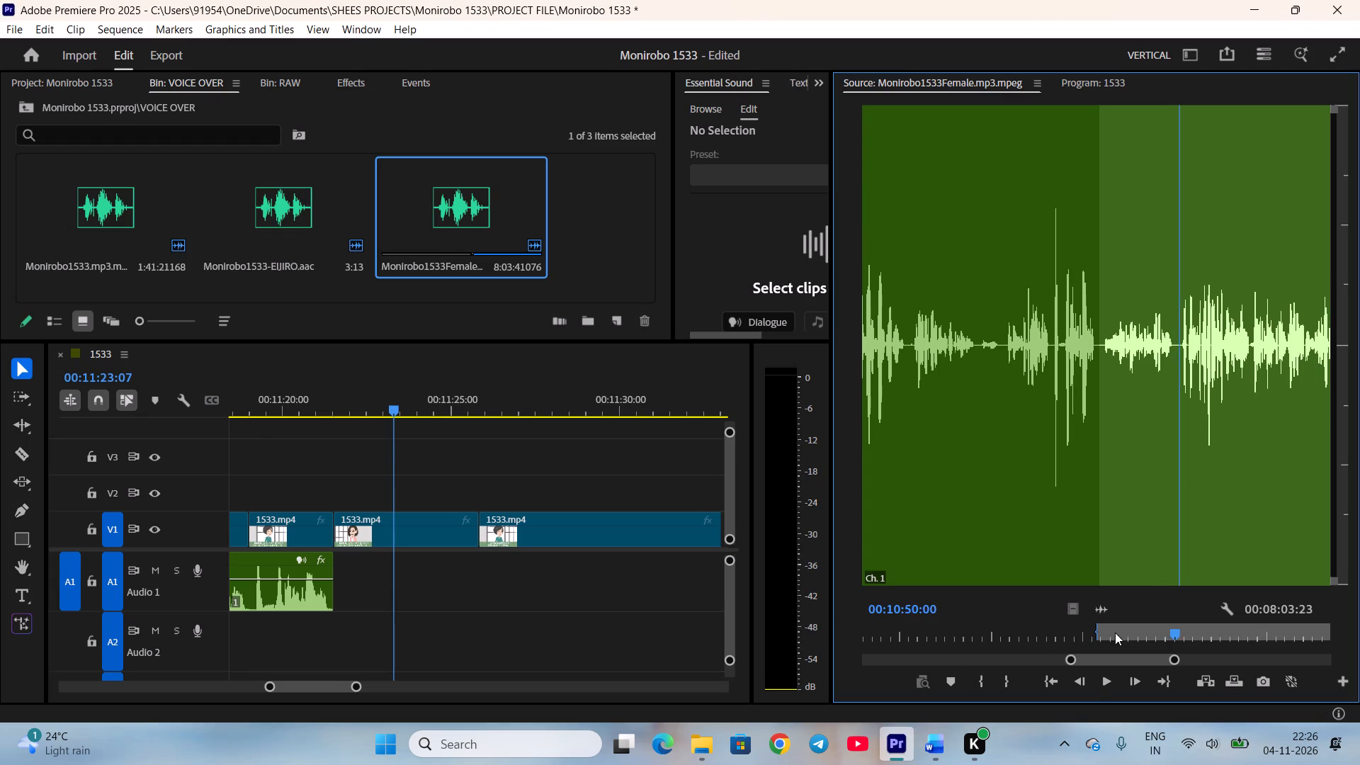
scroll(1119, 632, "up", 5)
key("o")
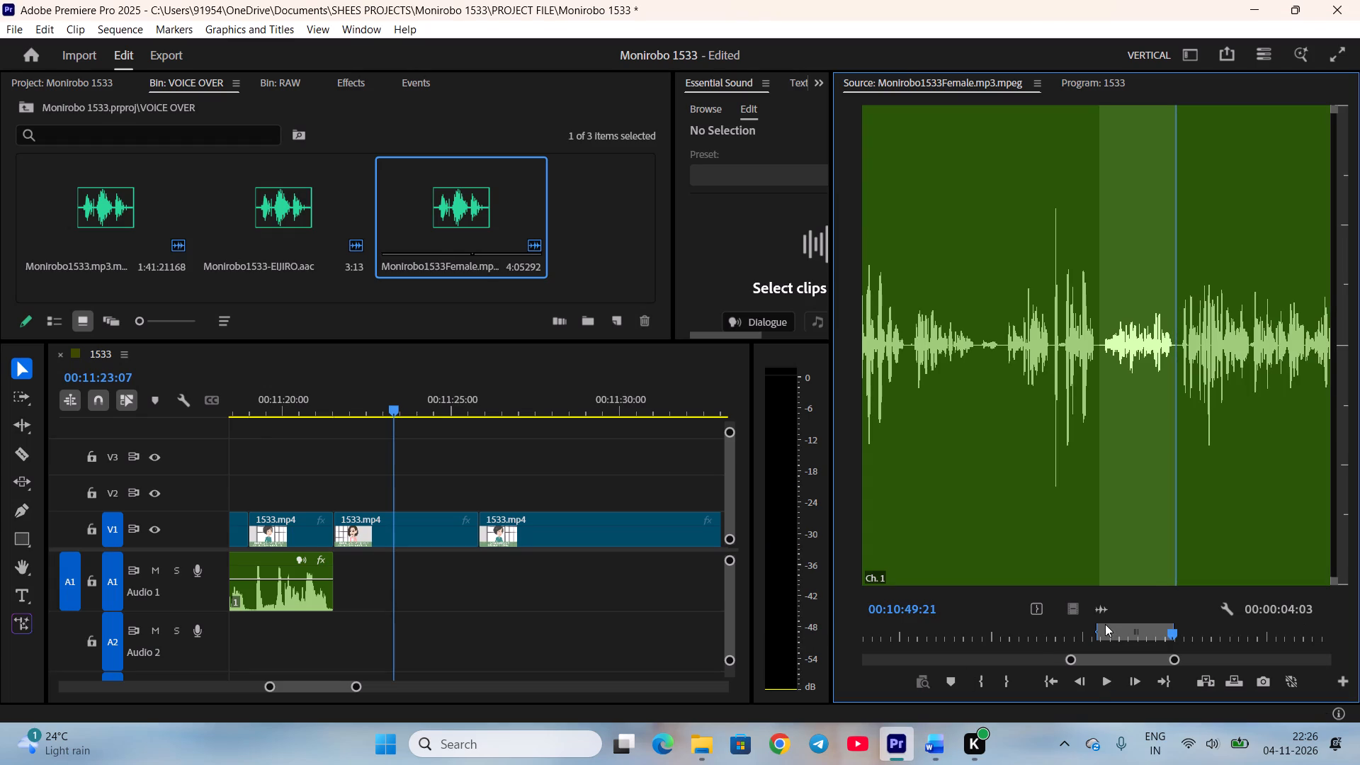
left_click_drag(1104, 603, 333, 572)
Trim the end of the 「私今日書道するなんて…」 scene to match its voice line, ripple delete the gap, and save the project.
key("space")
left_click_drag(475, 533, 467, 532)
key("space")
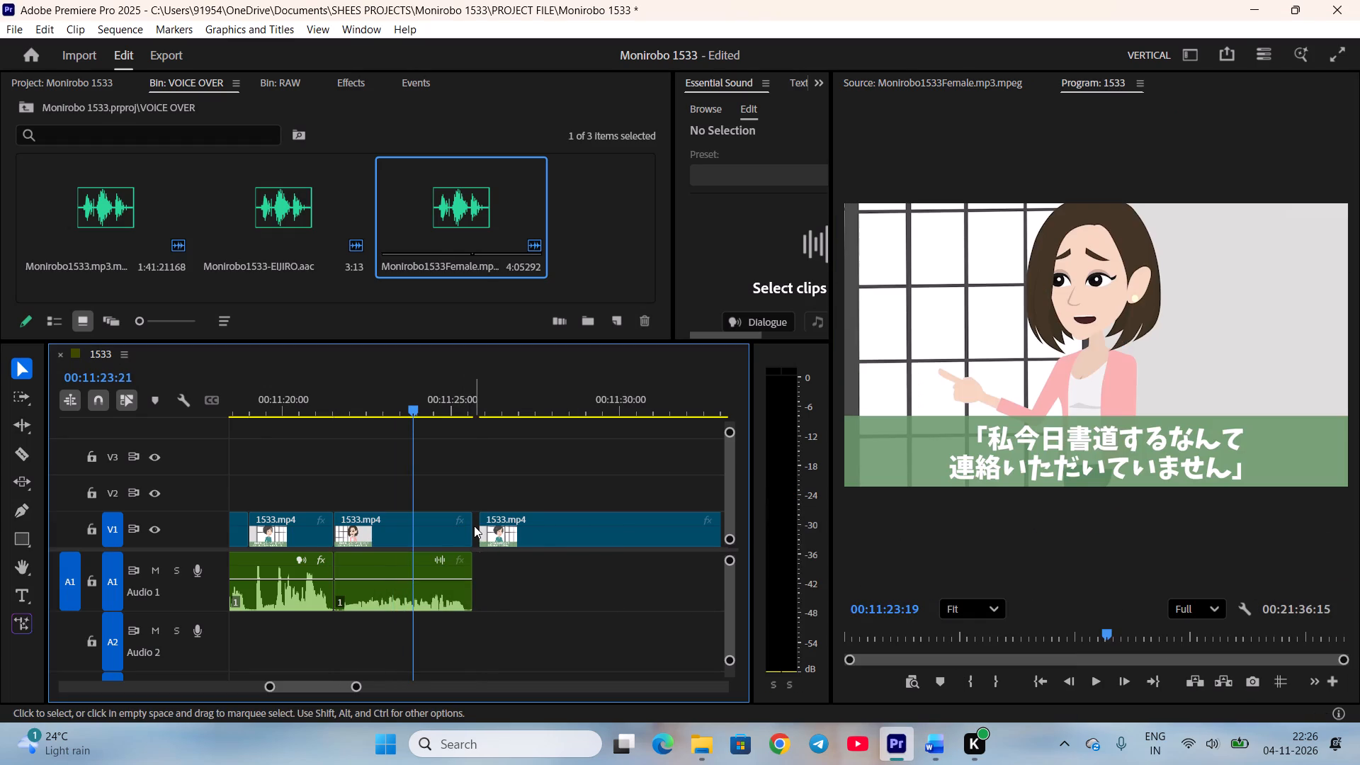
right_click(475, 525)
left_click(492, 531)
left_click(402, 387)
key("ctrl+s")
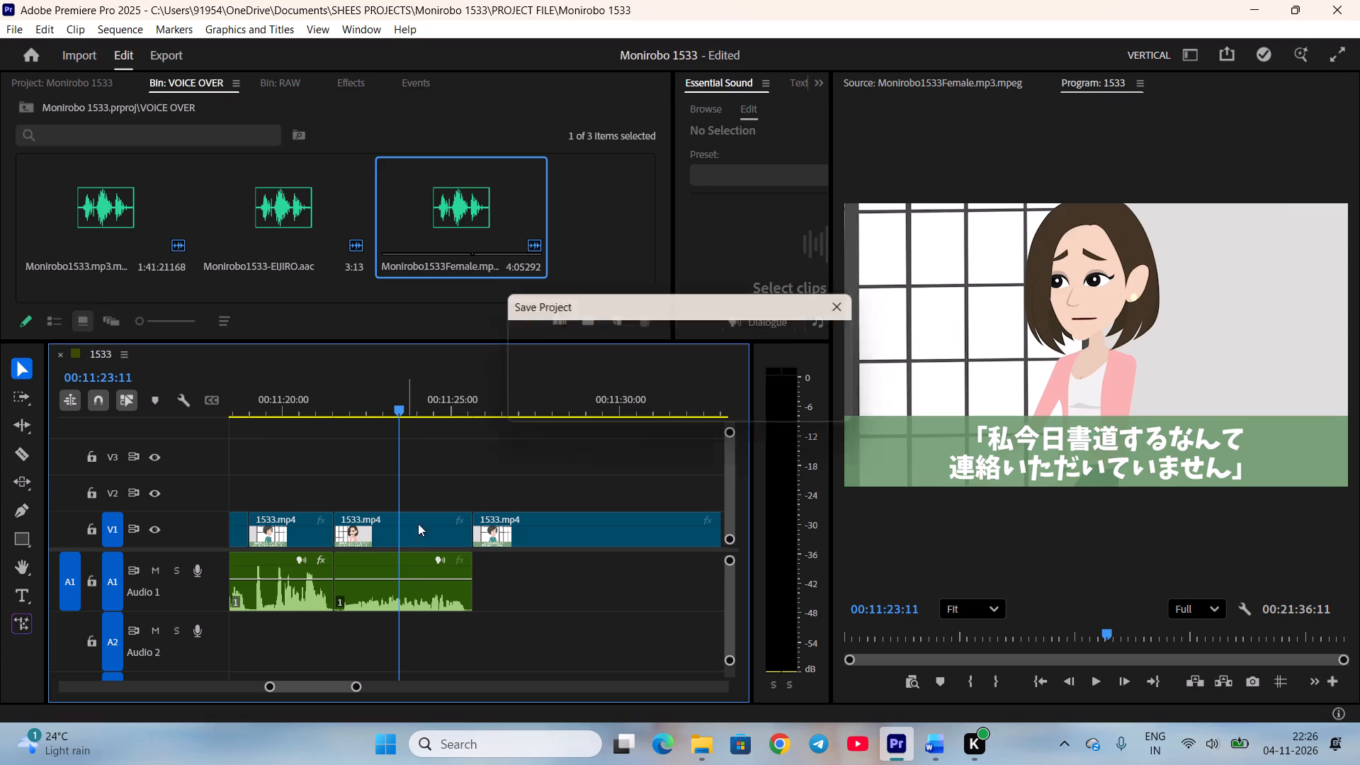
Adjust the audio gain of Eriko's newly placed line on A1 by 7 dB and start playing it back.
left_click(422, 603)
key("f")
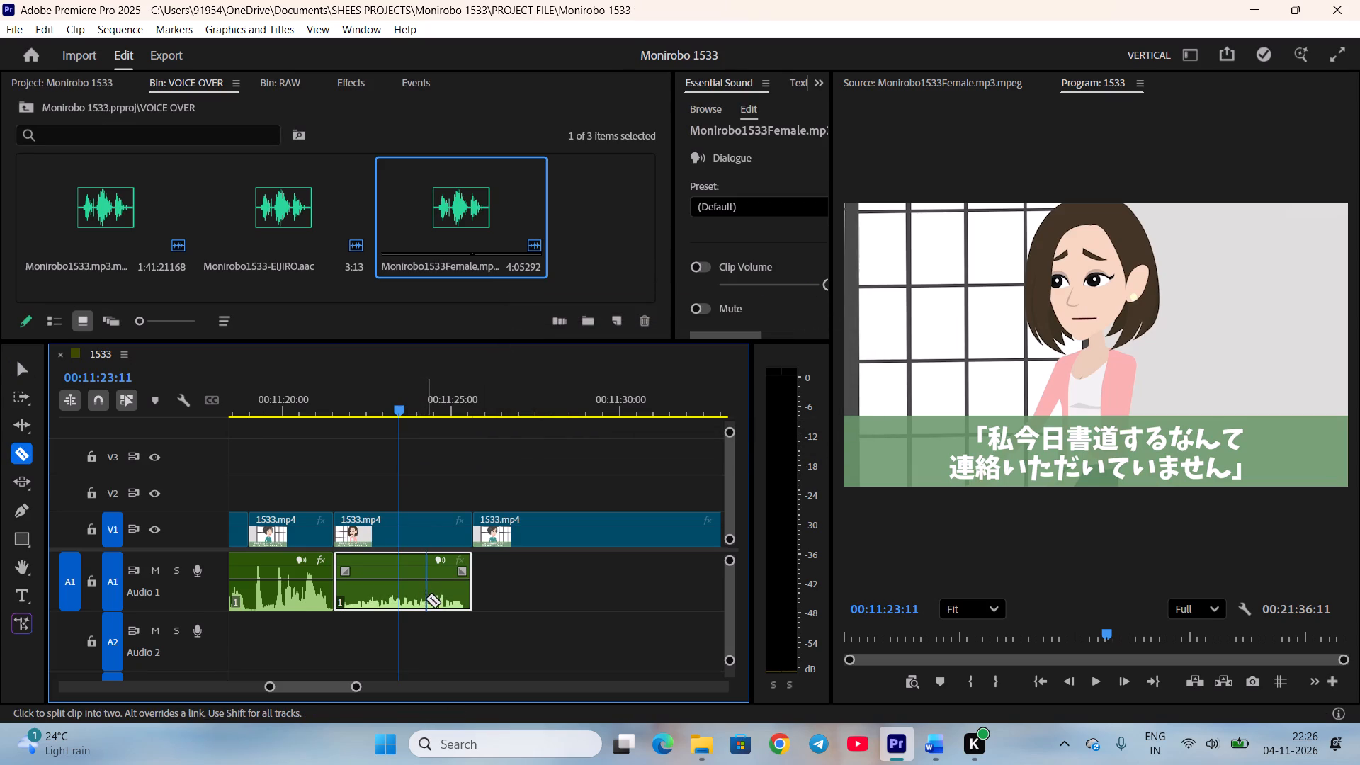
key("v")
key("g")
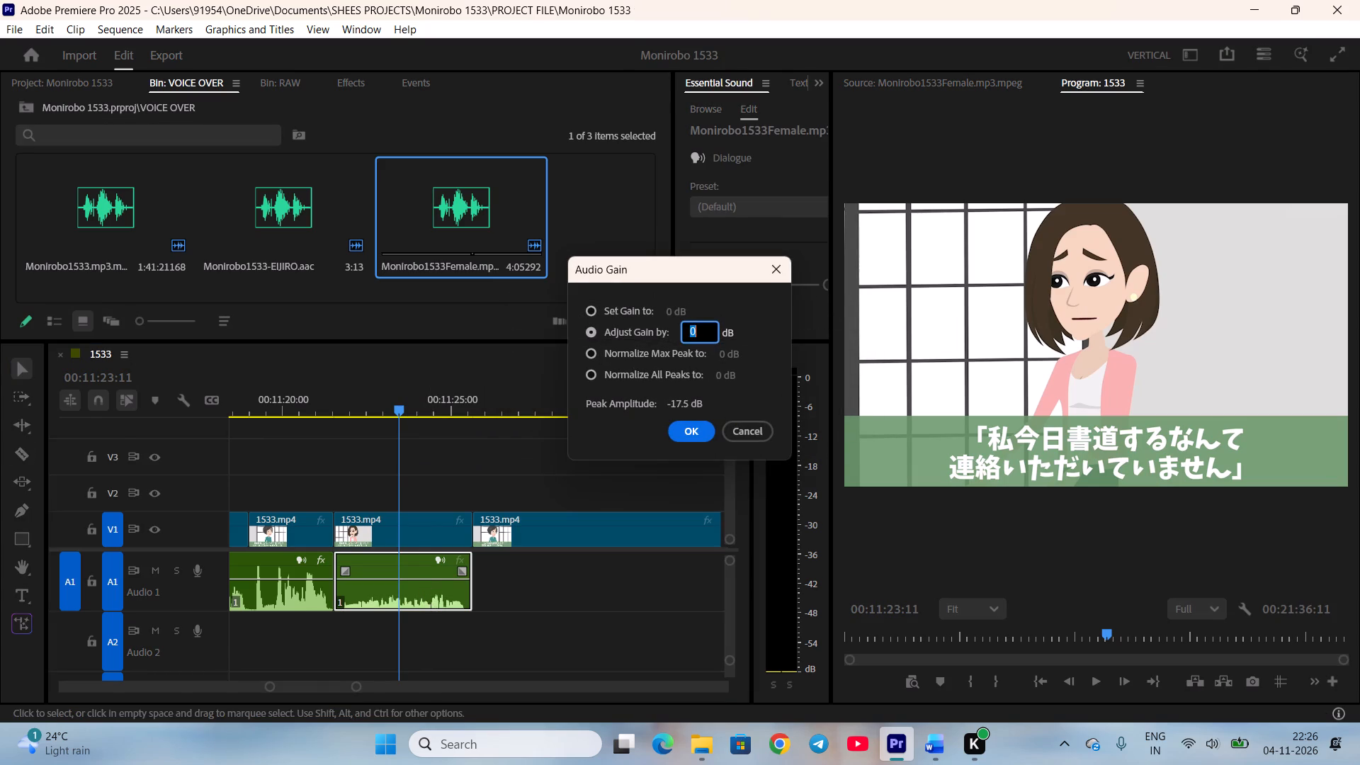
key("7")
key("Return")
left_click(493, 640)
key("space")
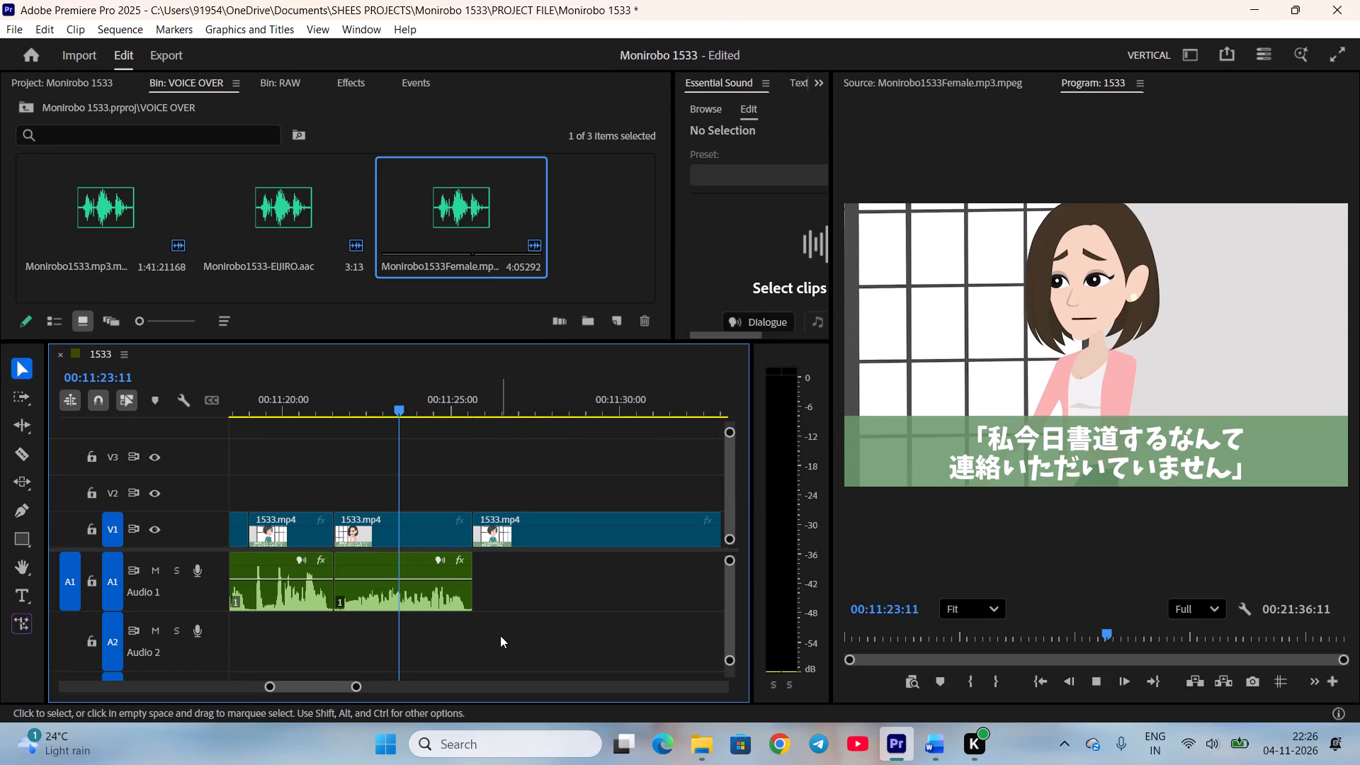
Find the end of the mother-in-law's 「今日は書道を少ししますって、ねぇ?みんな?」 scene and split the V1 clip there at 00:11:36:16.
scroll(501, 633, "down", 3)
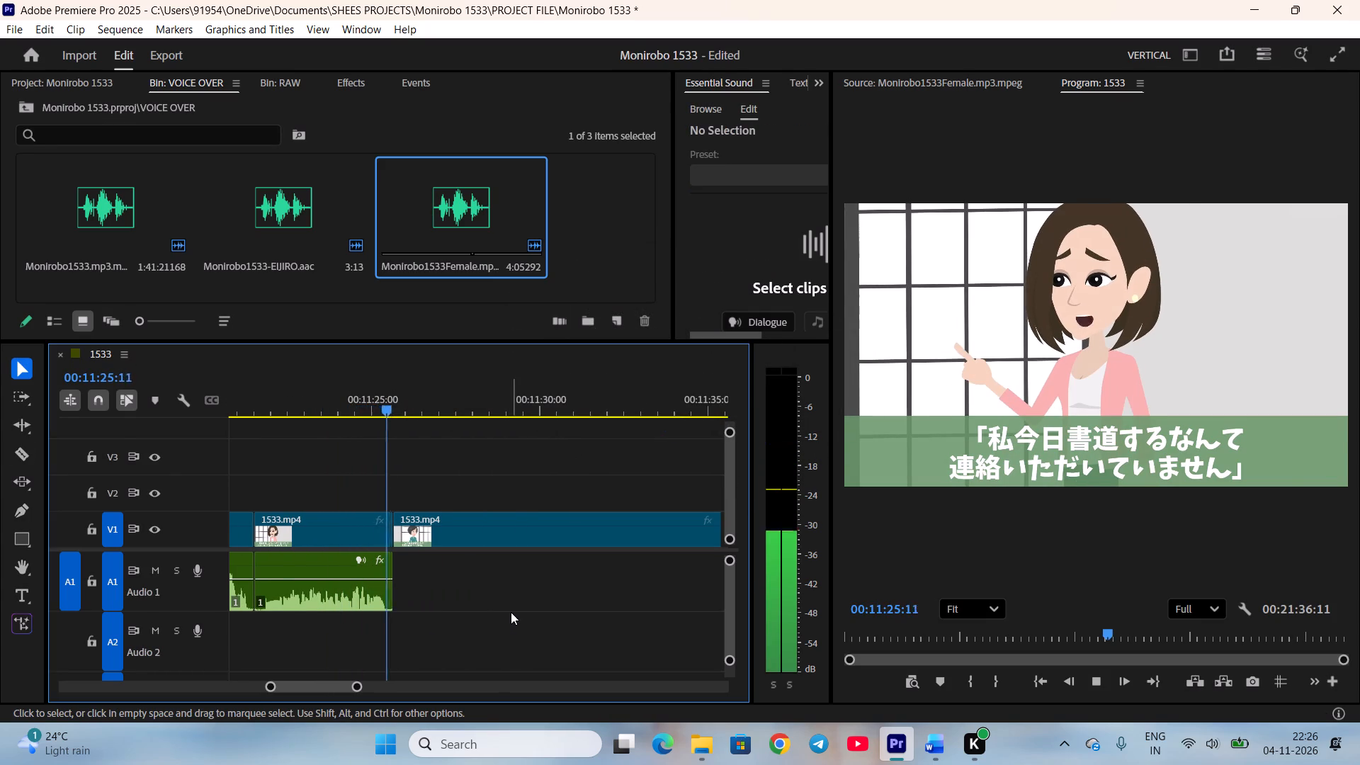
scroll(511, 612, "down", 4)
left_click_drag(335, 404, 551, 433)
key("space")
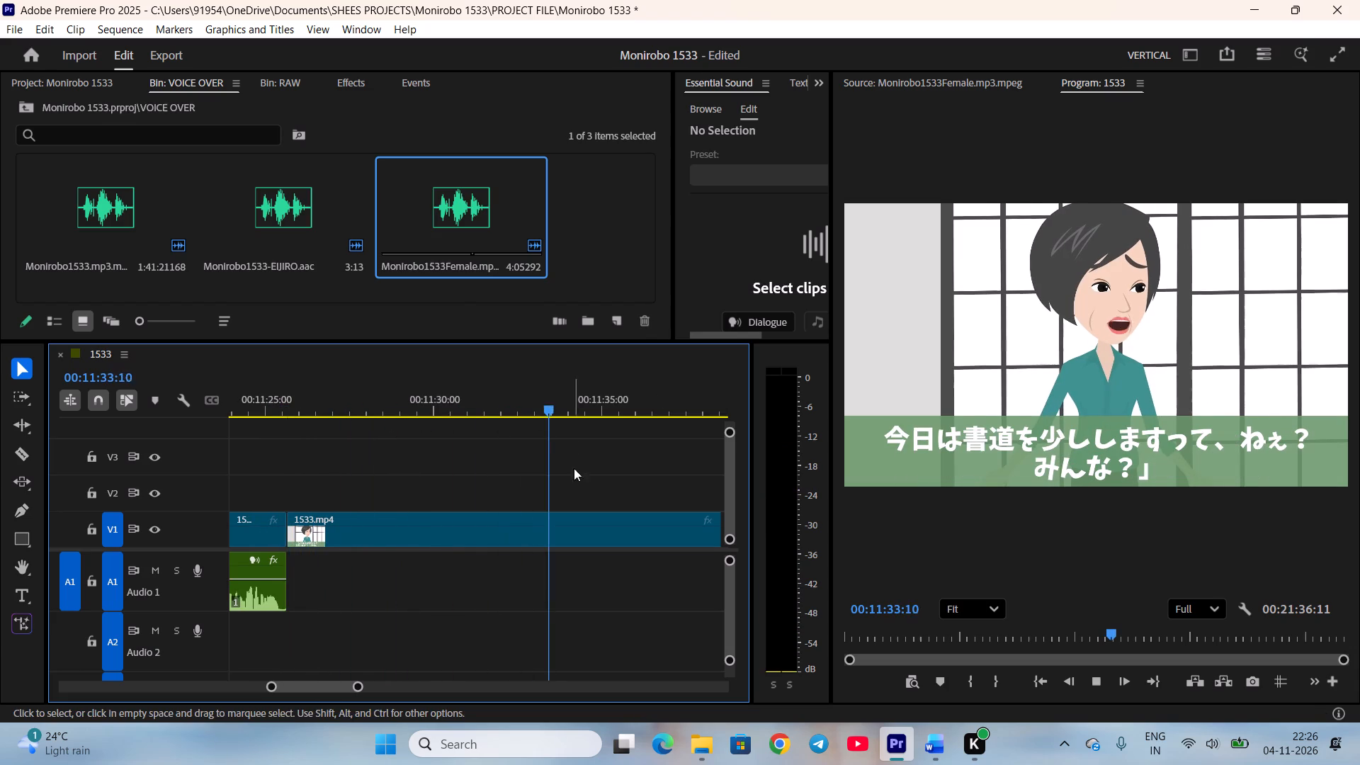
scroll(582, 517, "down", 9)
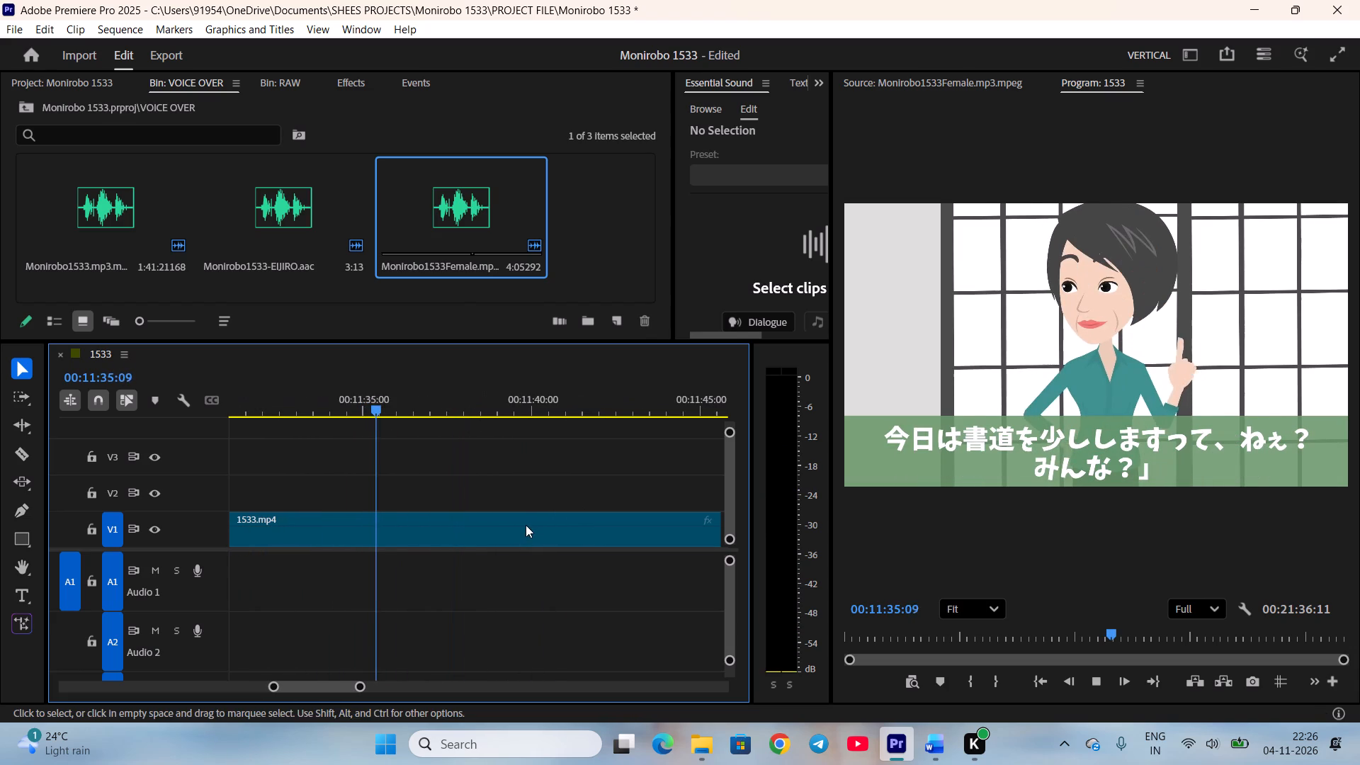
scroll(501, 528, "down", 3)
key("space")
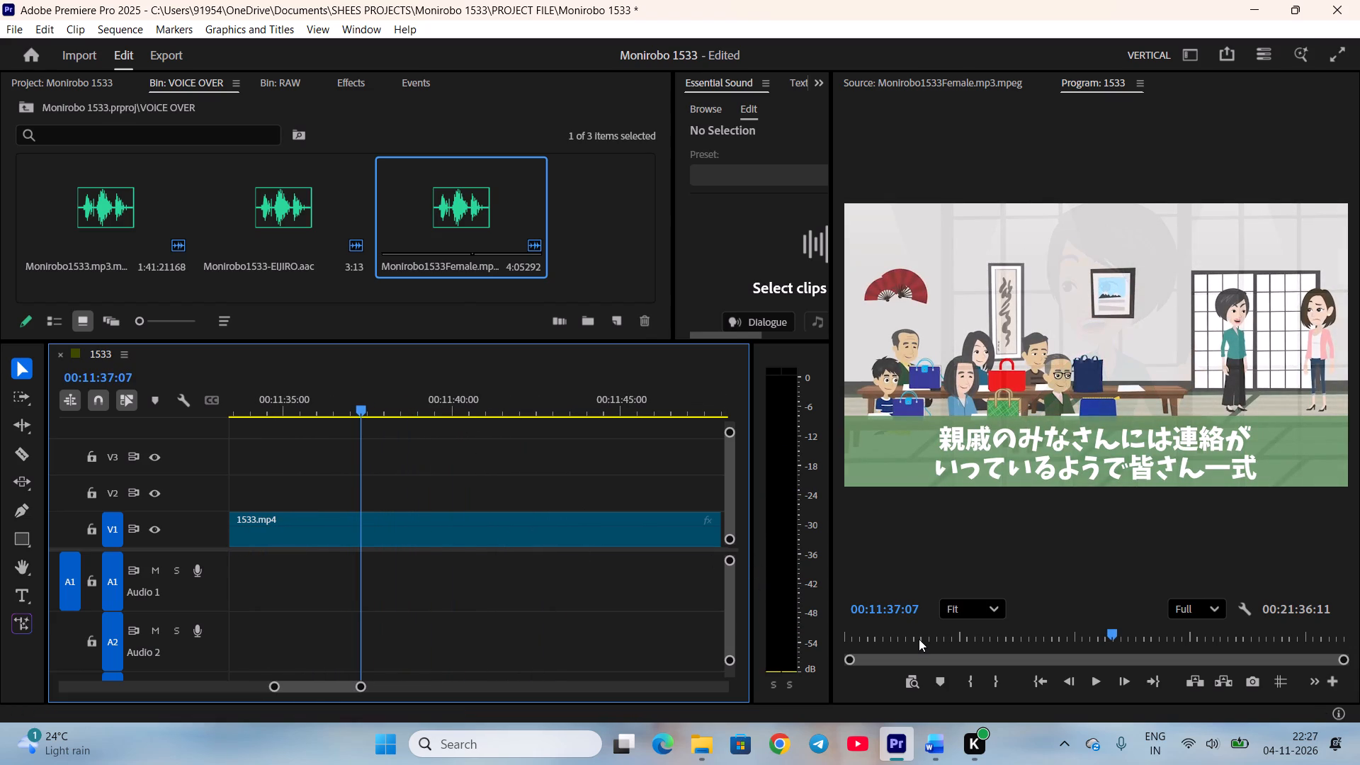
scroll(919, 639, "up", 14)
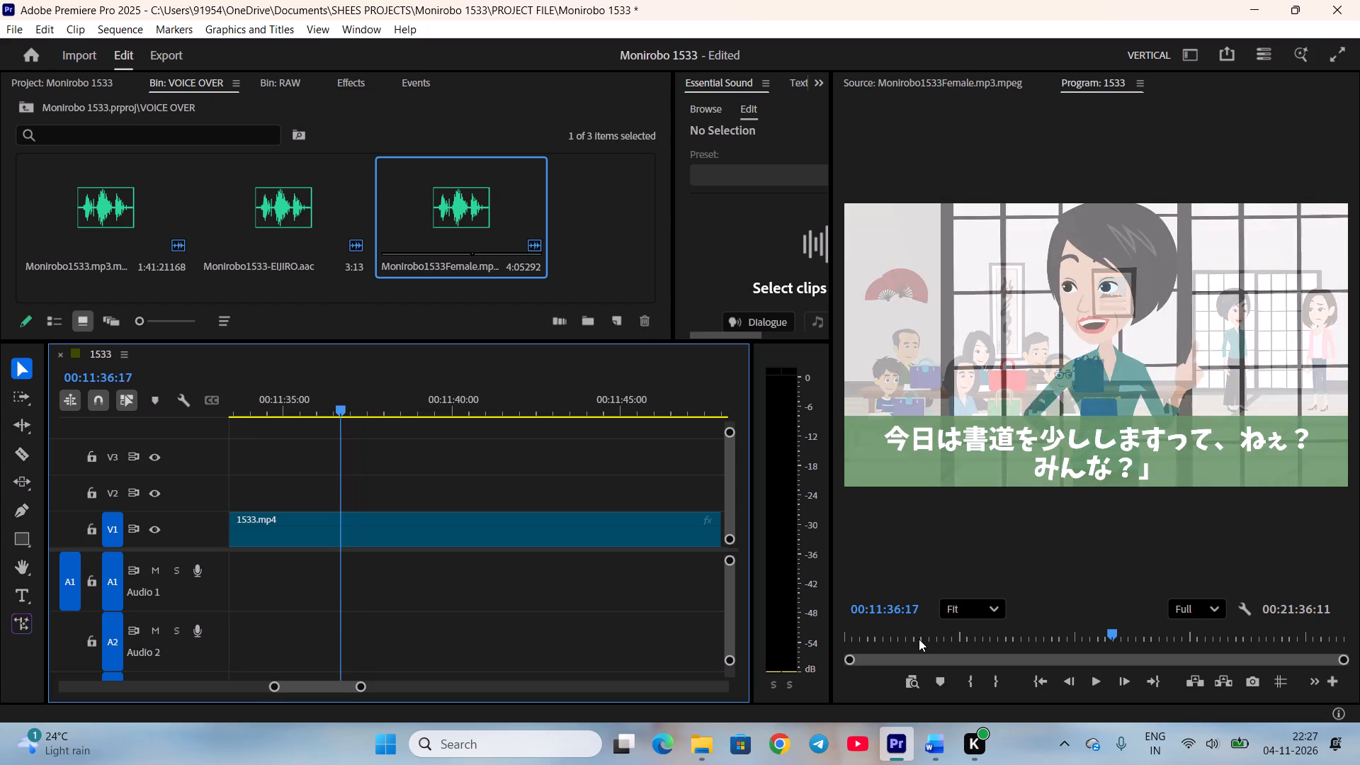
scroll(919, 639, "up", 1)
key("c")
scroll(591, 584, "up", 8)
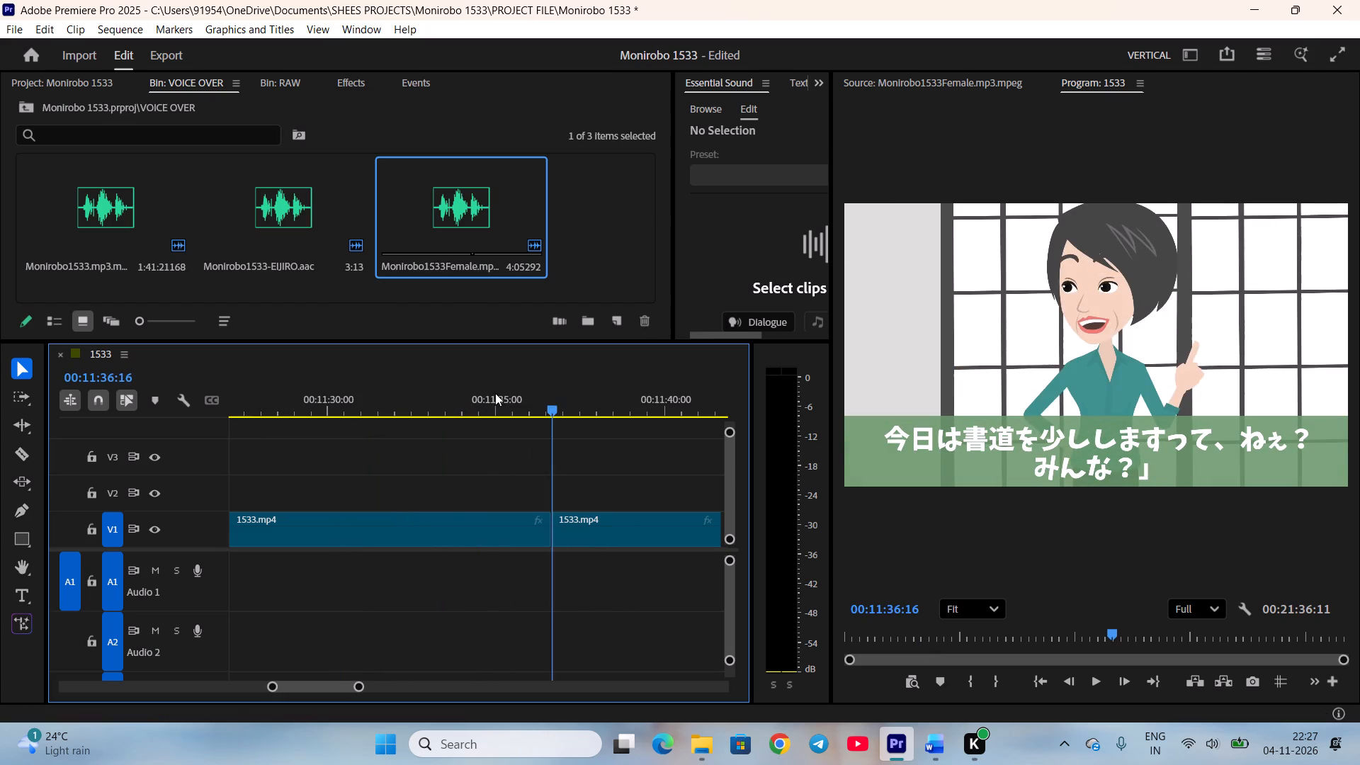
Check the split mother-in-law scene alongside its neighbouring clips on the timeline and save the project.
left_click(487, 393)
key("minus")
scroll(545, 477, "up", 2)
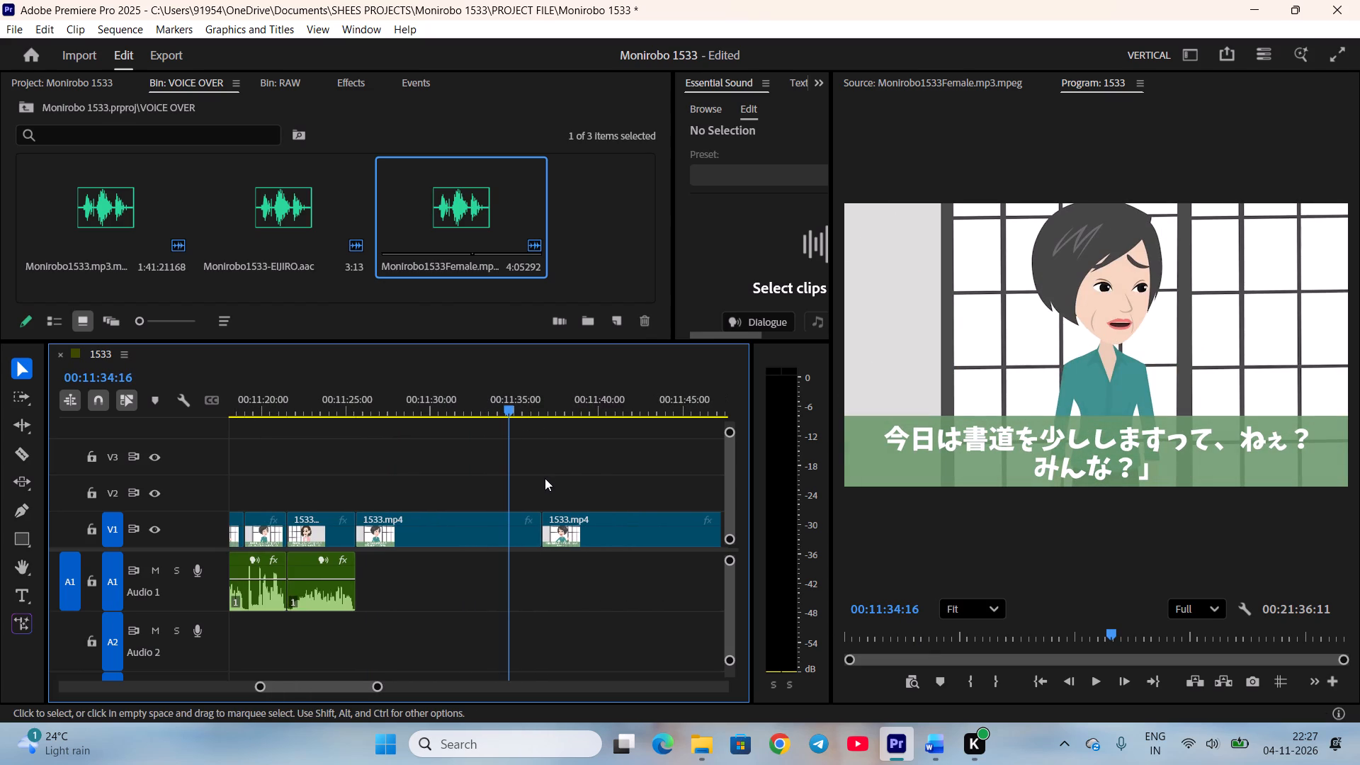
key("equal")
scroll(571, 520, "up", 4)
key("ctrl+s")
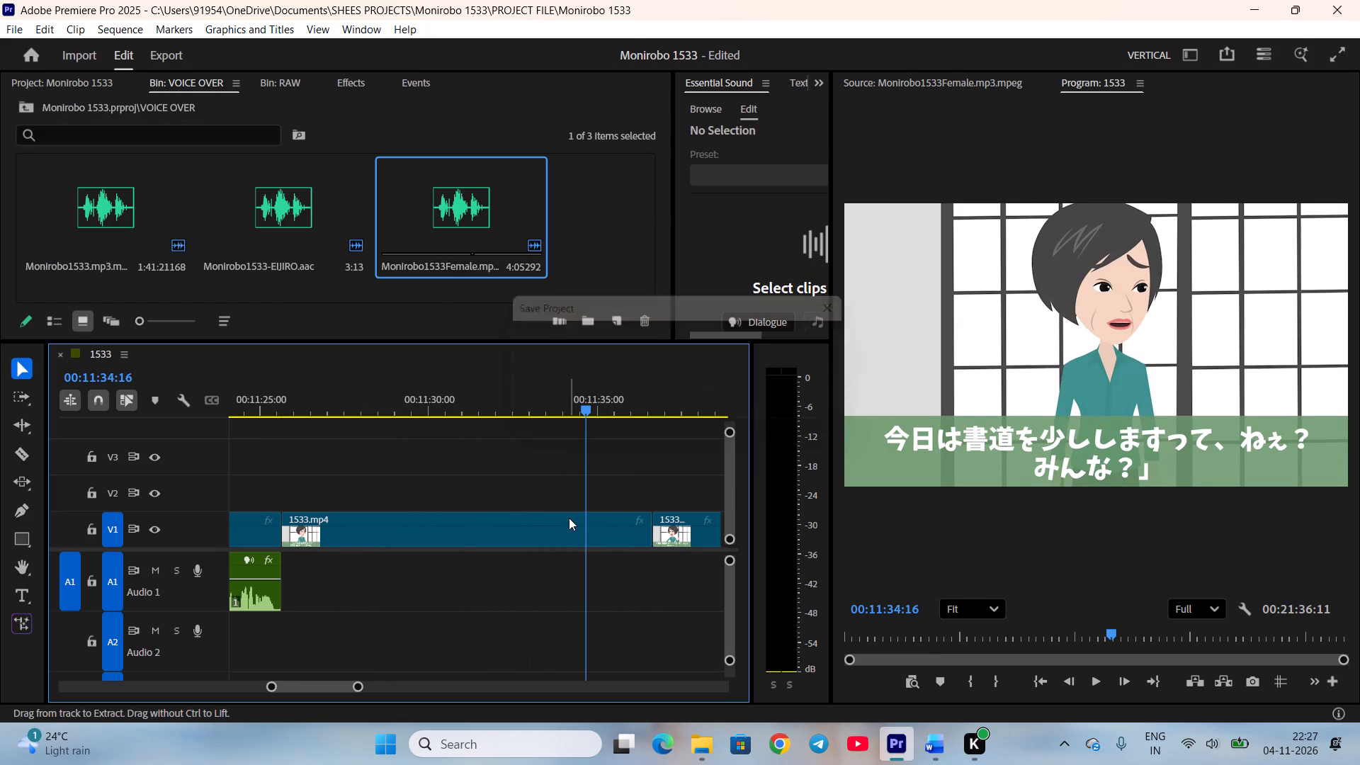
Mark the mother-in-law's "Oh come on, I contacted eeeveryone" line in Monirobo1533Female, following the script, and place it on A1 at her scene's start.
double_click(479, 208)
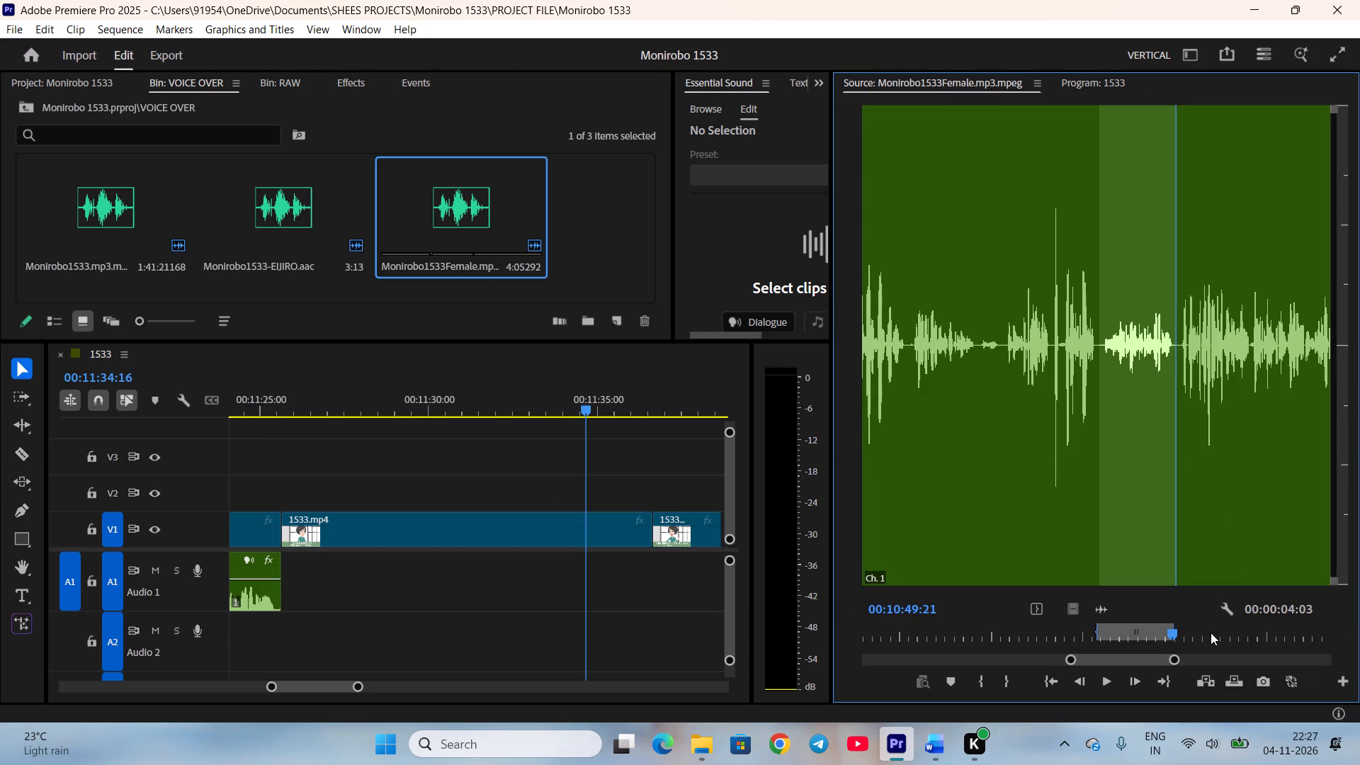
scroll(1211, 633, "down", 2)
key("i")
key("space")
left_click(931, 741)
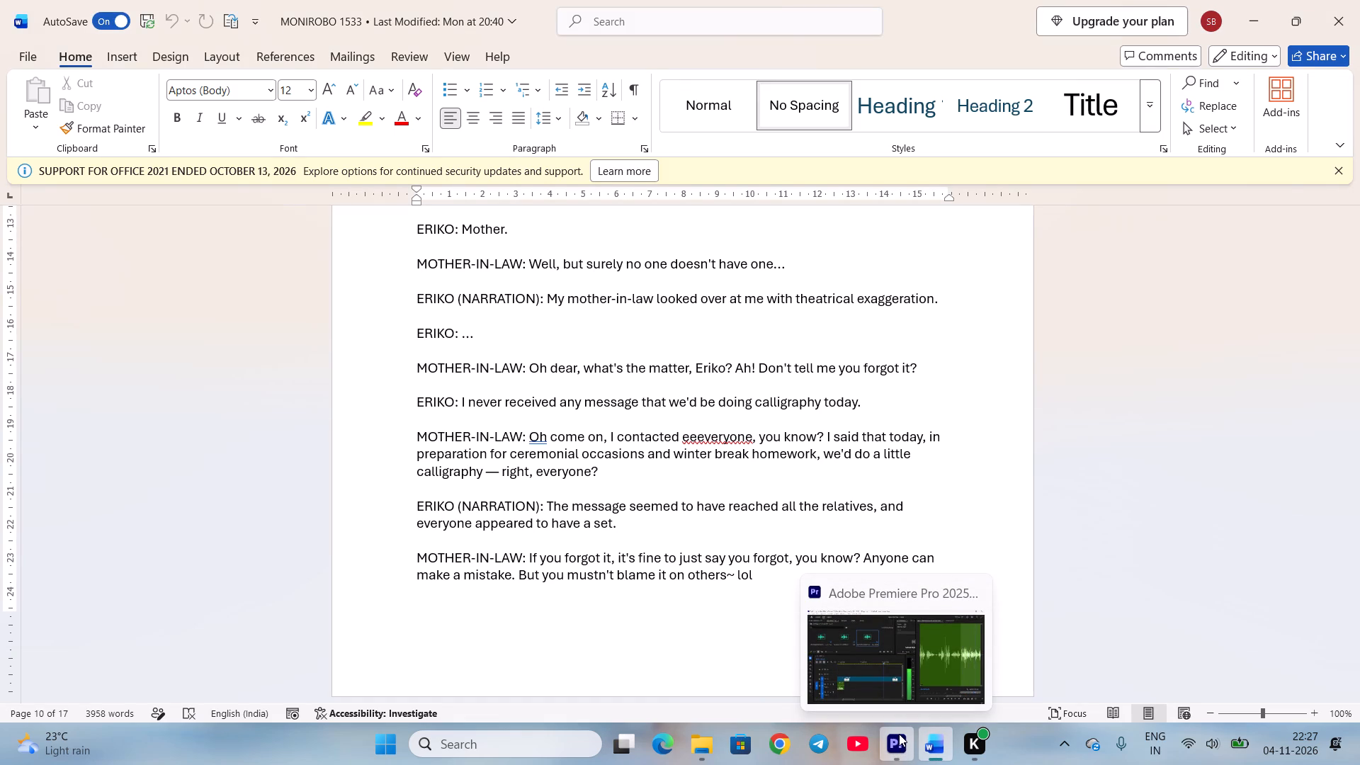
scroll(724, 598, "down", 1)
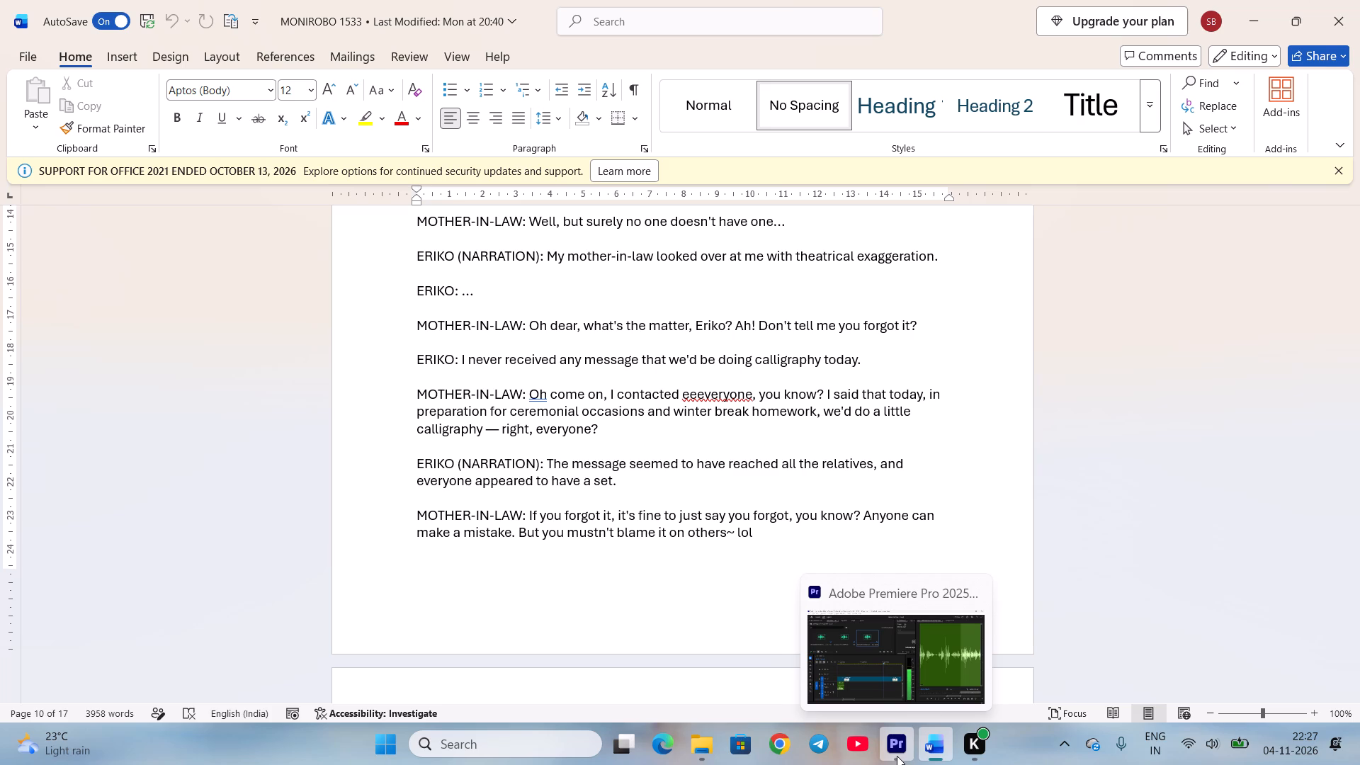
left_click(897, 756)
key("space")
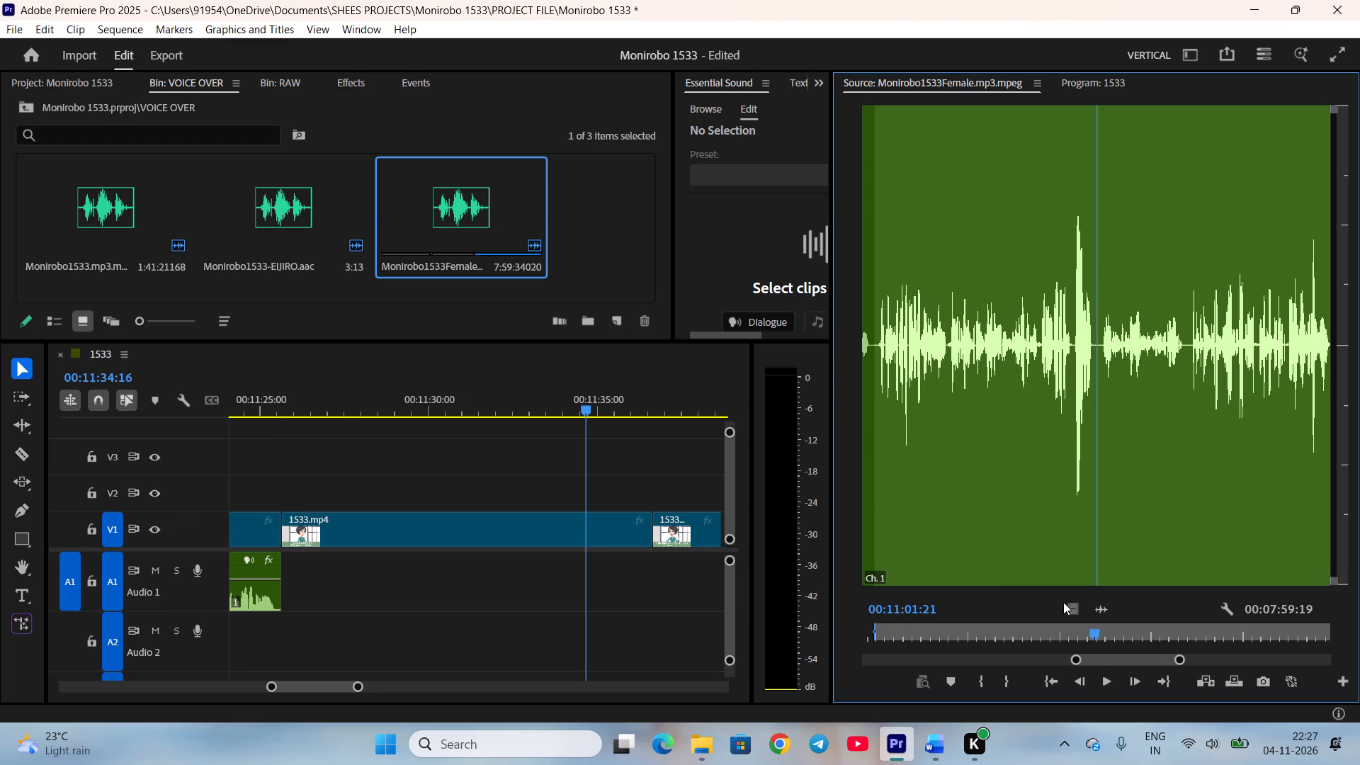
key("o")
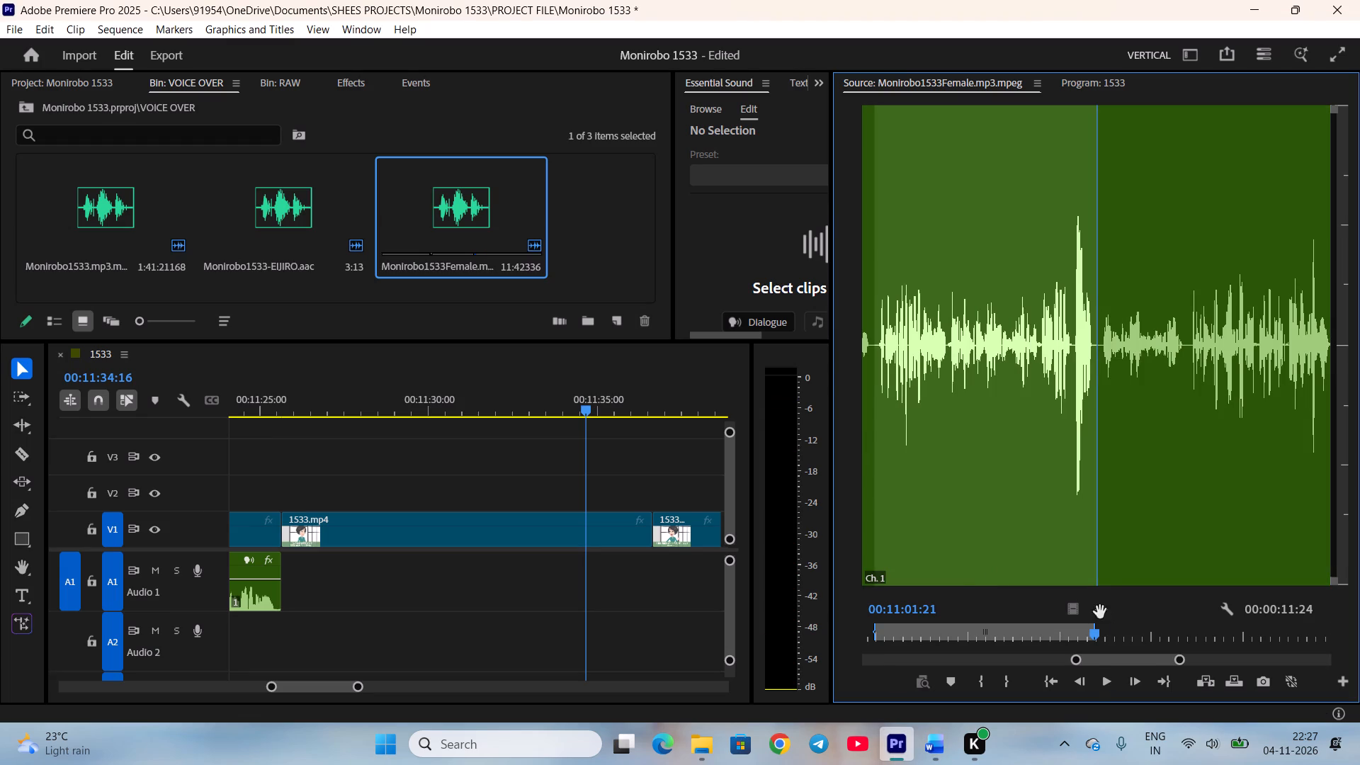
left_click_drag(1096, 606, 352, 566)
left_click_drag(473, 592, 408, 593)
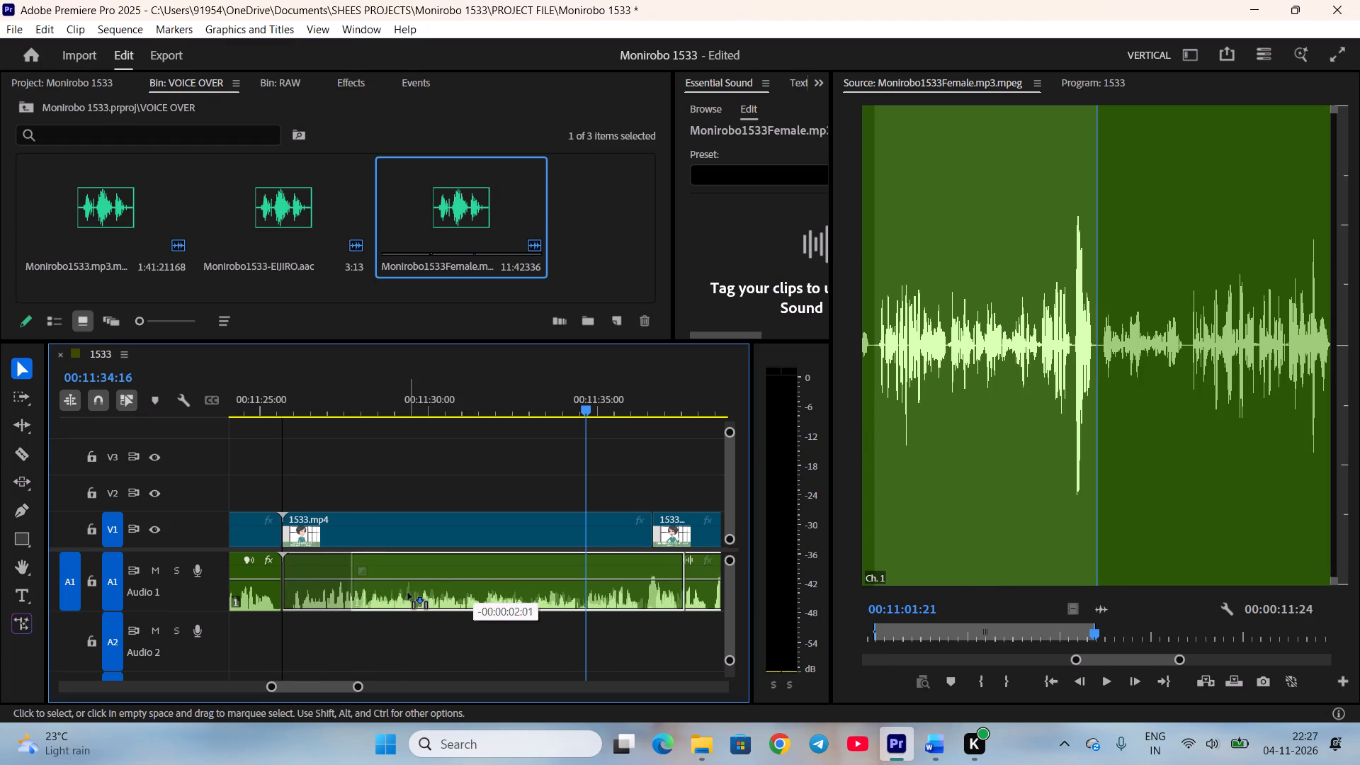
left_click_drag(408, 593, 406, 593)
left_click(467, 613)
Shift all clips after the mother-in-law's scene about 1 second later to open a gap on V1.
scroll(492, 611, "down", 4)
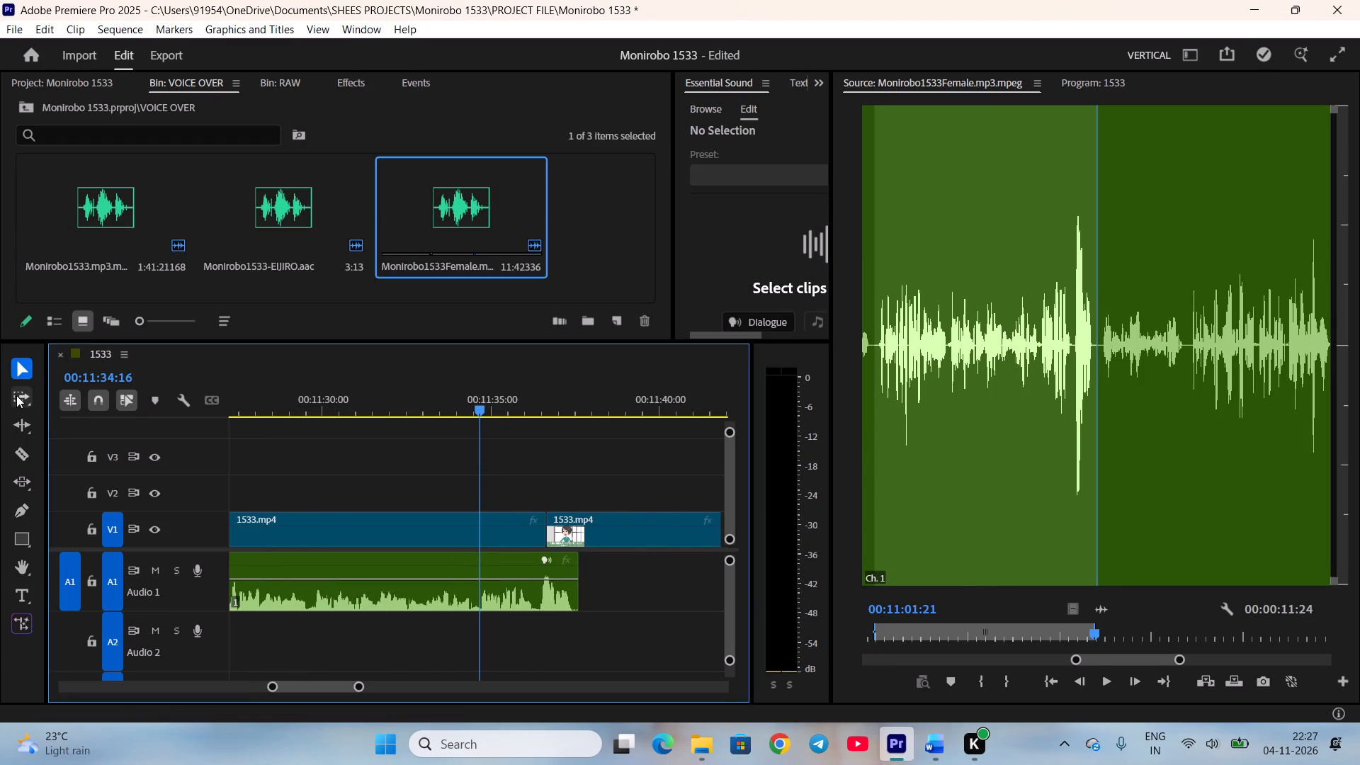
left_click(16, 395)
left_click_drag(641, 514, 677, 514)
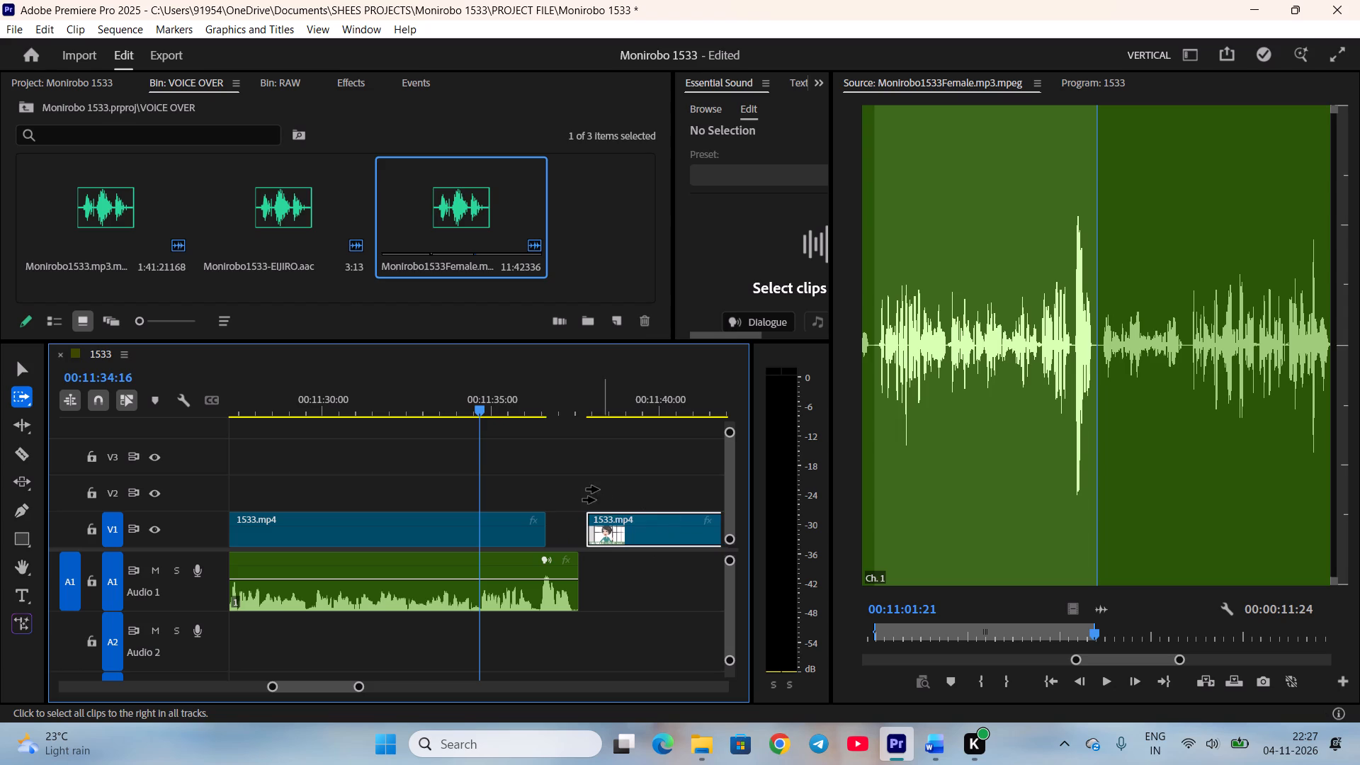
key("v")
left_click(537, 443)
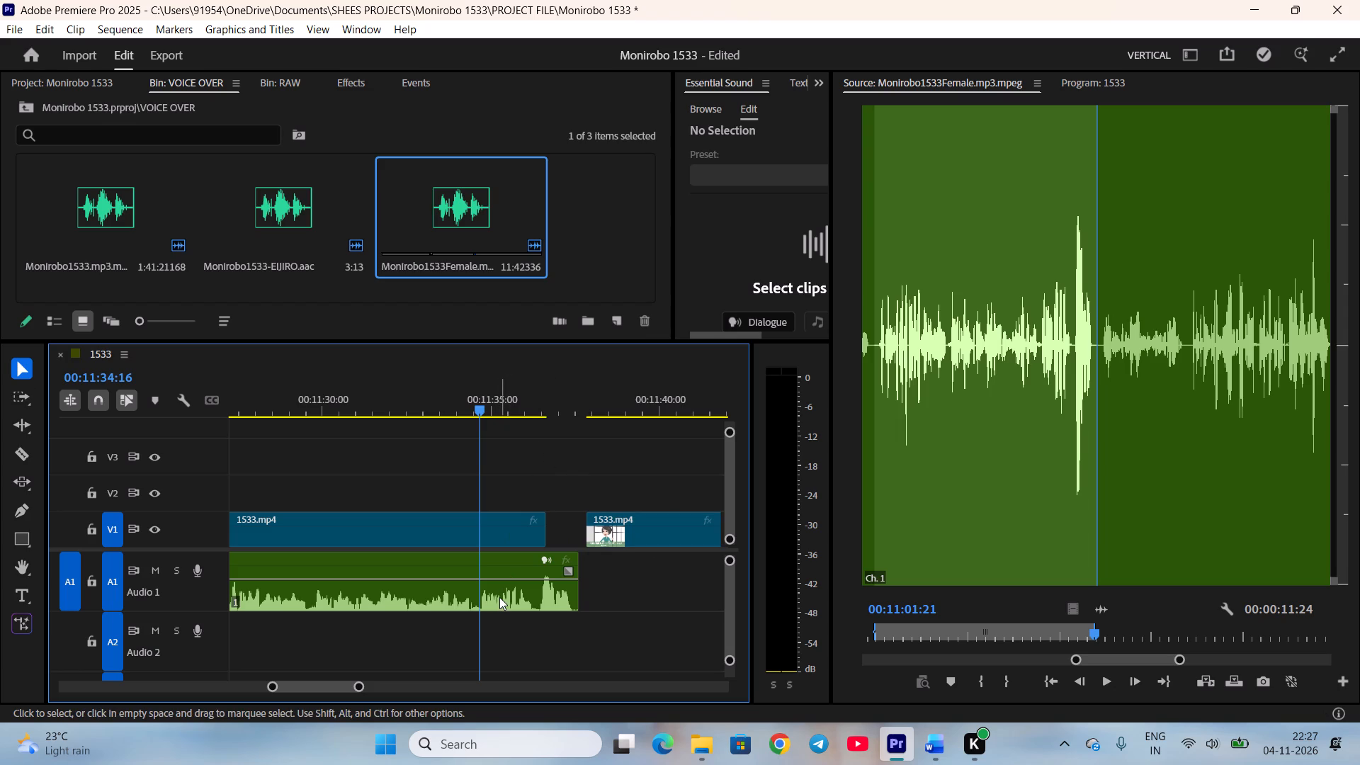
Set the mother-in-law scene clip's duration on V1 to 00:00:11:23 to match her voice line.
right_click(426, 507)
right_click(447, 520)
left_click(487, 515)
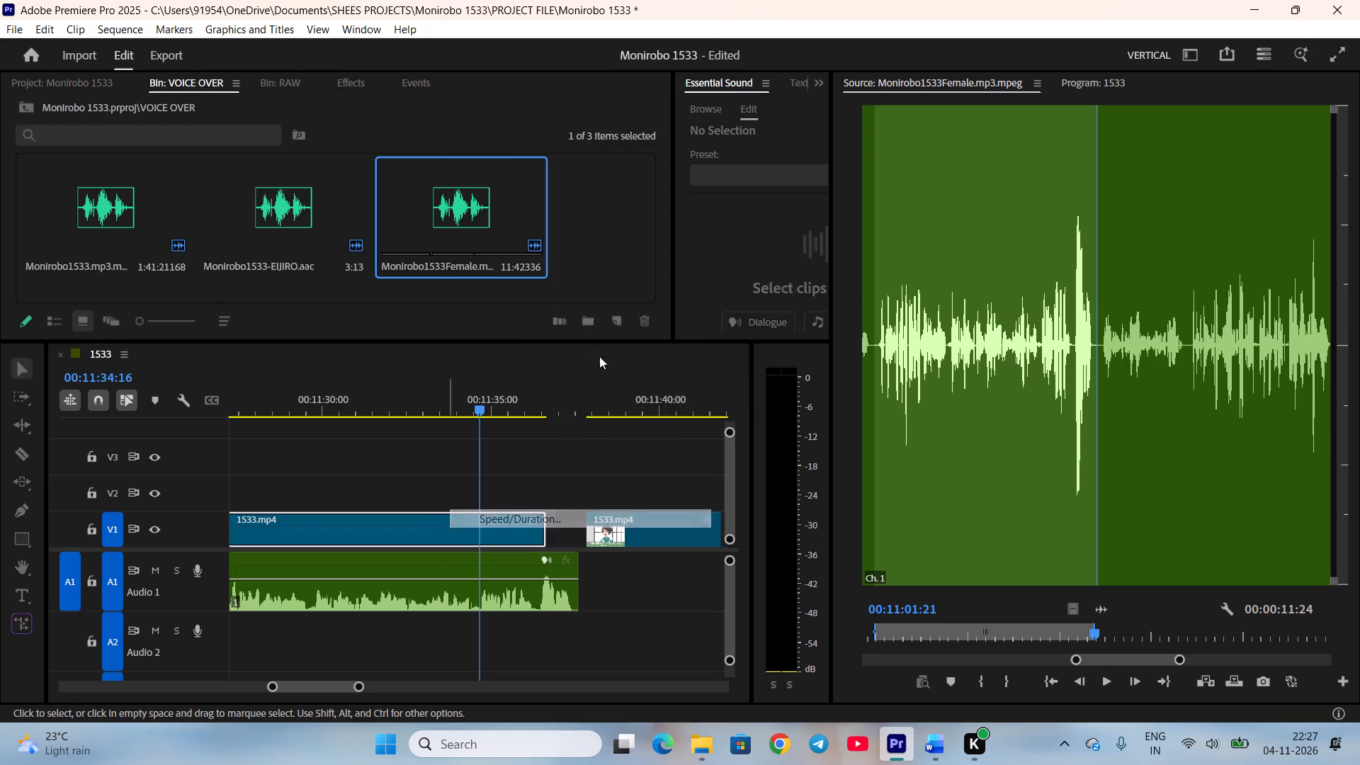
left_click(652, 319)
left_click(684, 322)
left_click(674, 316)
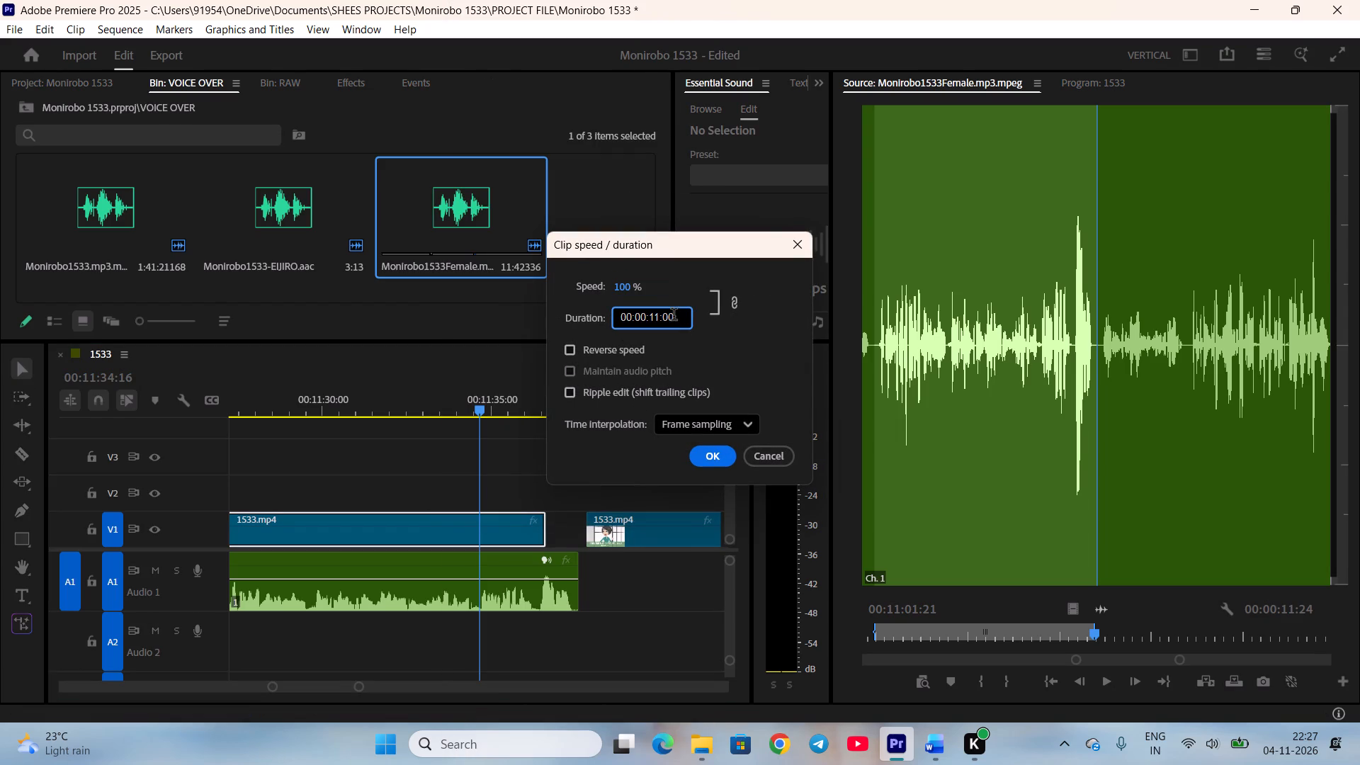
key("BackSpace")
key("BackSpace")
type("23")
key("Return")
Play the end of the stretched mother-in-law scene and ripple delete the small gap left after it on V1.
key("space")
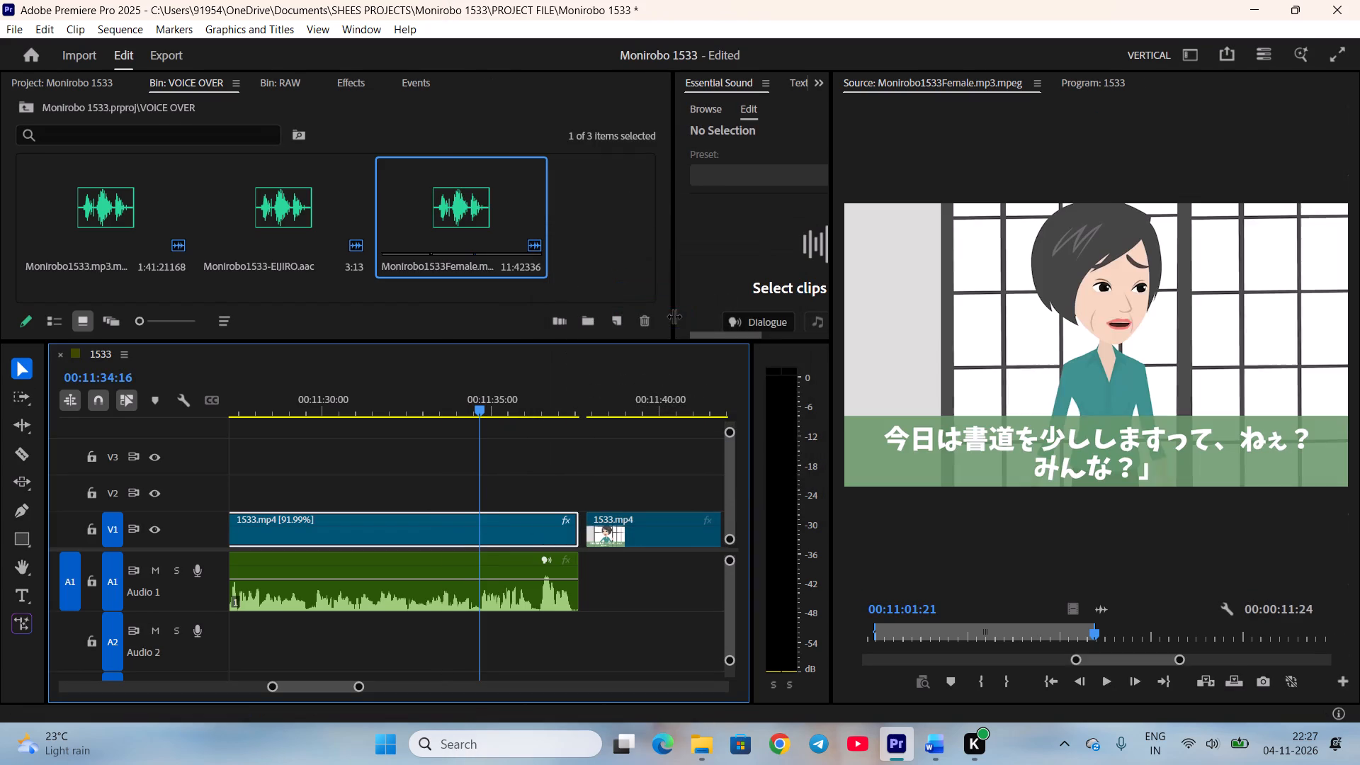
scroll(312, 356, "down", 1)
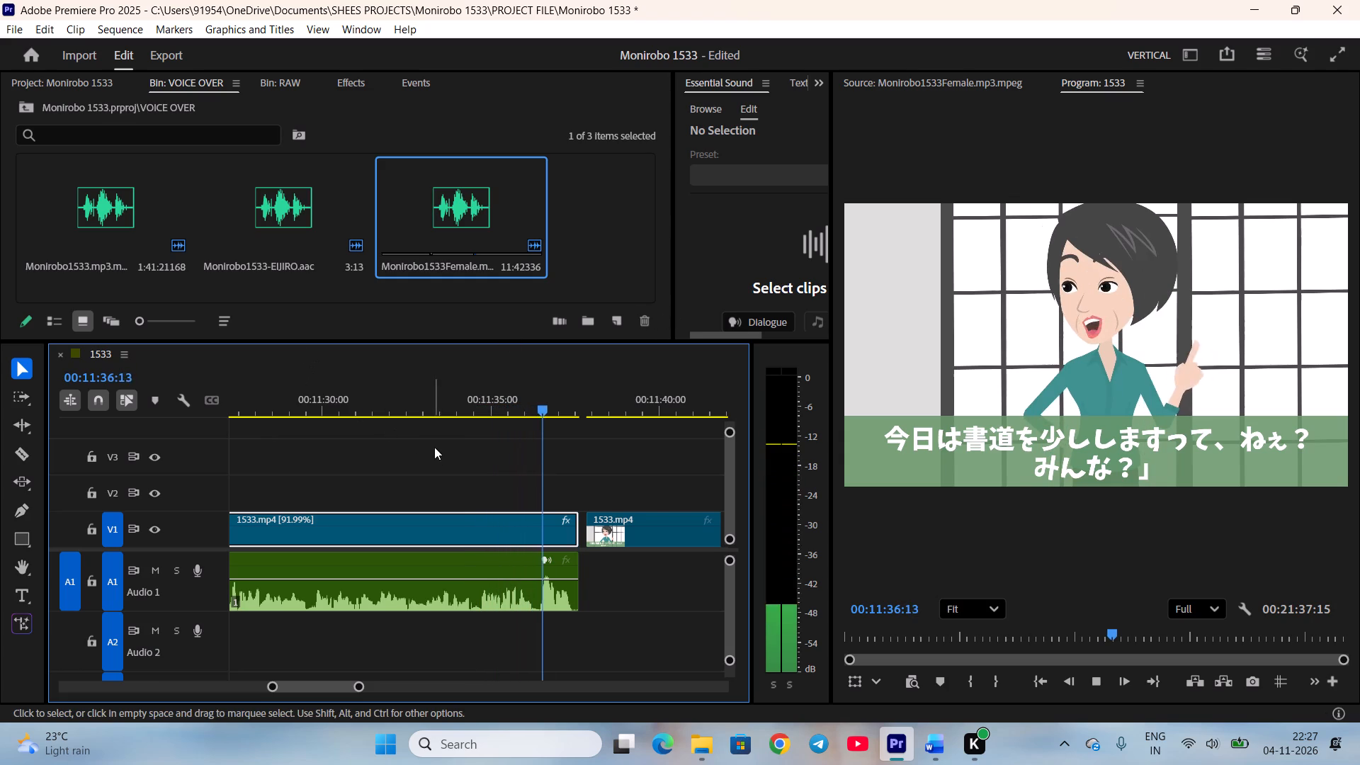
scroll(436, 452, "down", 4)
key("space")
right_click(476, 516)
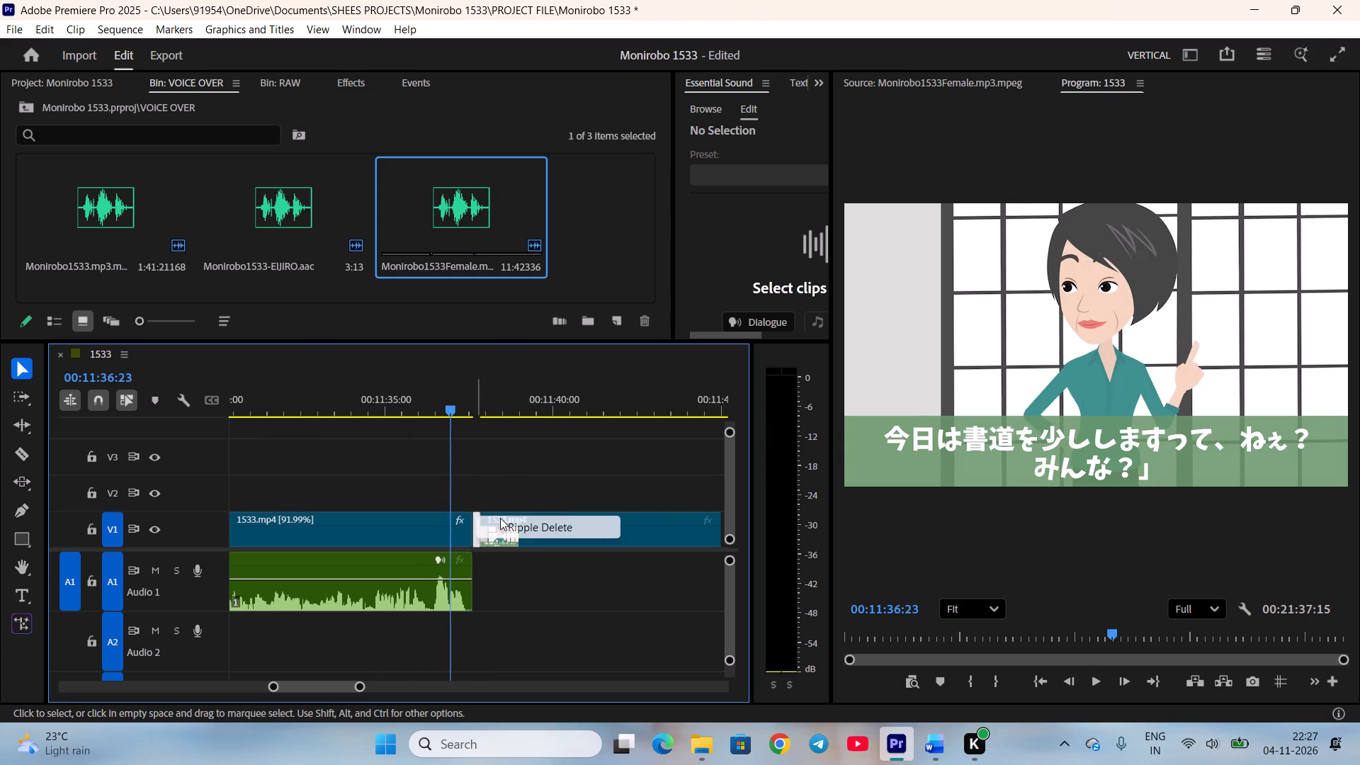
left_click(501, 518)
Find the end of the relatives narration scene, where the 「忘れたなら忘れたと言っていいのよ?」 caption starts, and split the V1 clip at 00:11:43:09.
scroll(488, 523, "down", 7)
key("space")
left_click_drag(327, 400, 495, 440)
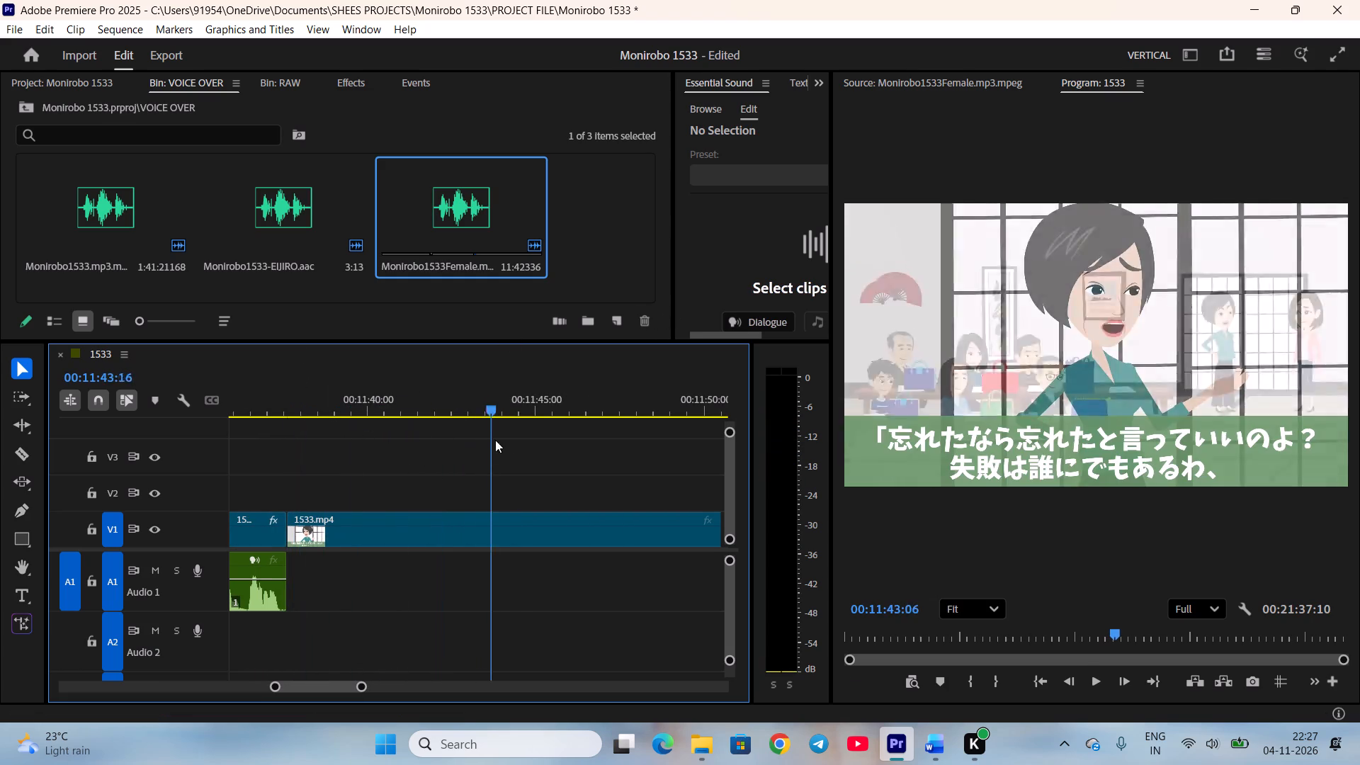
left_click_drag(495, 440, 484, 443)
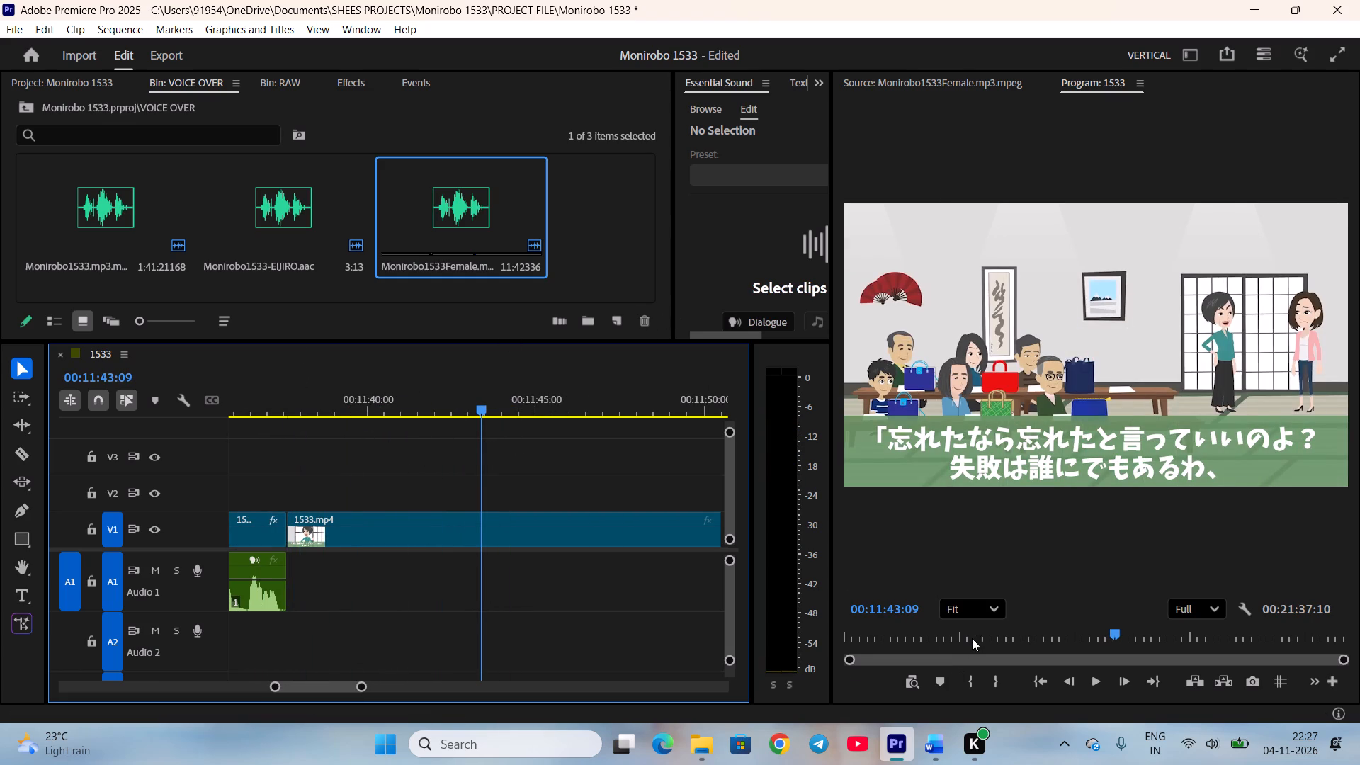
scroll(973, 633, "down", 2)
scroll(973, 633, "up", 2)
key("c")
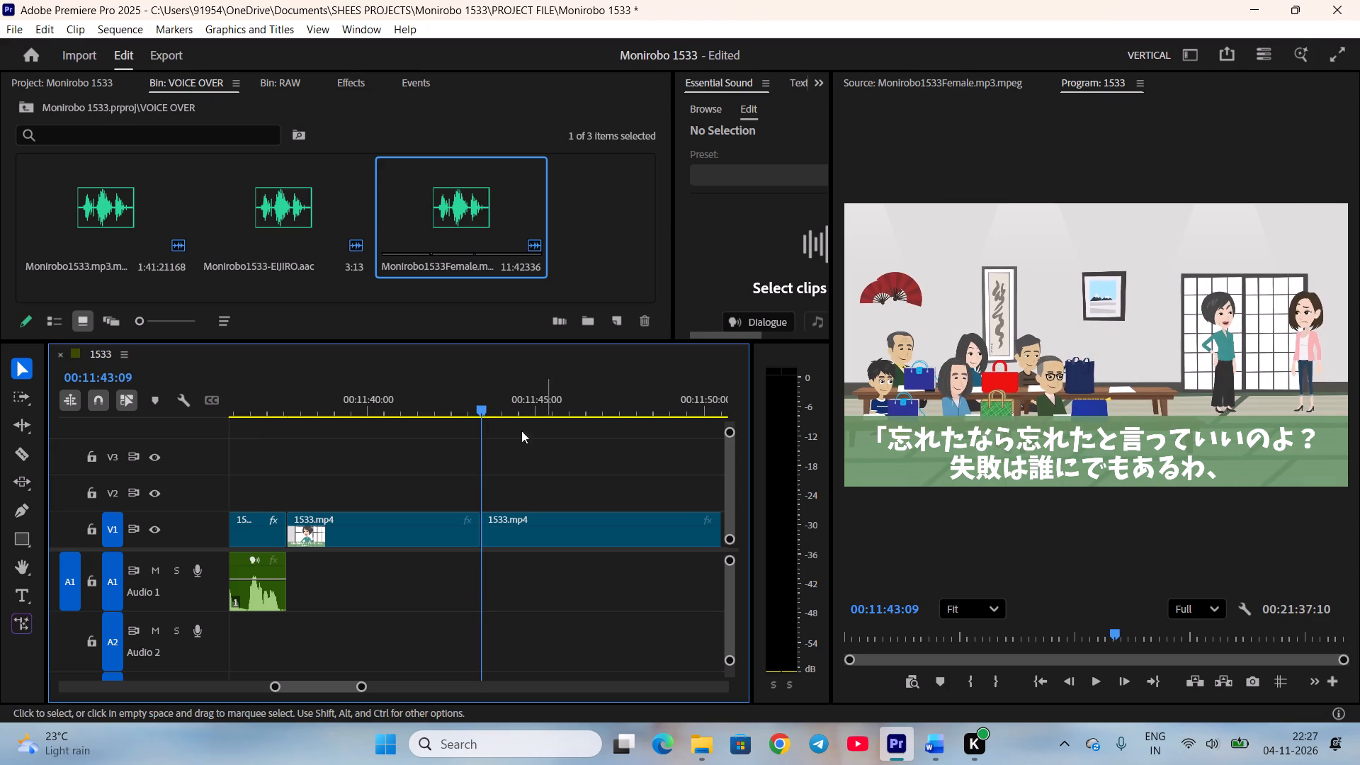
left_click(460, 406)
Mark Eriko's narration "The message seemed to have reached all the relatives" in Monirobo1533Female and place it on A1 at its scene's start.
double_click(455, 211)
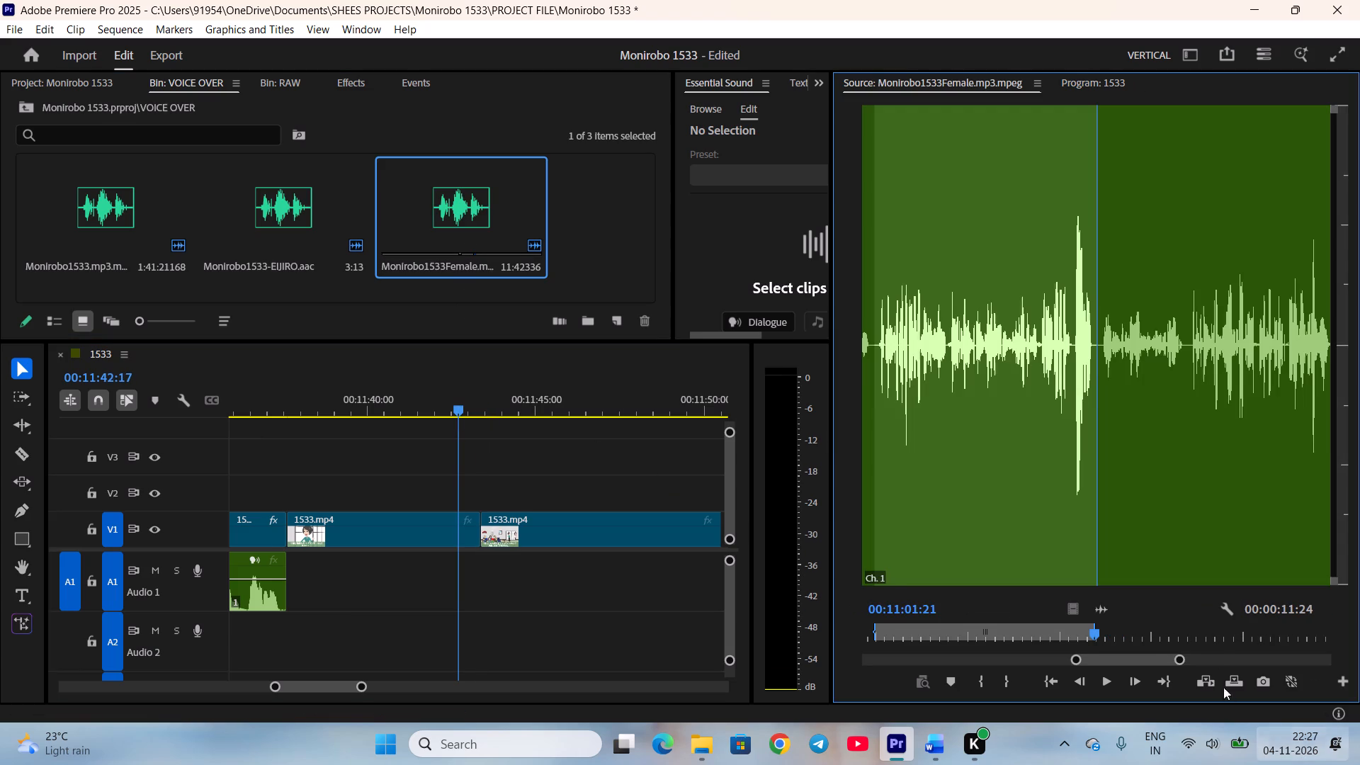
scroll(1211, 659, "down", 1)
key("i")
key("space")
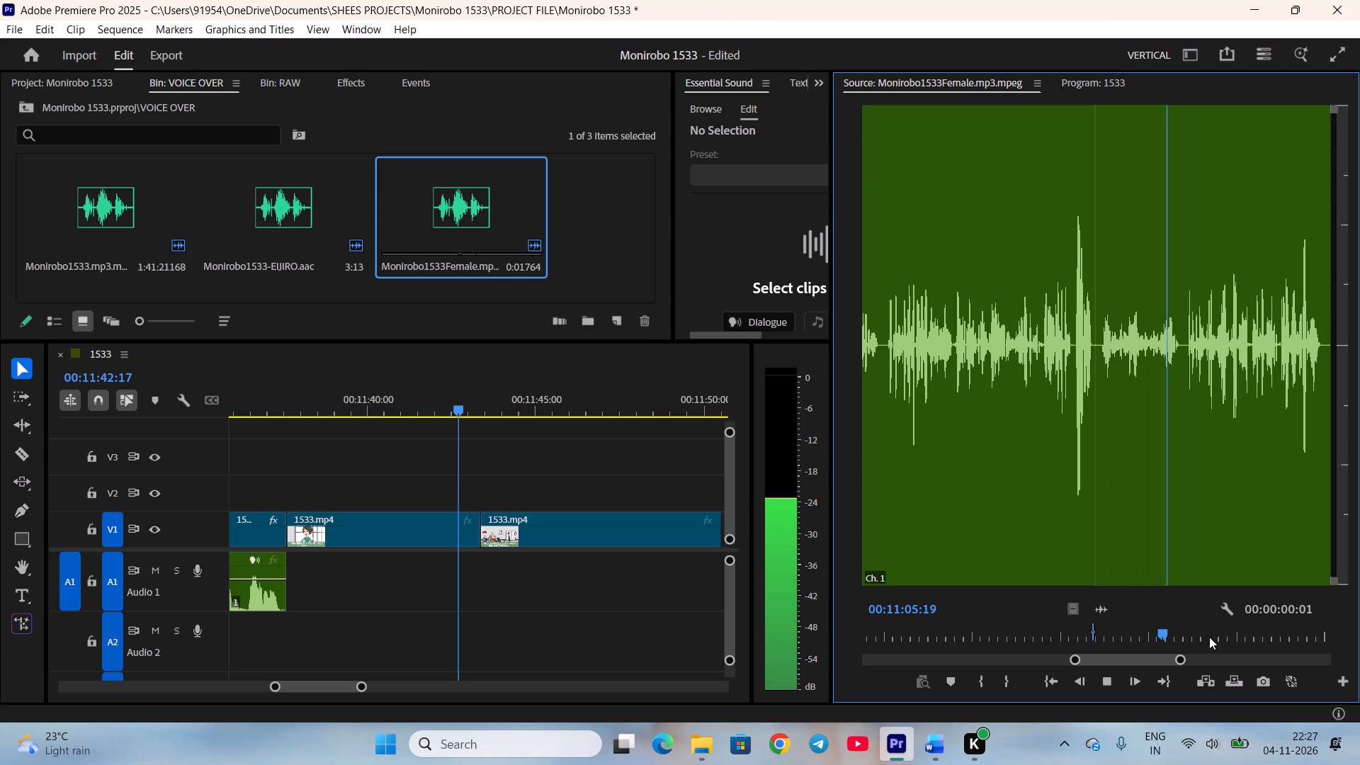
key("space")
key("o")
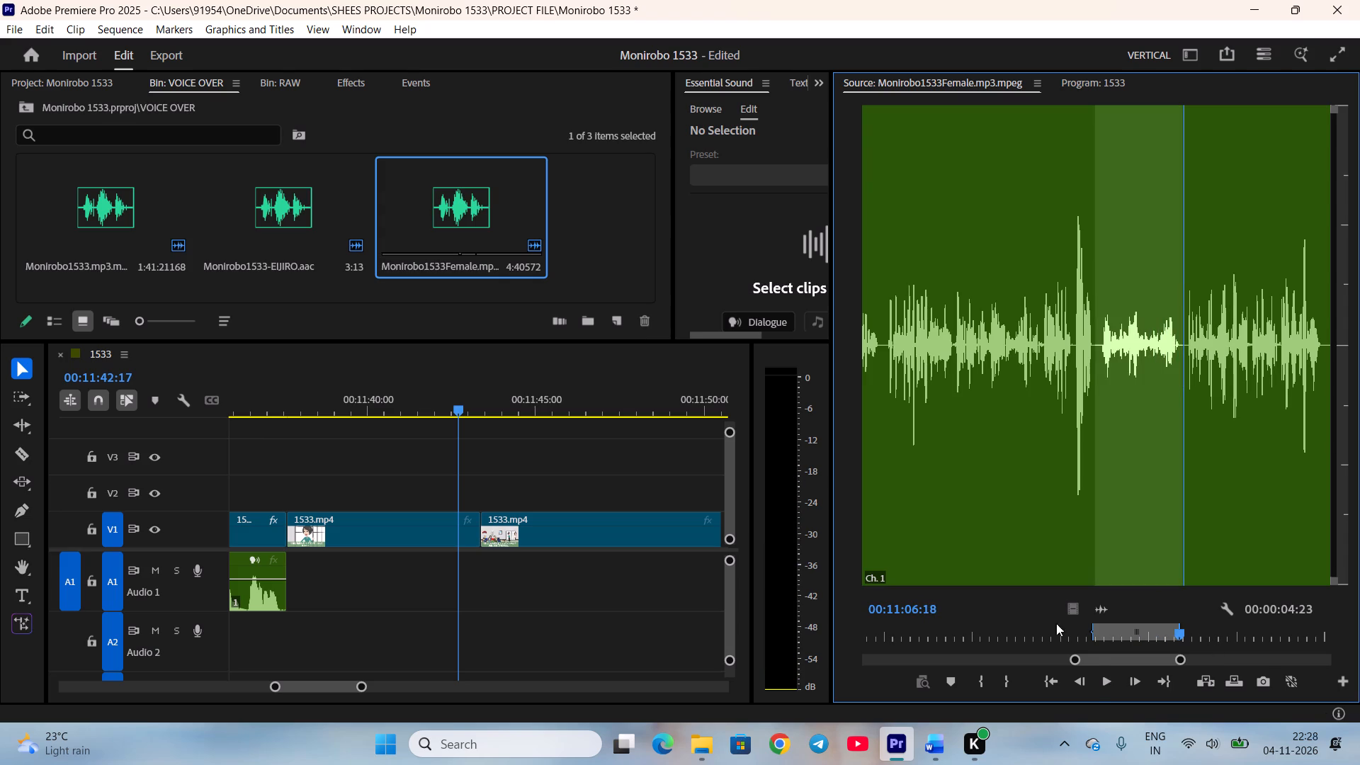
left_click_drag(1104, 610, 288, 569)
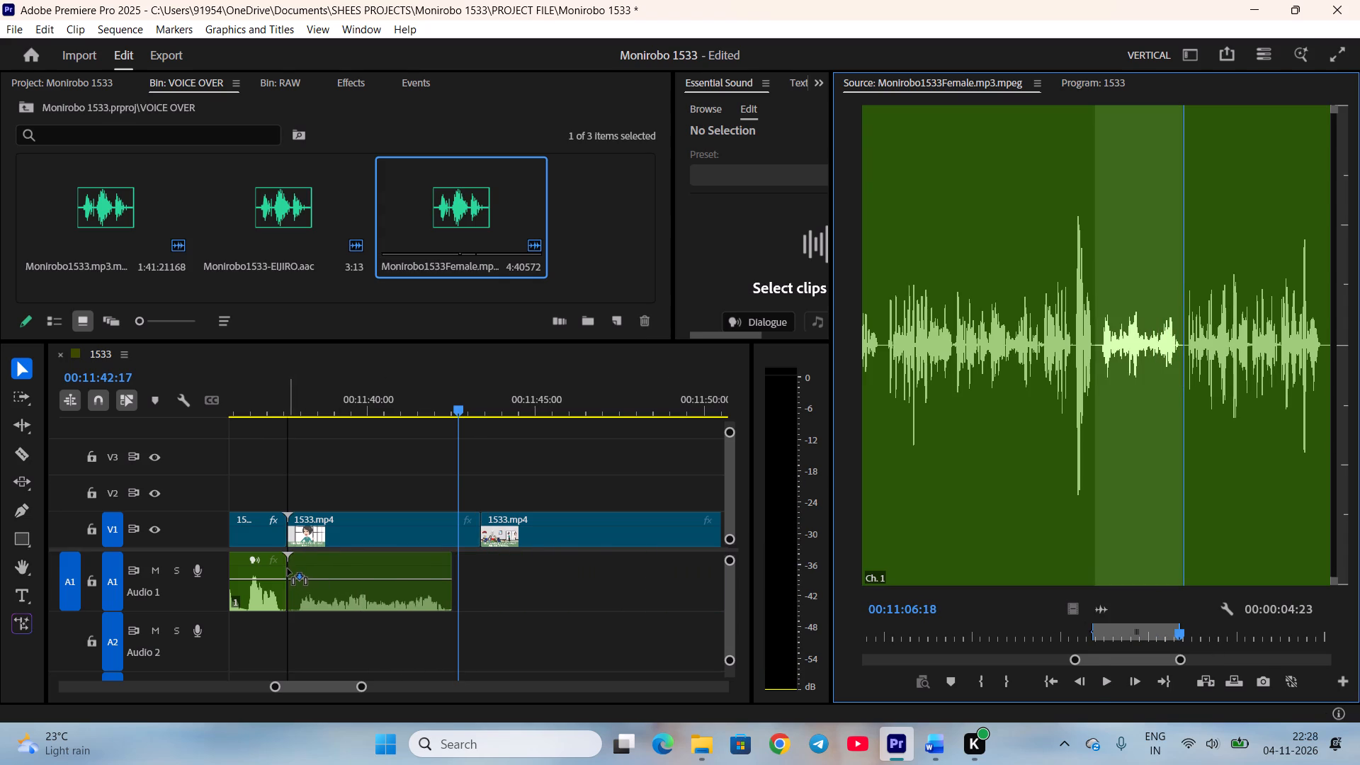
left_click_drag(288, 569, 288, 569)
left_click_drag(293, 595, 296, 595)
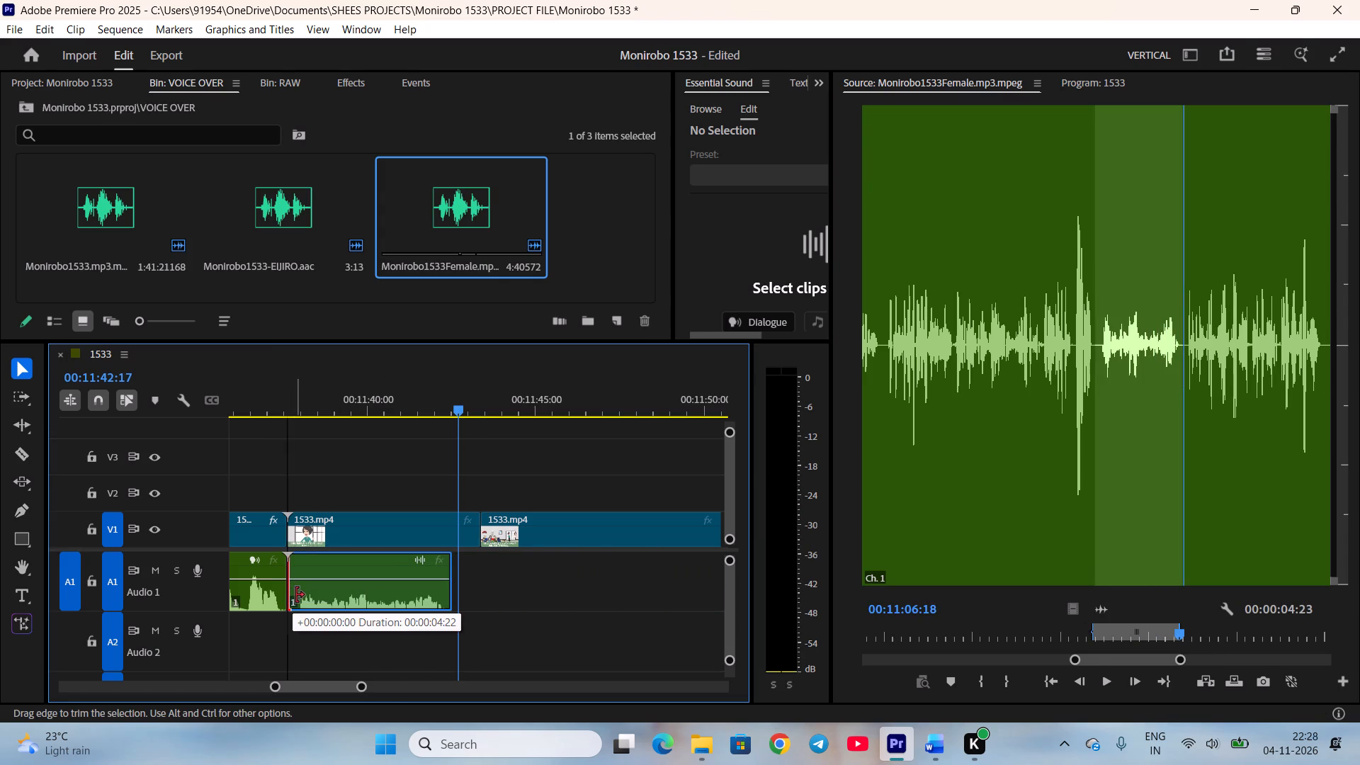
left_click_drag(296, 595, 299, 594)
left_click(338, 596)
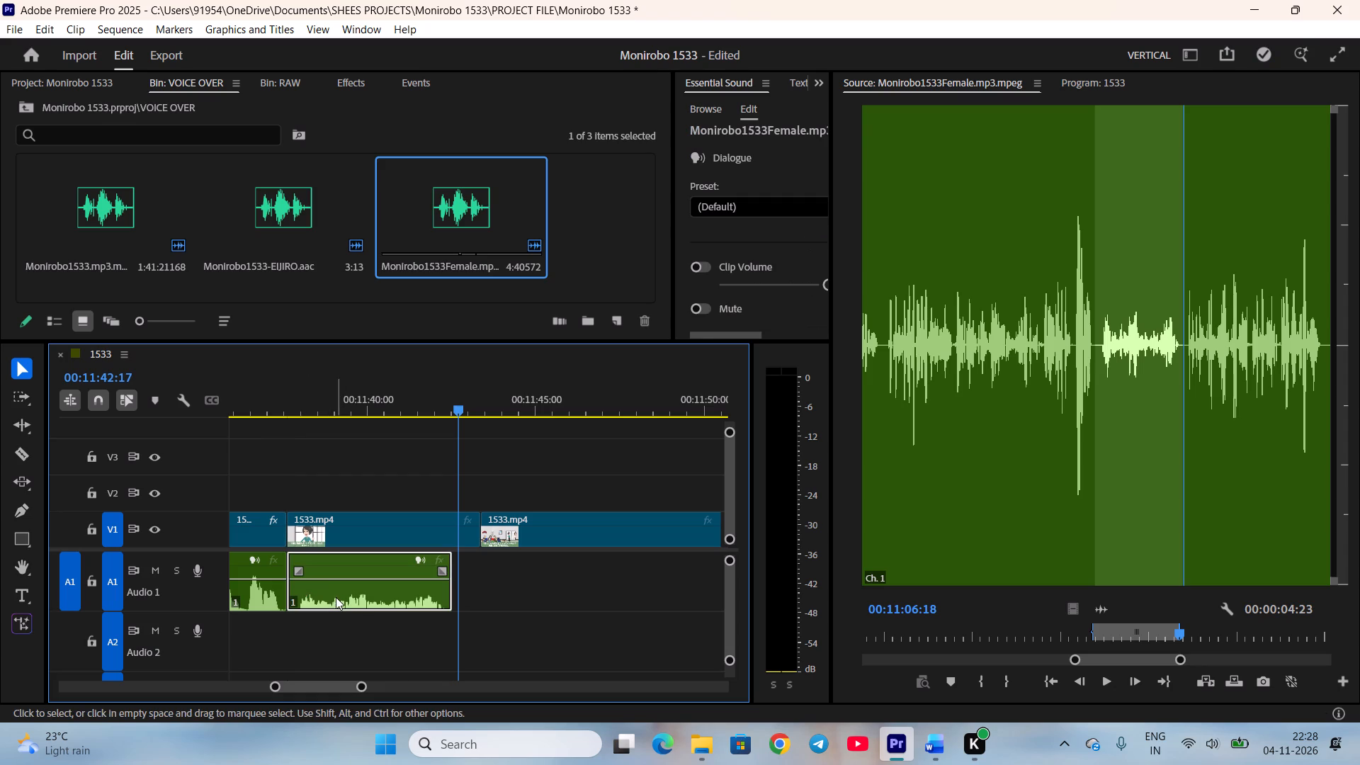
left_click(362, 620)
Trim the silence from the start and end of Eriko's narration on A1, keeping it flush against the previous line, and play it back.
key("equal")
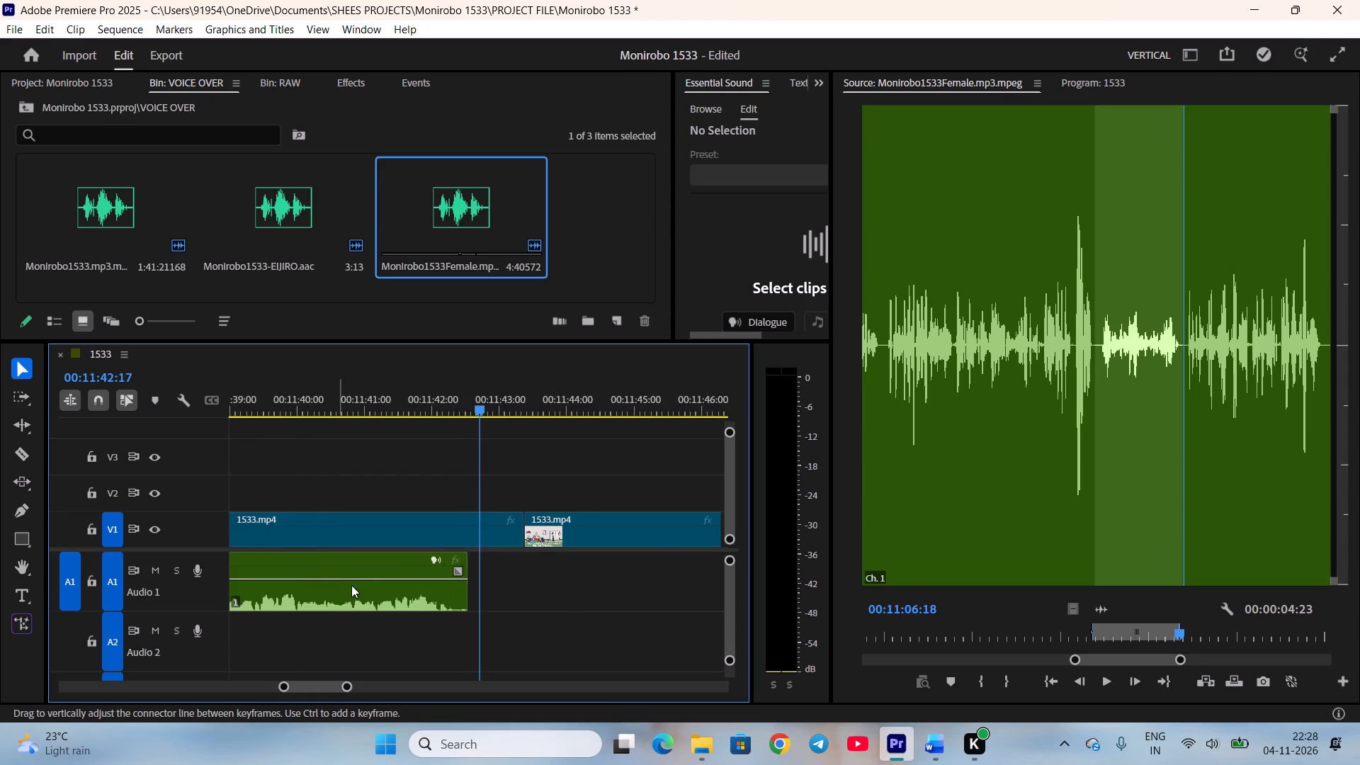
scroll(438, 623, "up", 8)
left_click_drag(358, 596, 370, 598)
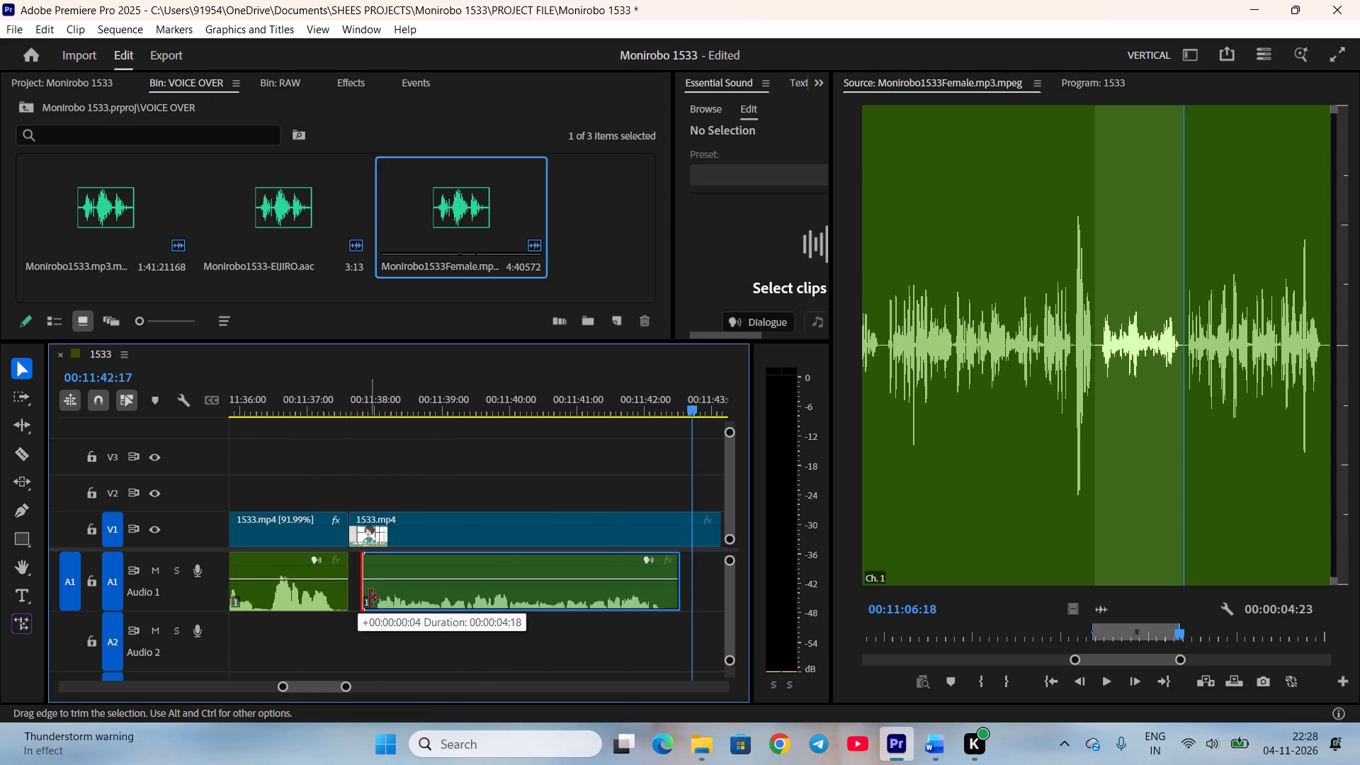
left_click_drag(370, 598, 376, 598)
left_click_drag(424, 601, 410, 599)
left_click(429, 614)
left_click(357, 407)
key("space")
scroll(450, 487, "down", 4)
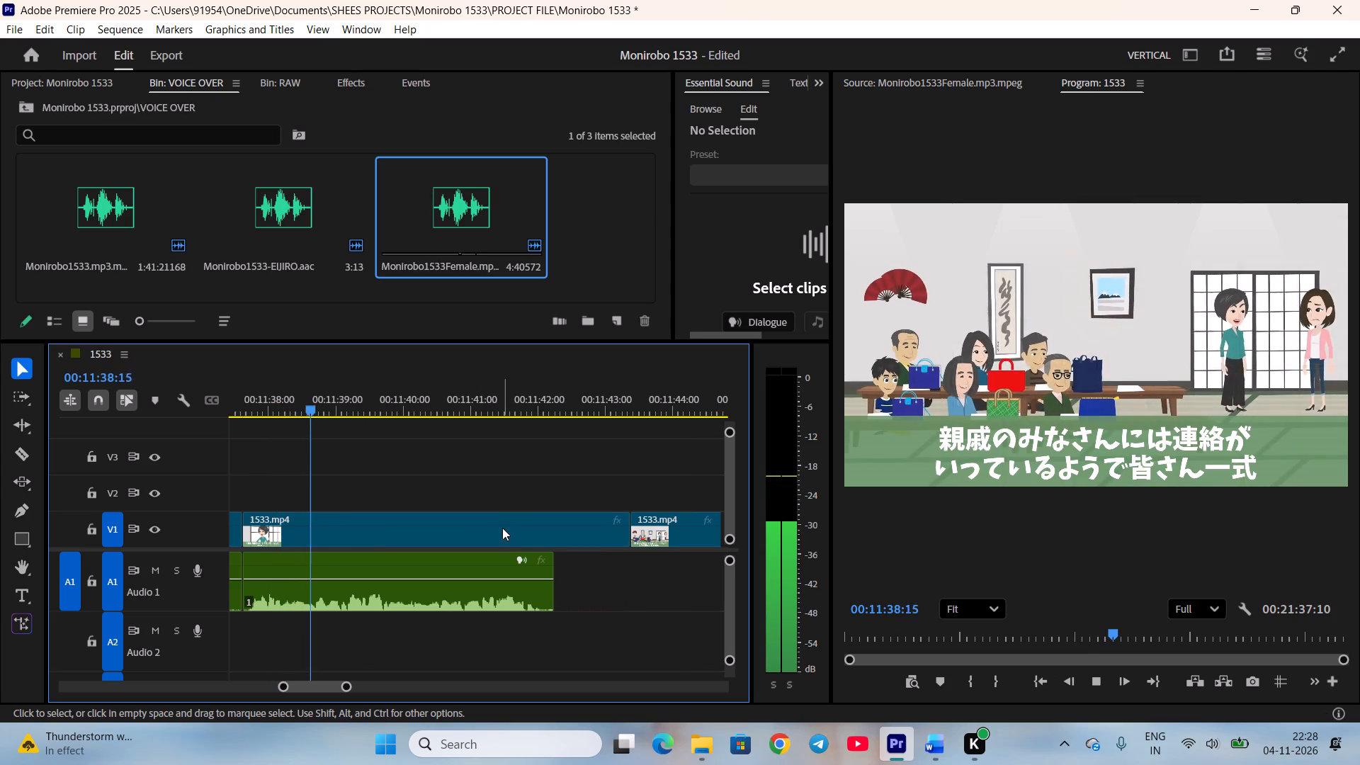
left_click(562, 586)
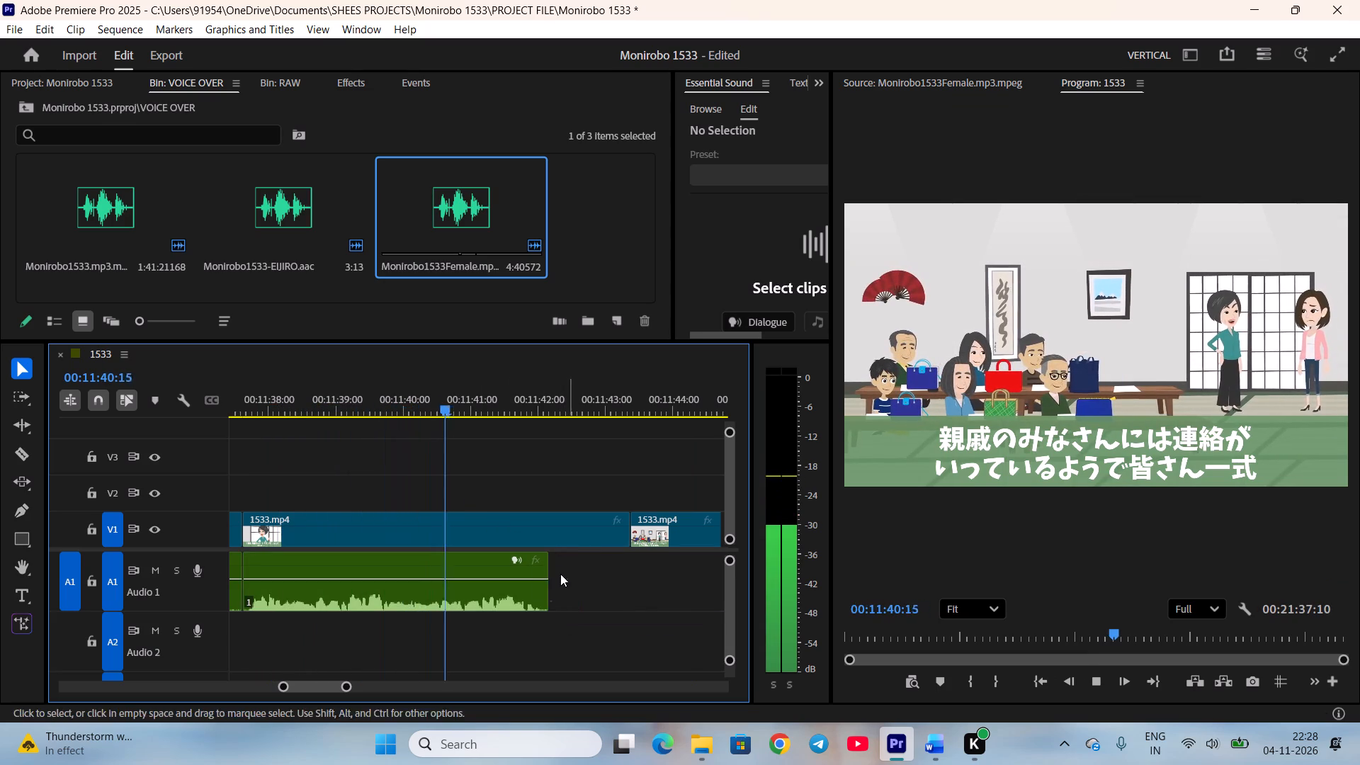
key("space")
Adjust the audio gain of Eriko's relatives narration on A1 by 7 dB and resume playback.
left_click(470, 601)
key("g")
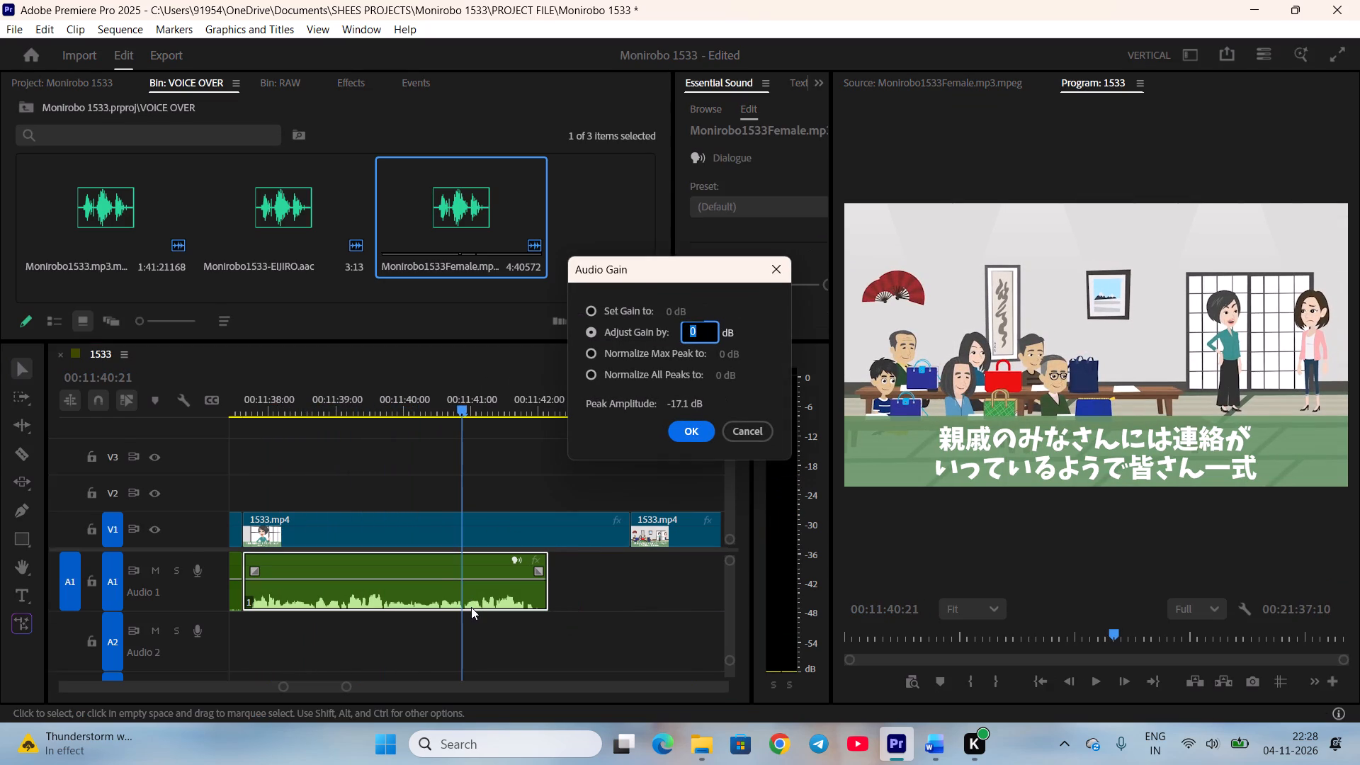
key("7")
key("Return")
left_click(528, 657)
key("space")
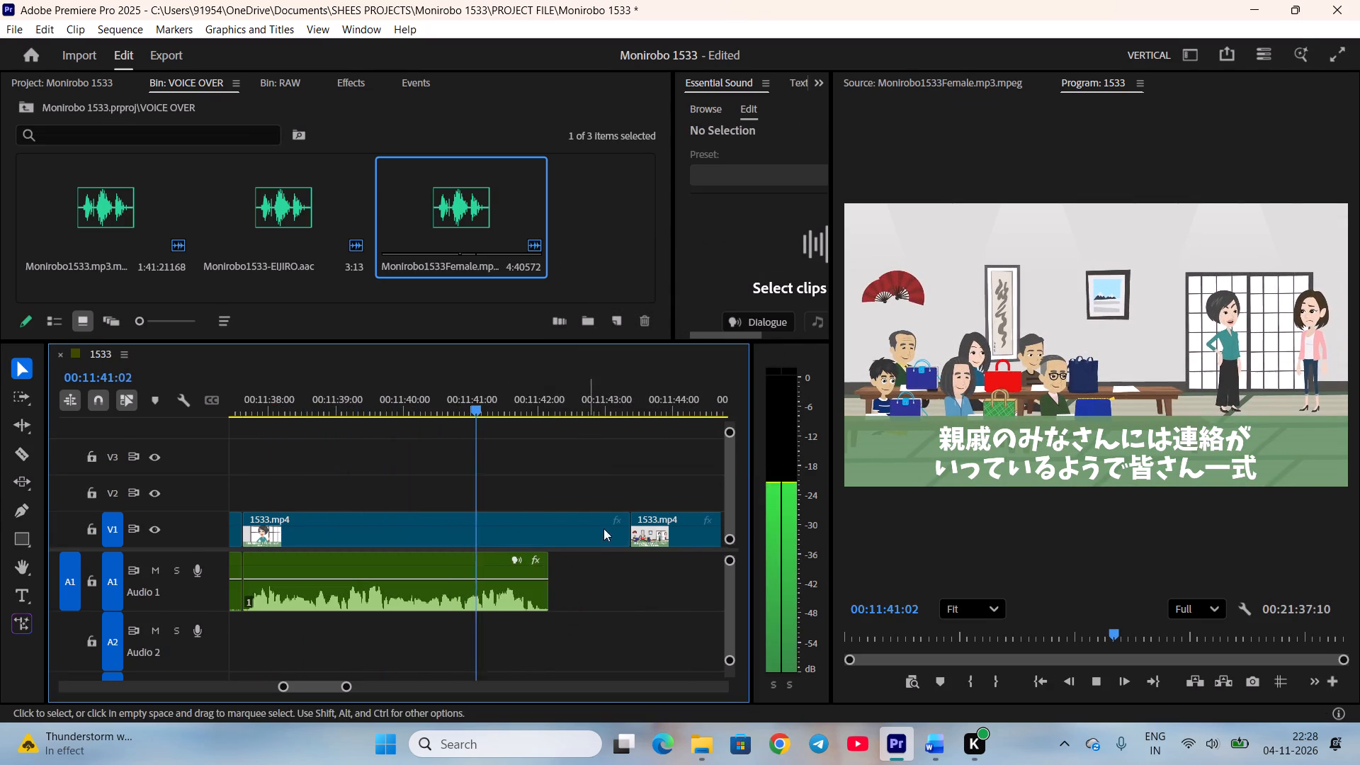
Trim the end of the relatives narration scene on V1 to match its voice line and ripple delete the gap.
left_click_drag(625, 533, 544, 534)
key("space")
right_click(572, 521)
left_click(594, 531)
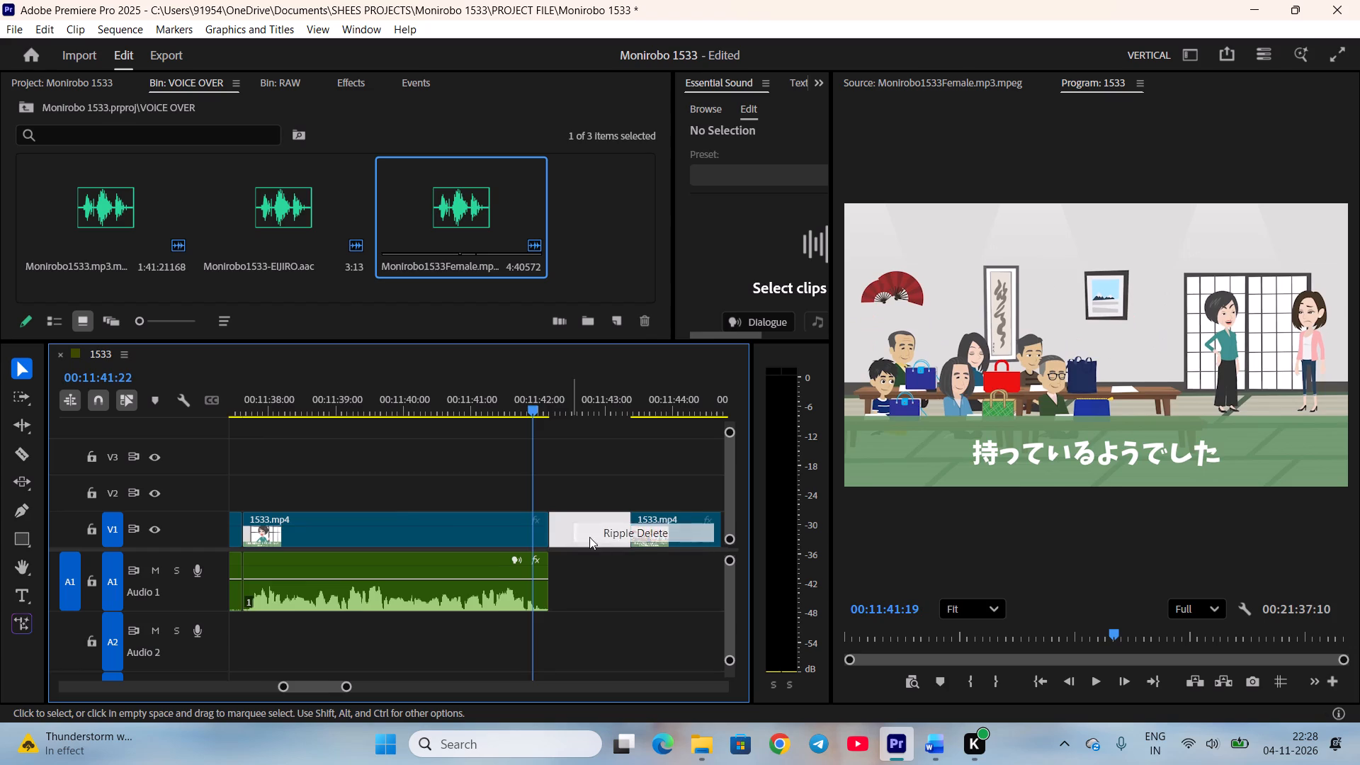
Scrub through the mother-in-law's 「忘れたなら忘れたと言っていいのよ?」 scene to 00:11:50:14 and save the project.
scroll(578, 550, "down", 8)
key("space")
key("minus")
scroll(548, 560, "down", 3)
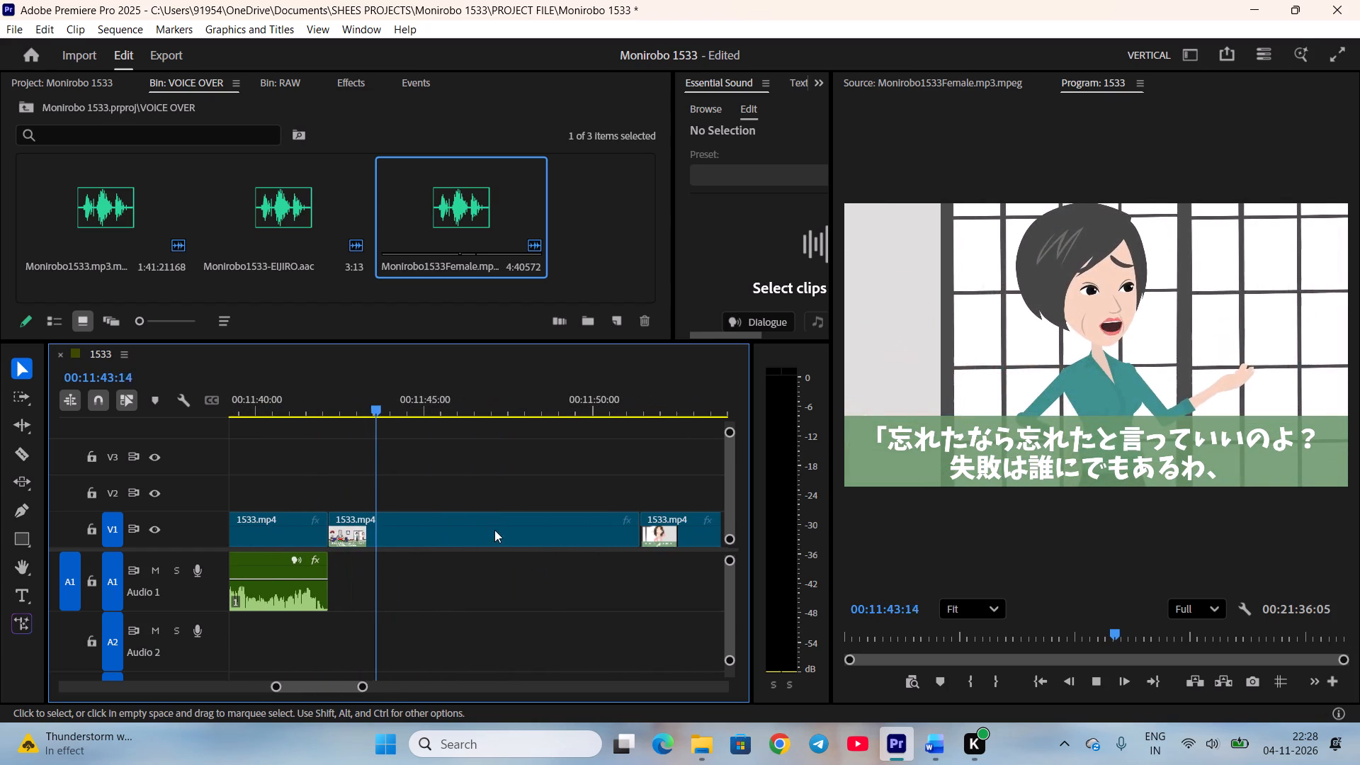
left_click_drag(402, 409, 613, 442)
key("ctrl+s")
Mark the mother-in-law's "If you forgot it" line from 00:11:06:20 to 00:11:14:19 in the female voice-over and place it on A1 after the relatives narration.
double_click(450, 219)
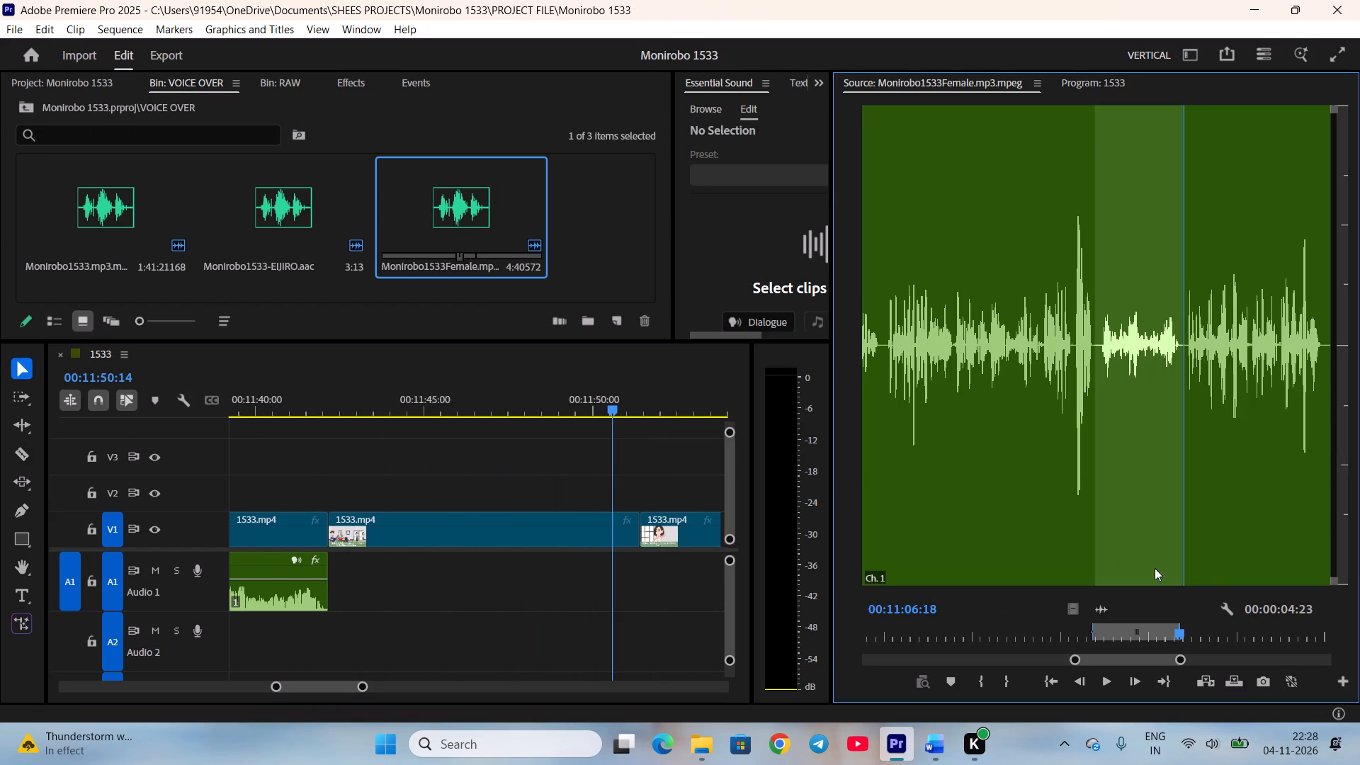
scroll(1188, 622, "down", 2)
key("i")
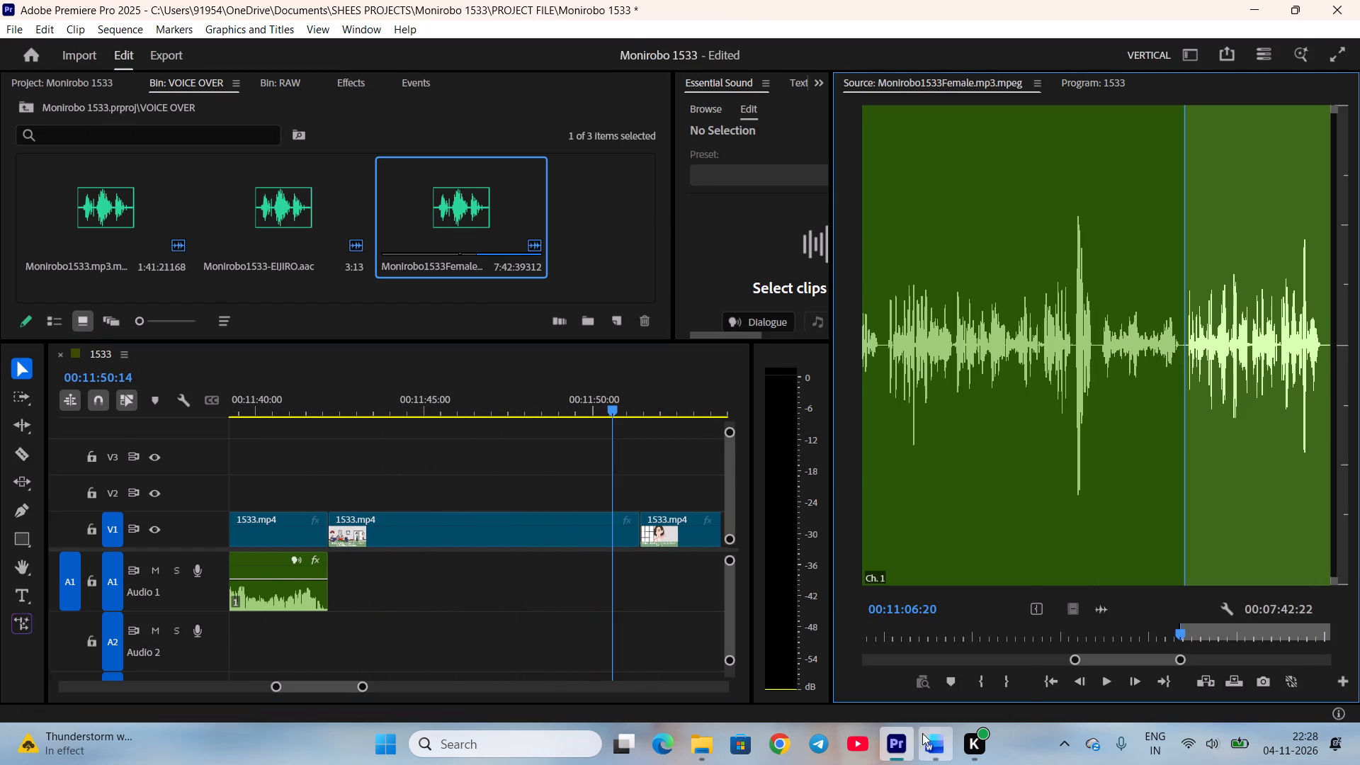
key("space")
left_click(931, 745)
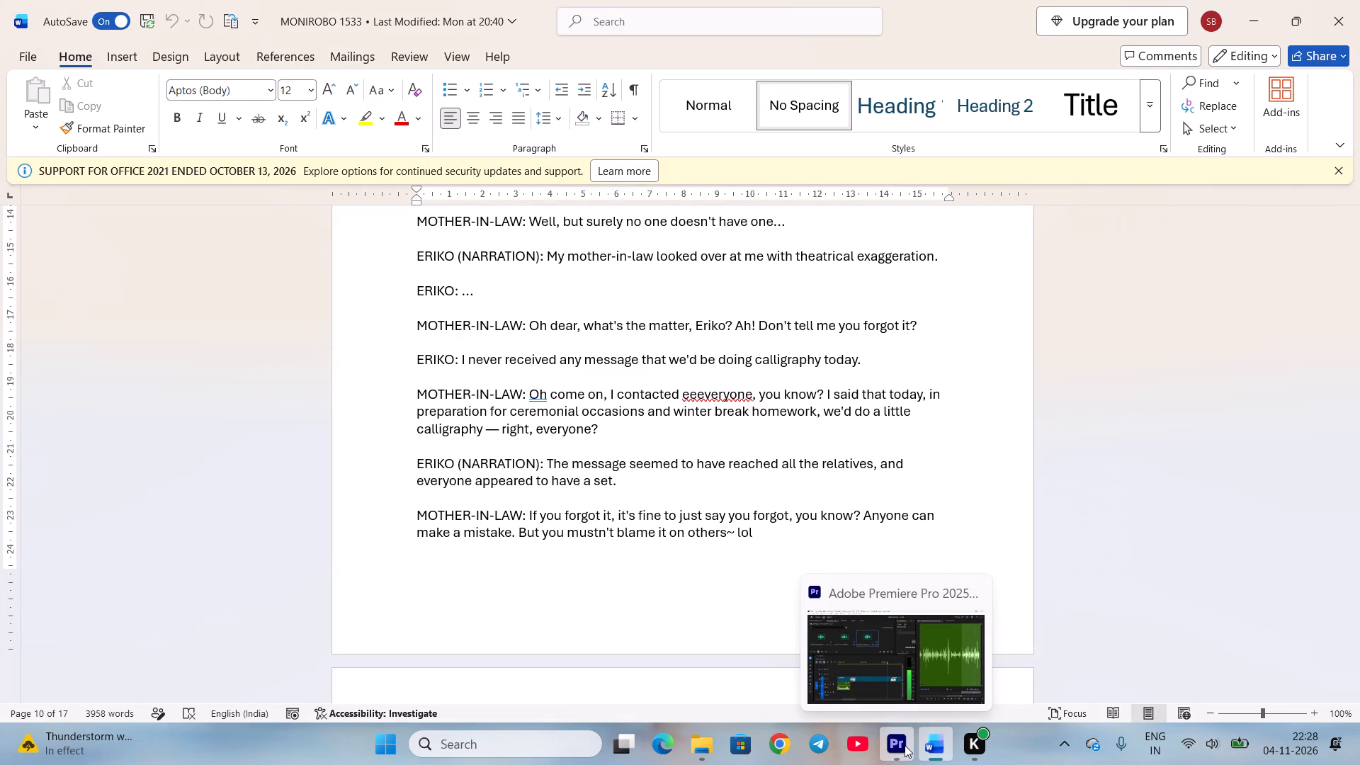
key("space")
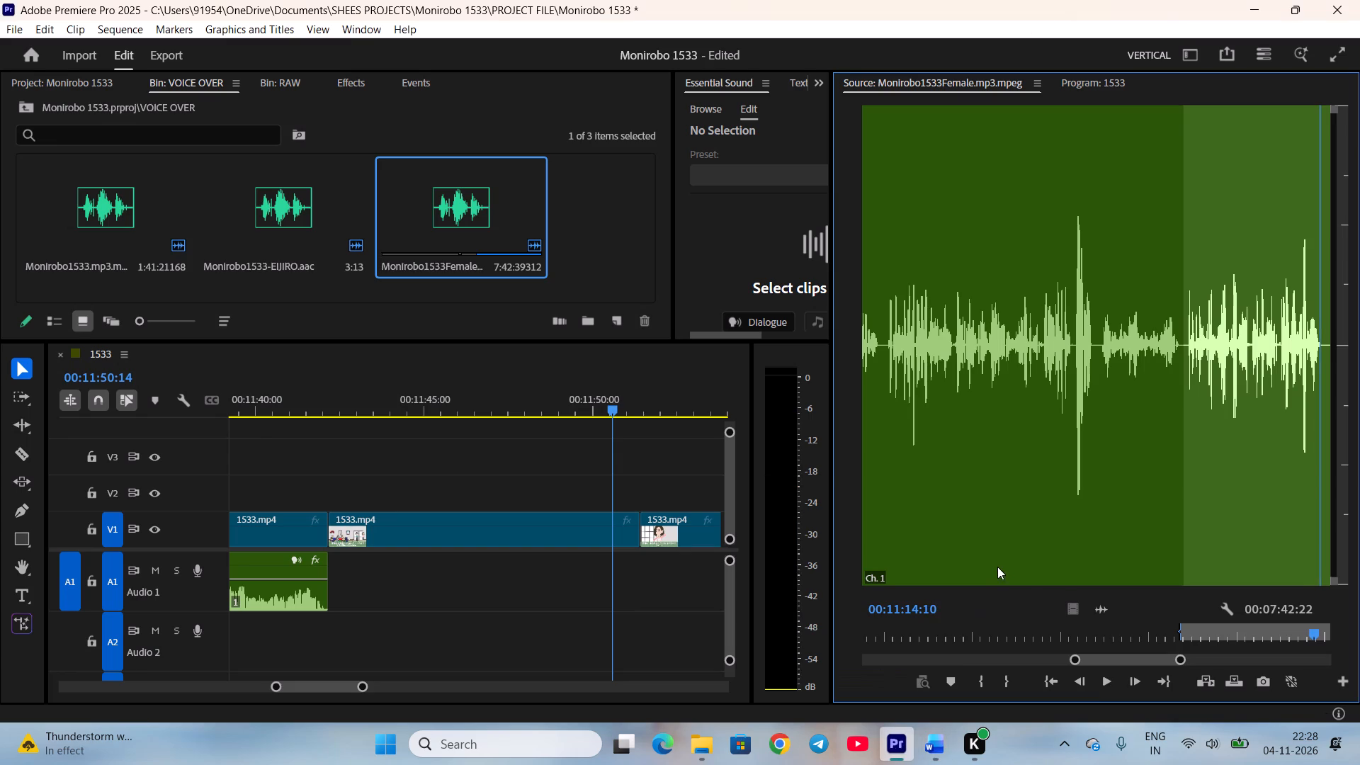
scroll(1182, 638, "down", 9)
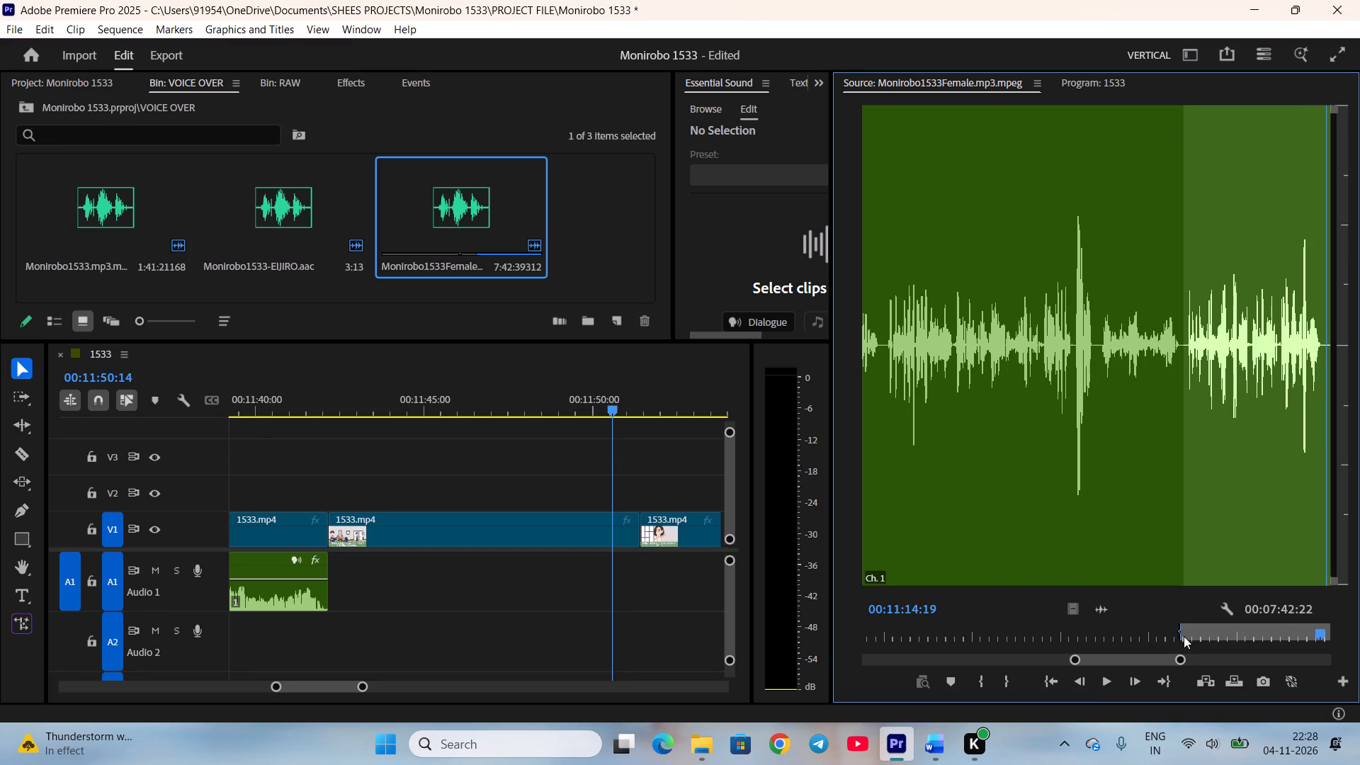
key("o")
left_click_drag(1102, 606, 354, 569)
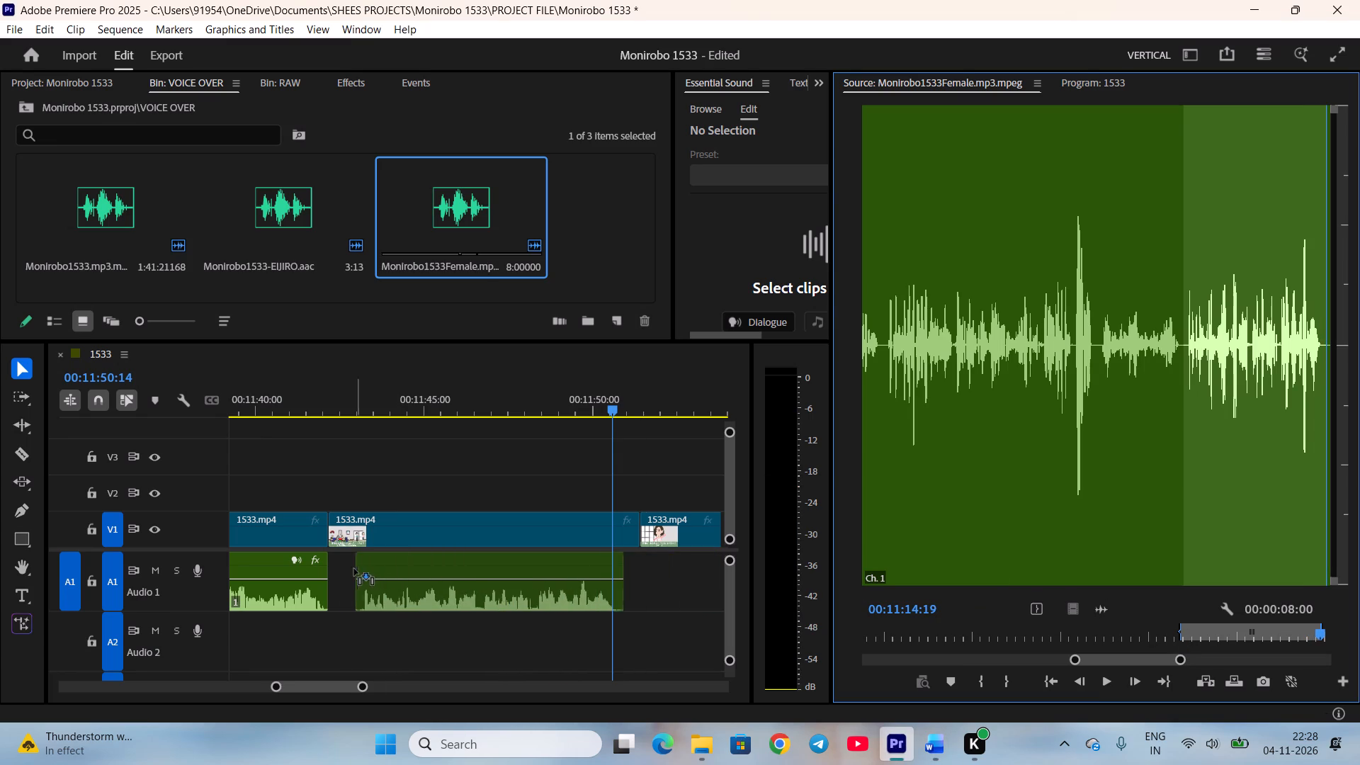
left_click_drag(354, 569, 331, 568)
Play back the placed line and trim the end of the mother-in-law's scene on V1 to match it.
left_click(476, 404)
key("space")
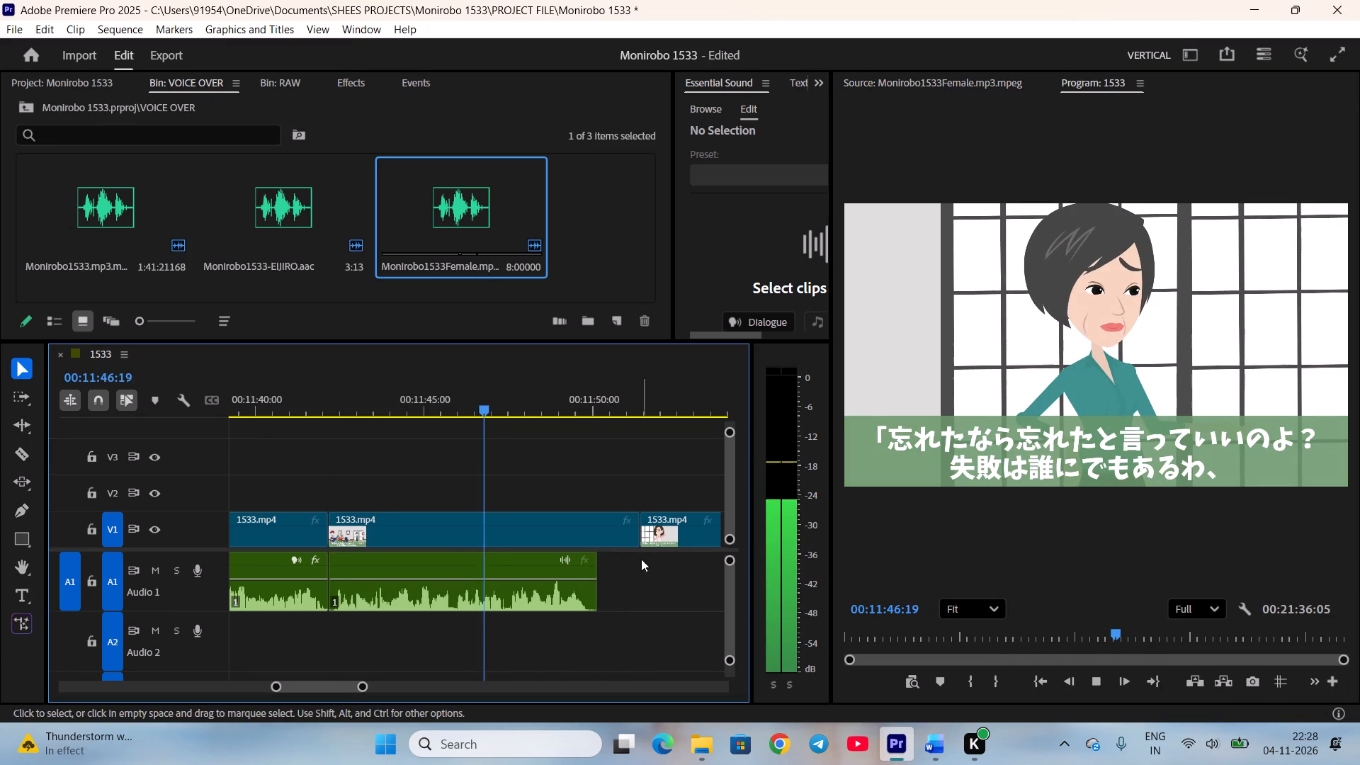
left_click_drag(635, 535, 594, 535)
key("space")
Adjust the audio gain of the mother-in-law's "If you forgot it" line on A1 by 4 dB and resume playback.
left_click(555, 607)
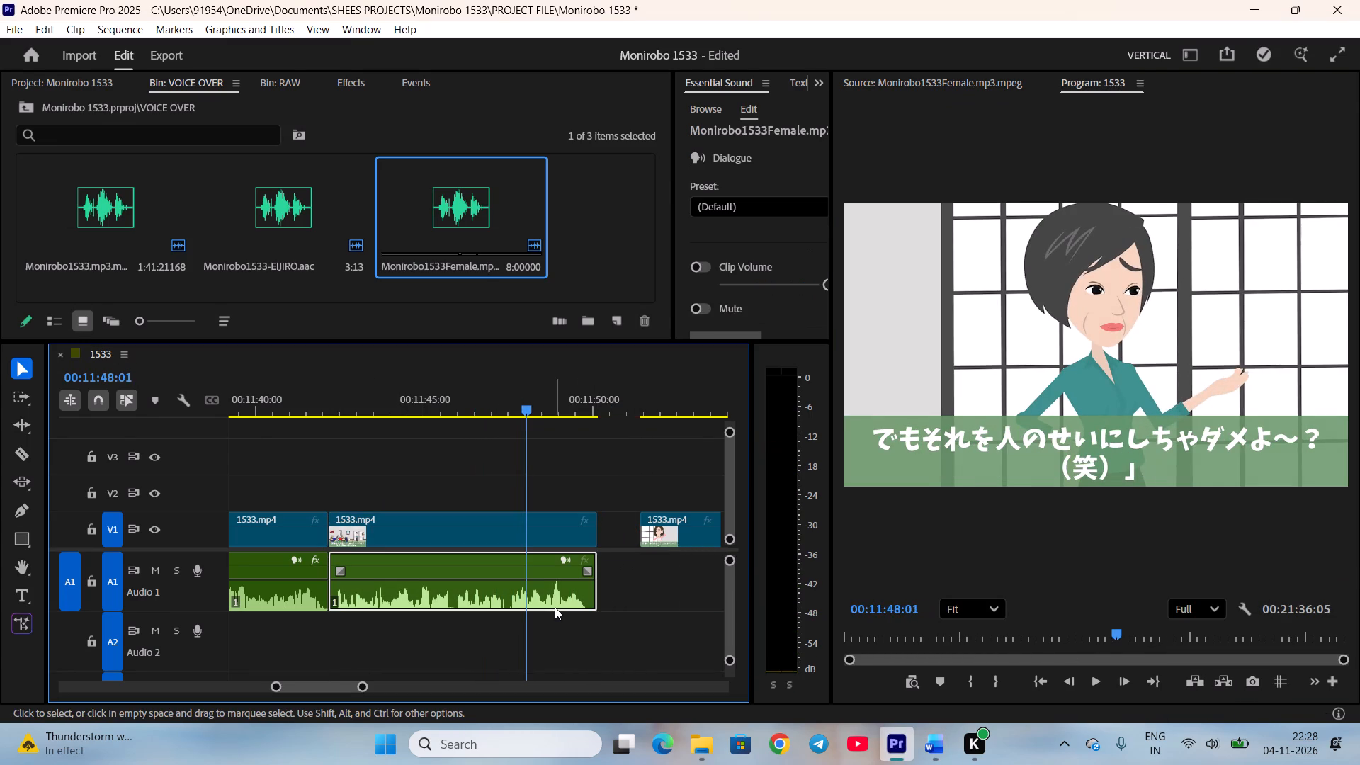
key("g")
key("4")
key("Return")
left_click(592, 638)
key("space")
Ripple delete the gap after the mother-in-law's shortened scene on V1.
scroll(595, 633, "down", 3)
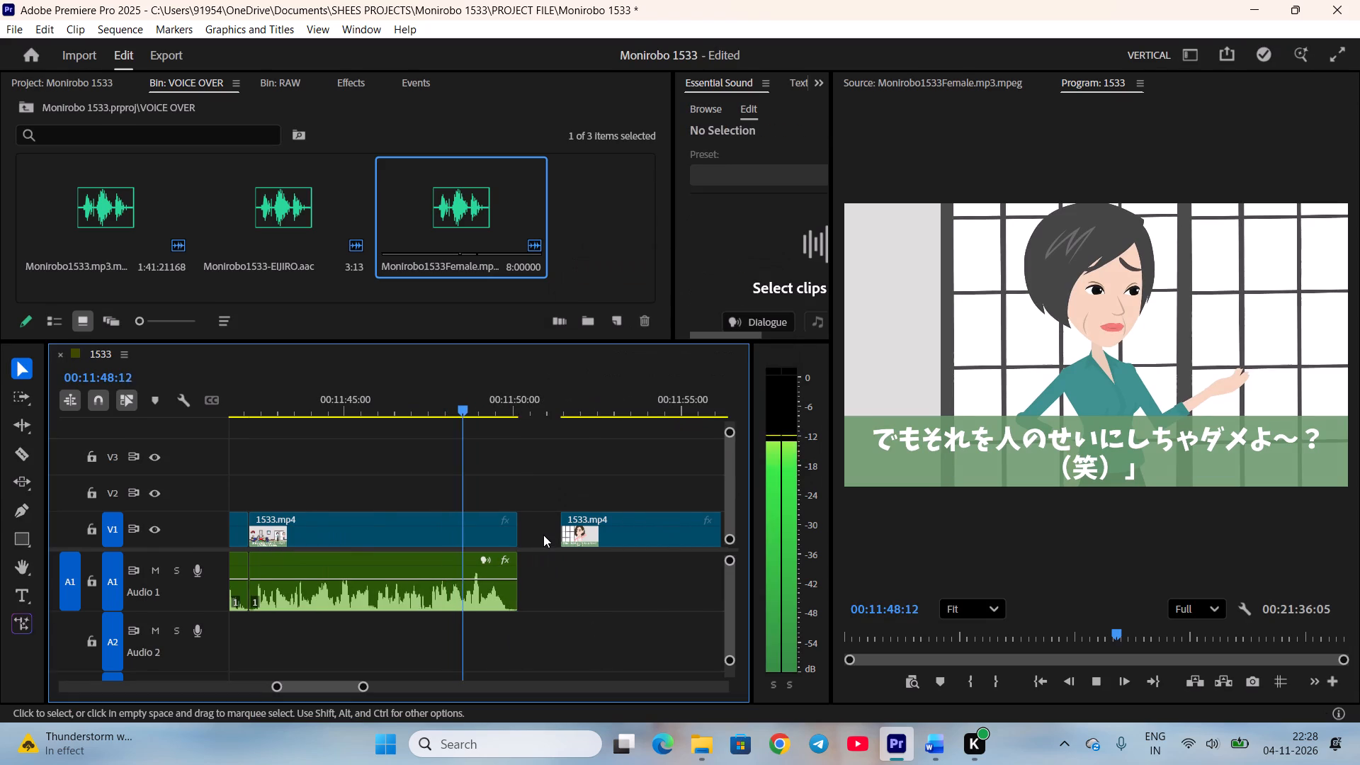
right_click(542, 524)
left_click(575, 538)
Scrub Eriko's next scene to 00:11:56:13, then mark the start of her reply at 00:11:14:18 in the female voice-over.
scroll(571, 542, "down", 8)
key("space")
left_click_drag(382, 401, 523, 434)
double_click(472, 214)
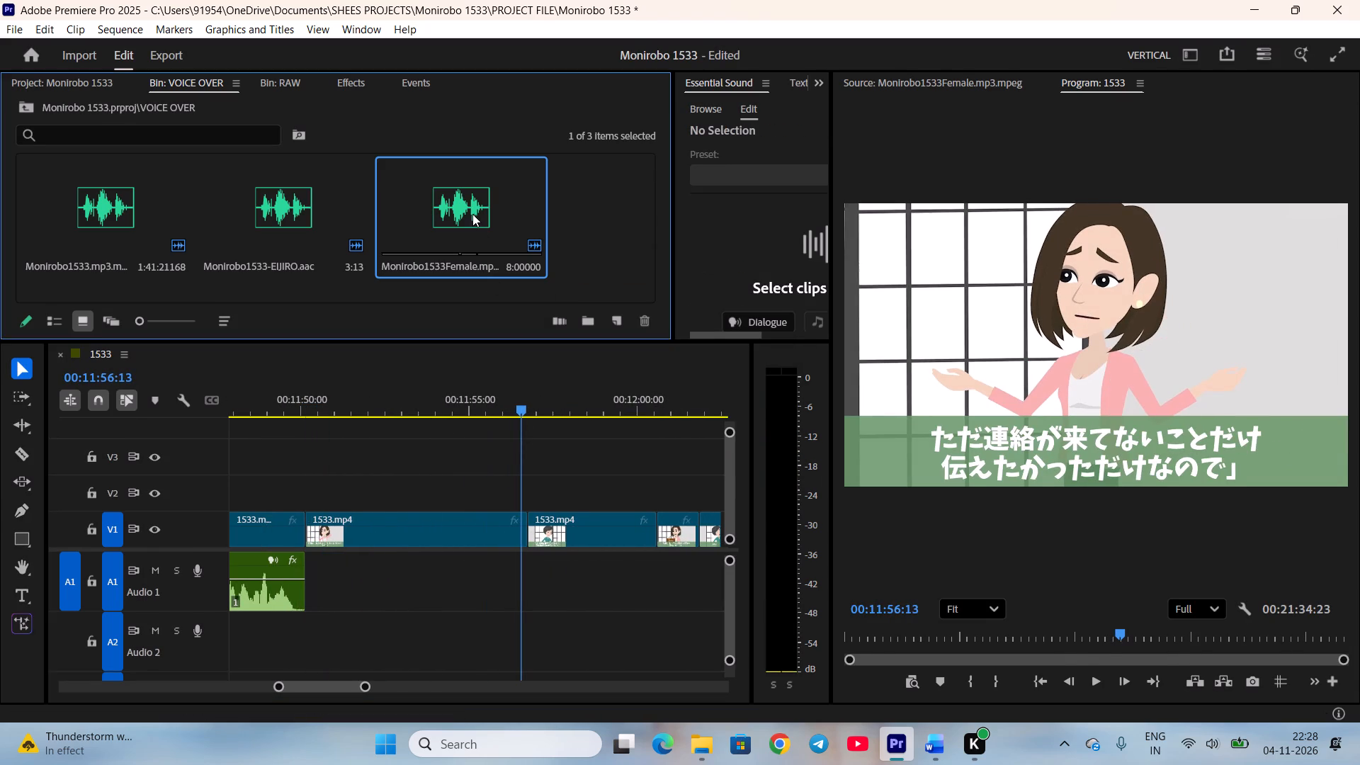
key("space")
key("space")
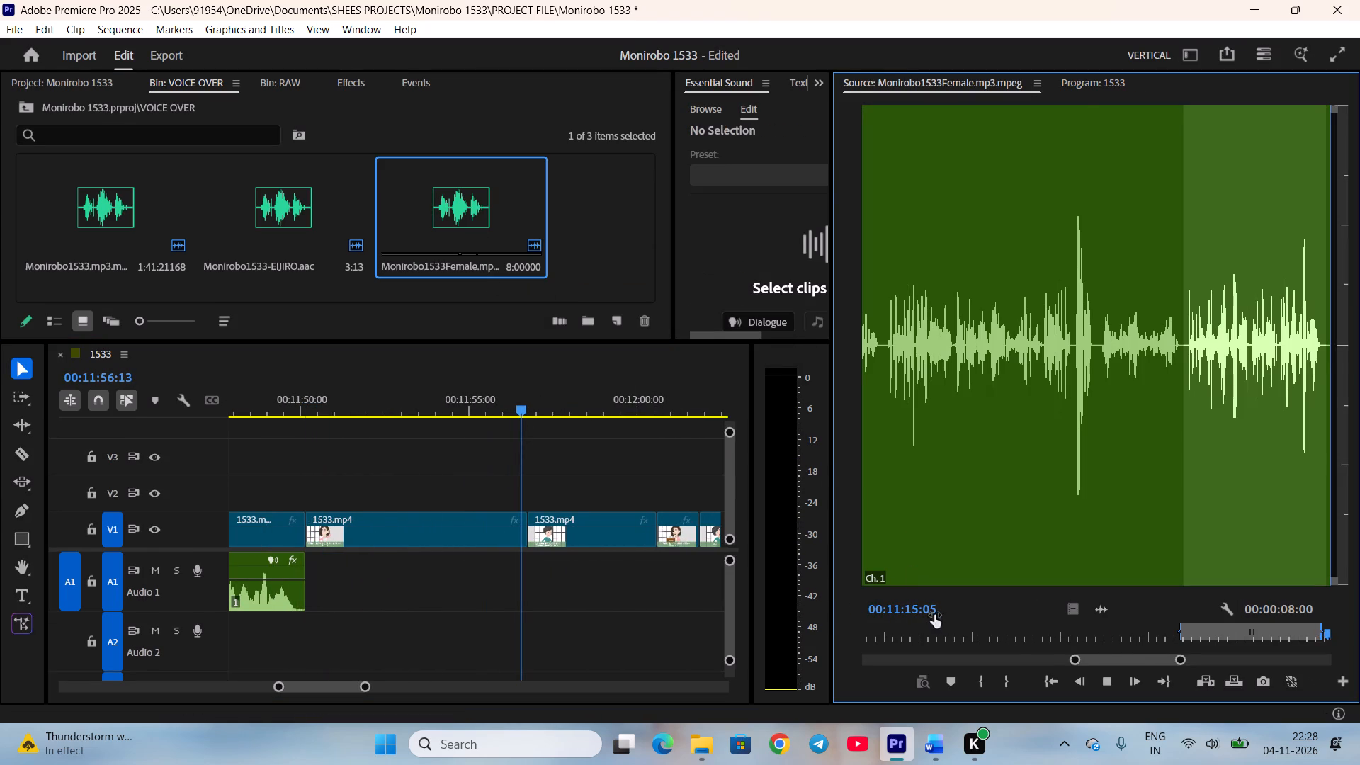
scroll(1012, 641, "up", 5)
scroll(1089, 652, "up", 8)
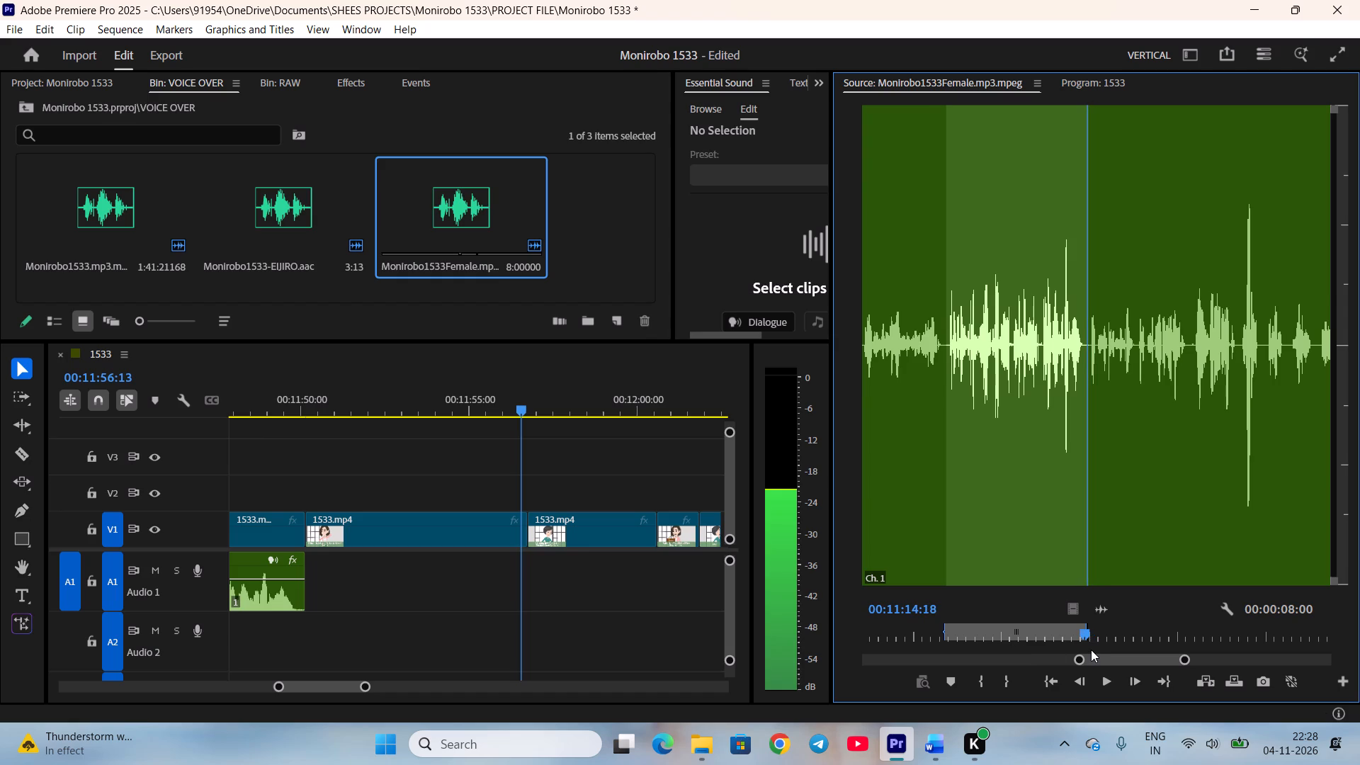
key("i")
Check Eriko's "Ah, no. I have one" line against the script, mark its end at 00:11:20:13, and place it on A1 flush after the mother-in-law's line.
key("space")
left_click(934, 737)
left_click(892, 739)
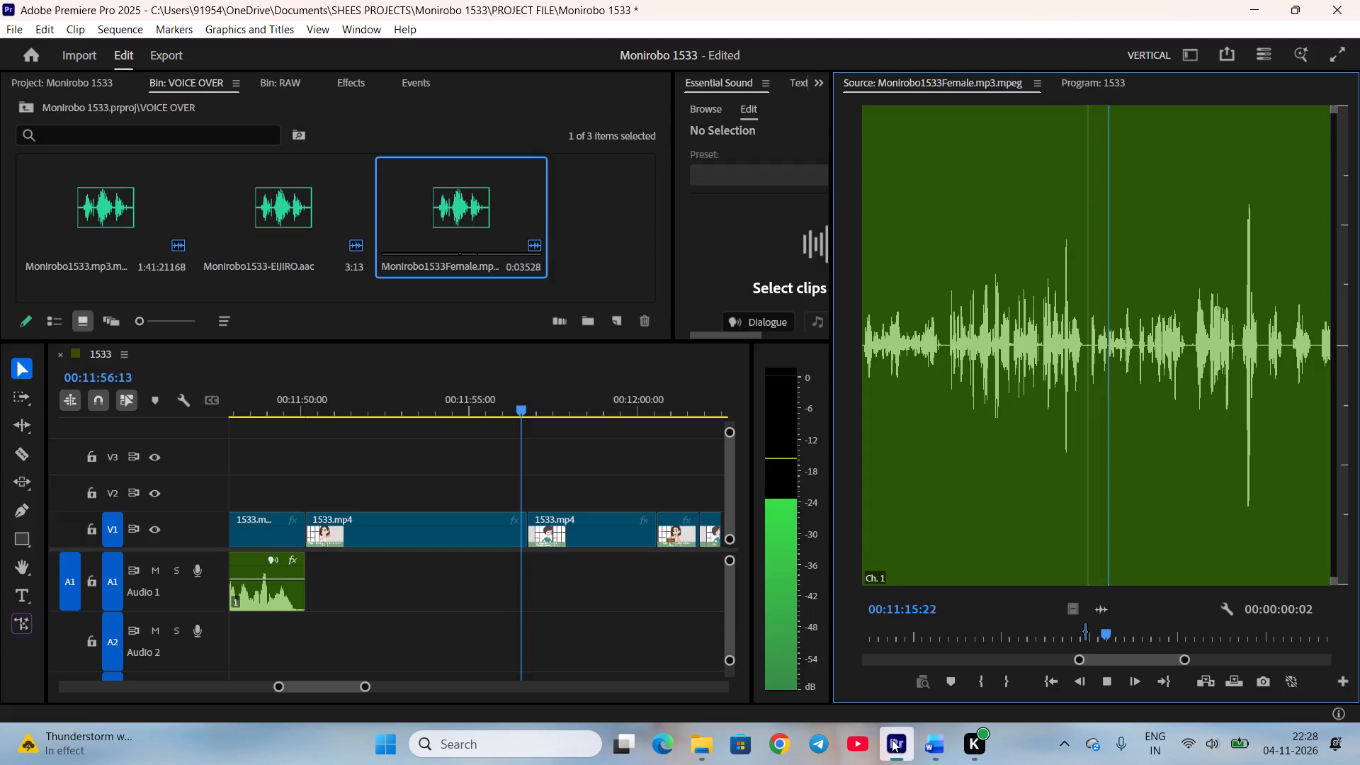
left_click(895, 739)
scroll(550, 561, "down", 5)
scroll(637, 574, "down", 6)
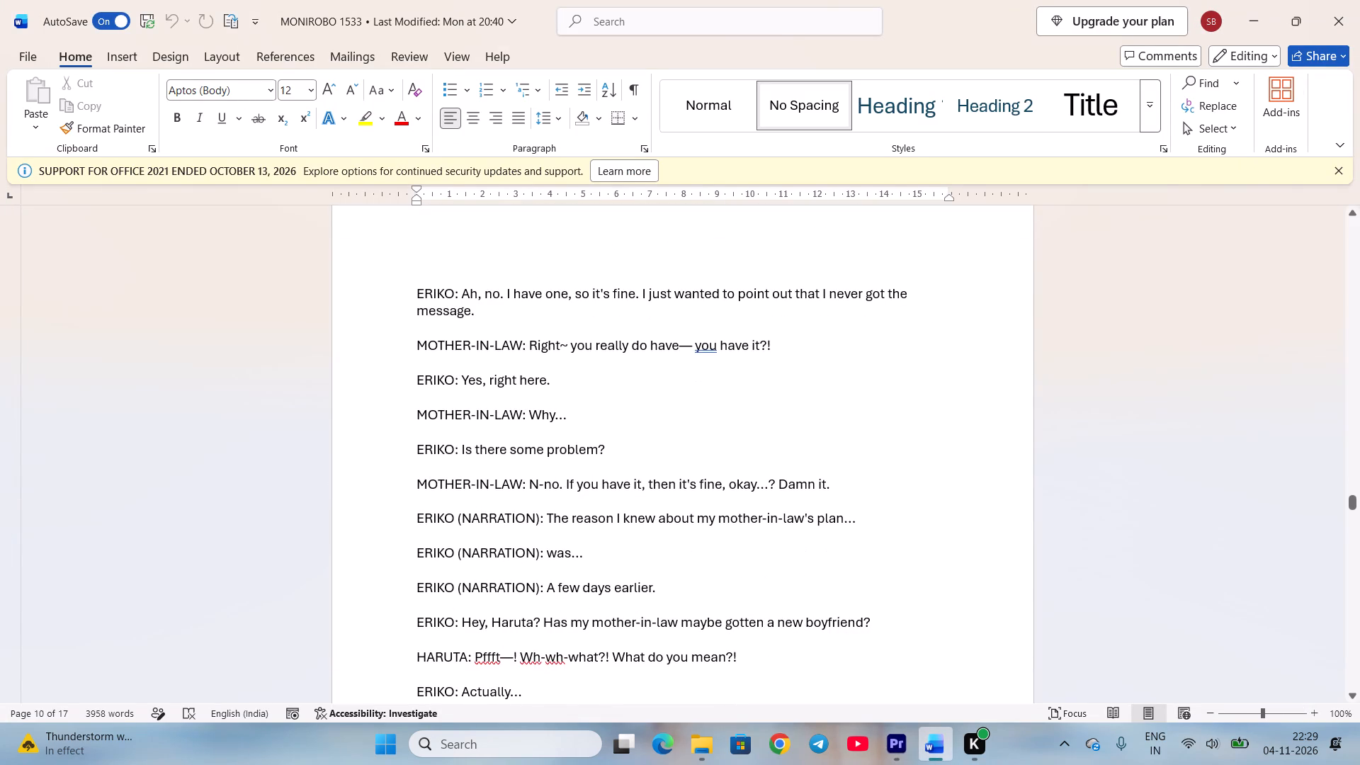
left_click(726, 580)
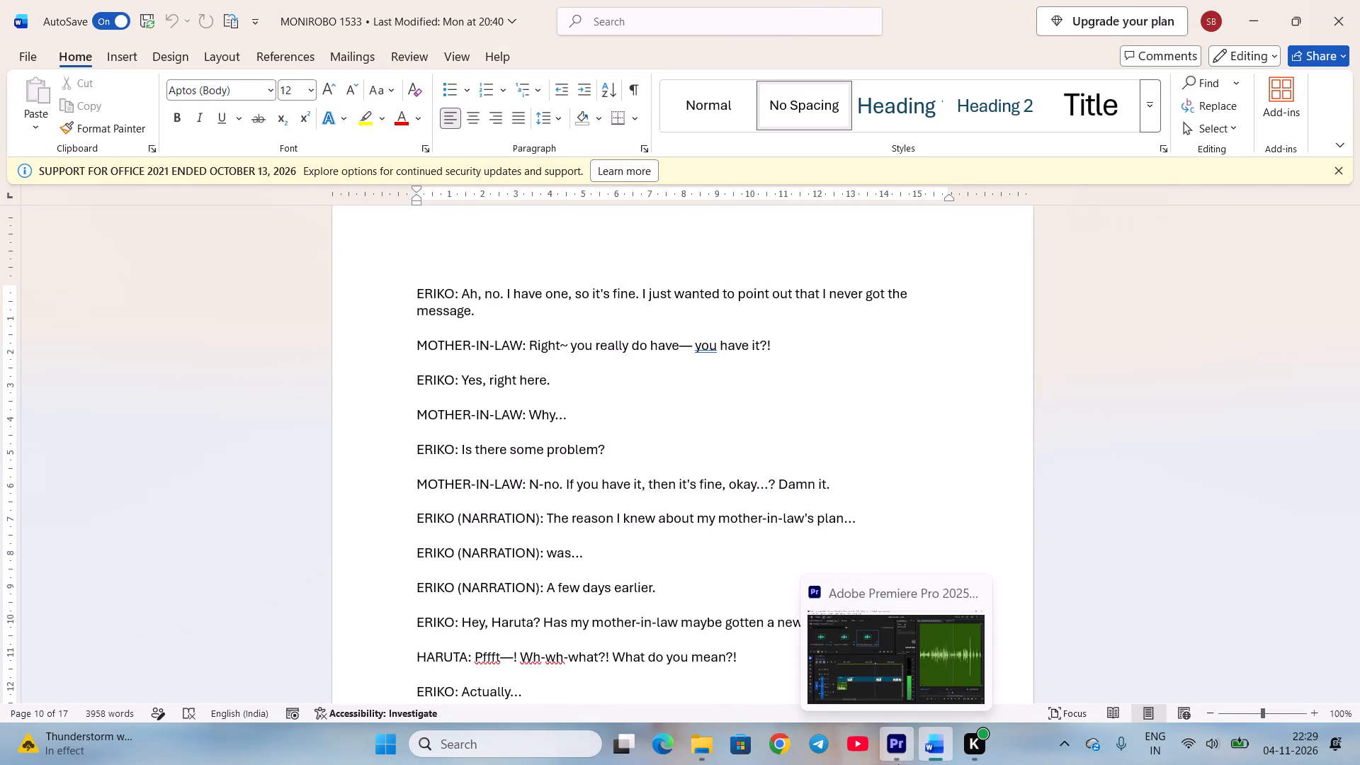
left_click(898, 764)
key("space")
scroll(1157, 625, "down", 2)
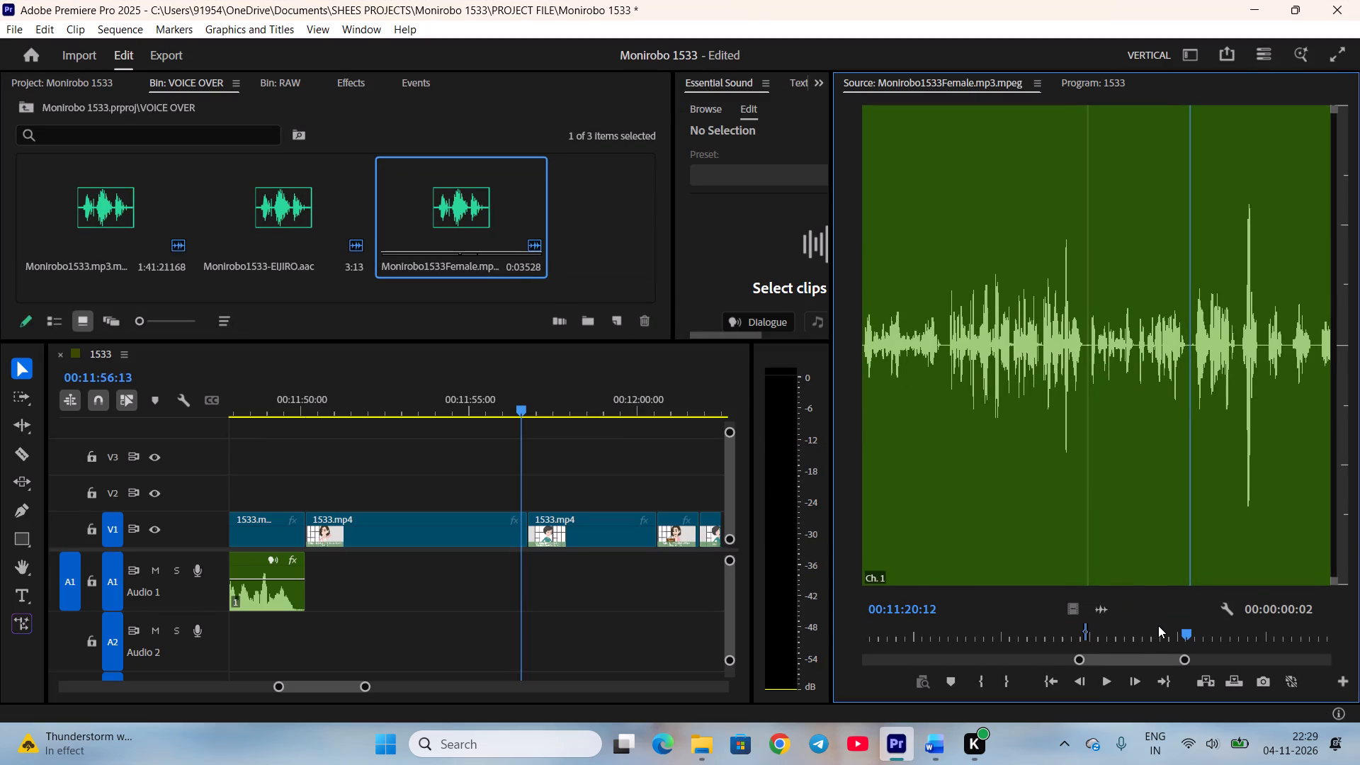
scroll(1158, 625, "down", 1)
key("o")
left_click_drag(1104, 608, 330, 576)
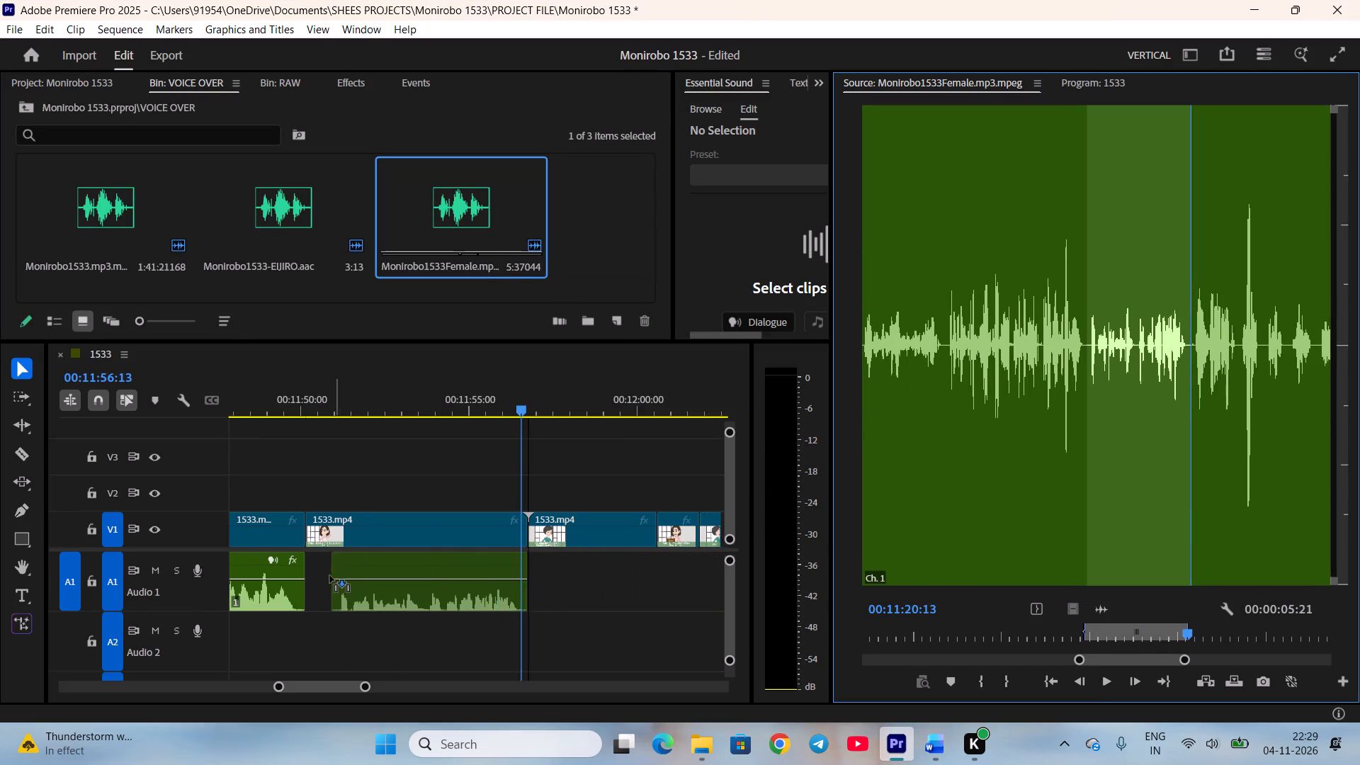
left_click_drag(330, 576, 311, 576)
Play back Eriko's reply and trim the end of her scene on V1 to match the voice line.
left_click(408, 404)
key("space")
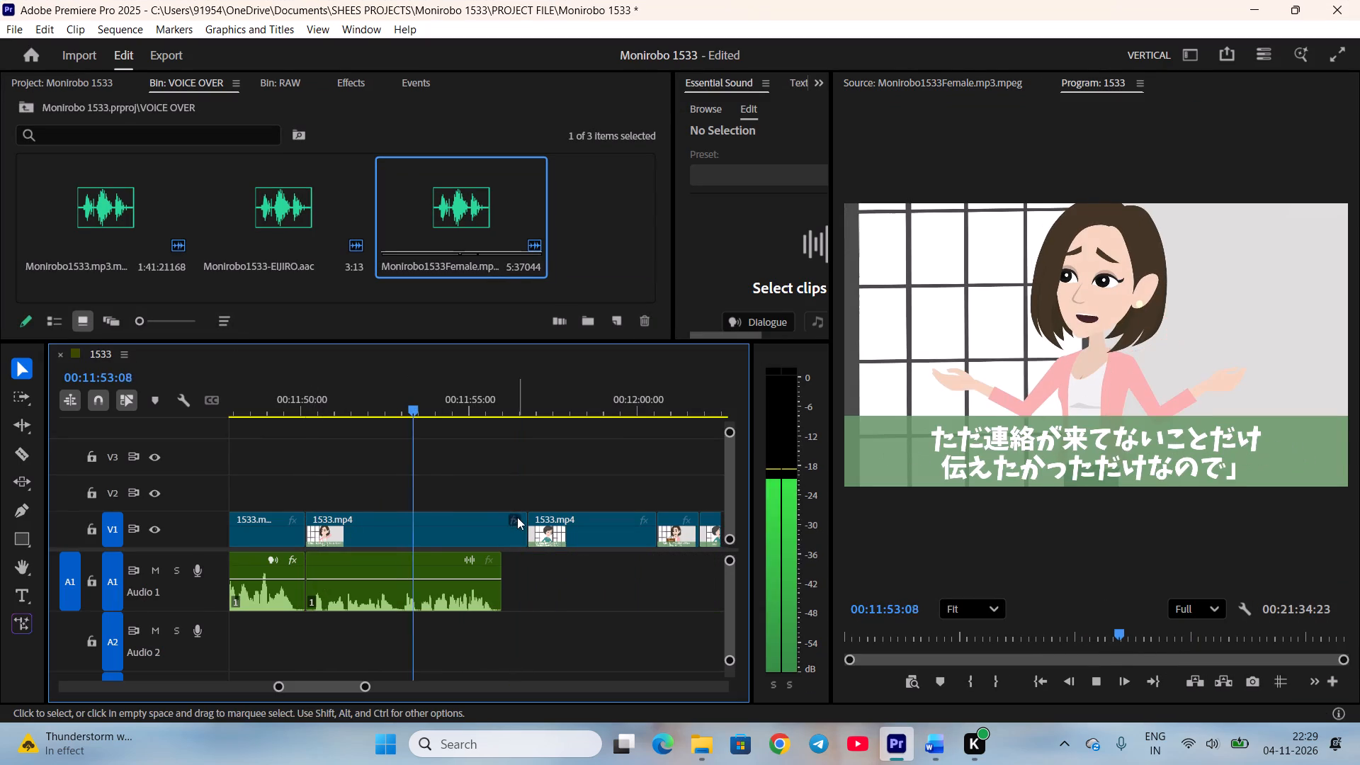
left_click_drag(521, 521, 501, 526)
key("space")
Adjust the audio gain of Eriko's "Ah, no. I have one" line on A1 by 10 dB and resume playback.
left_click(467, 605)
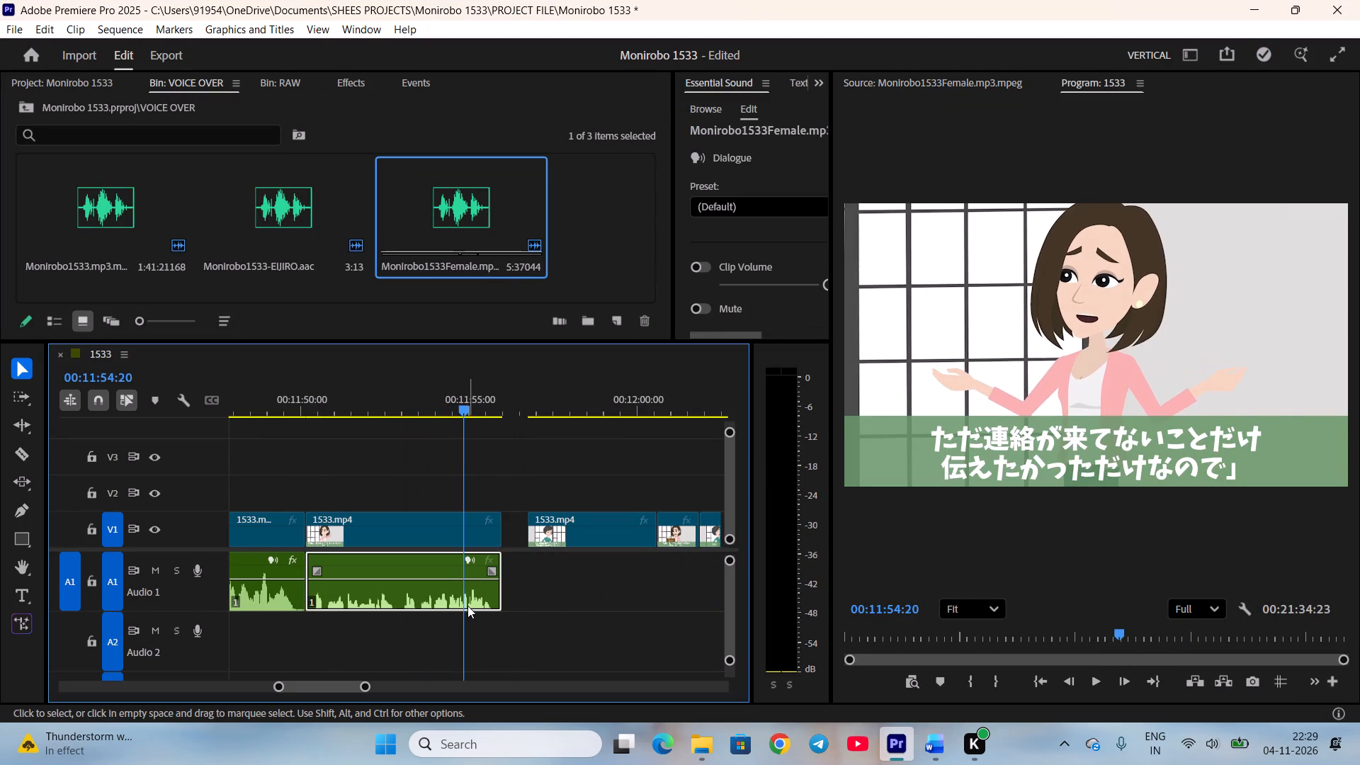
key("g")
type("10")
key("Return")
left_click(504, 639)
key("space")
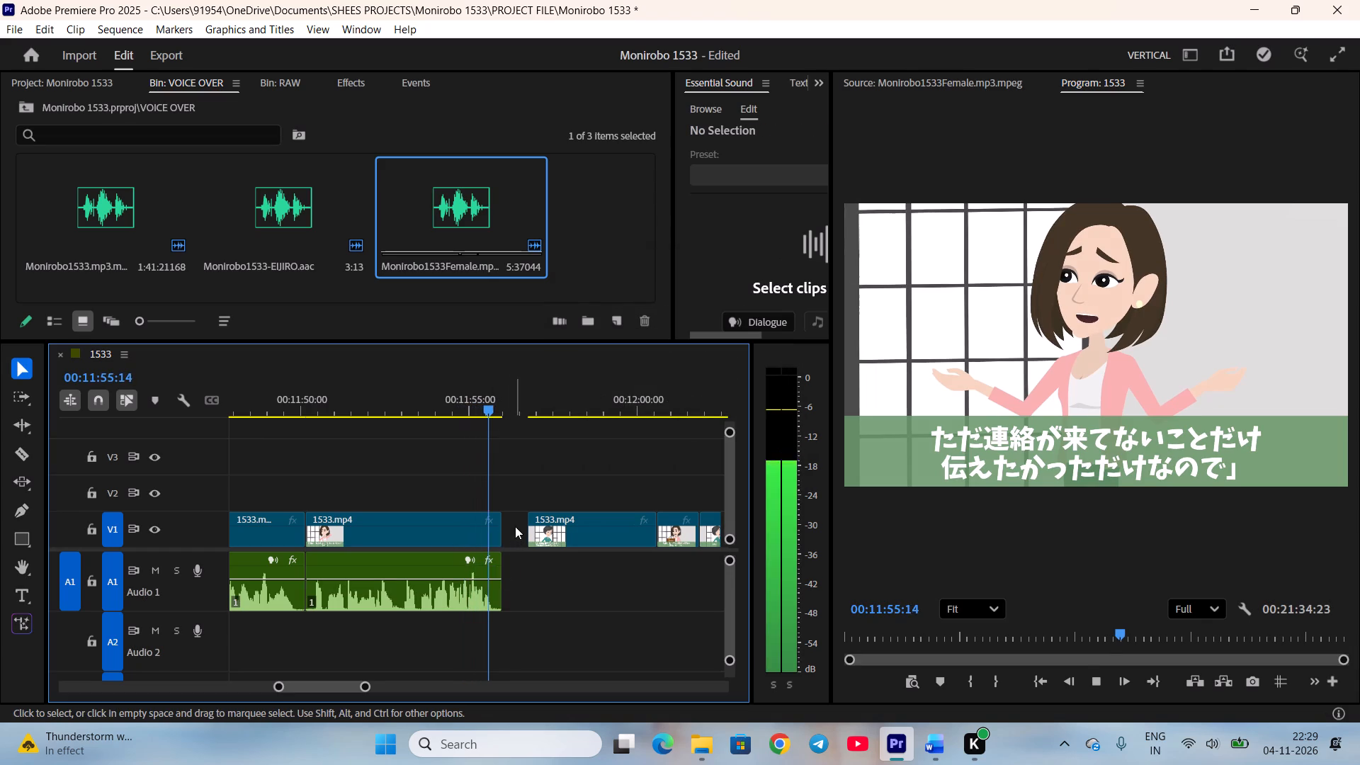
Ripple delete the gap after Eriko's shortened scene on V1.
key("space")
right_click(515, 526)
left_click(555, 538)
Scrub through the mother-in-law's 「そうよね～やっぱり持ってる…」 scene to 00:11:59:08 and save the project.
scroll(518, 584, "down", 6)
key("space")
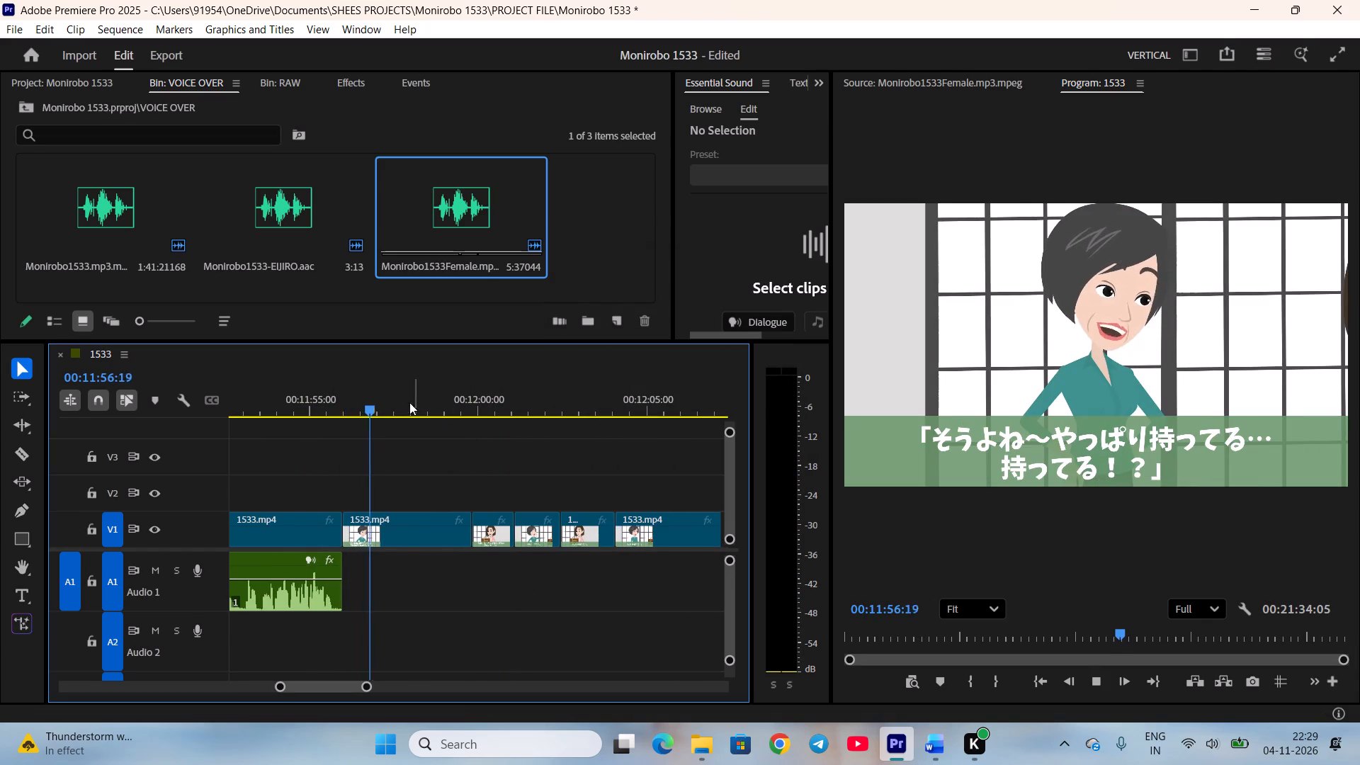
left_click_drag(409, 402, 426, 424)
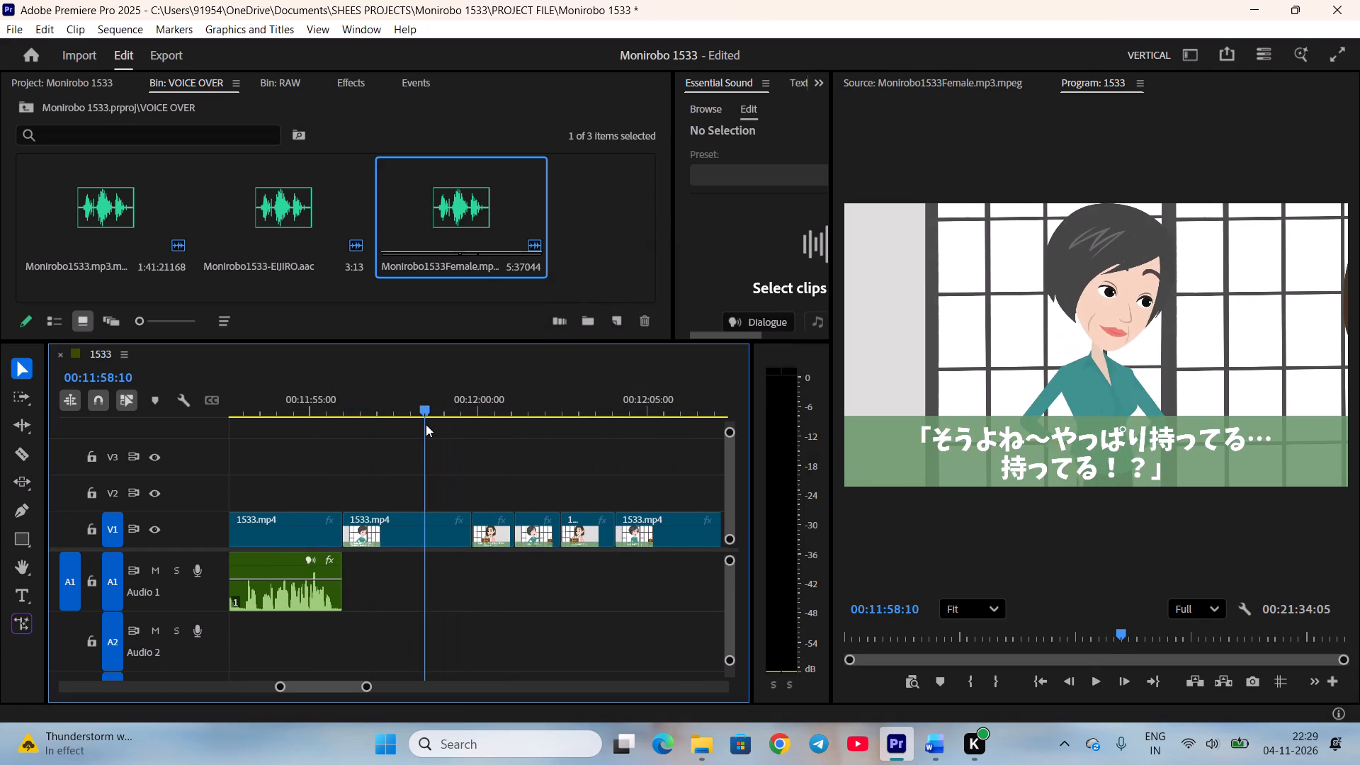
left_click_drag(426, 424, 458, 434)
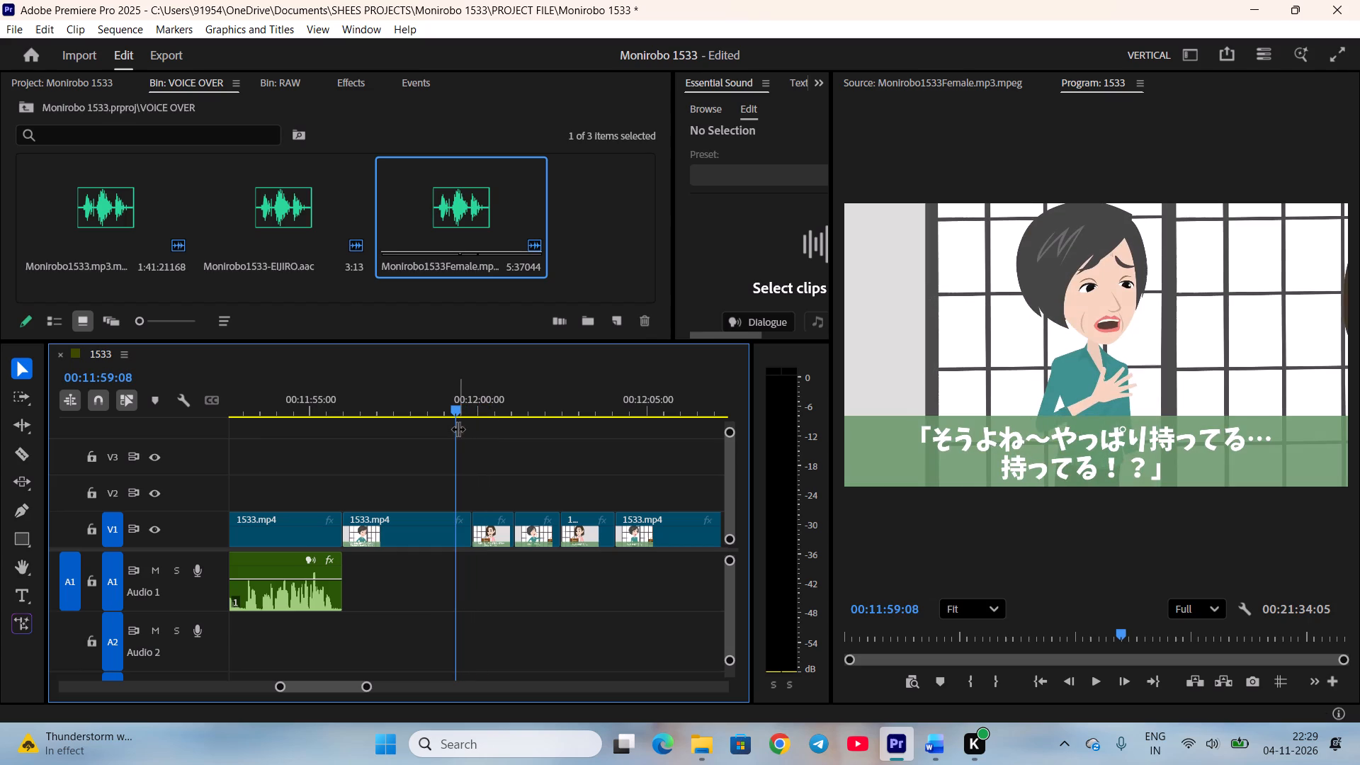
key("ctrl+s")
Mark the mother-in-law's "Right~ you really do have" line from 00:11:20:11 to 00:11:24:13, checking the script, and place it on A1 after Eriko's reply.
double_click(451, 199)
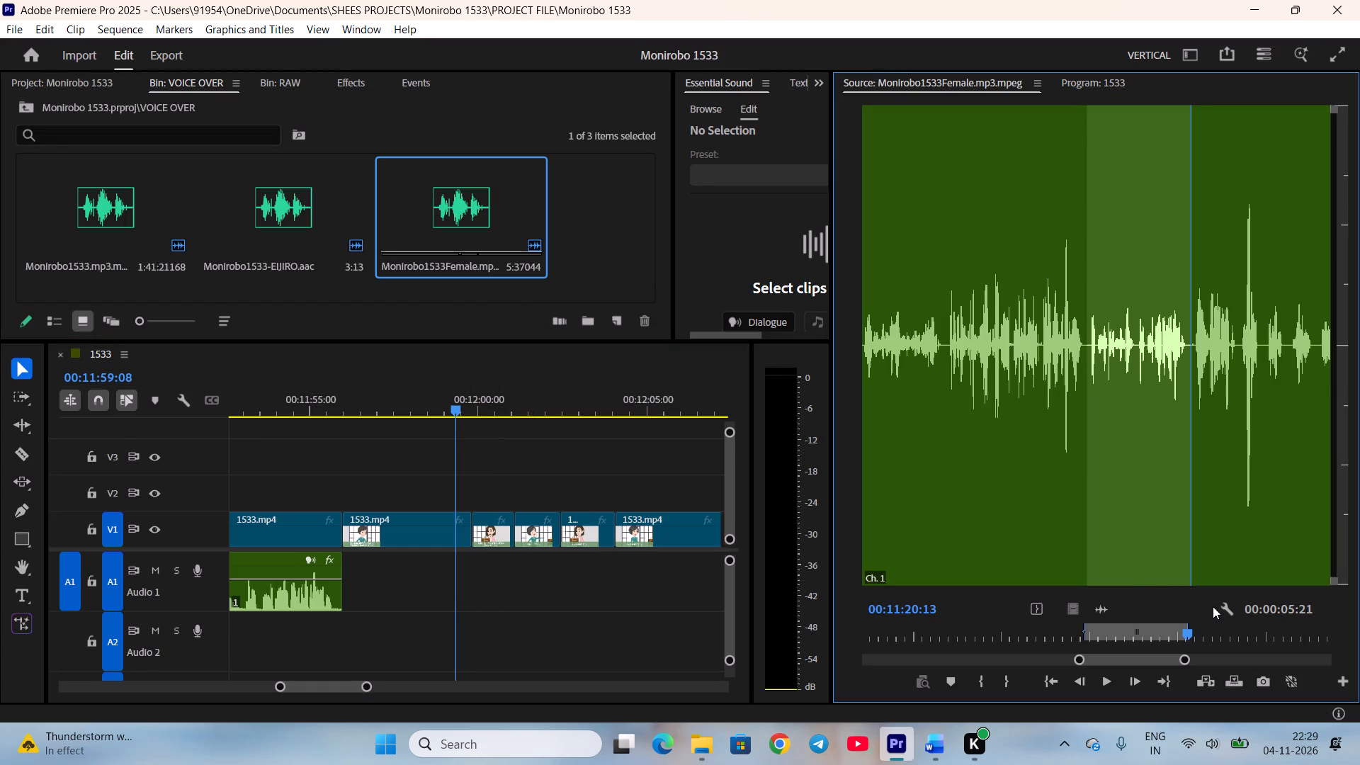
scroll(1206, 609, "up", 2)
key("i")
key("space")
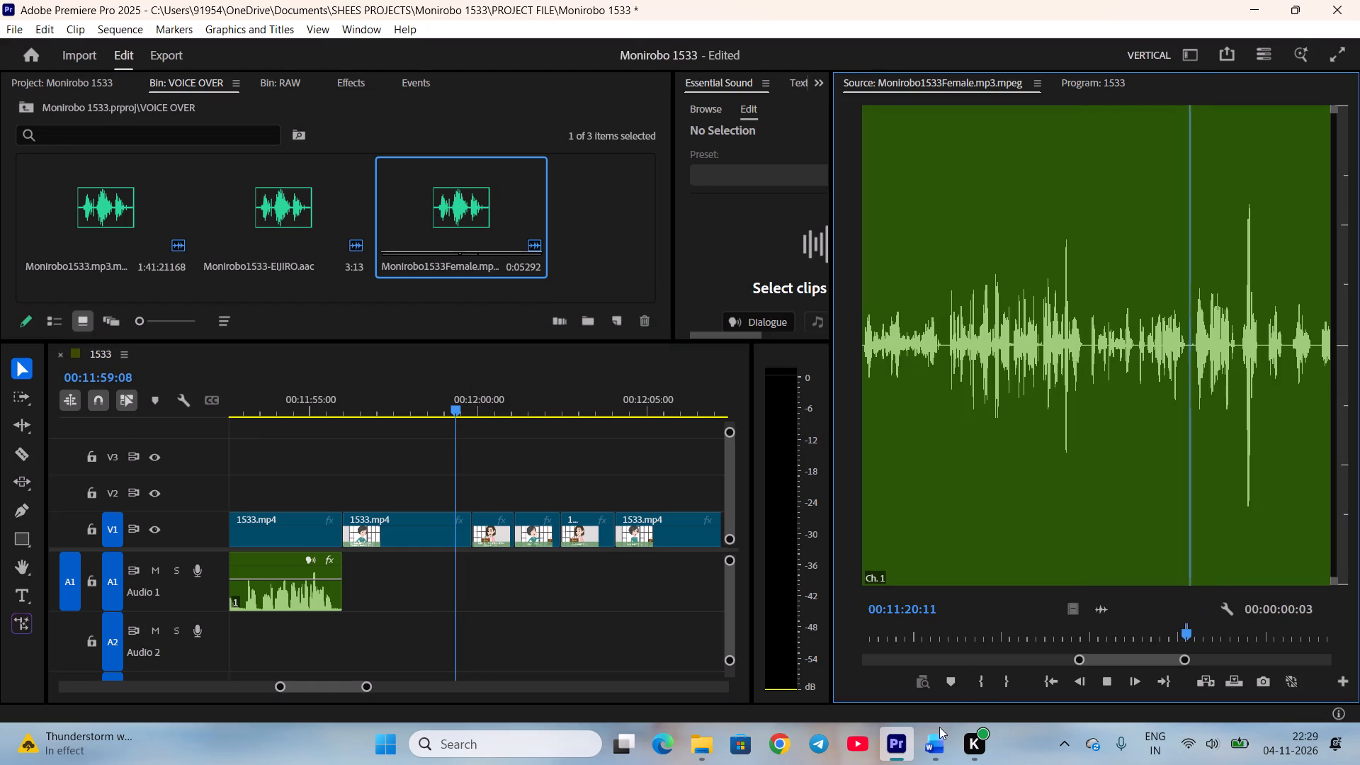
left_click(928, 737)
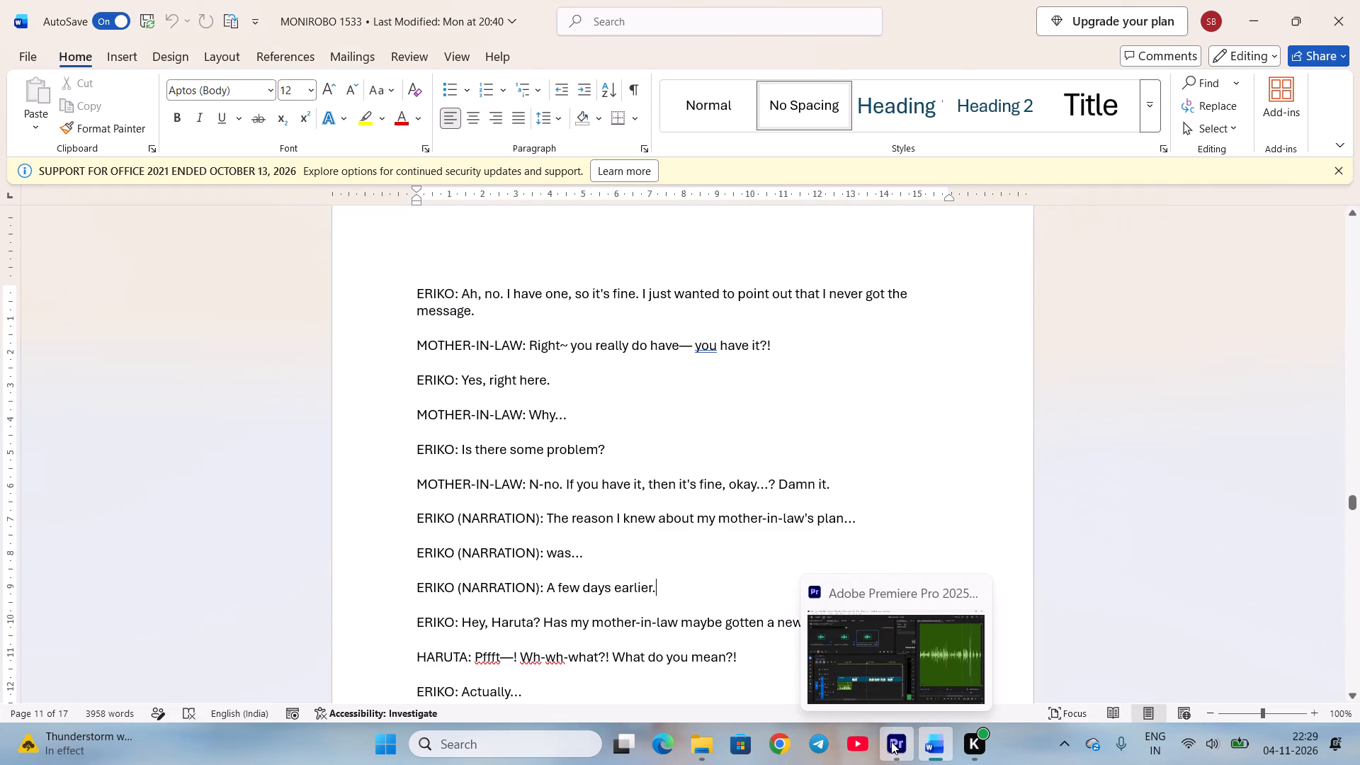
left_click(891, 742)
key("space")
scroll(1215, 626, "up", 5)
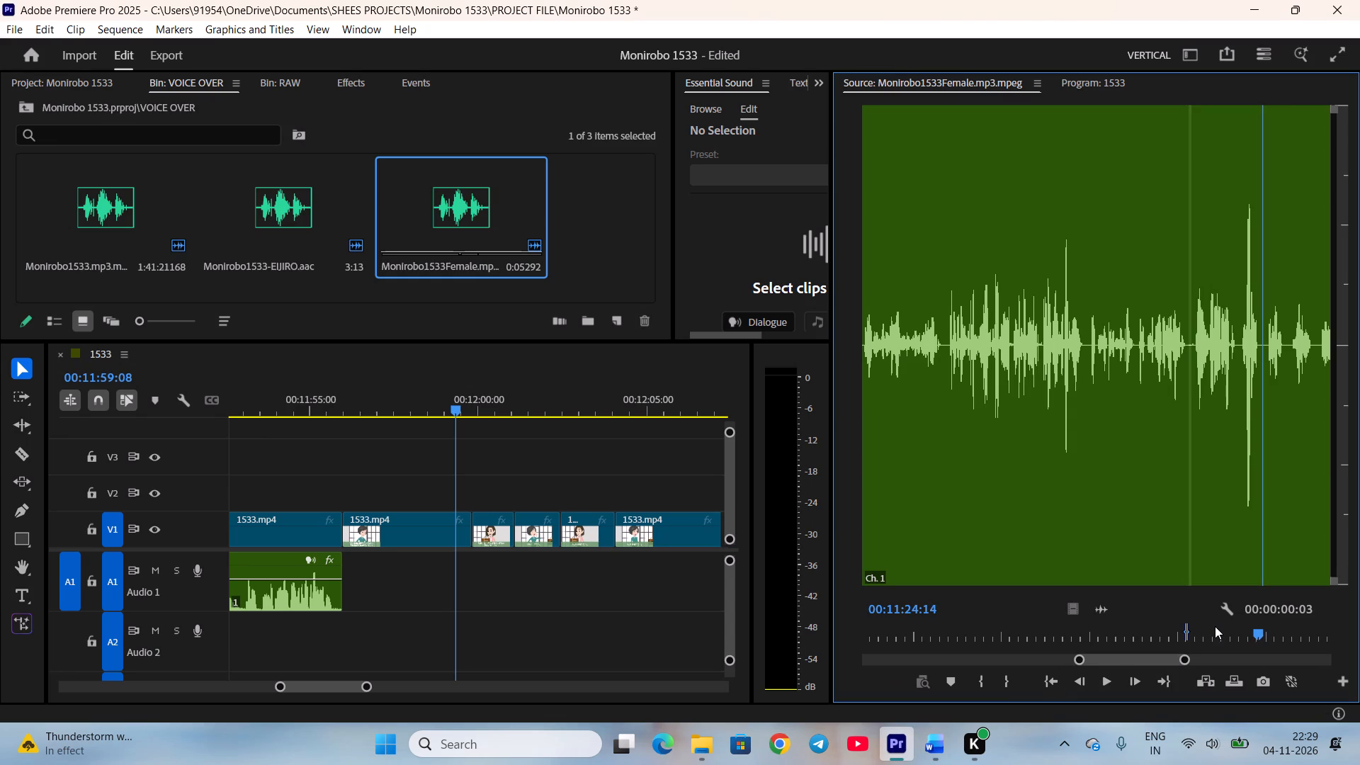
scroll(1215, 626, "up", 1)
key("o")
left_click_drag(1096, 608, 349, 576)
Remove the pause in the mother-in-law's A1 line by splitting it at 00:11:58:16, trimming about 5 frames off the second part and closing the gap.
key("equal")
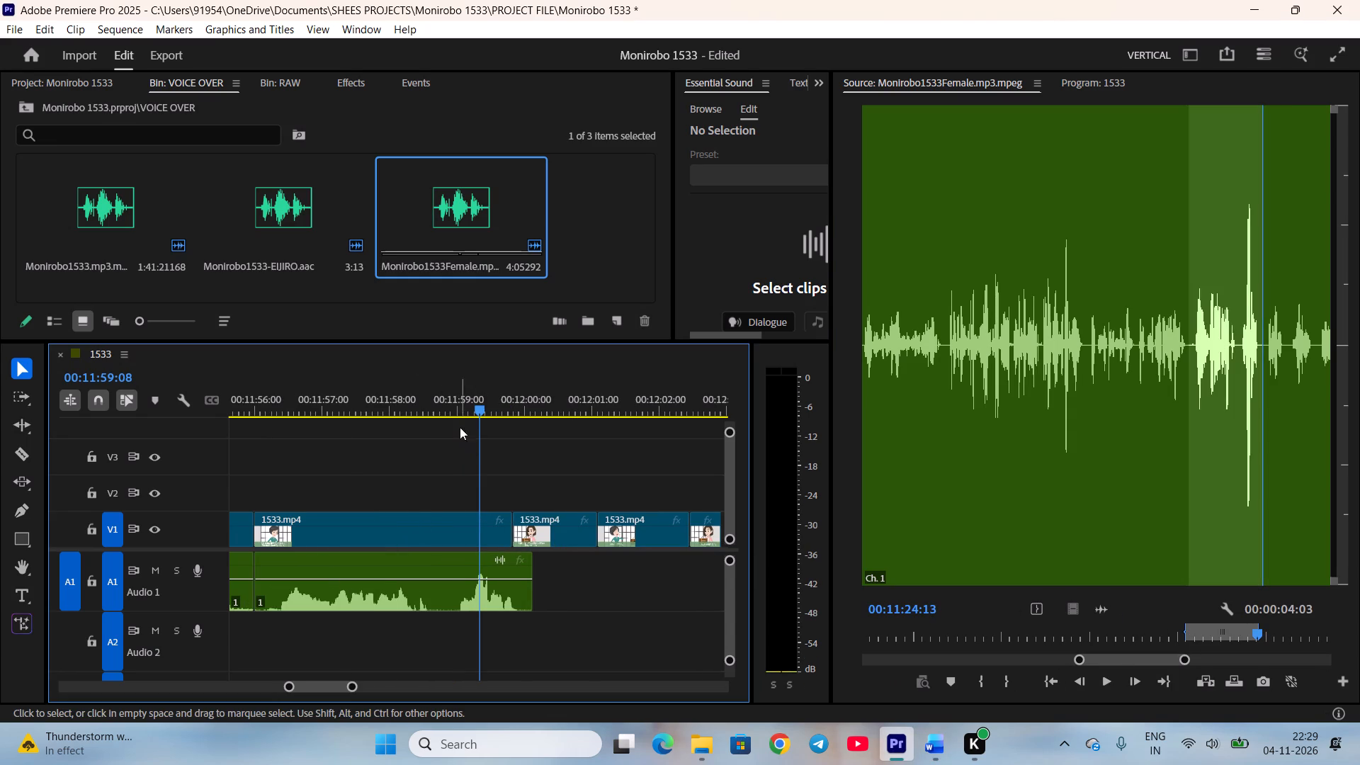
left_click(438, 411)
left_click(451, 588)
key("c")
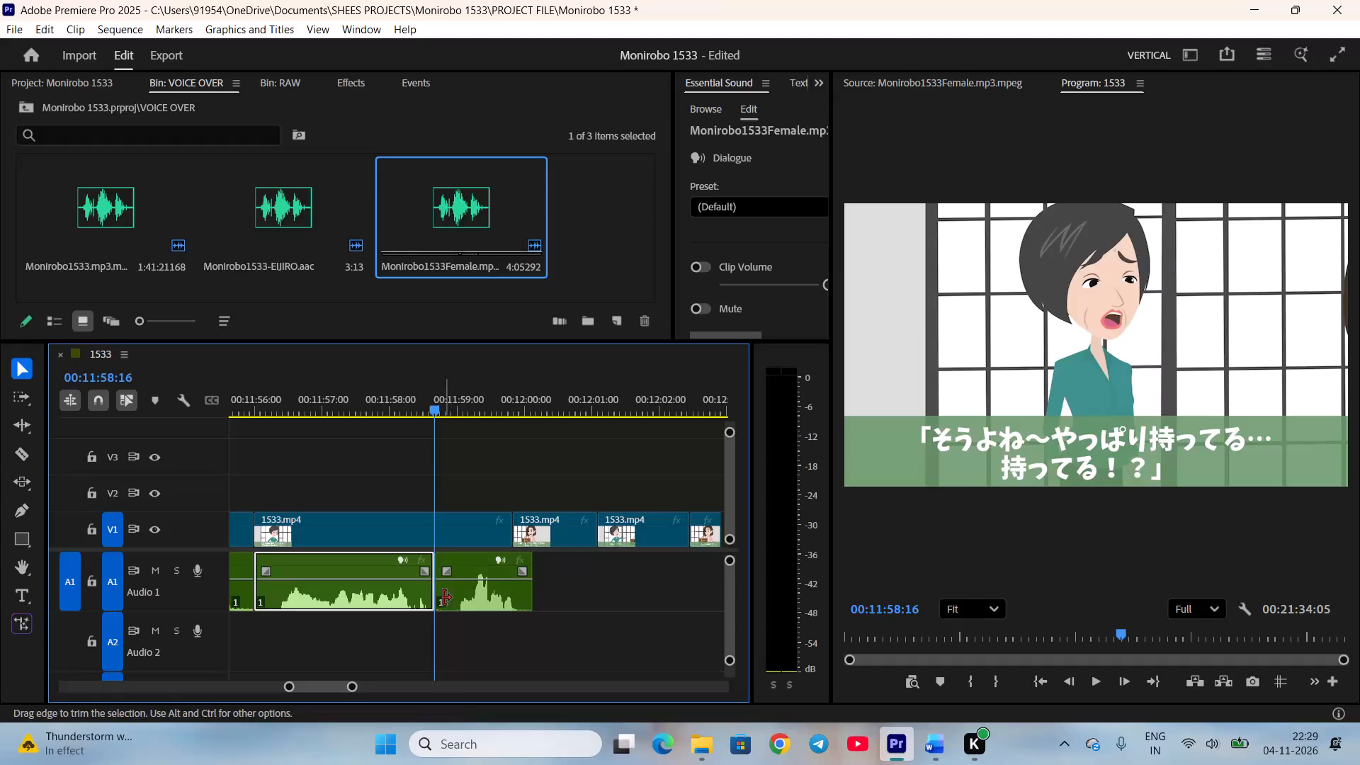
left_click_drag(439, 599, 453, 599)
left_click_drag(470, 601, 460, 601)
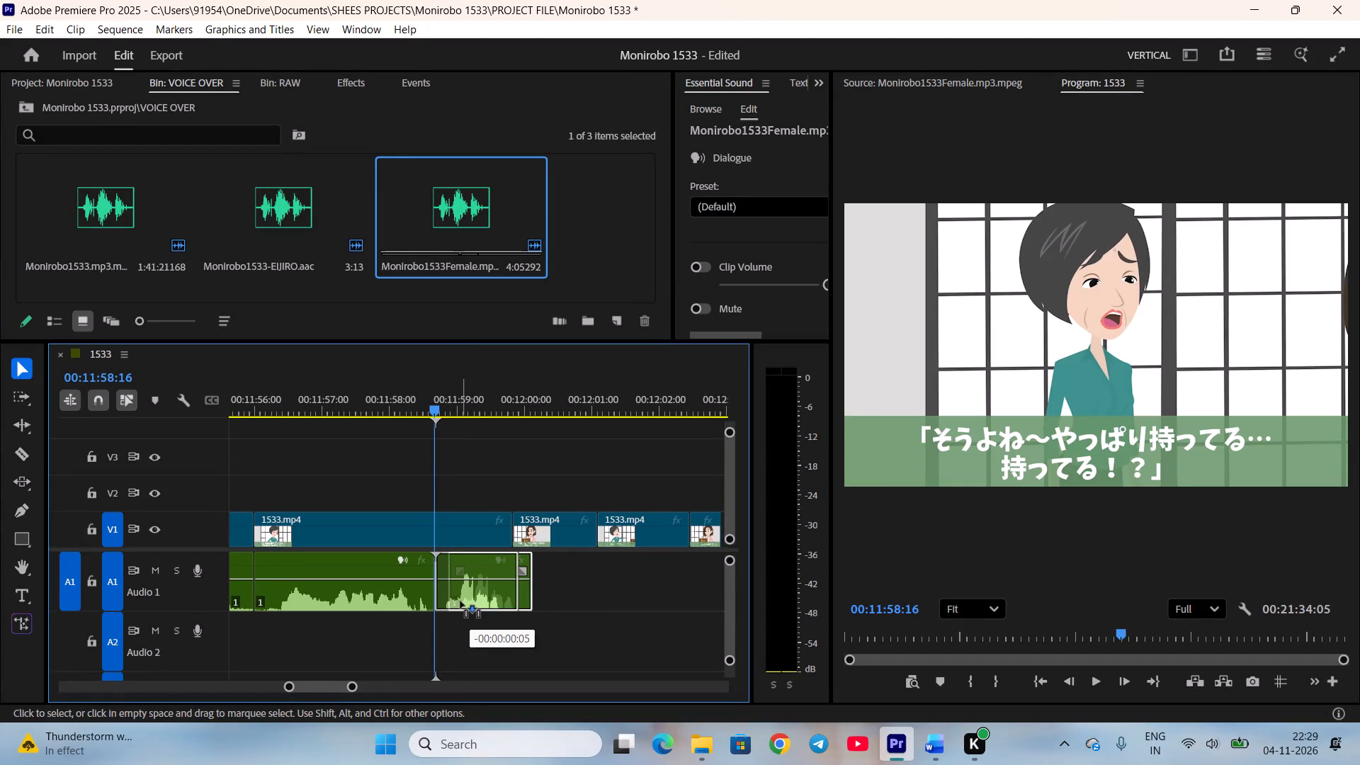
left_click_drag(460, 601, 460, 601)
left_click(494, 642)
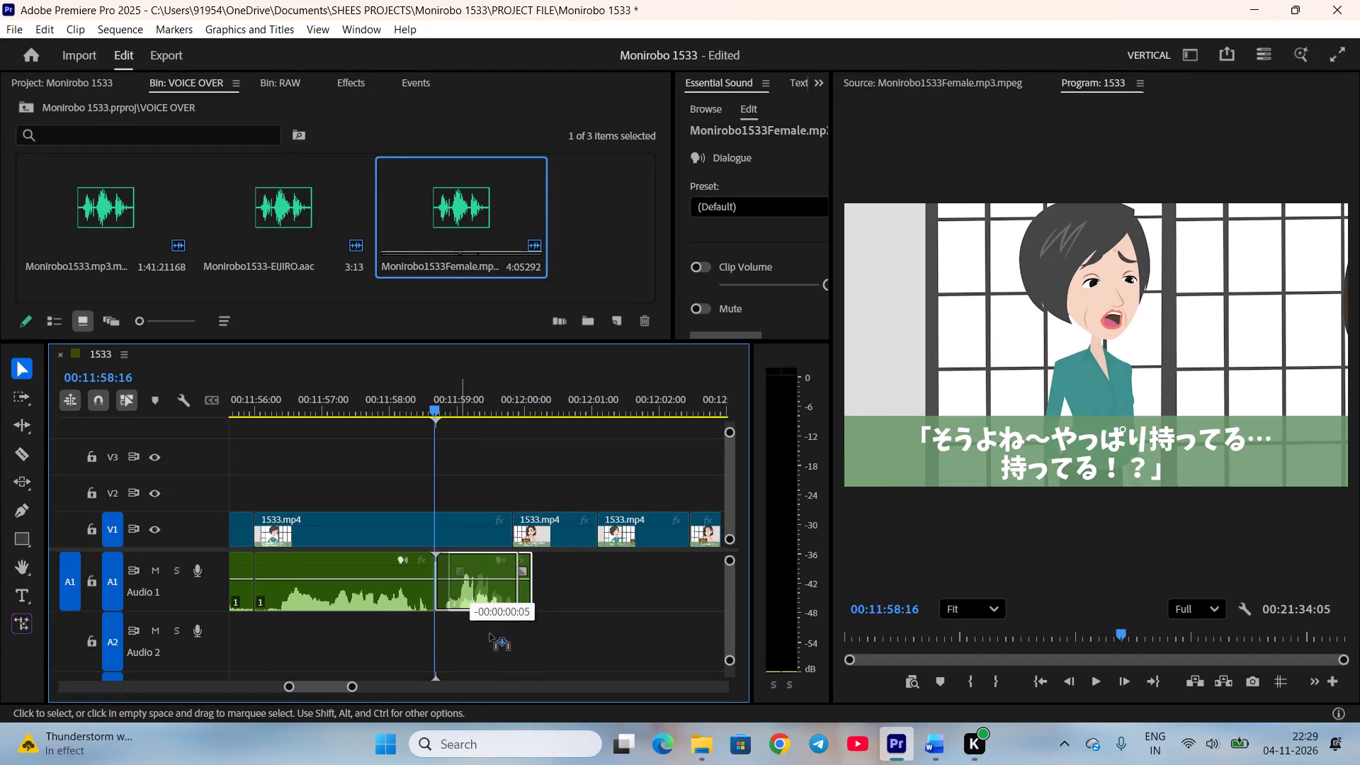
Trim about 2 frames off the end of the second part of the mother-in-law's A1 line to match her scene's end, and save the project.
scroll(510, 634, "up", 3)
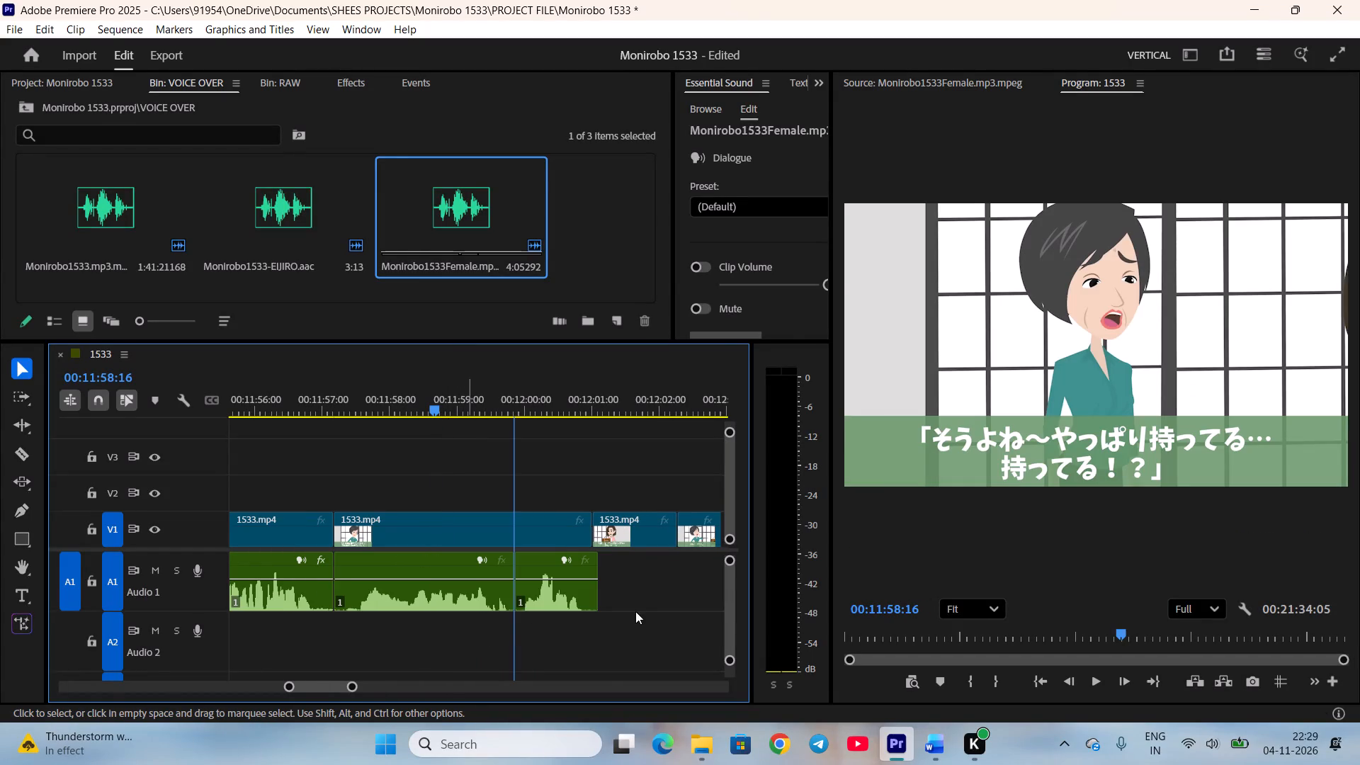
left_click(599, 603)
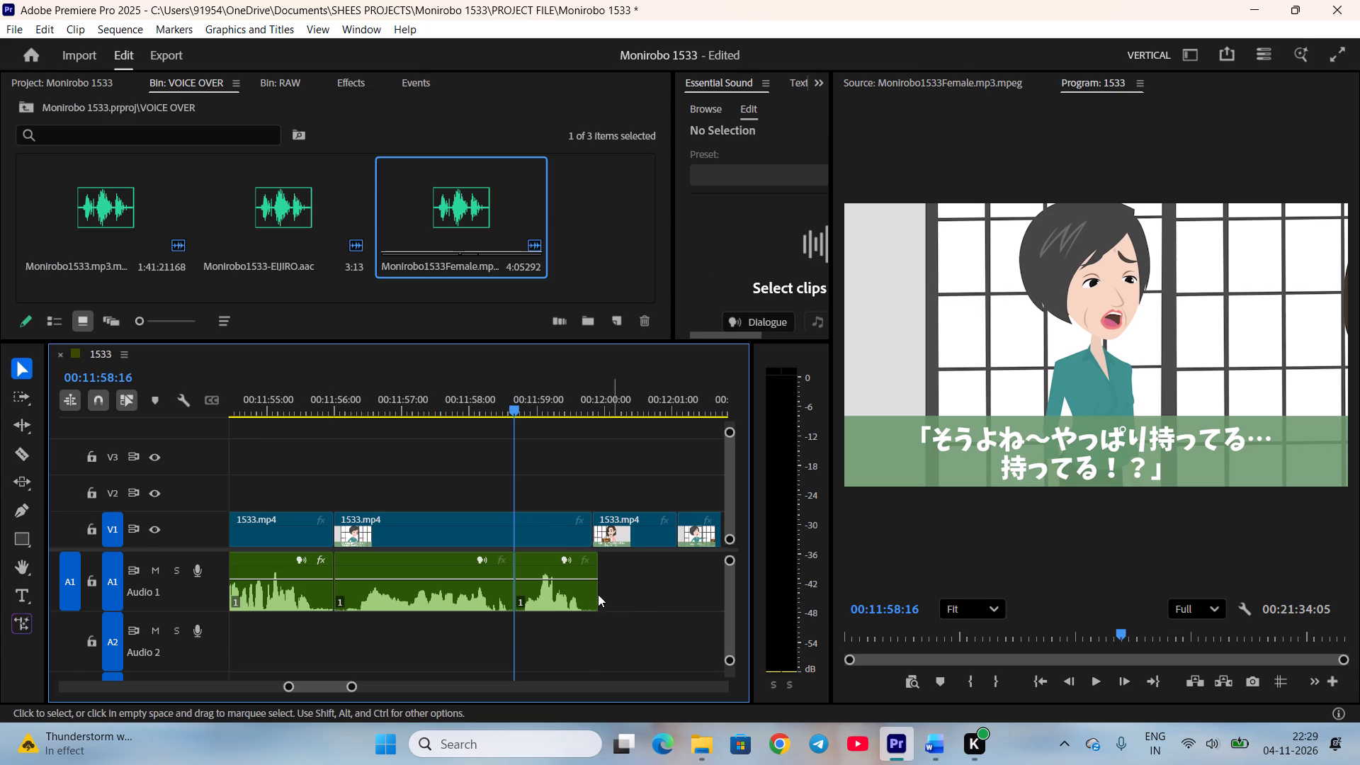
left_click_drag(595, 596, 587, 595)
left_click_drag(587, 595, 588, 594)
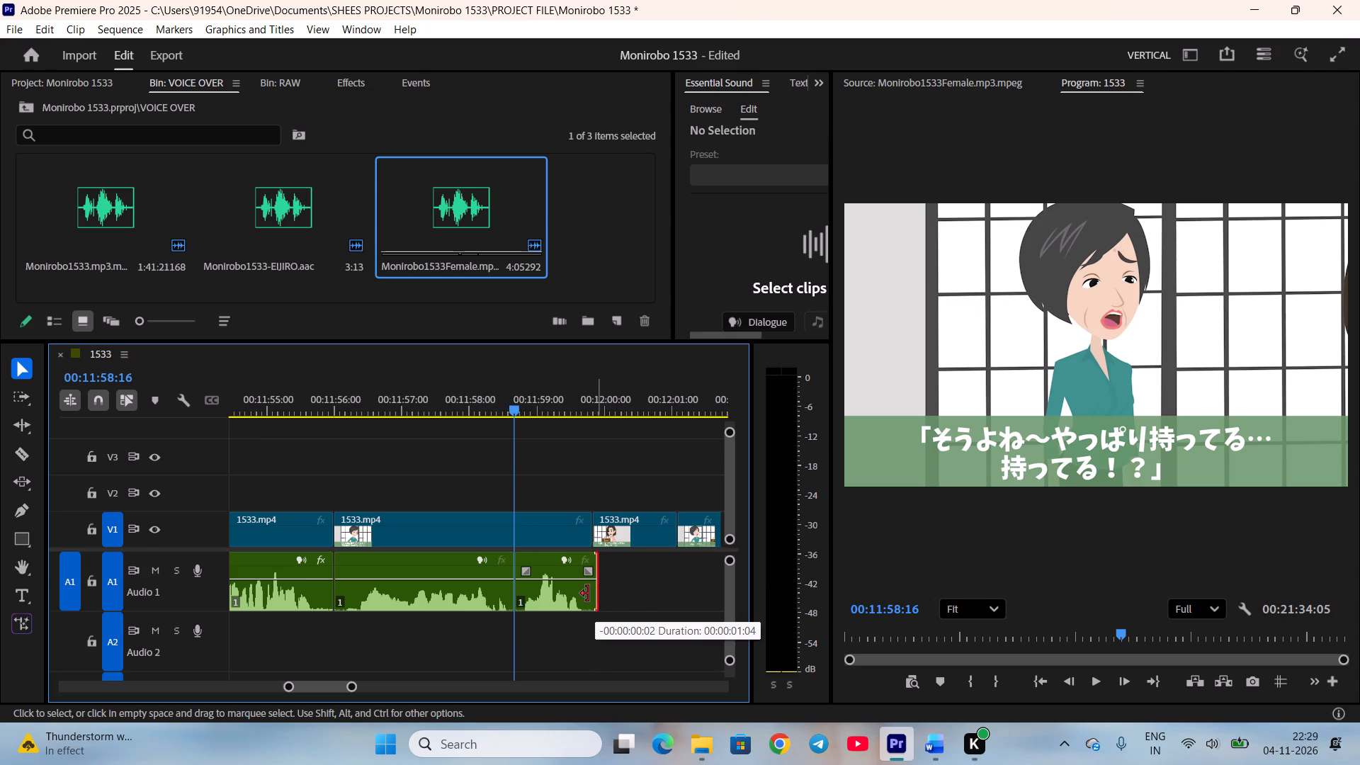
left_click_drag(588, 594, 588, 594)
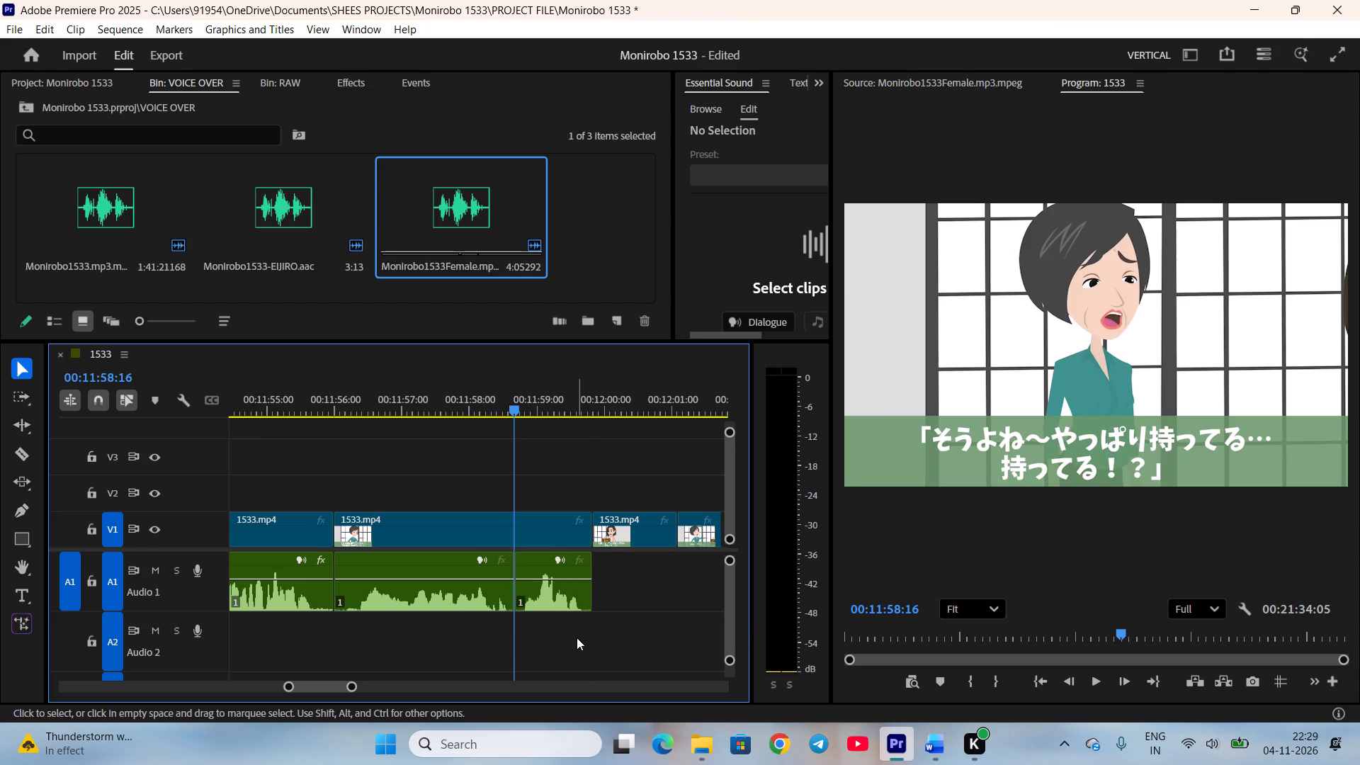
key("ctrl+s")
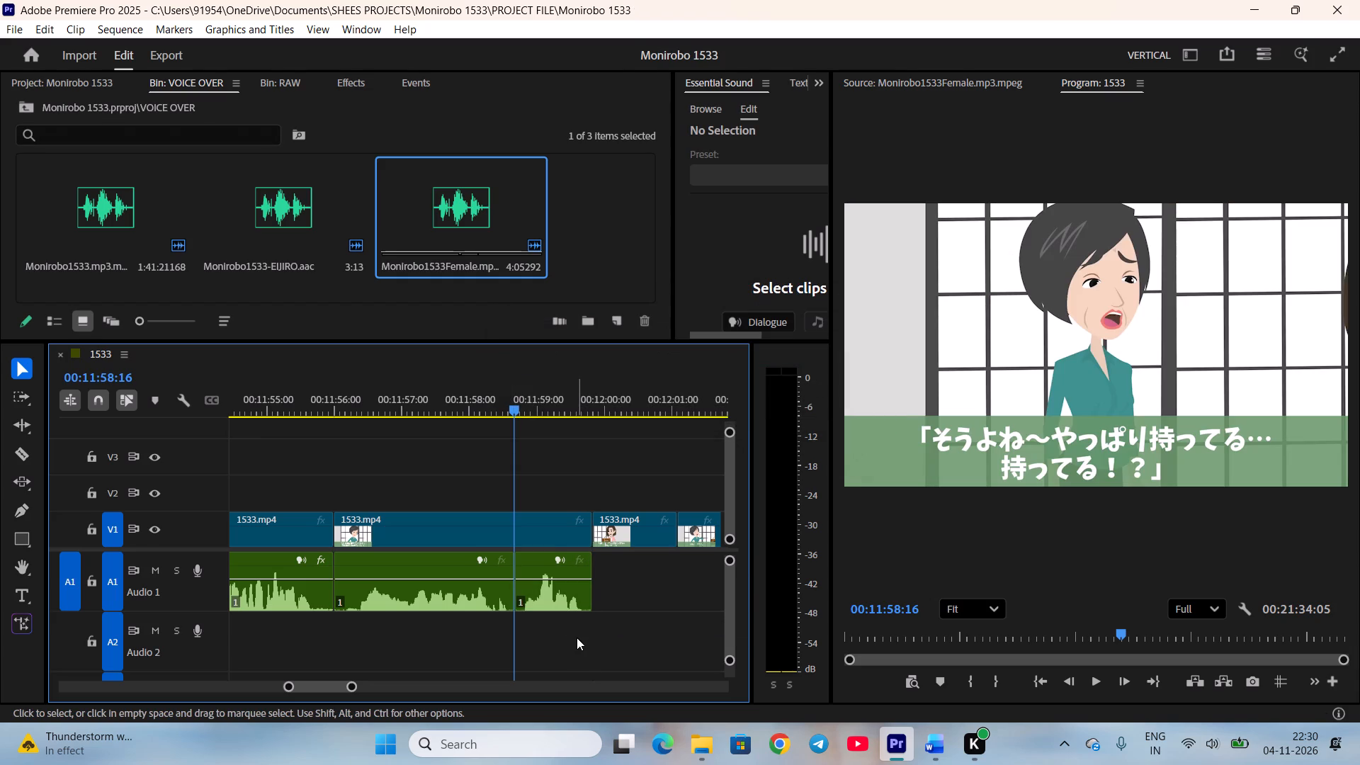
scroll(526, 464, "down", 3)
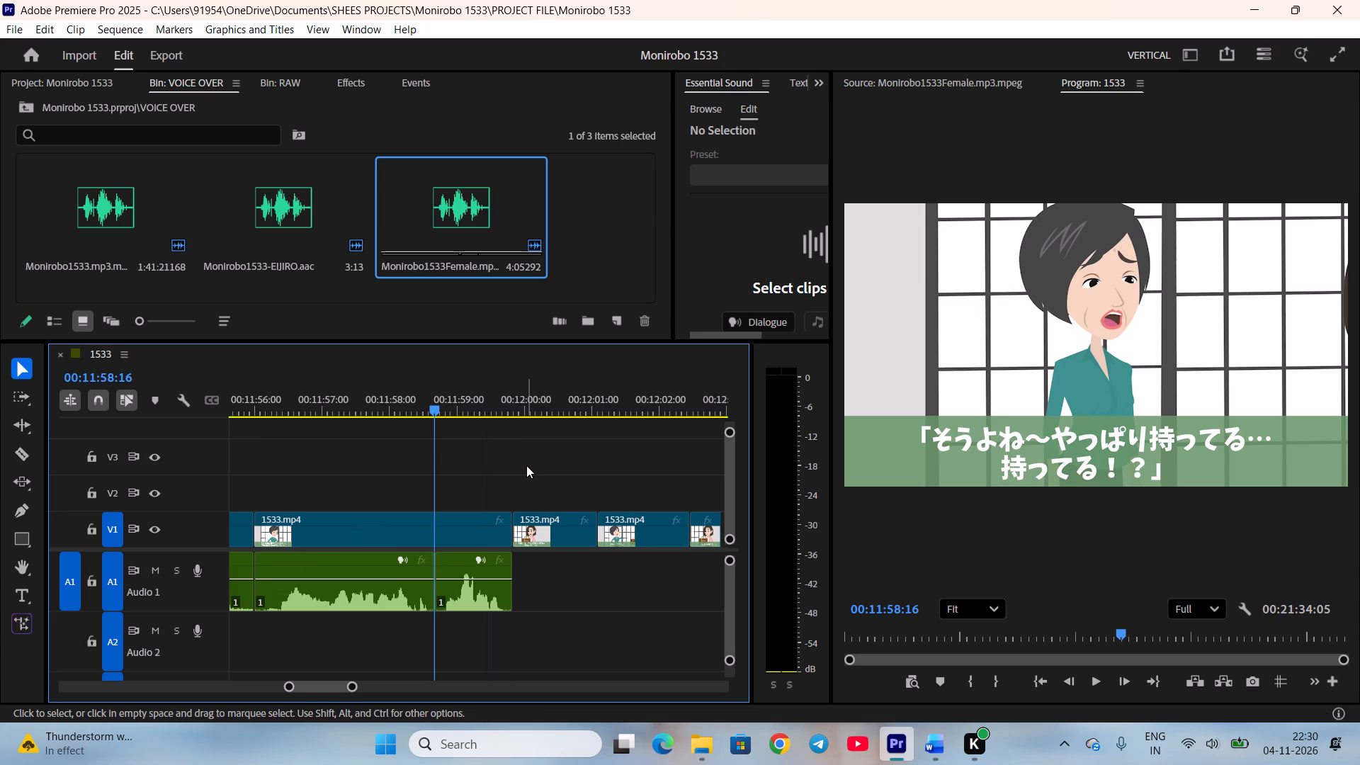
scroll(545, 464, "up", 1)
key("ctrl+s")
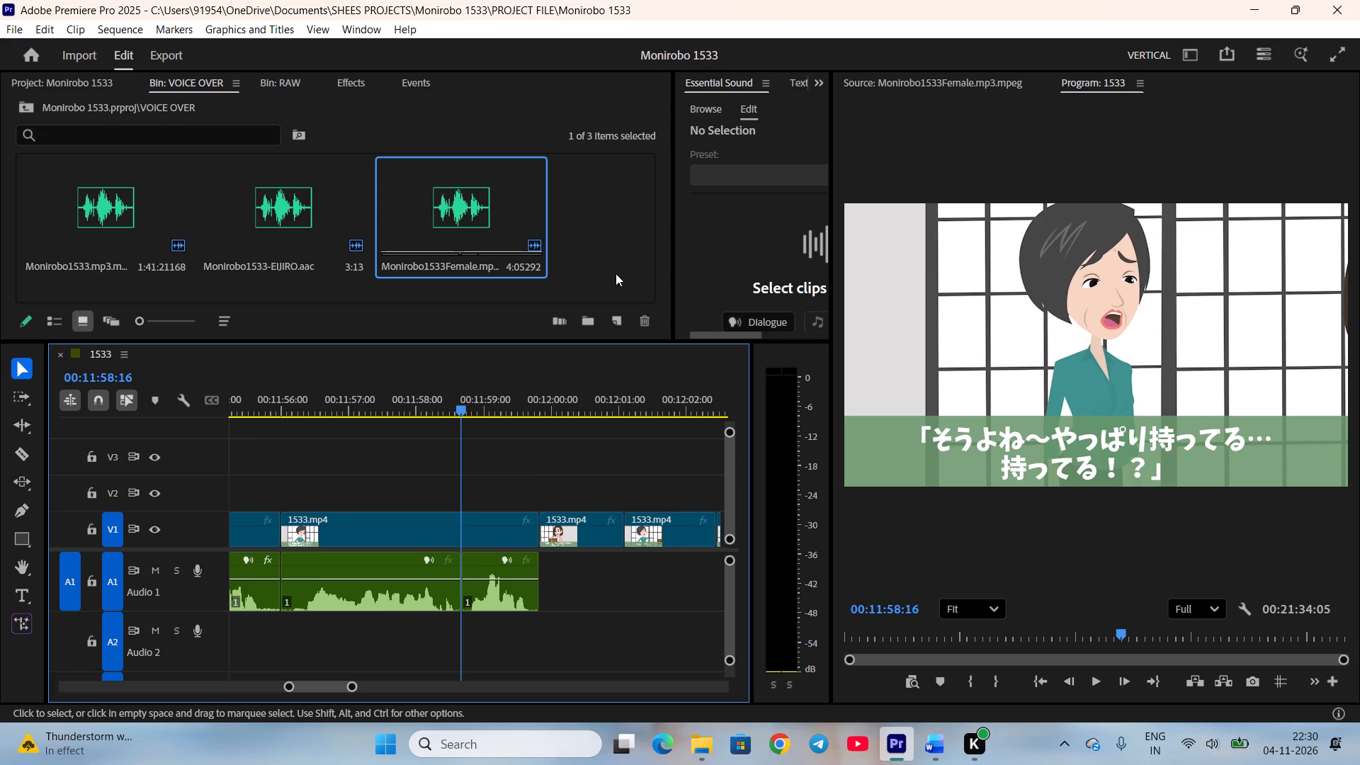
key("ctrl+s")
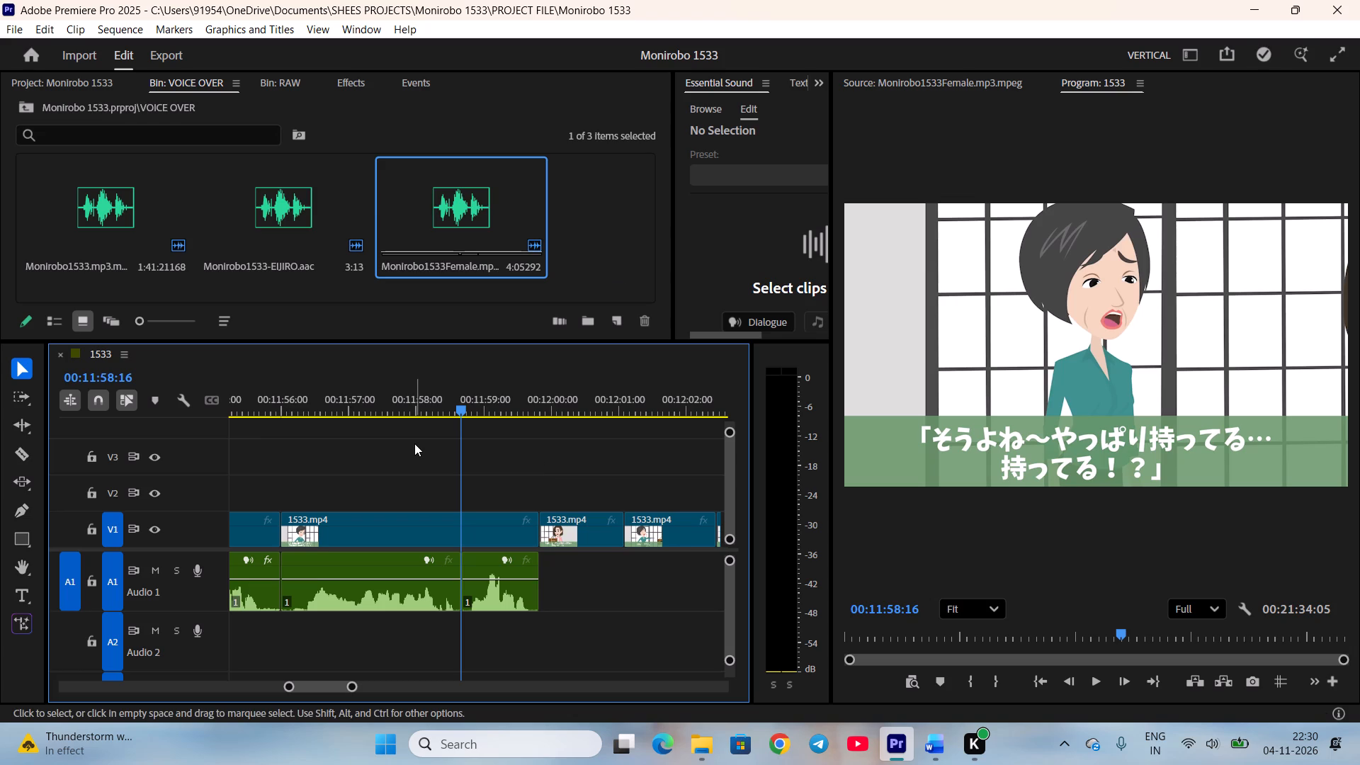
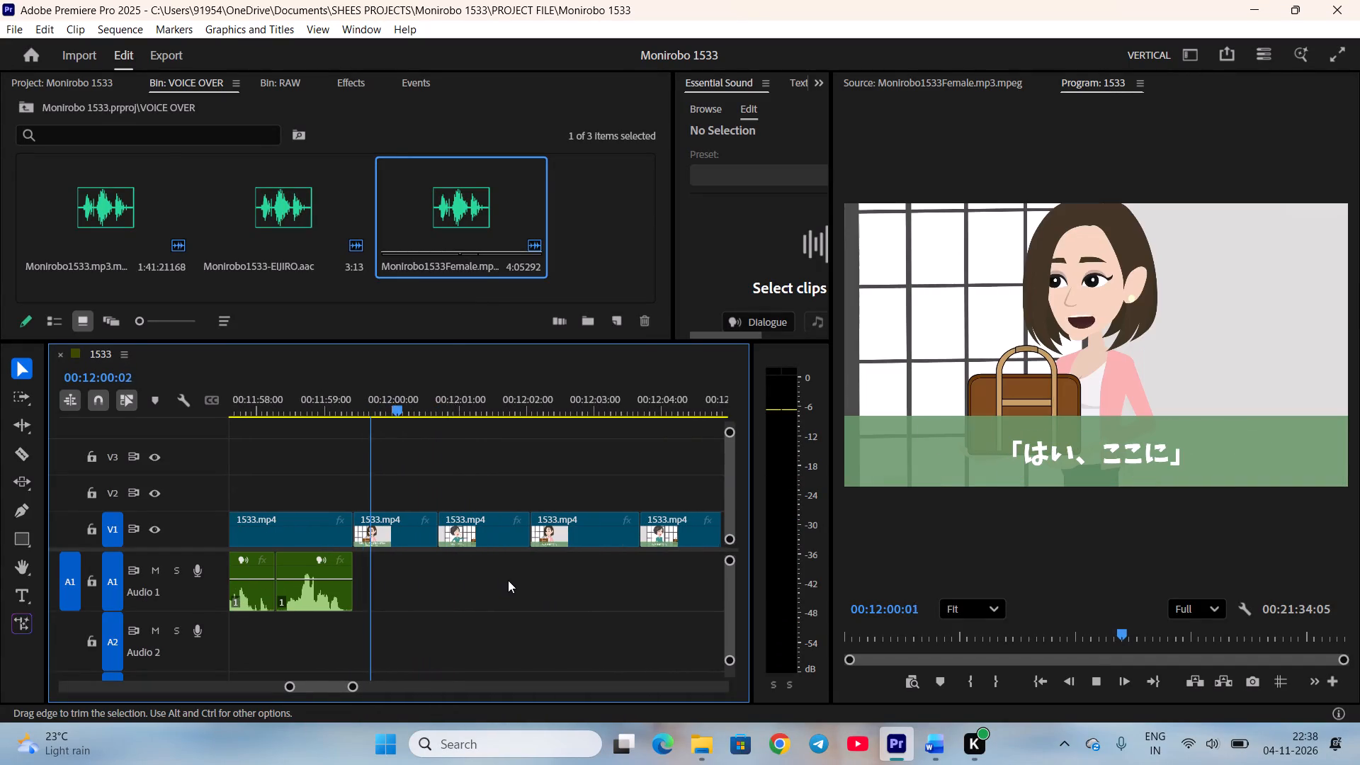
Mark Eriko's "Yes, right here" line from 00:11:24:17 to 00:11:25:21 in the female voice-over and place it on A1 after the mother-in-law's line.
key("space")
double_click(479, 210)
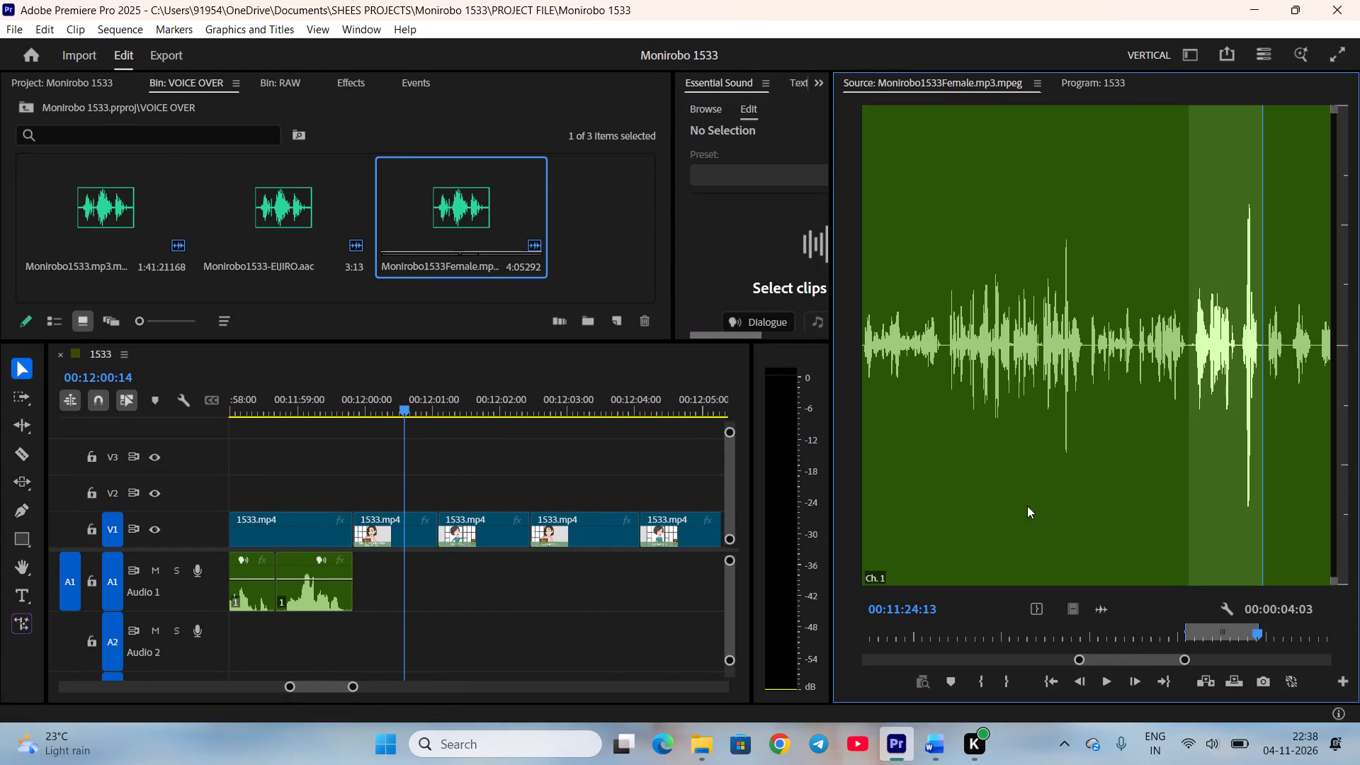
scroll(1145, 642, "down", 4)
key("i")
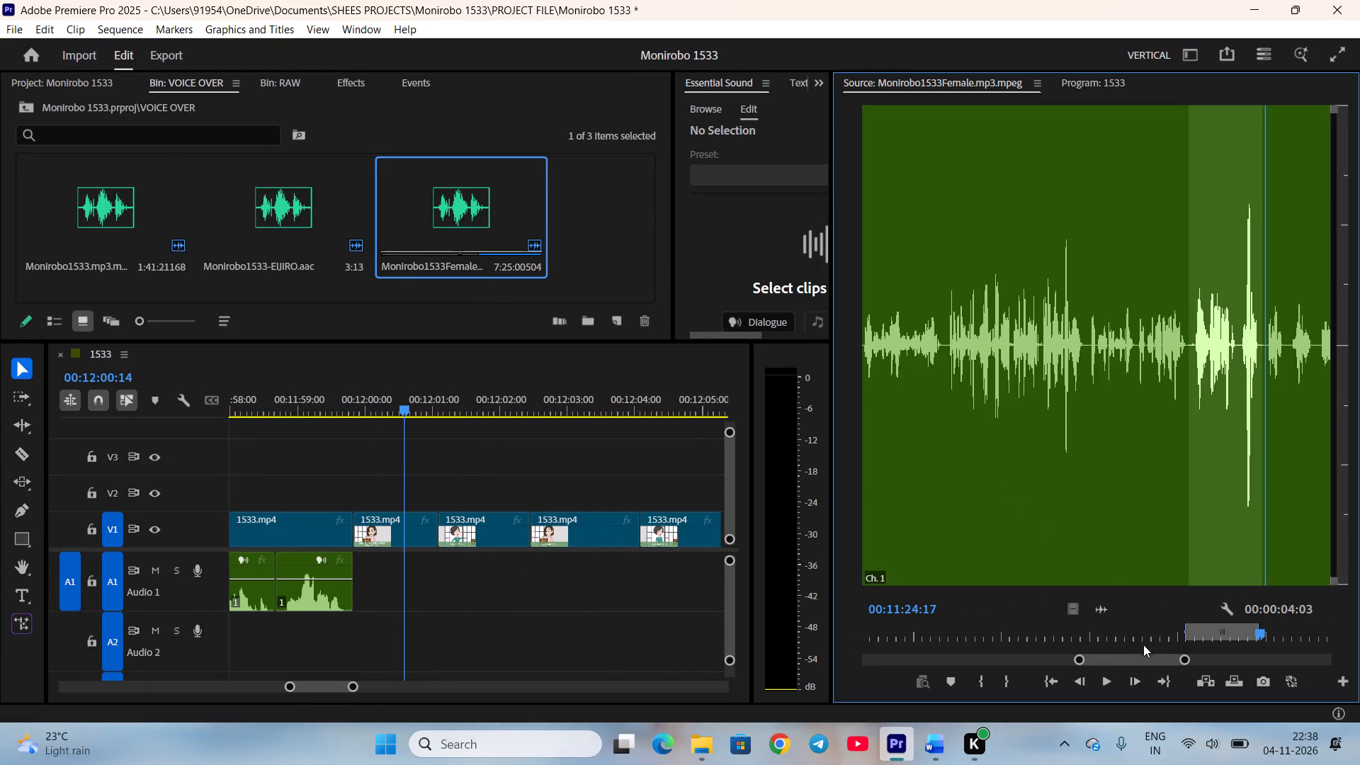
key("space")
key("space")
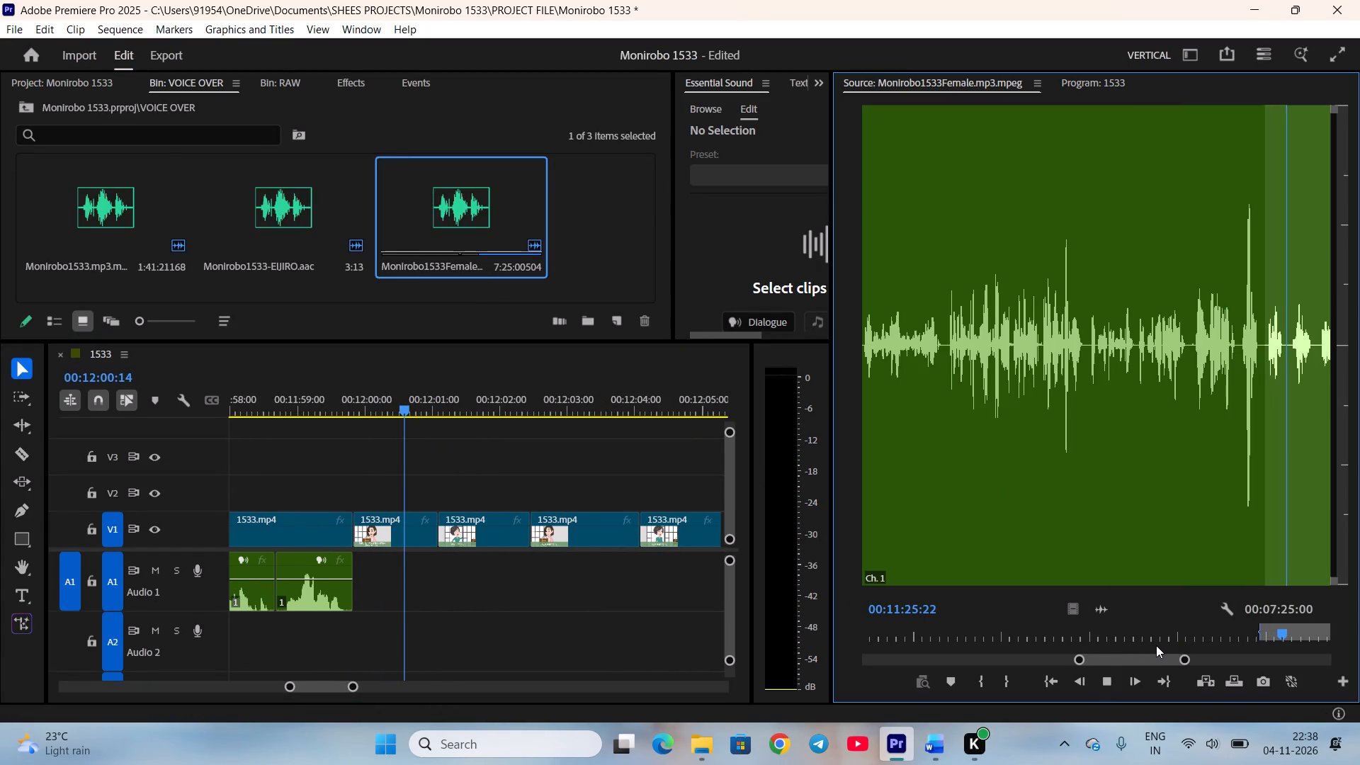
scroll(1156, 645, "up", 2)
key("o")
left_click_drag(1103, 611, 569, 562)
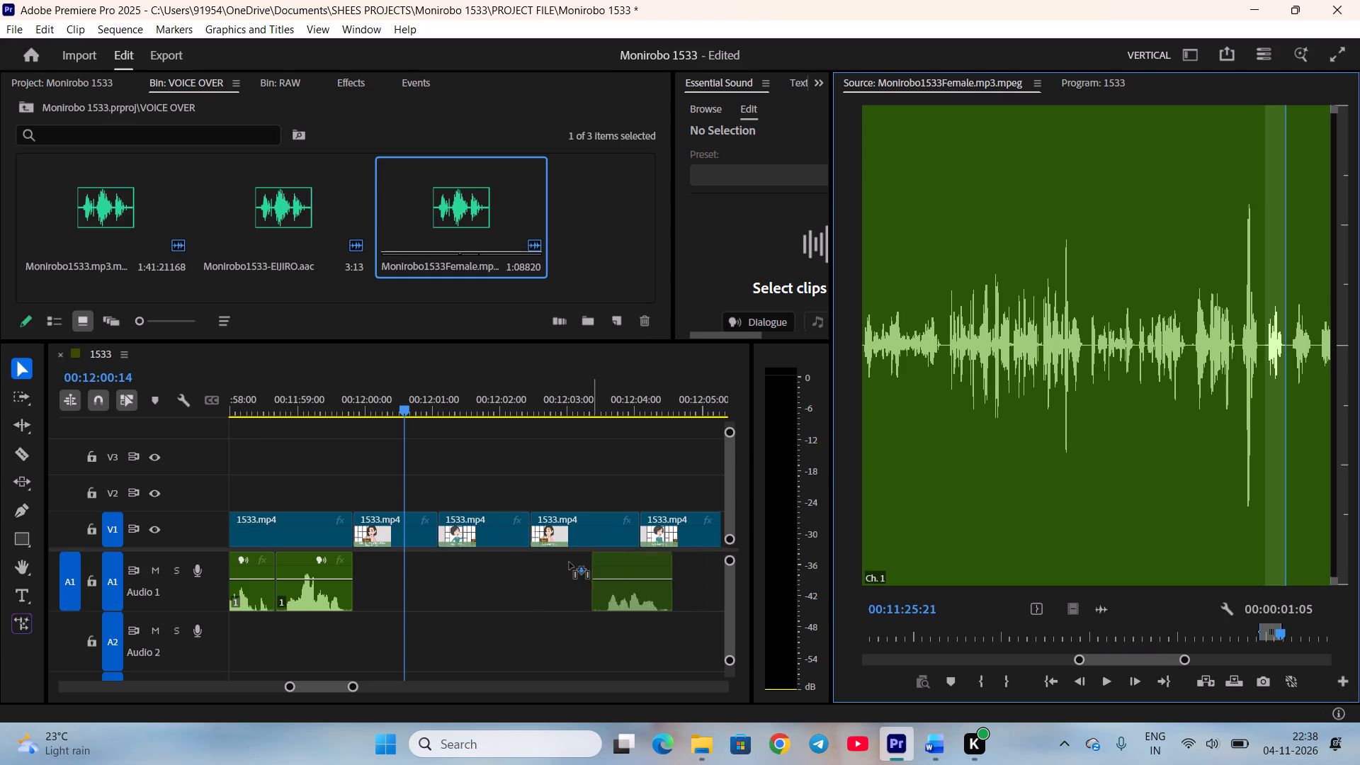
left_click_drag(569, 562, 347, 564)
Trim about 4 frames off the start of Eriko's "Yes, right here" clip, butt it against the previous A1 clip and play it.
left_click(358, 601)
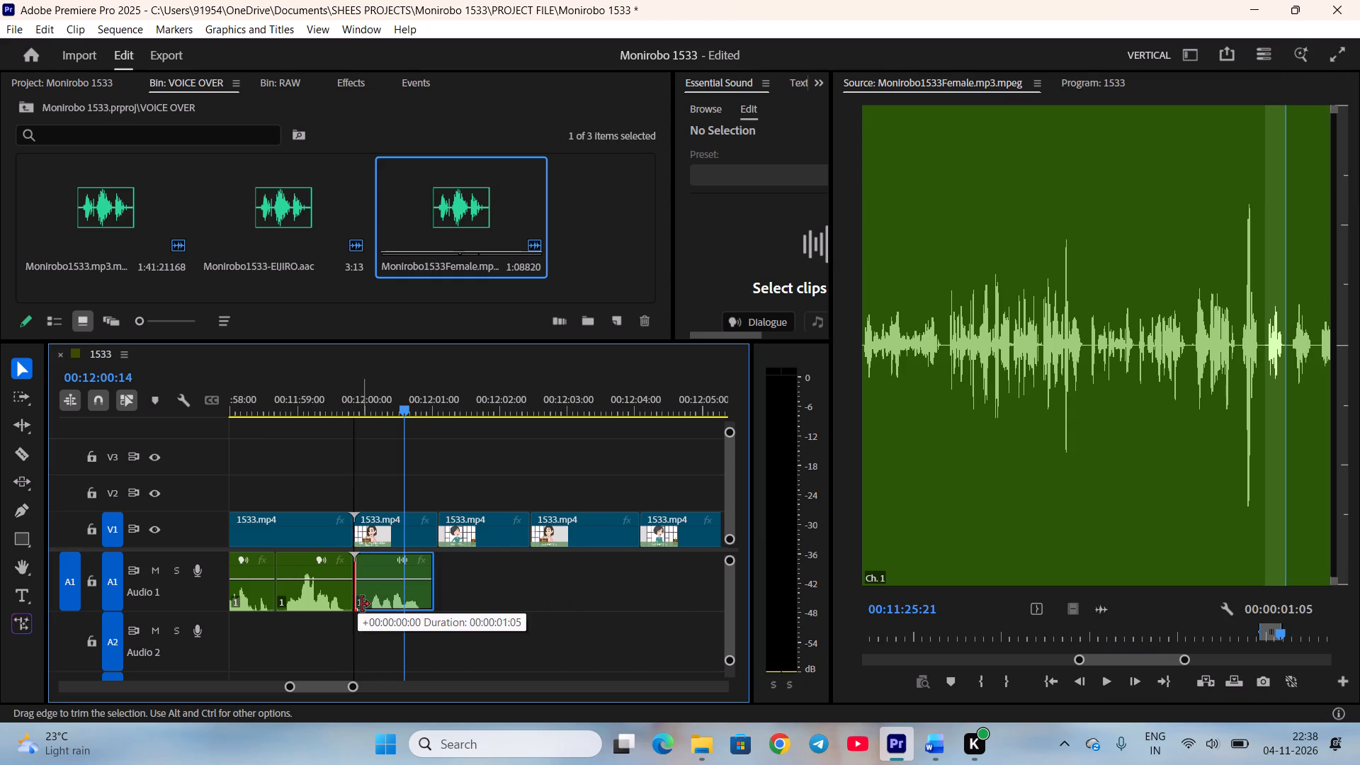
left_click_drag(357, 595, 367, 596)
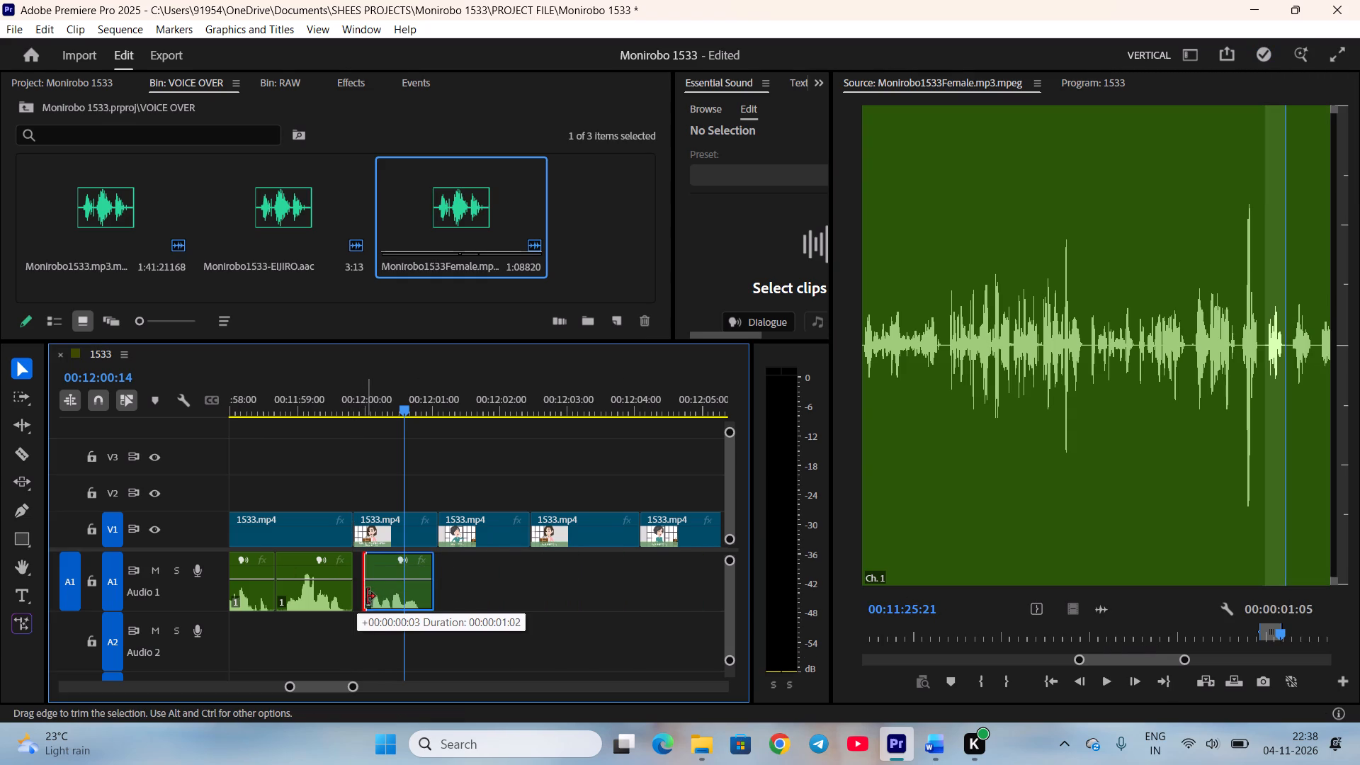
left_click_drag(367, 596, 368, 596)
left_click_drag(389, 600, 377, 599)
left_click(404, 630)
key("space")
key("space")
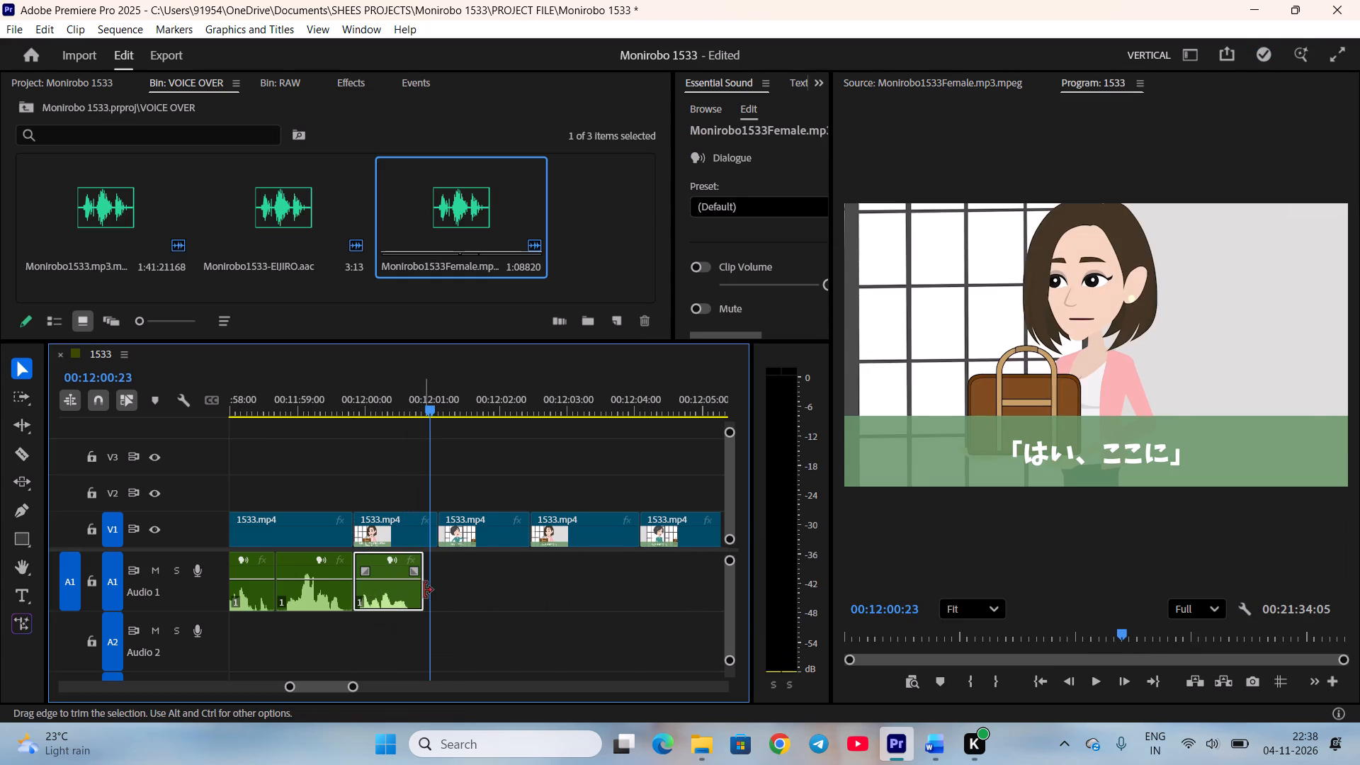
Trim about 5 frames off the end of the 「はい、ここに」 scene on V1 to match the end of Eriko's A1 line.
left_click_drag(439, 538, 424, 536)
left_click(429, 531)
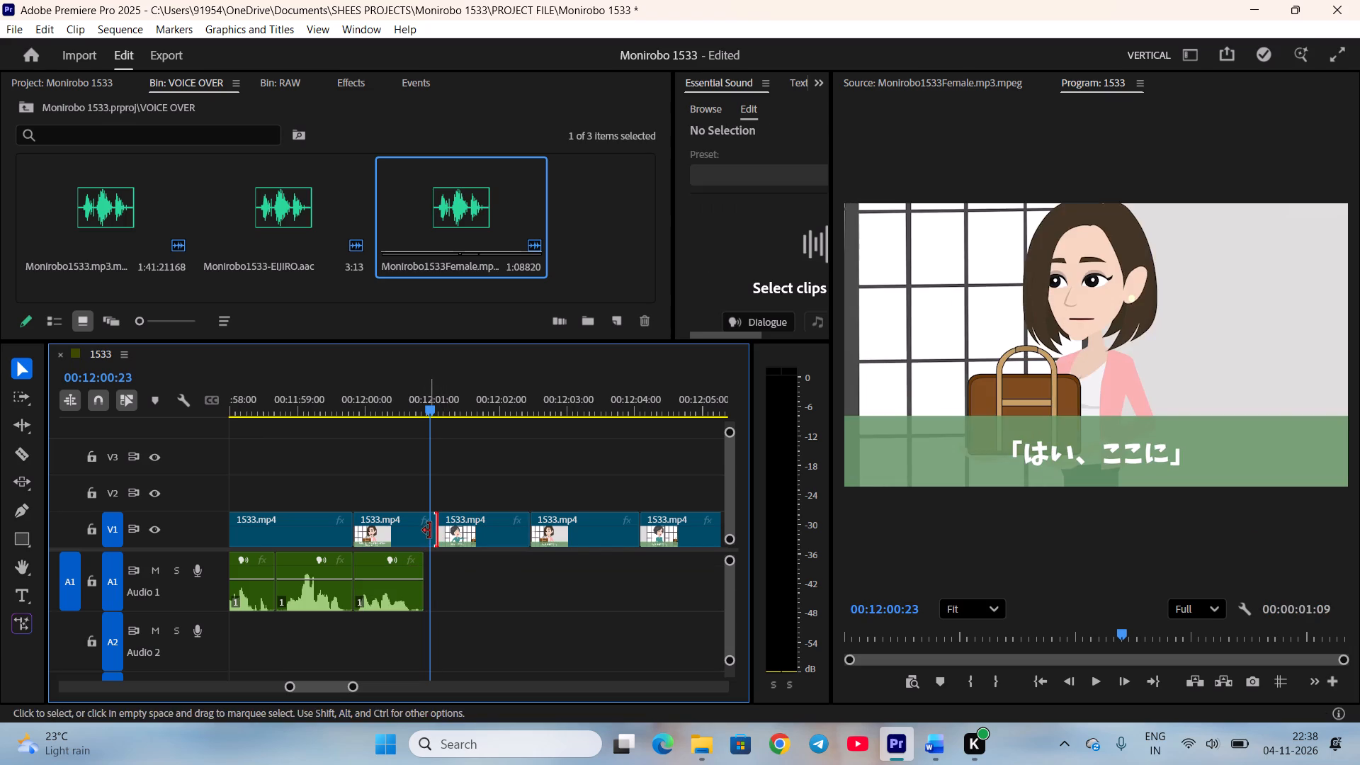
left_click_drag(430, 531, 422, 531)
left_click_drag(433, 529, 417, 529)
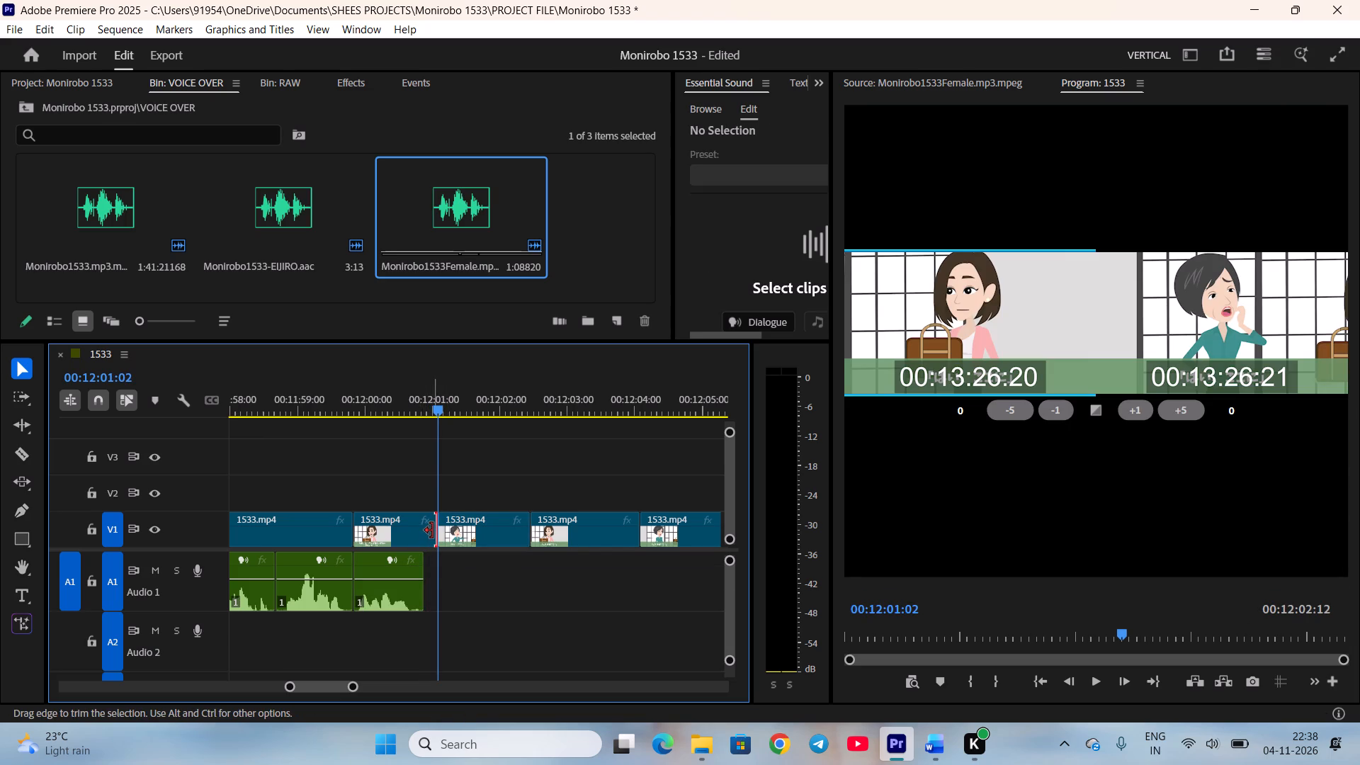
left_click_drag(433, 531, 421, 532)
Raise the gain of Eriko's "Yes, right here" clip by 6 dB and play it back from 00:11:59:21.
left_click(392, 601)
key("g")
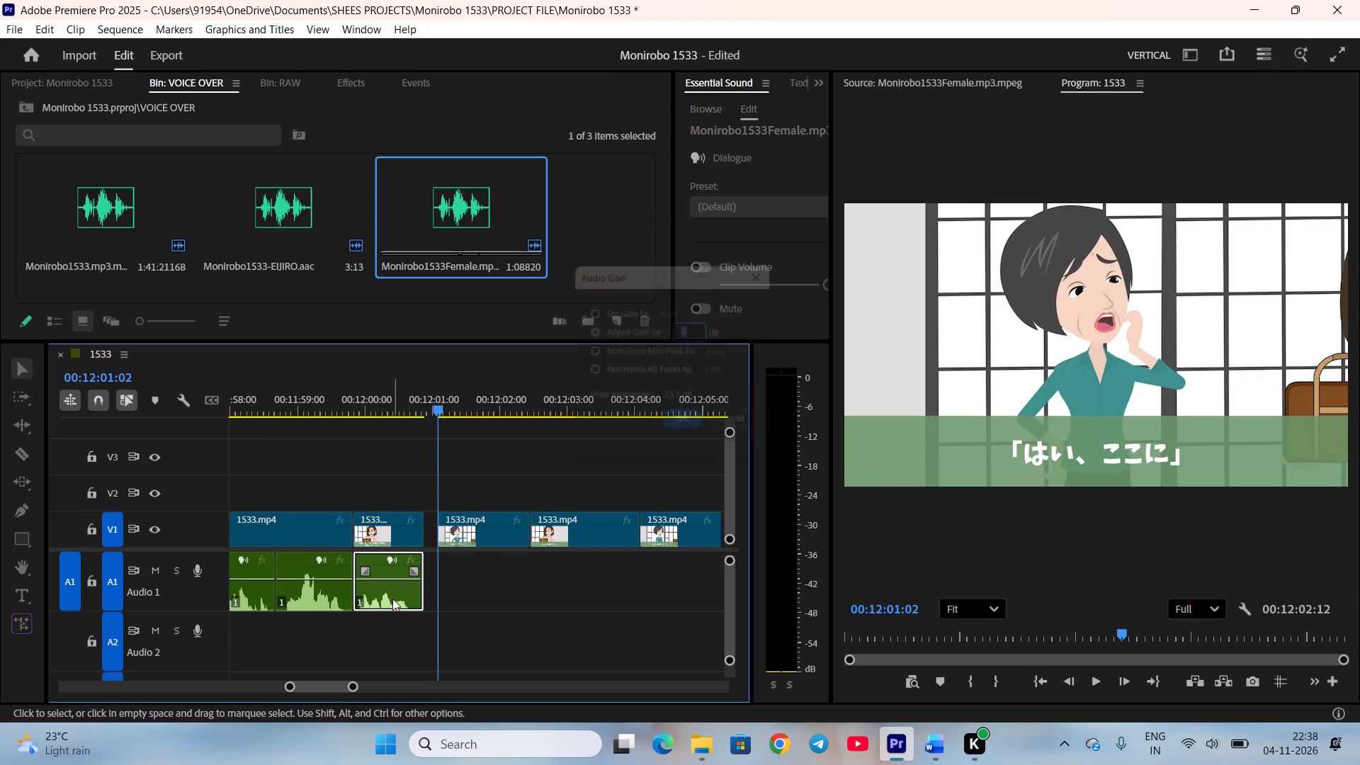
key("6")
key("Return")
left_click(358, 394)
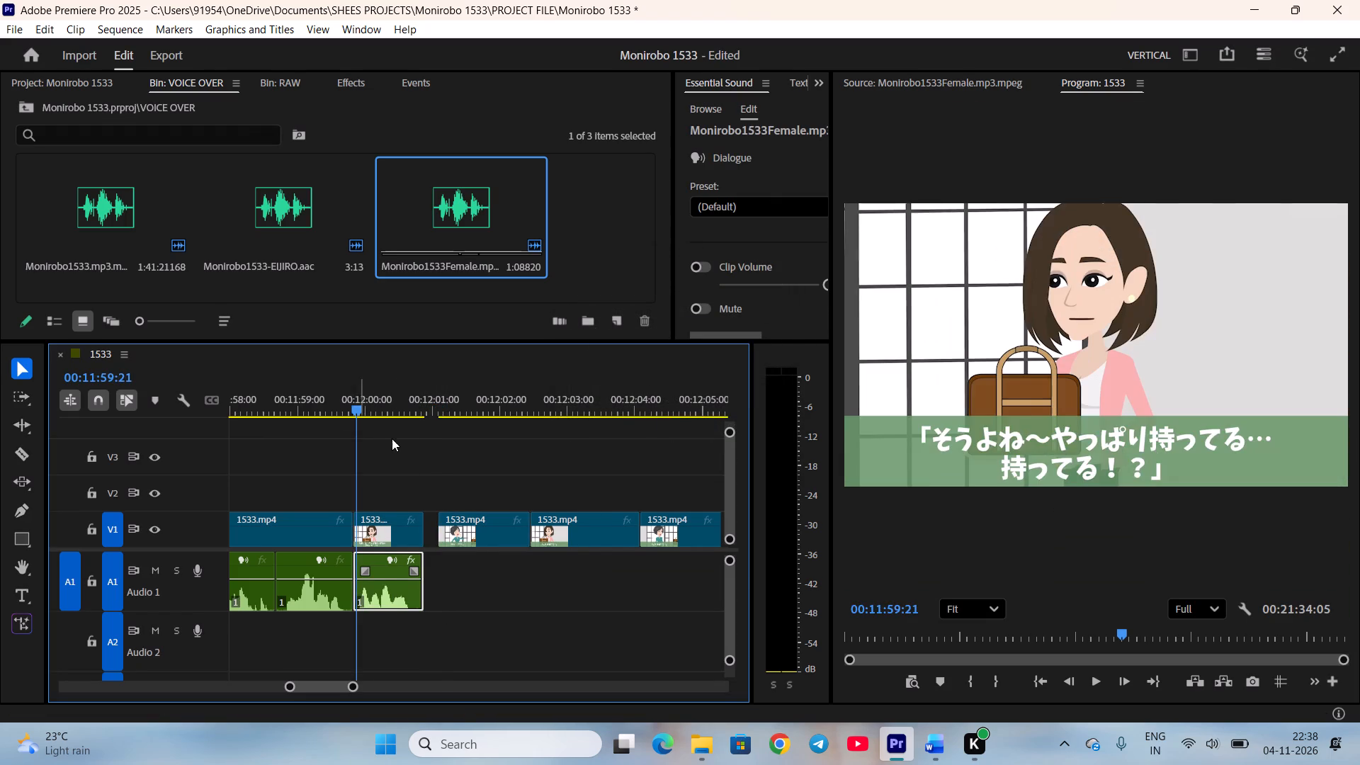
left_click(394, 446)
key("space")
key("space")
Close the V1 gap after the 「はい、ここに」 scene and play on into the mother-in-law's 「どうして…」 scene.
right_click(433, 526)
left_click(456, 536)
scroll(460, 547, "down", 1)
key("space")
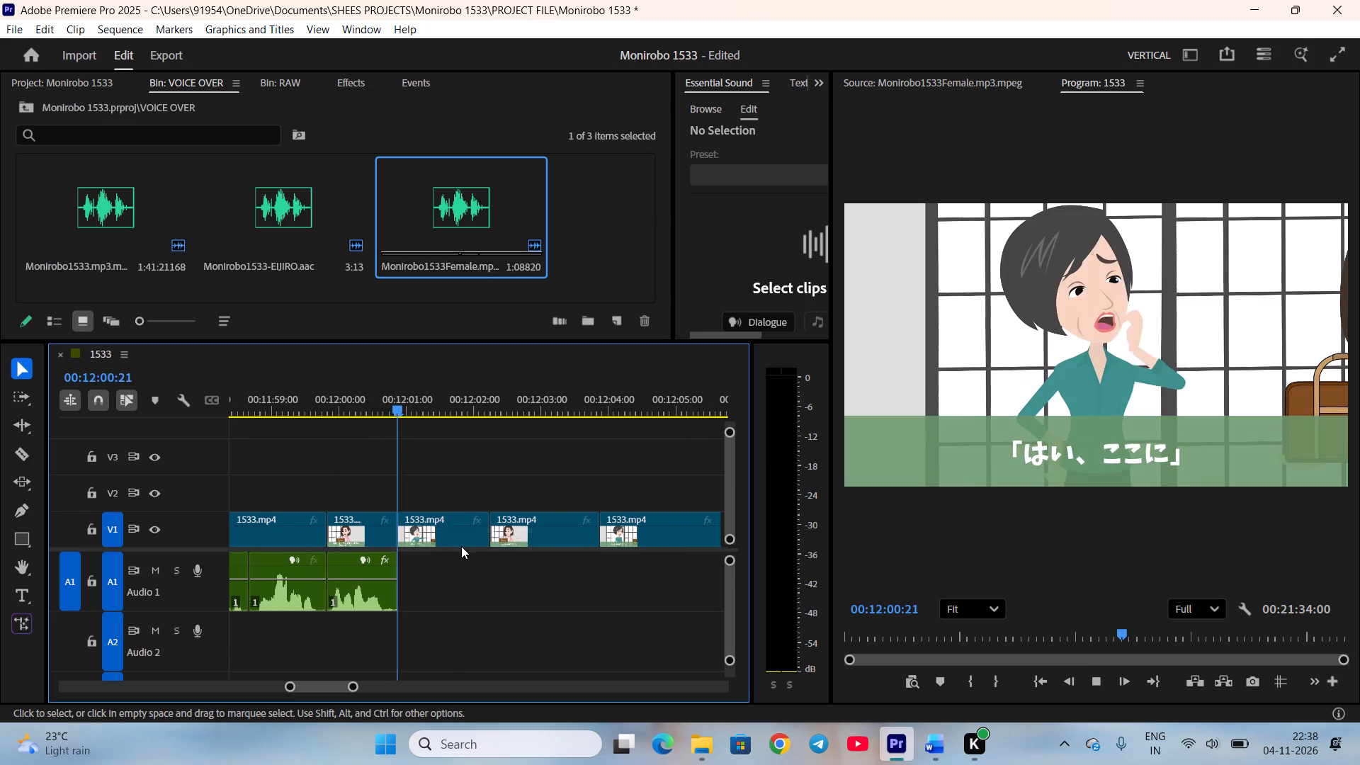
key("space")
Shorten the ends of Eriko's "Yes, right here" clip and its scene by about 3 frames, close the gap and check playback.
left_click_drag(402, 594, 392, 594)
left_click(397, 537)
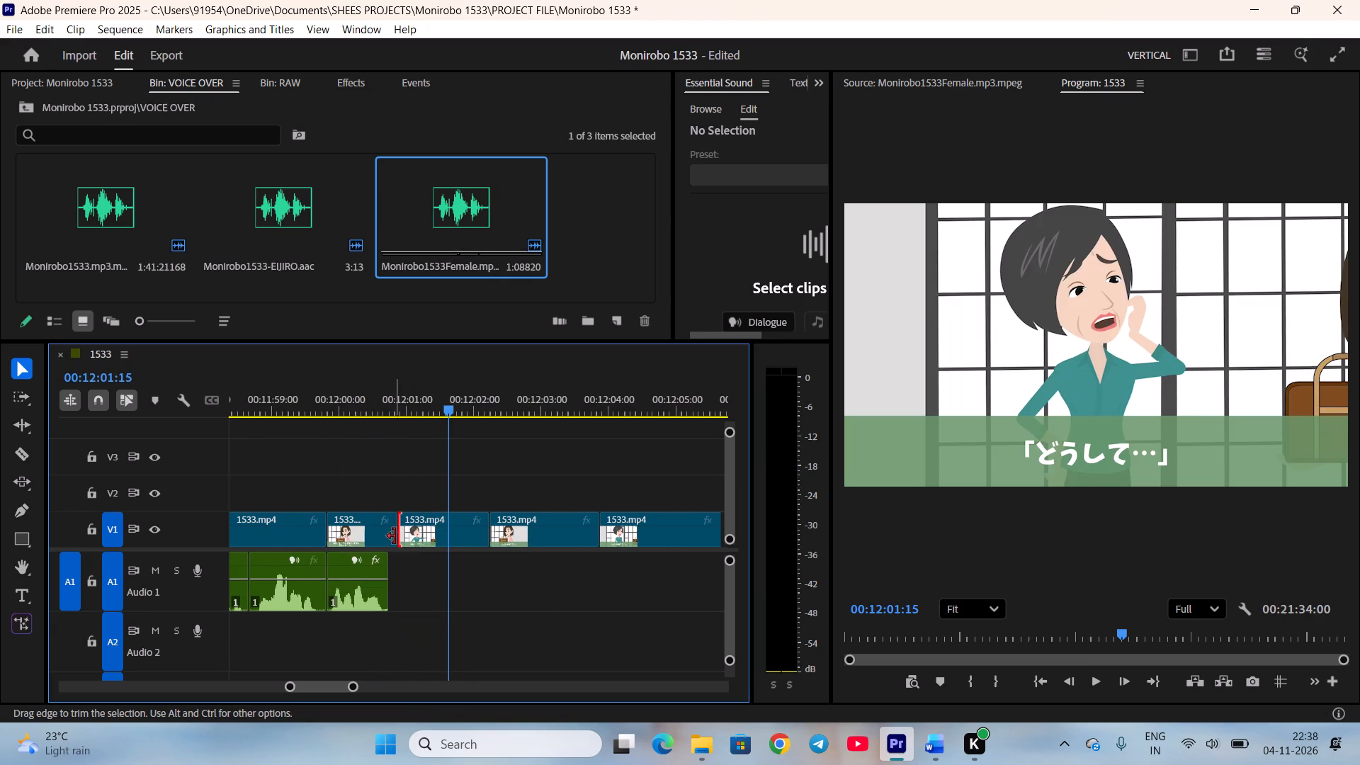
left_click(394, 534)
right_click(393, 531)
left_click(439, 548)
key("space")
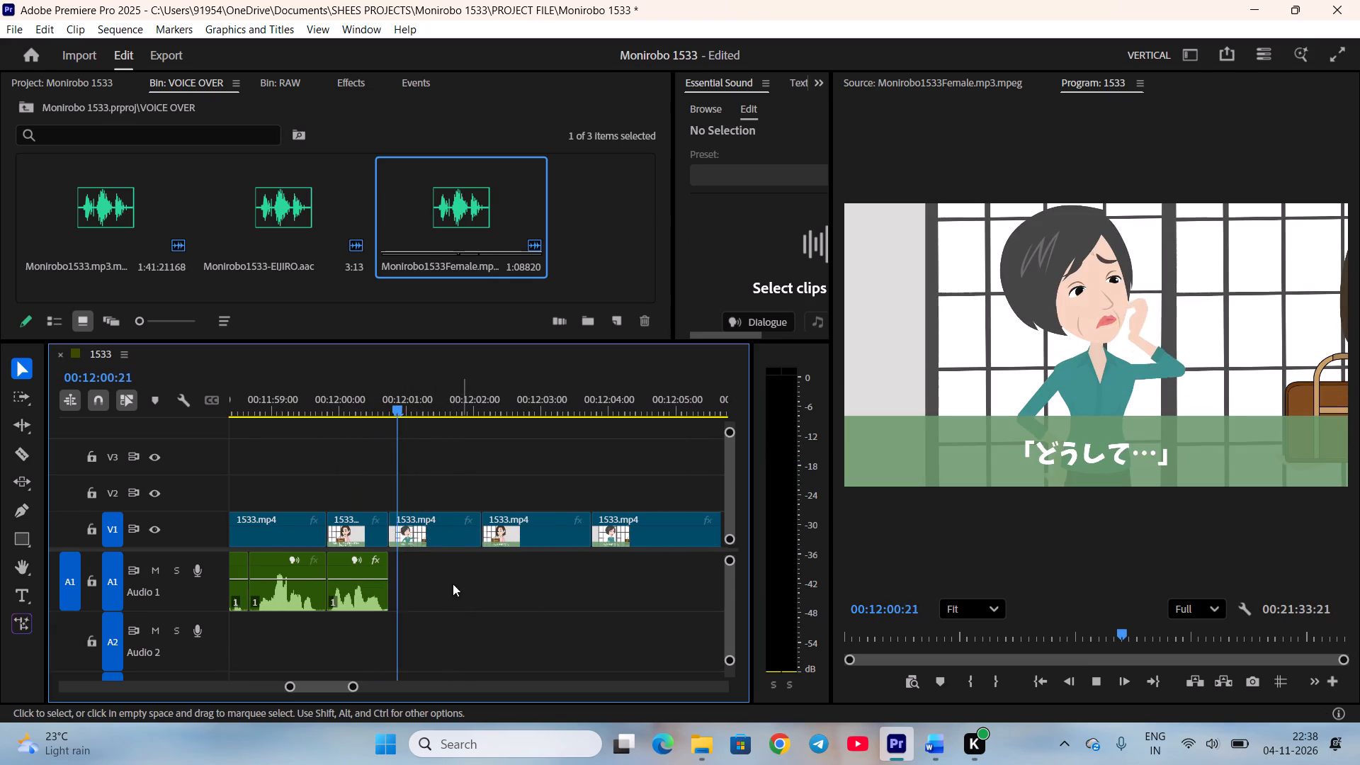
key("space")
Mark the mother-in-law's "Why…" line from 00:11:25:24 to 00:11:27:11 and place it on A1 after Eriko's reply.
double_click(468, 178)
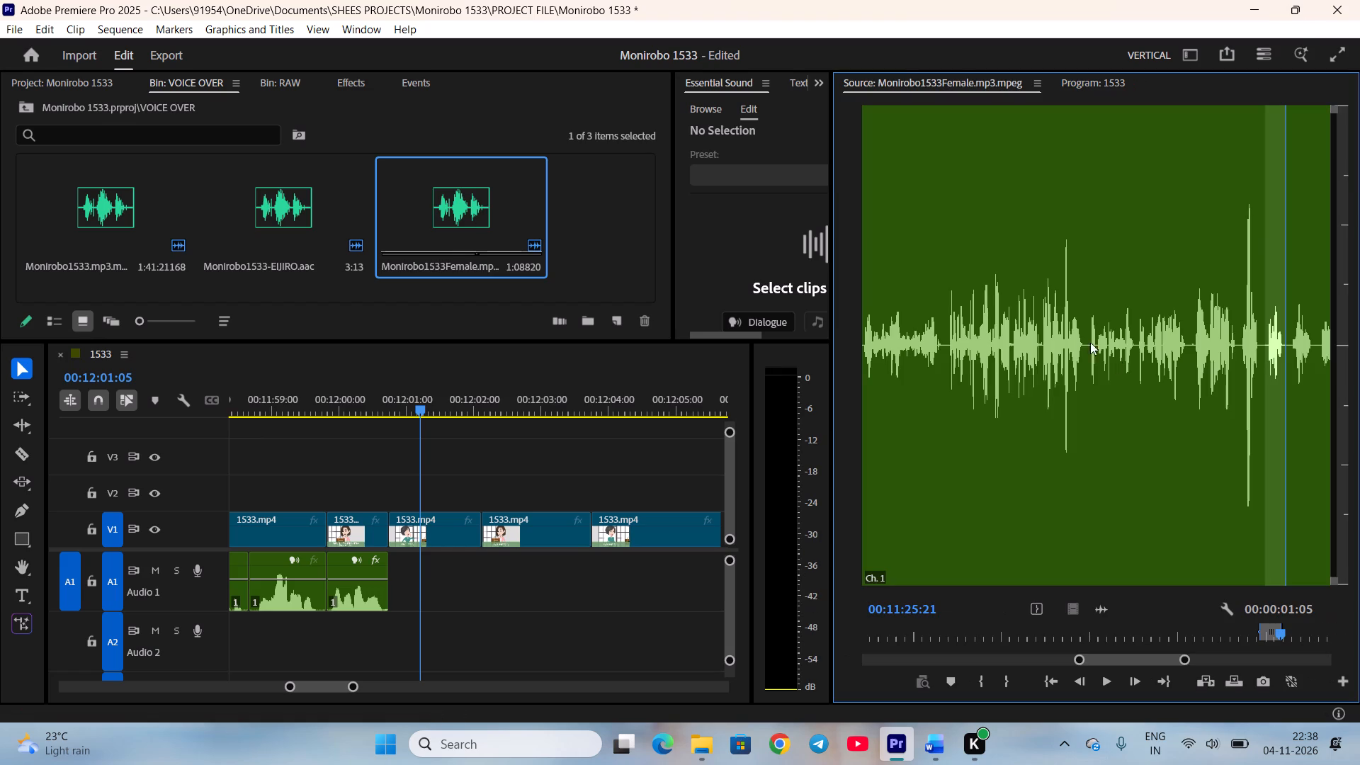
scroll(1176, 637, "down", 3)
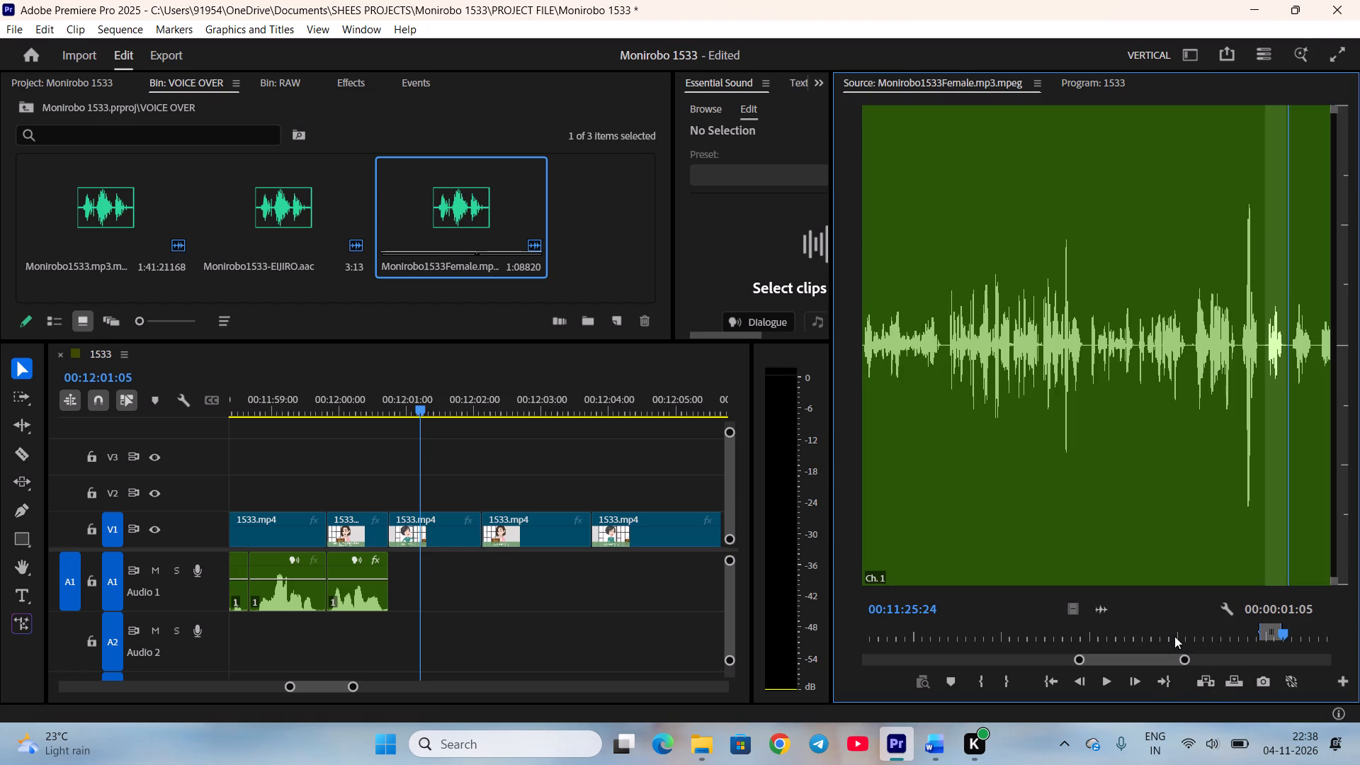
key("i")
key("space")
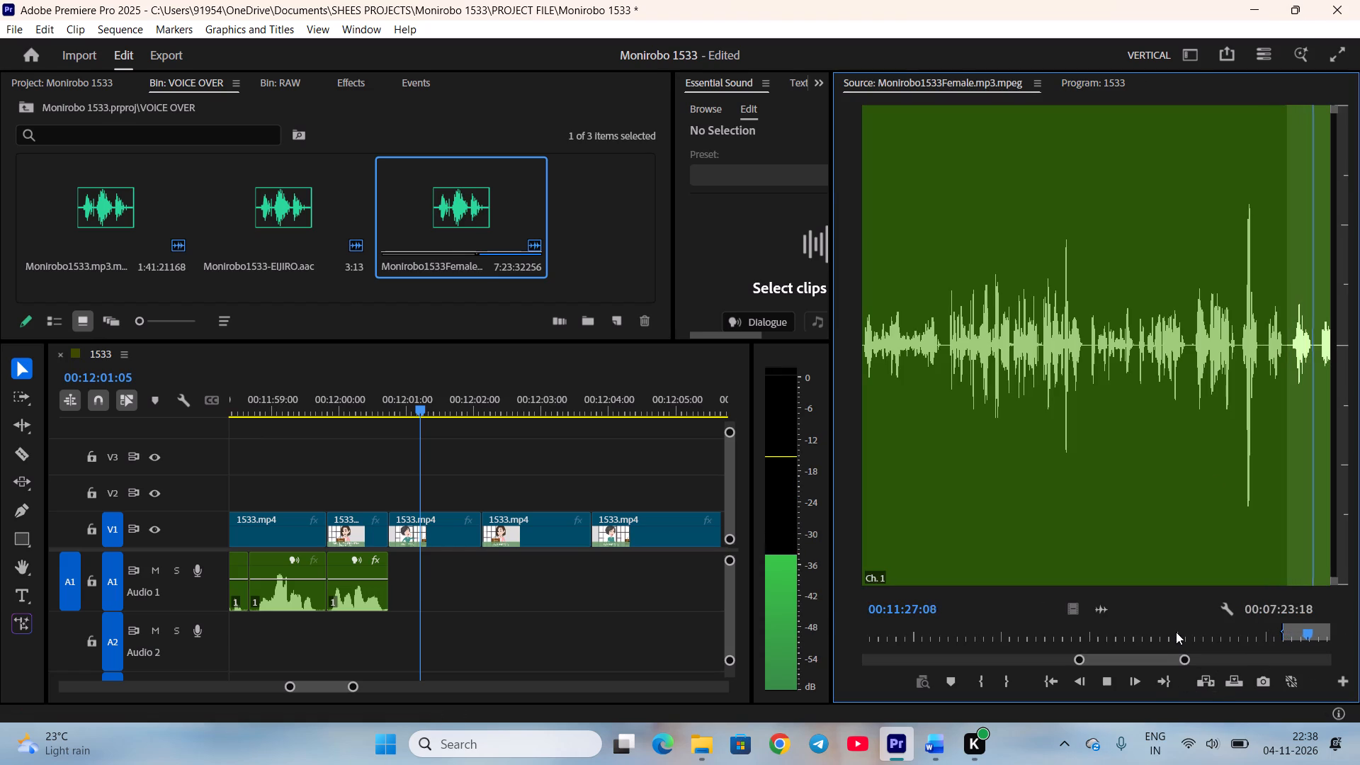
key("space")
key("o")
left_click_drag(1101, 609, 544, 581)
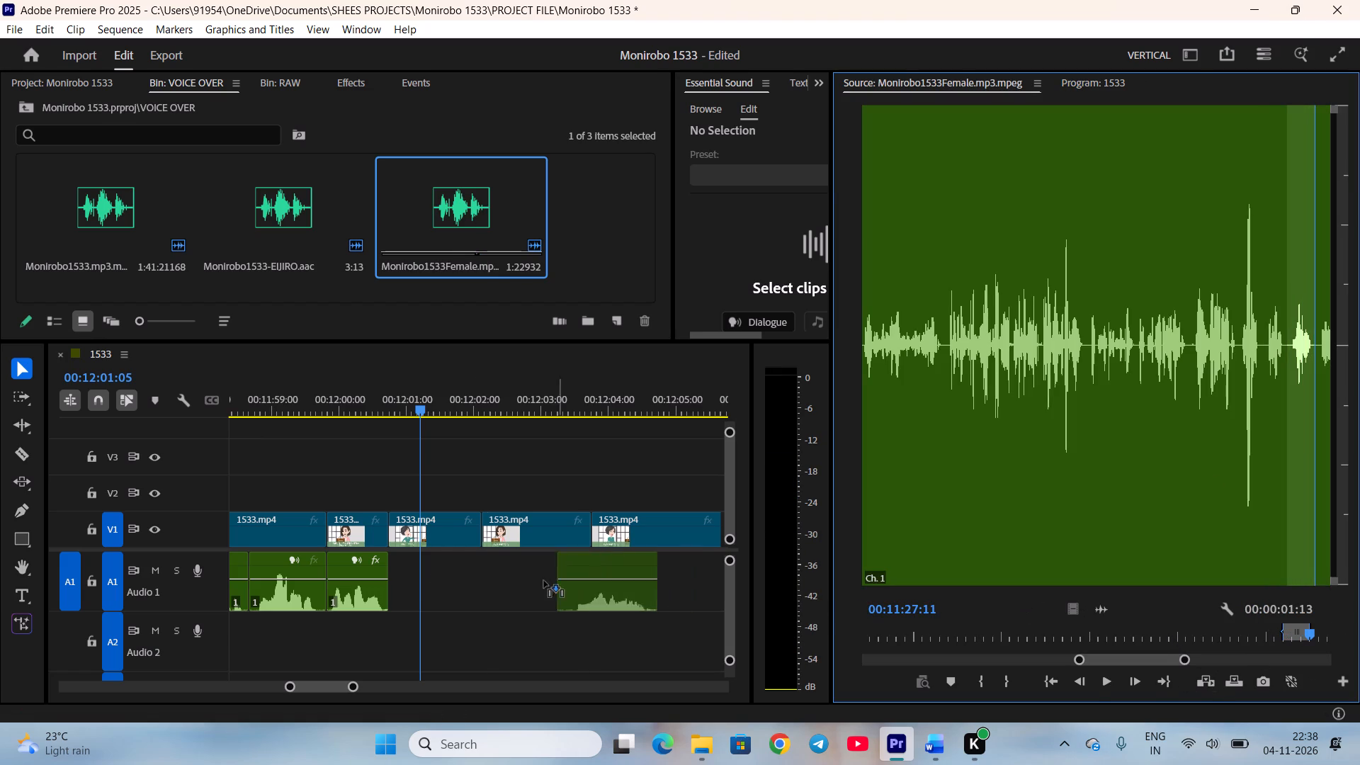
left_click_drag(544, 581, 389, 570)
Trim about 3 frames off the start of the "Why…" clip, move it against Eriko's reply on A1 and play it.
left_click_drag(399, 599, 407, 598)
left_click_drag(434, 598, 426, 595)
left_click(478, 623)
key("space")
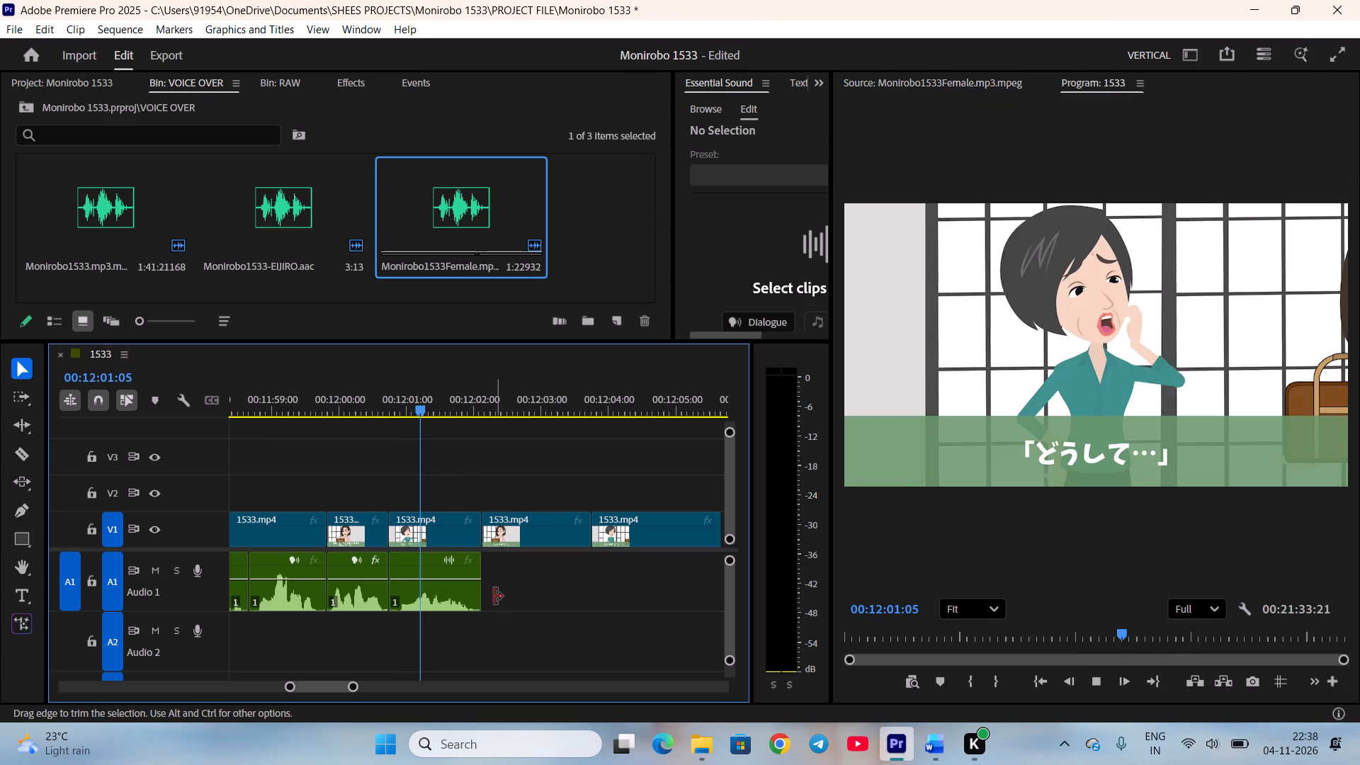
key("space")
Raise the gain of the mother-in-law's "Why…" clip by 9 dB and play on into the 「何か問題でも？」 scene.
left_click(469, 599)
key("g")
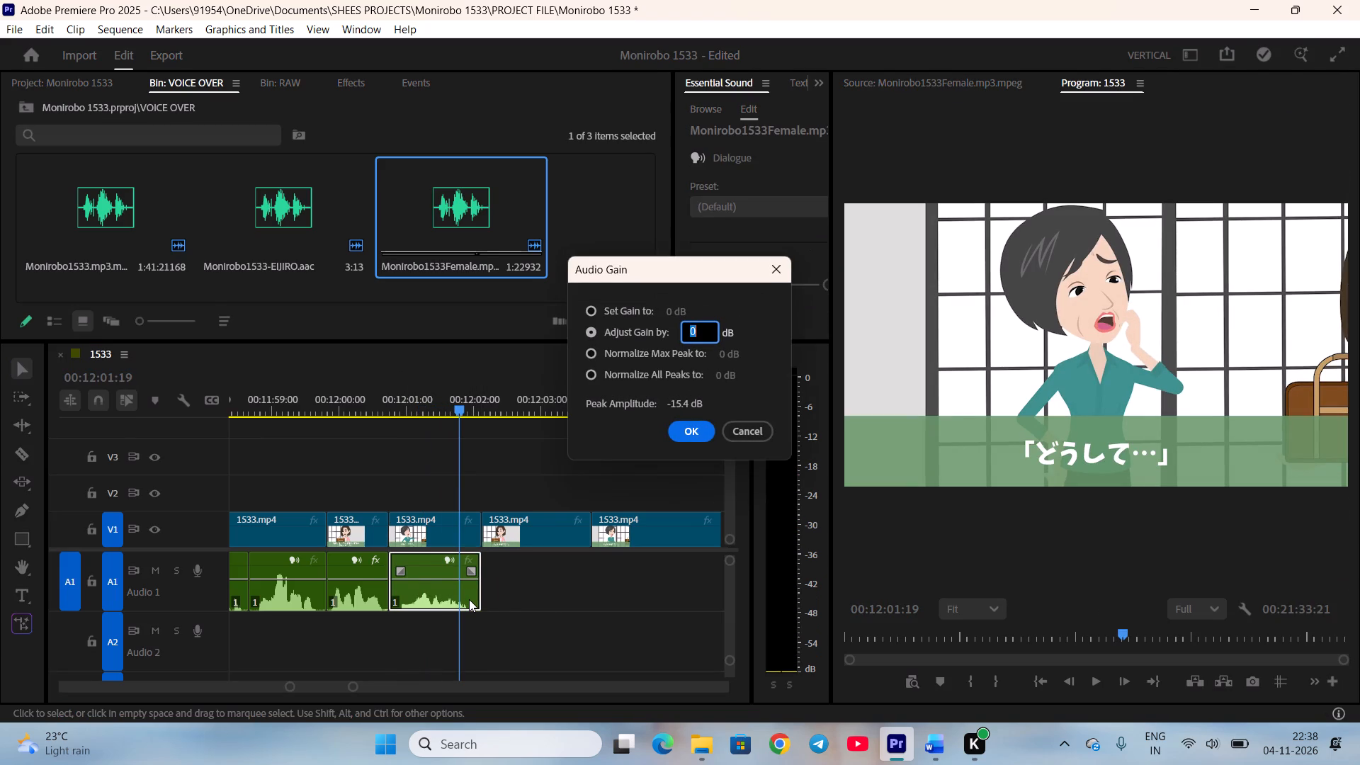
key("9")
key("Return")
left_click(509, 622)
key("space")
scroll(516, 615, "down", 4)
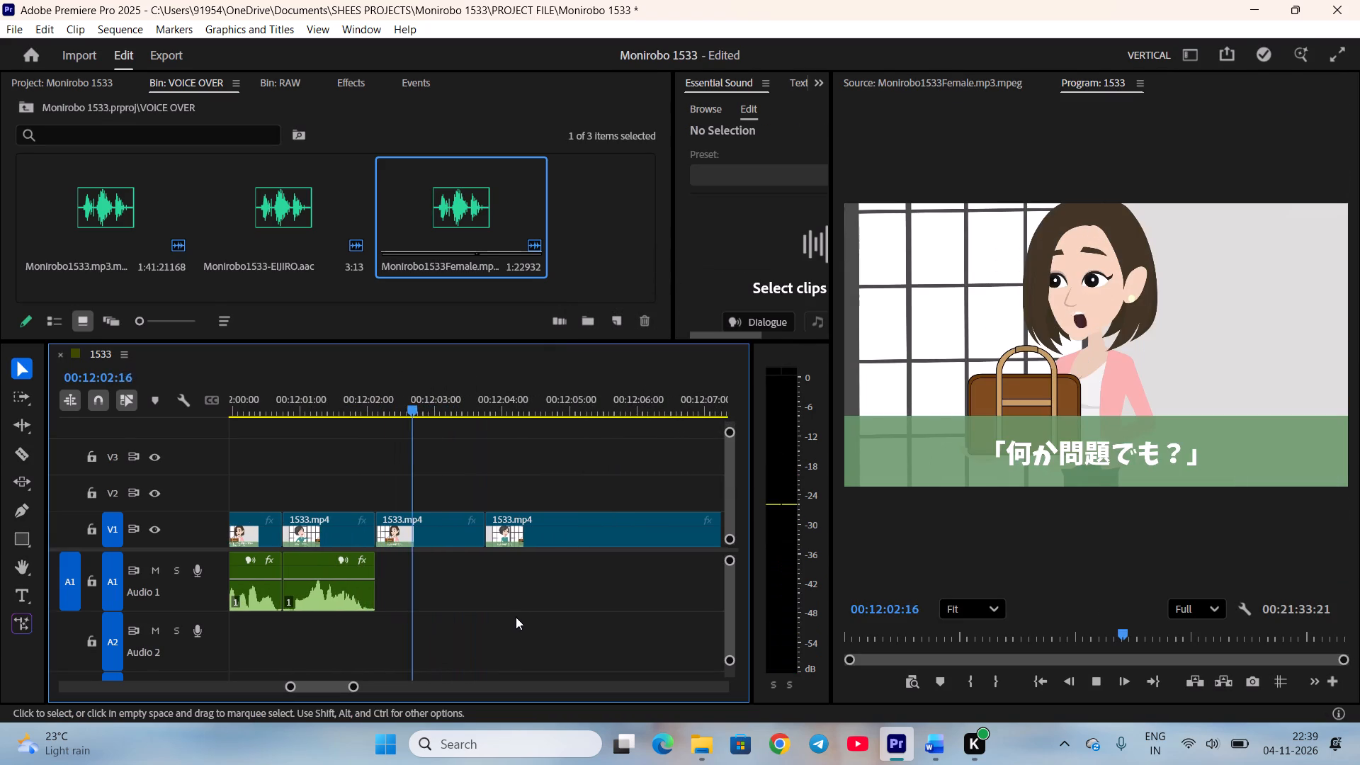
key("space")
Check the script in Word, mark Eriko's "Is there some problem?" line from 00:11:27:17 to 00:11:28:24 and place it on A1.
left_click(942, 744)
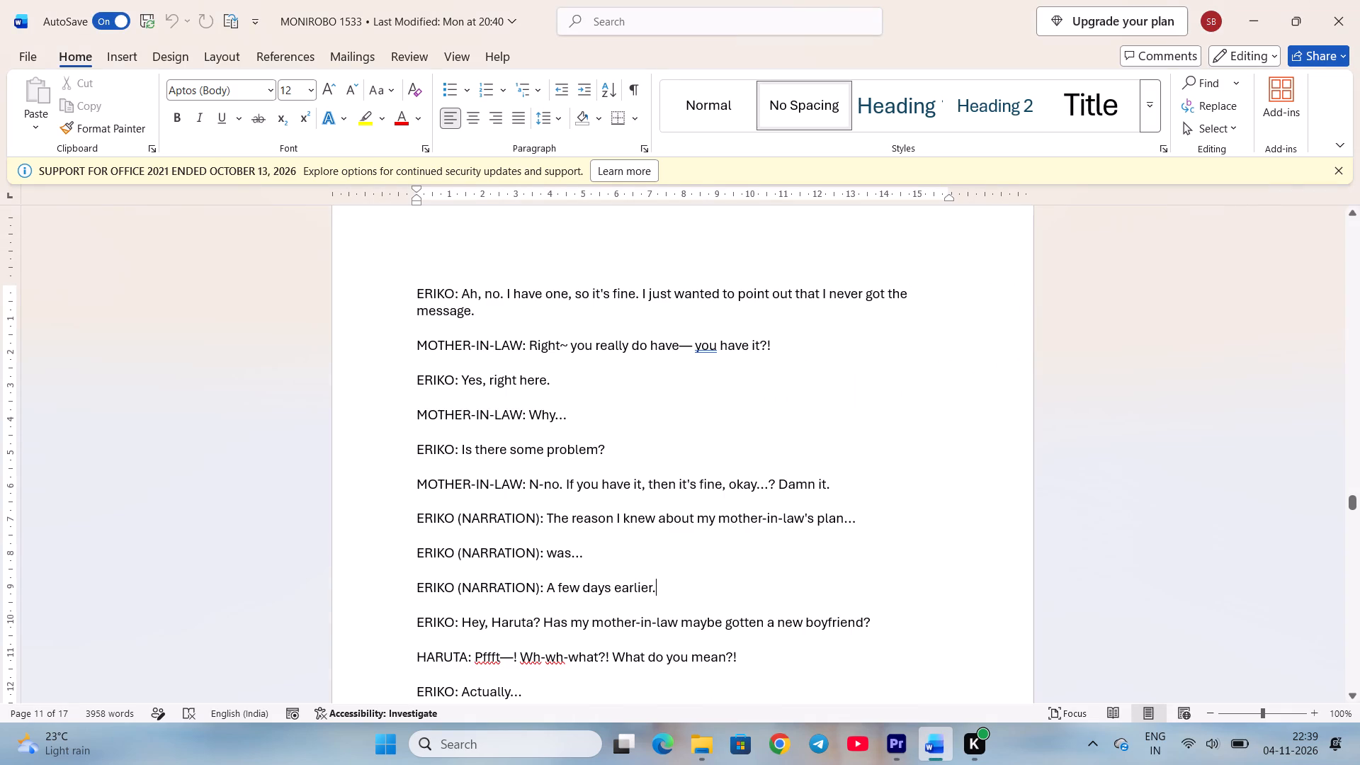
scroll(912, 558, "down", 2)
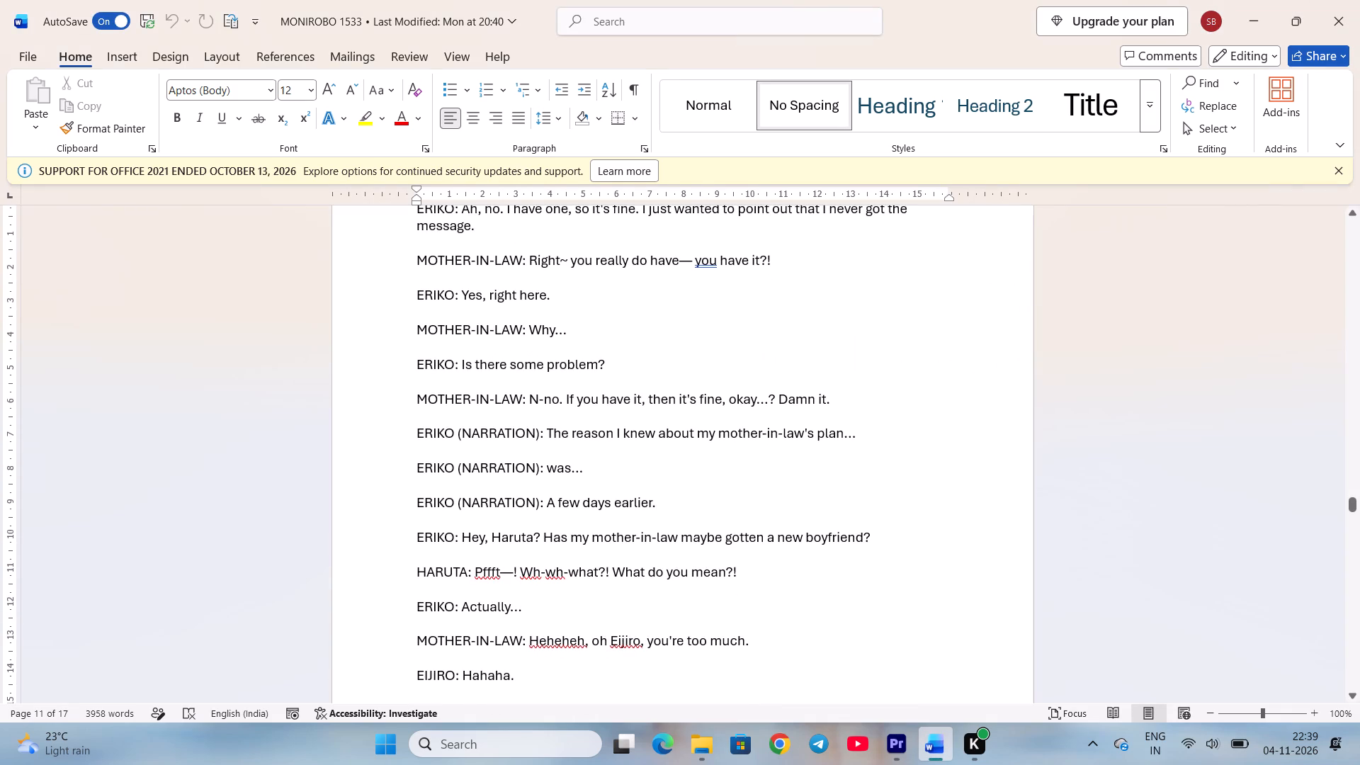
left_click(898, 739)
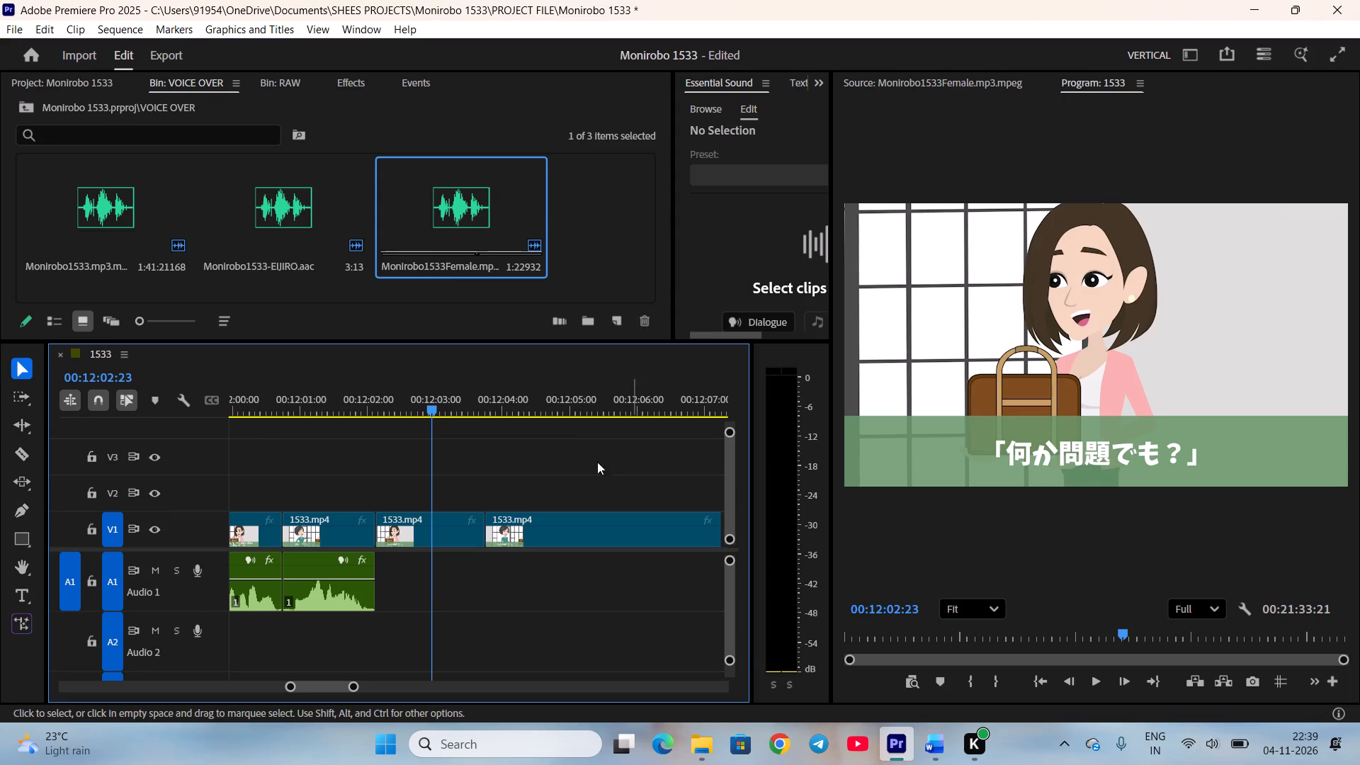
double_click(506, 215)
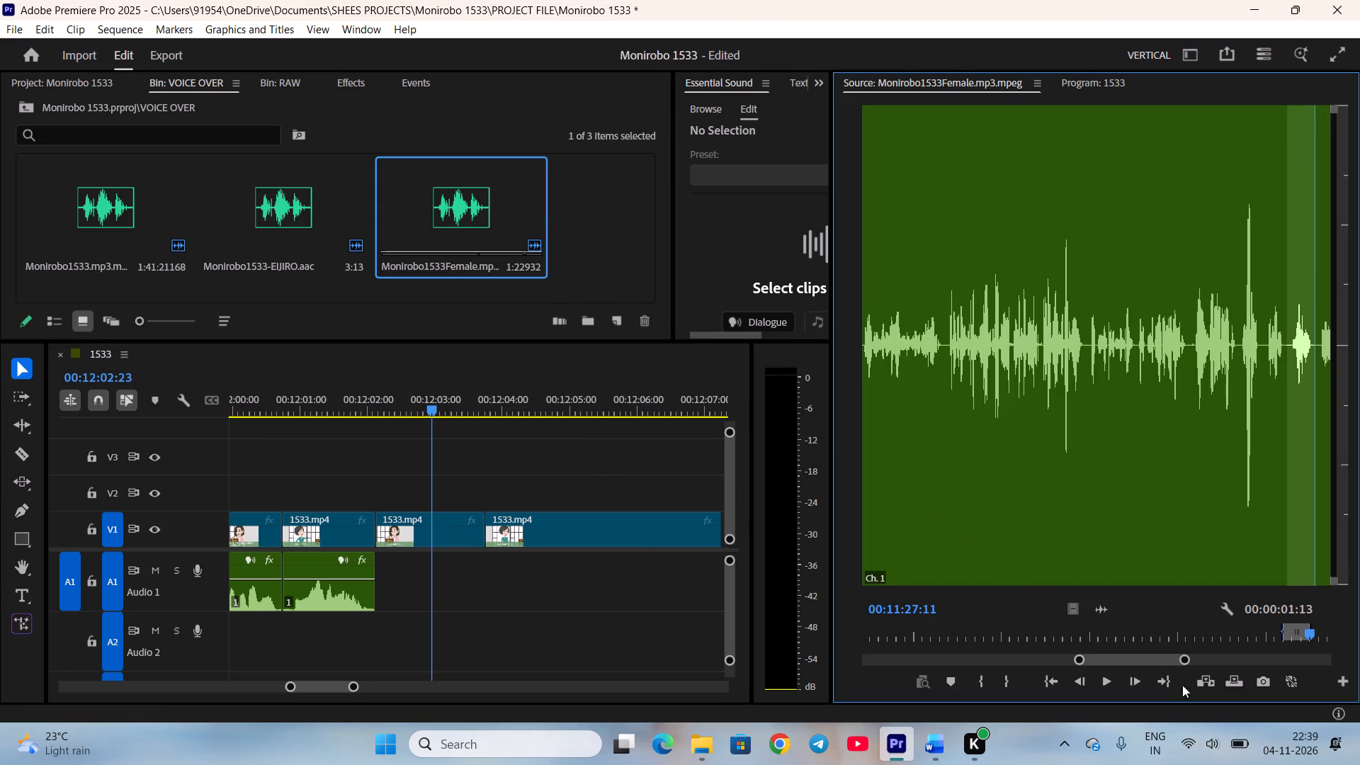
scroll(1186, 669, "down", 7)
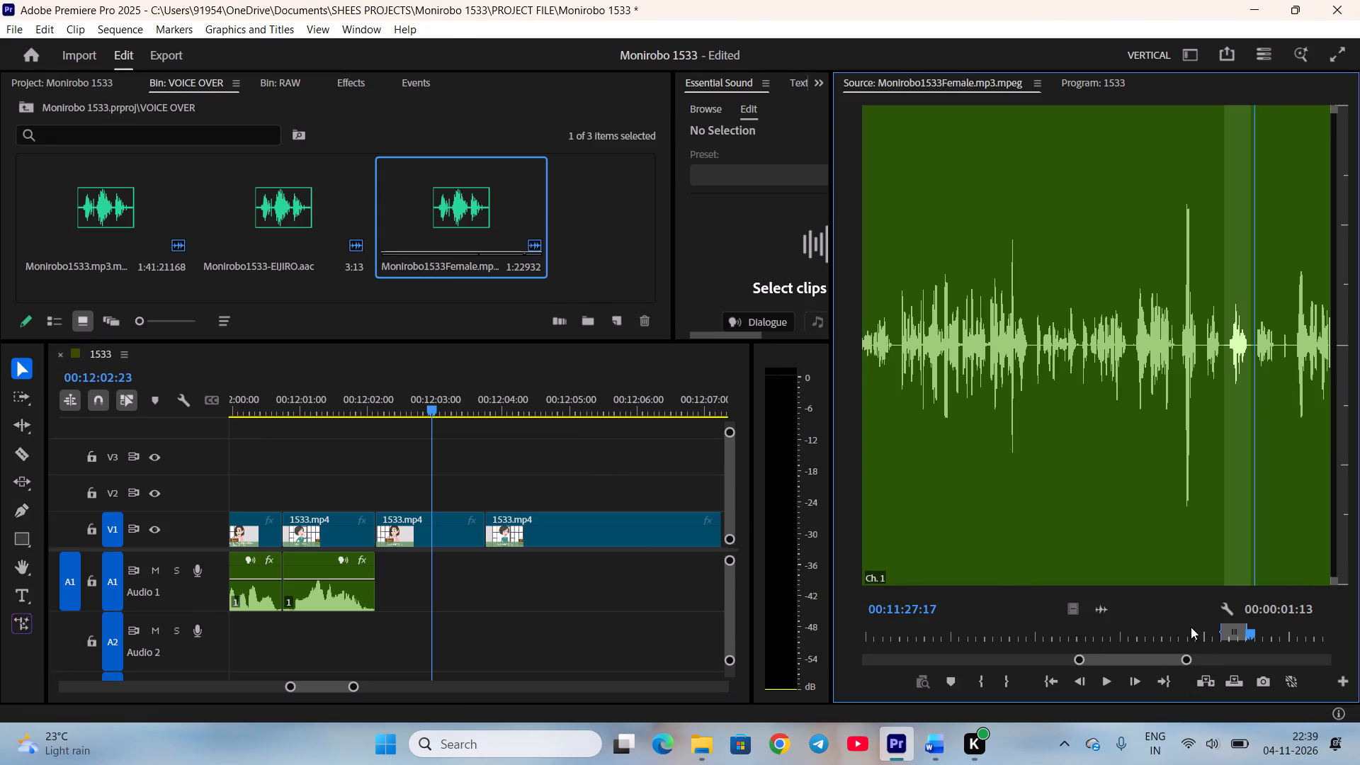
key("i")
key("space")
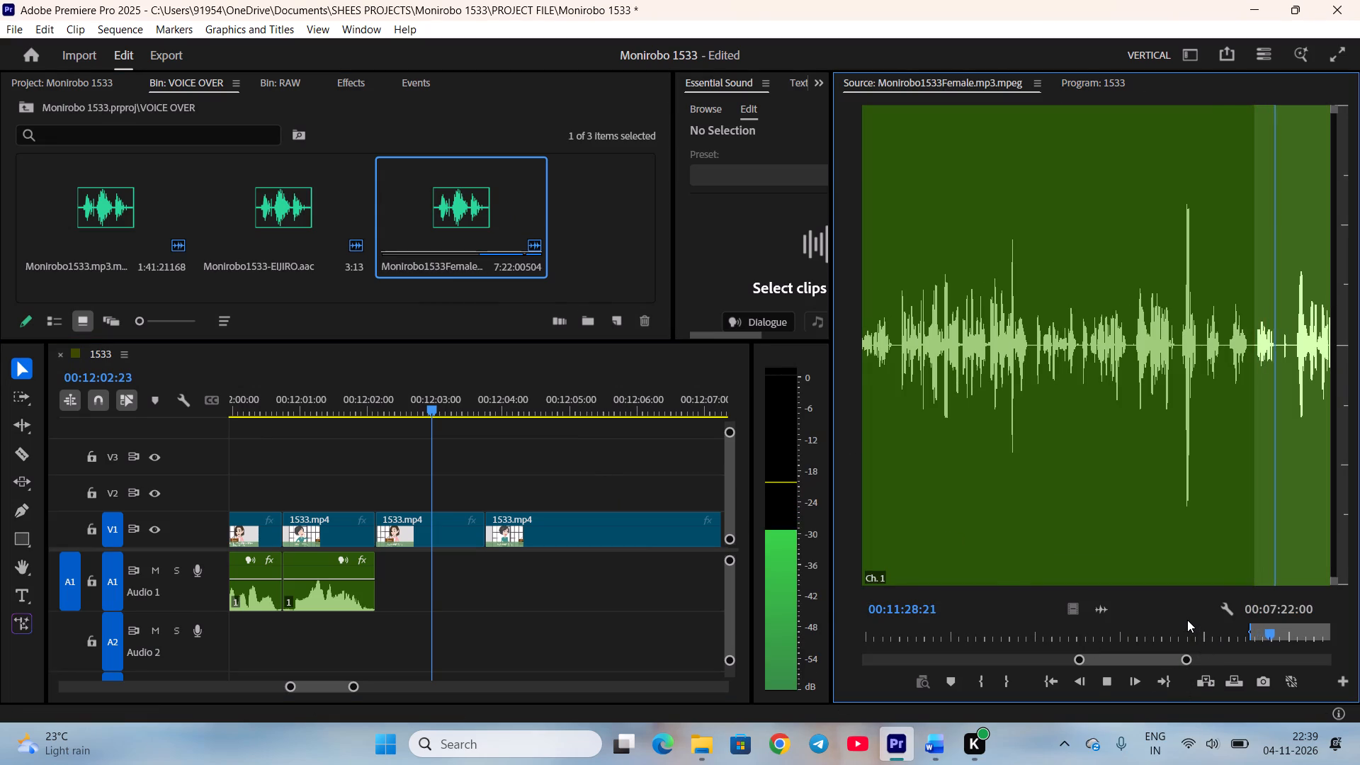
key("space")
key("o")
left_click_drag(1108, 606, 608, 587)
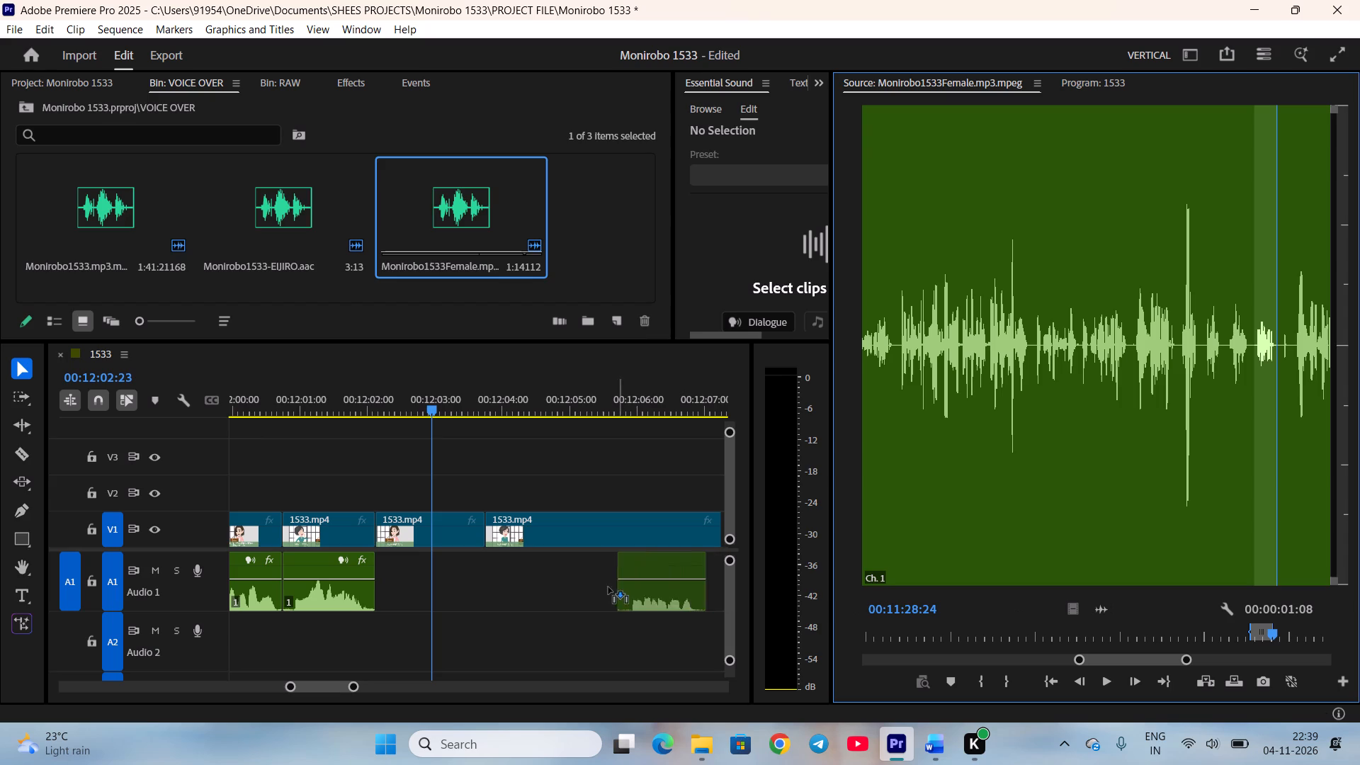
left_click_drag(608, 587, 524, 580)
Trim about 3 frames off the start of the "Is there some problem?" clip, butt it against "Why…" and trim about 2 frames off its end.
left_click_drag(527, 594, 535, 594)
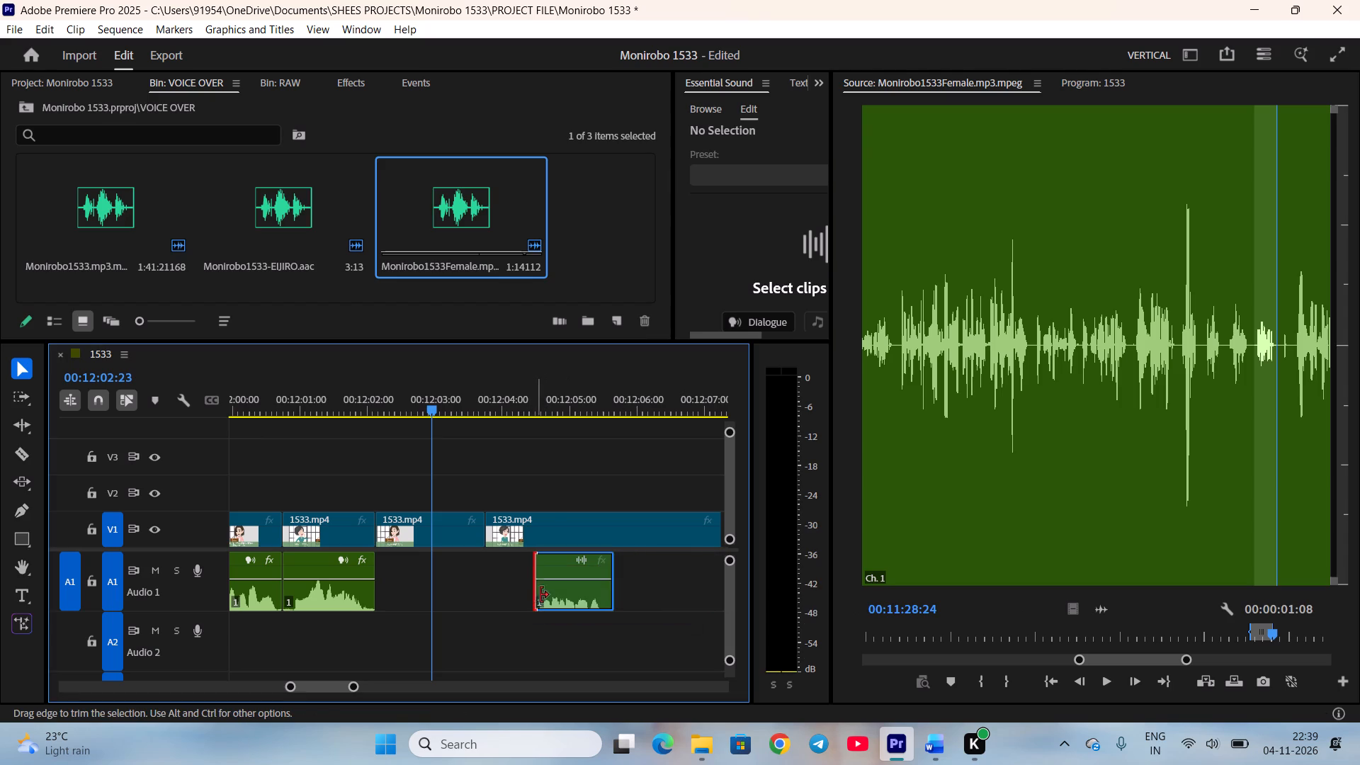
left_click_drag(557, 599, 394, 585)
left_click(453, 616)
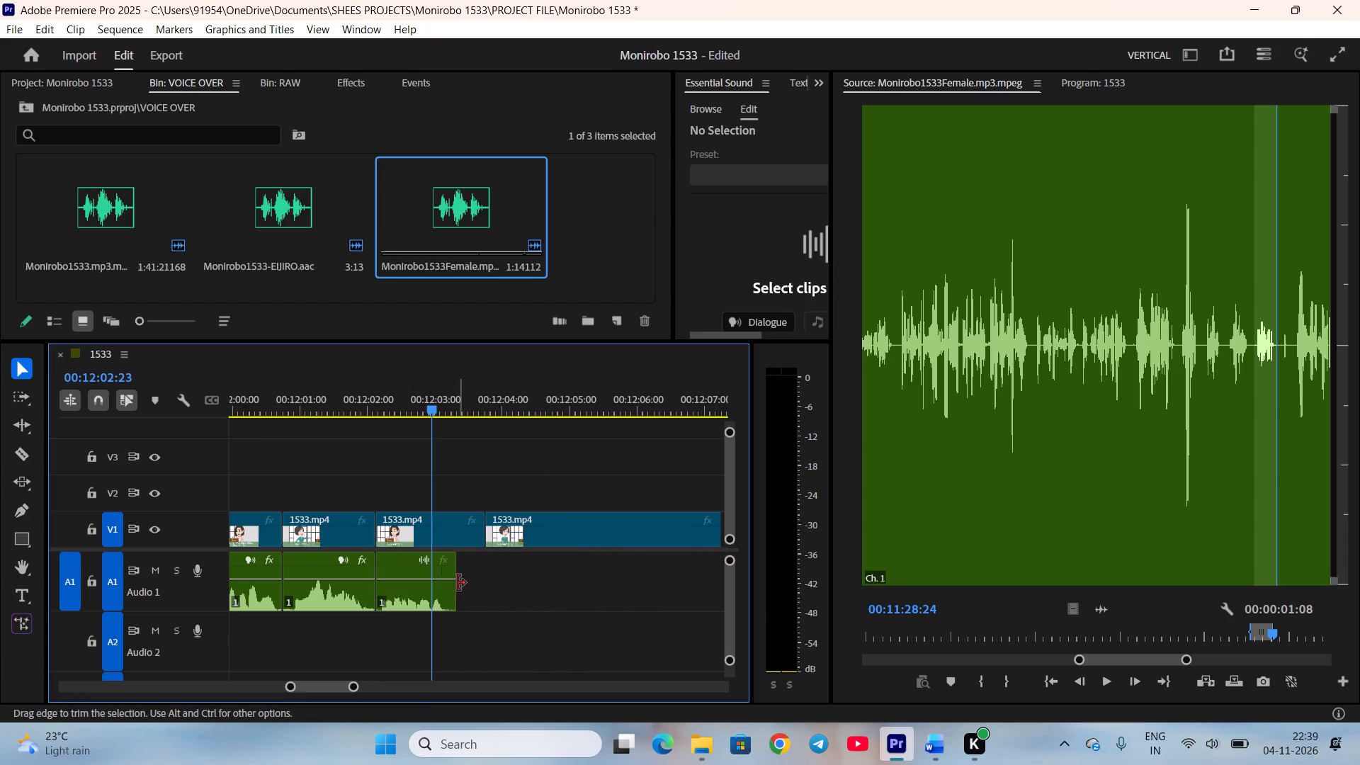
left_click_drag(458, 582, 452, 582)
Trim 12 frames off the end of the 「何か問題でも？」 scene on V1 to match the end of Eriko's A1 line.
left_click_drag(480, 531, 452, 531)
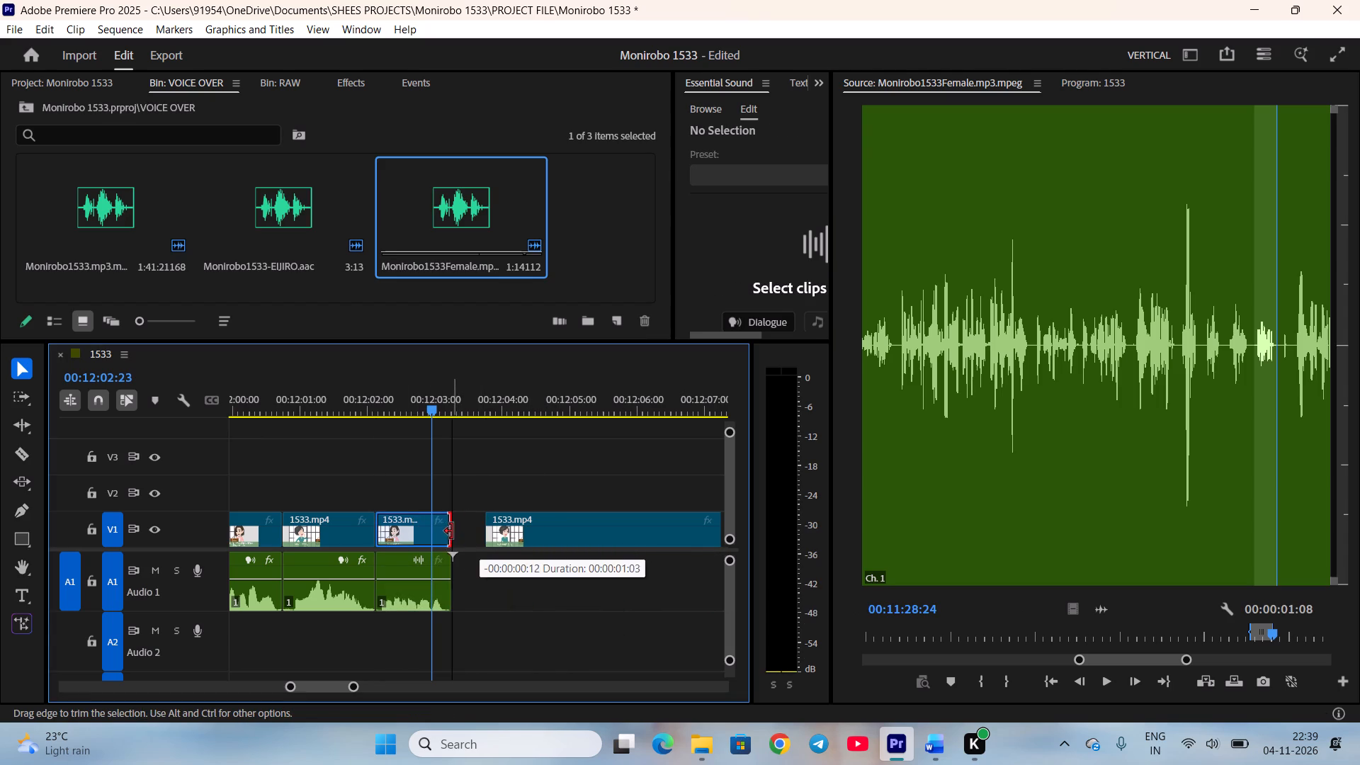
left_click_drag(452, 531, 449, 531)
Raise the gain of Eriko's "Is there some problem?" clip by 10 dB and play it back from its start.
left_click(431, 586)
key("g")
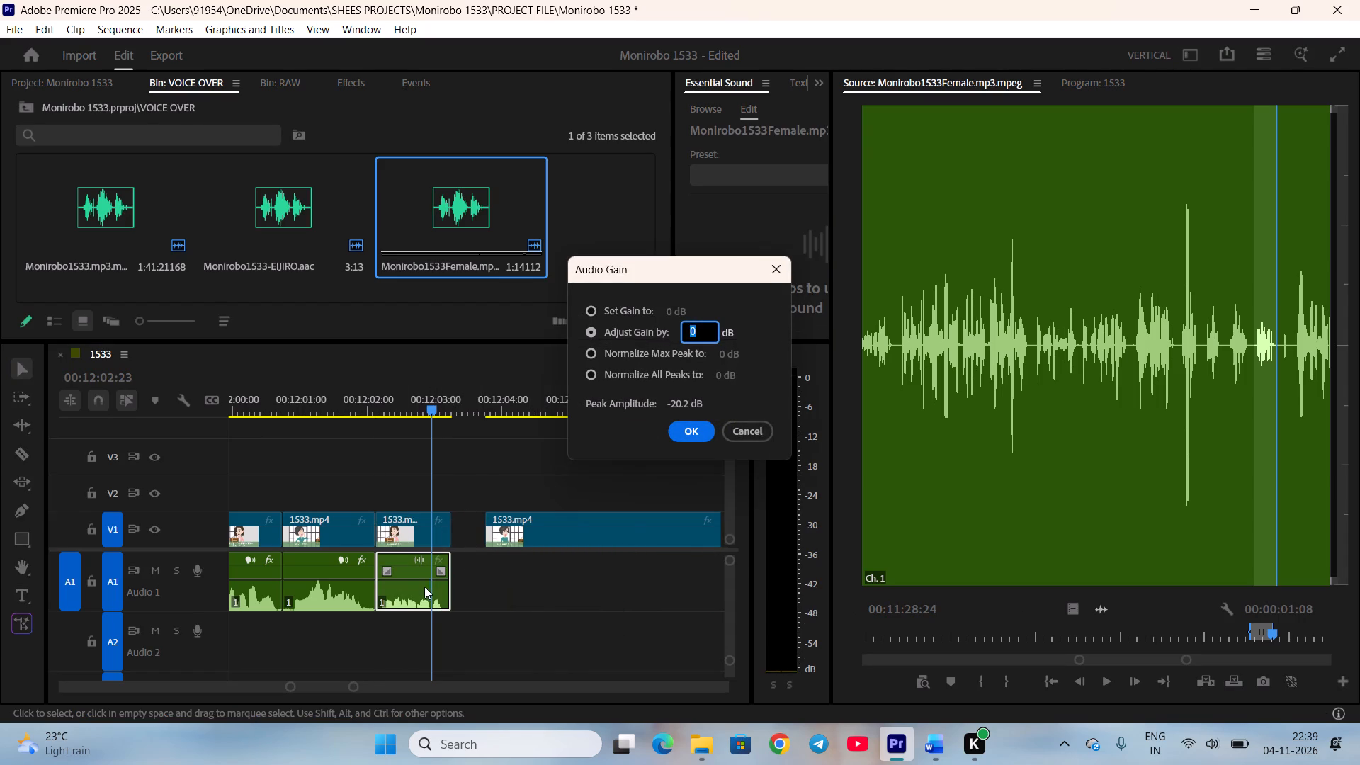
key("1")
key("0")
key("Return")
left_click(385, 412)
left_click(424, 433)
key("space")
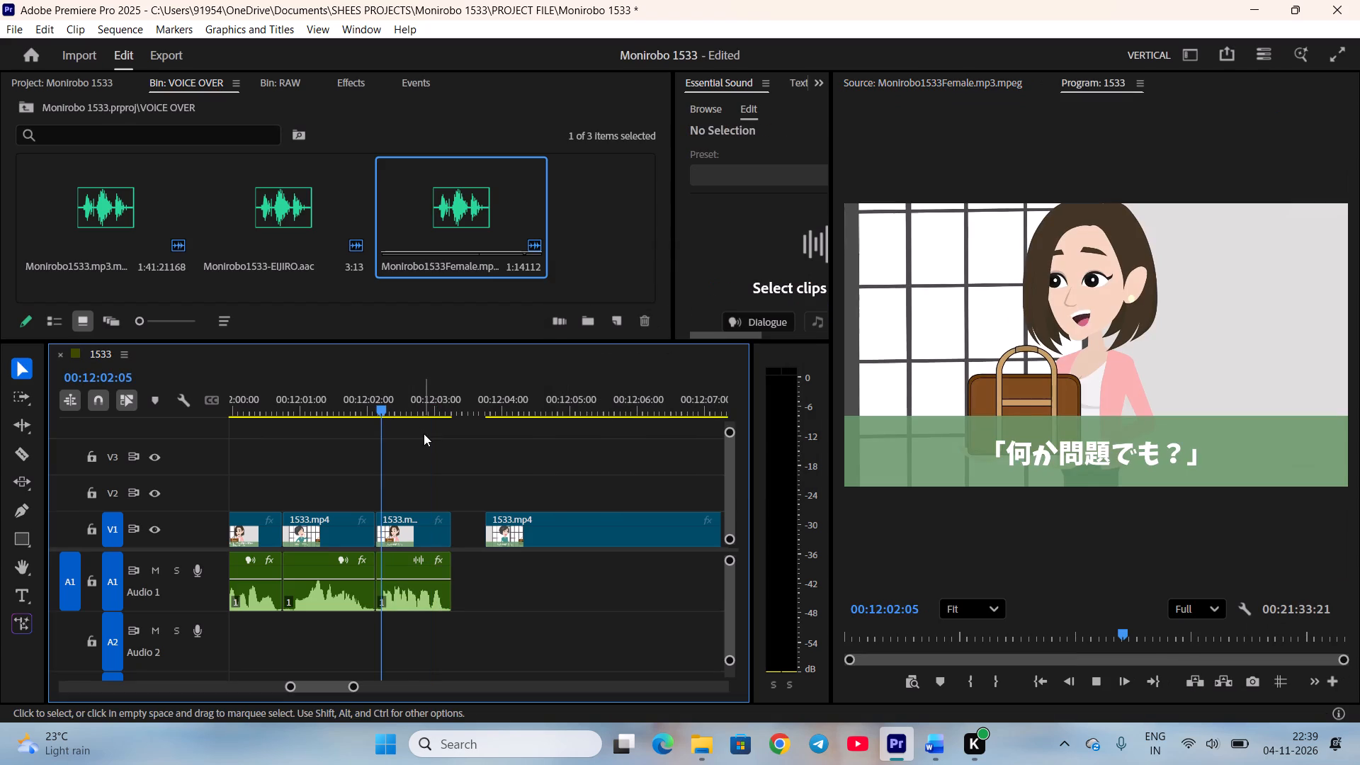
key("space")
Close the V1 gap after the 「何か問題でも？」 scene.
right_click(467, 526)
left_click(504, 532)
Play through the 「い、いえ。持っているなら…」 scene, split the V1 clip at its end at 00:12:06:20 and save the project.
scroll(509, 545, "down", 5)
key("space")
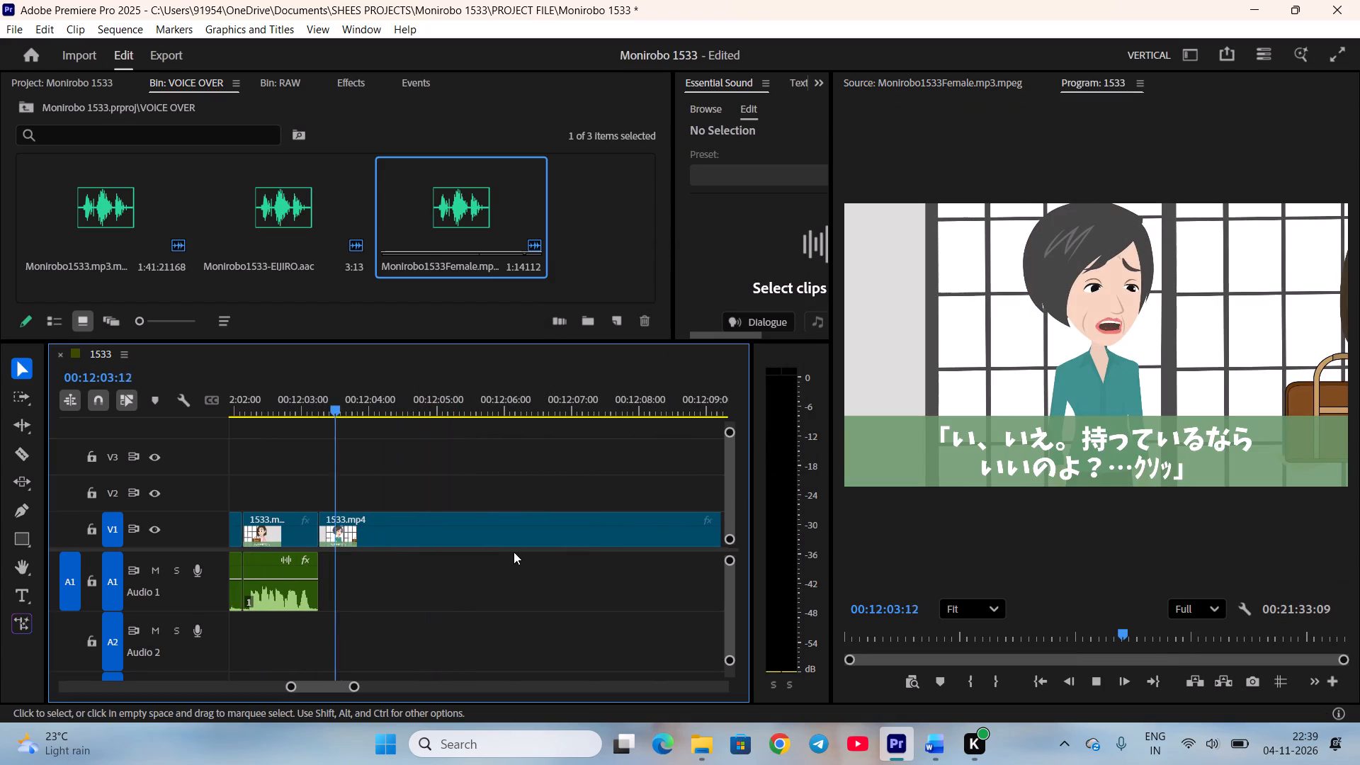
scroll(508, 448, "down", 4)
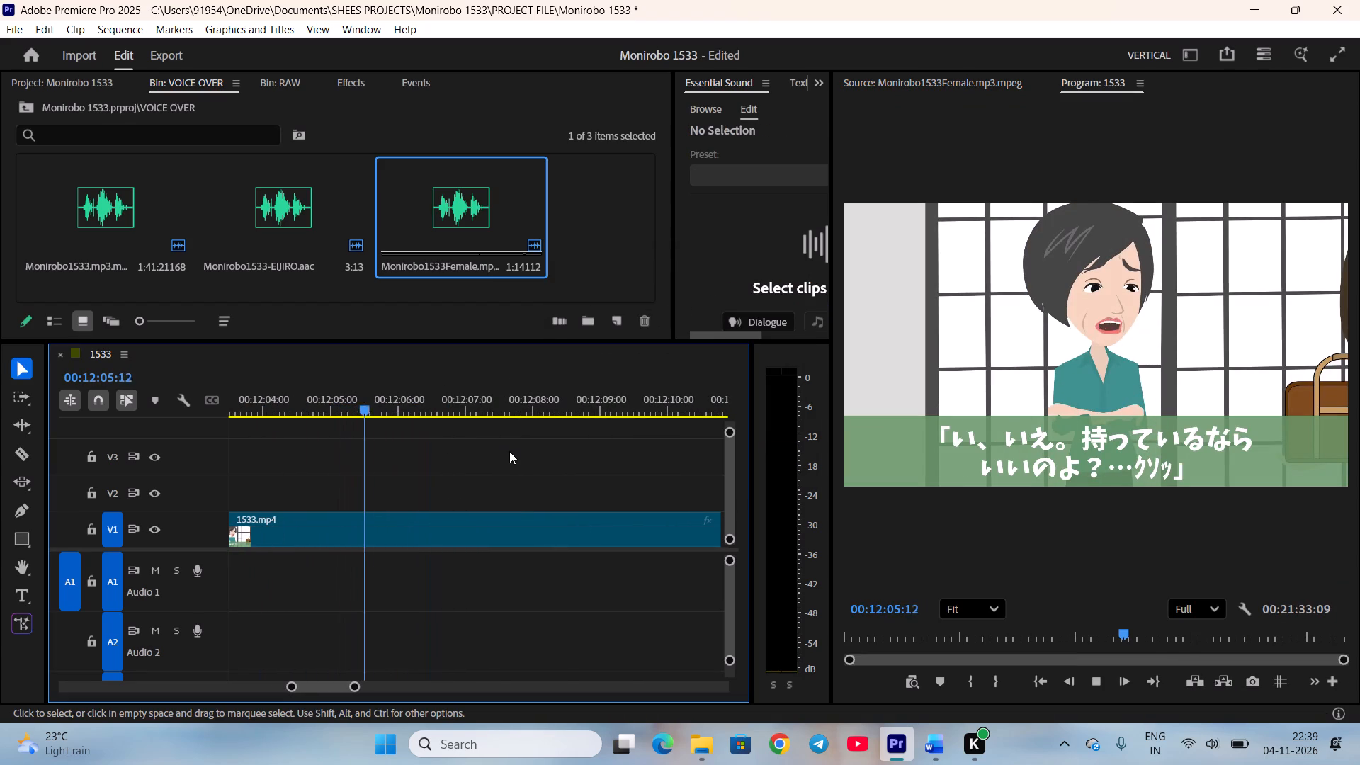
key("space")
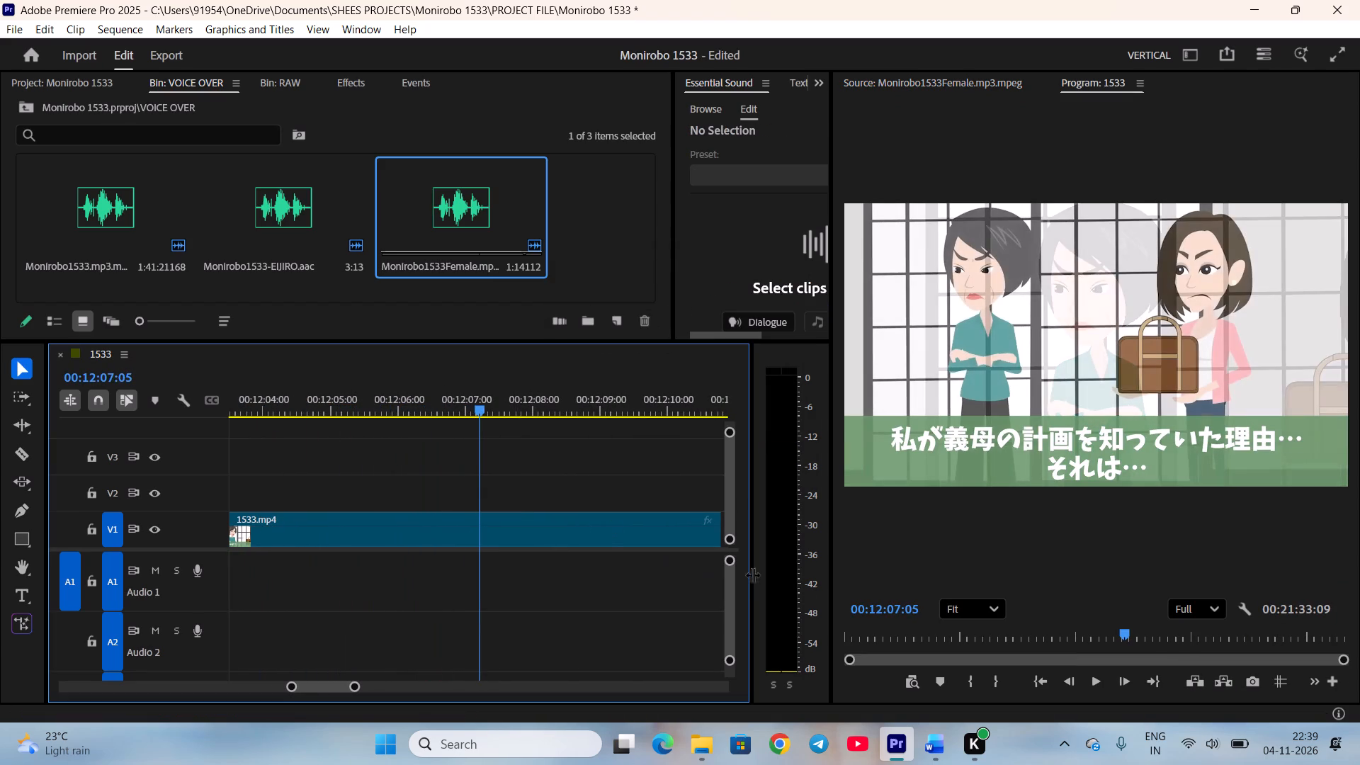
scroll(930, 633, "up", 7)
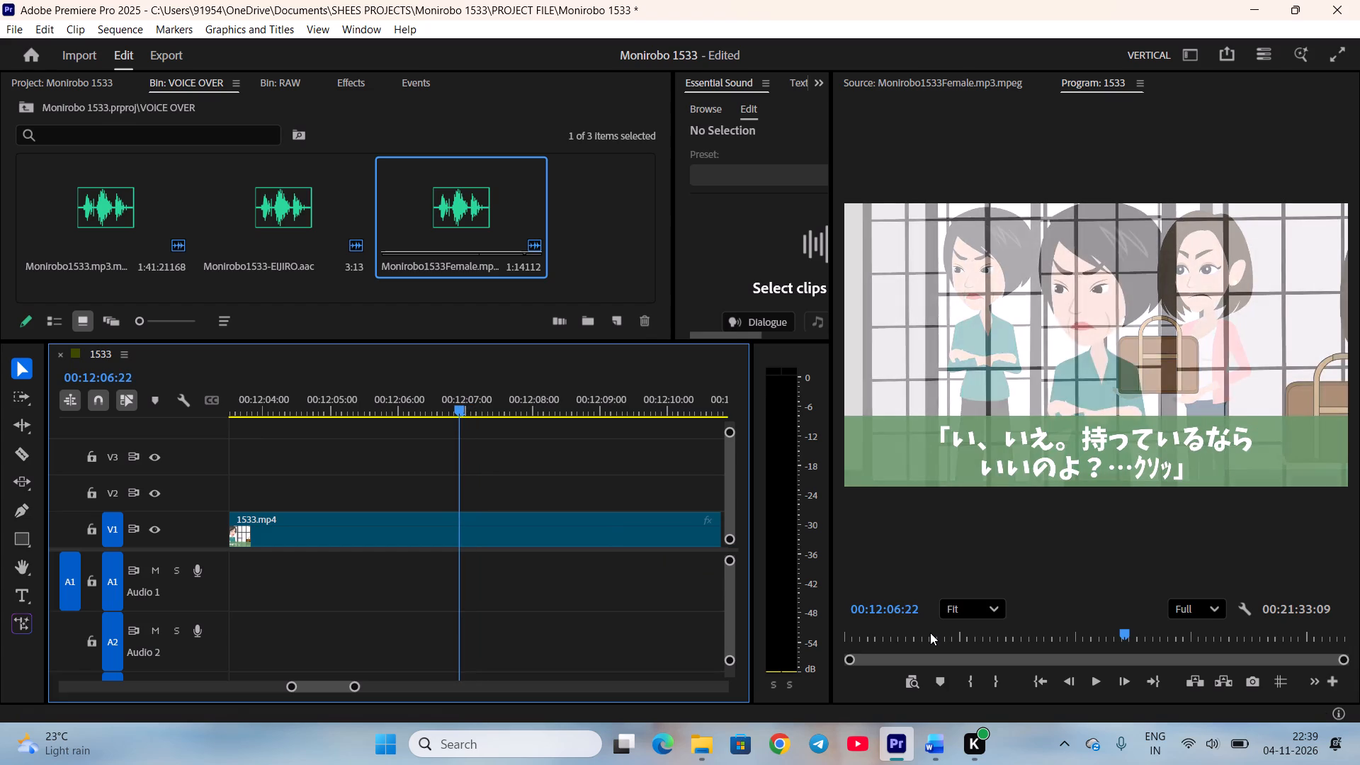
scroll(930, 633, "up", 2)
key("c")
scroll(489, 576, "up", 4)
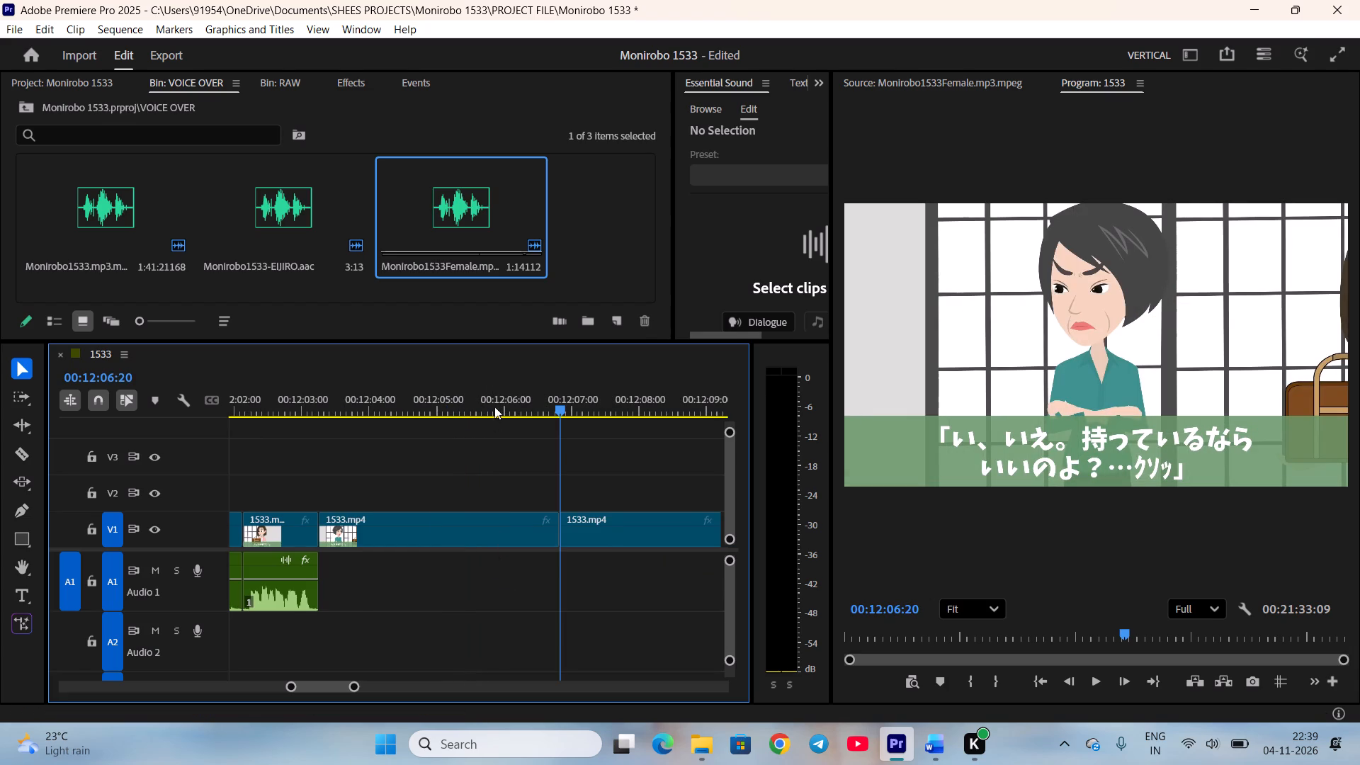
left_click(498, 396)
key("ctrl+s")
Mark 00:11:29:04 to 00:11:35:03 in the female voice-over, checking the script, and place the "N-no…" line on A1 after "Is there some problem?".
double_click(460, 212)
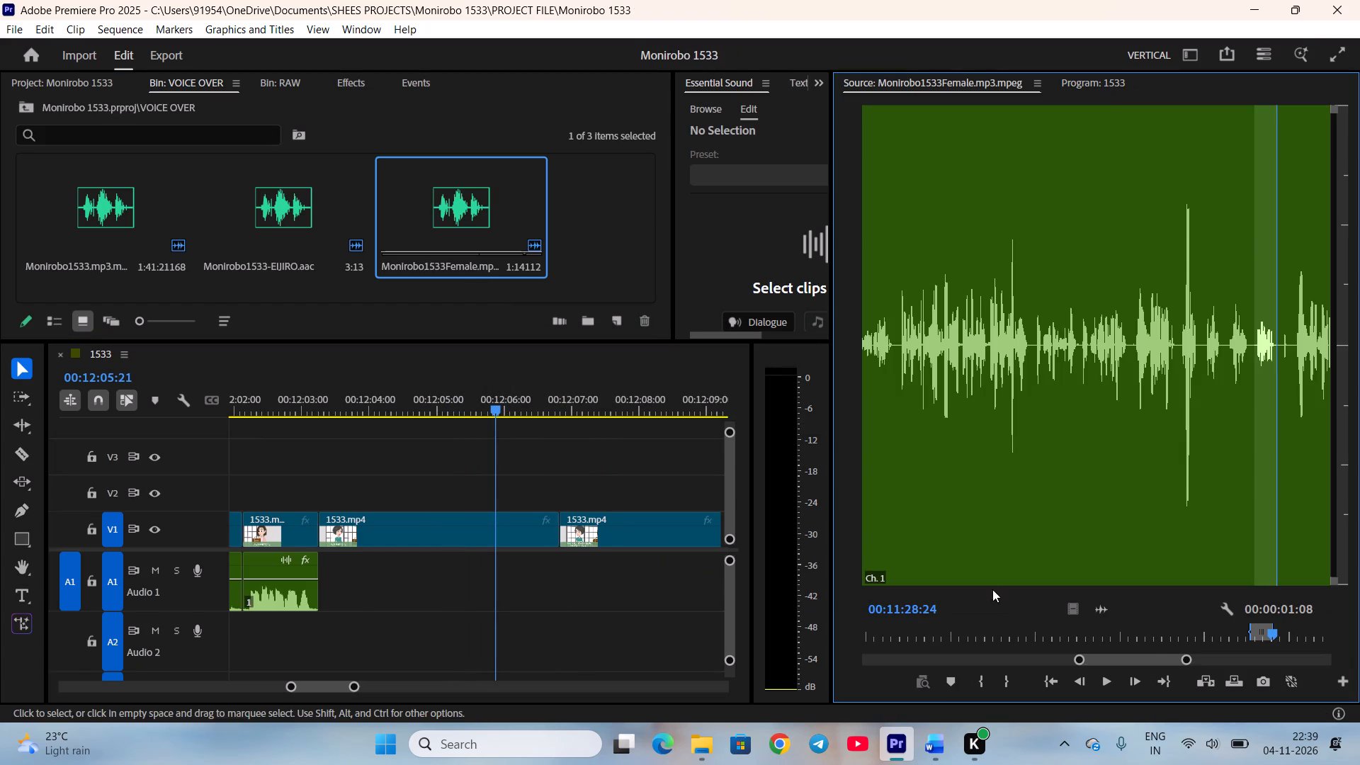
scroll(1101, 657, "down", 8)
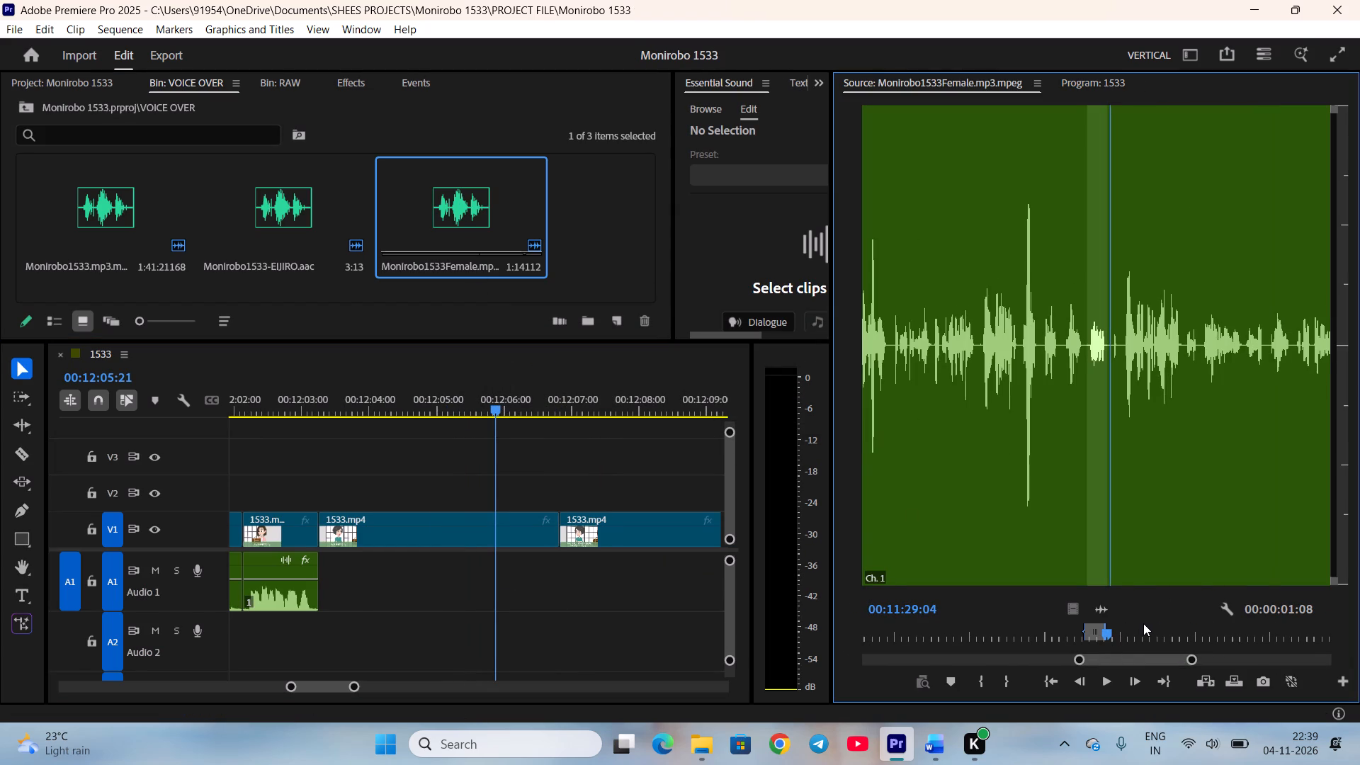
key("i")
key("space")
left_click(930, 739)
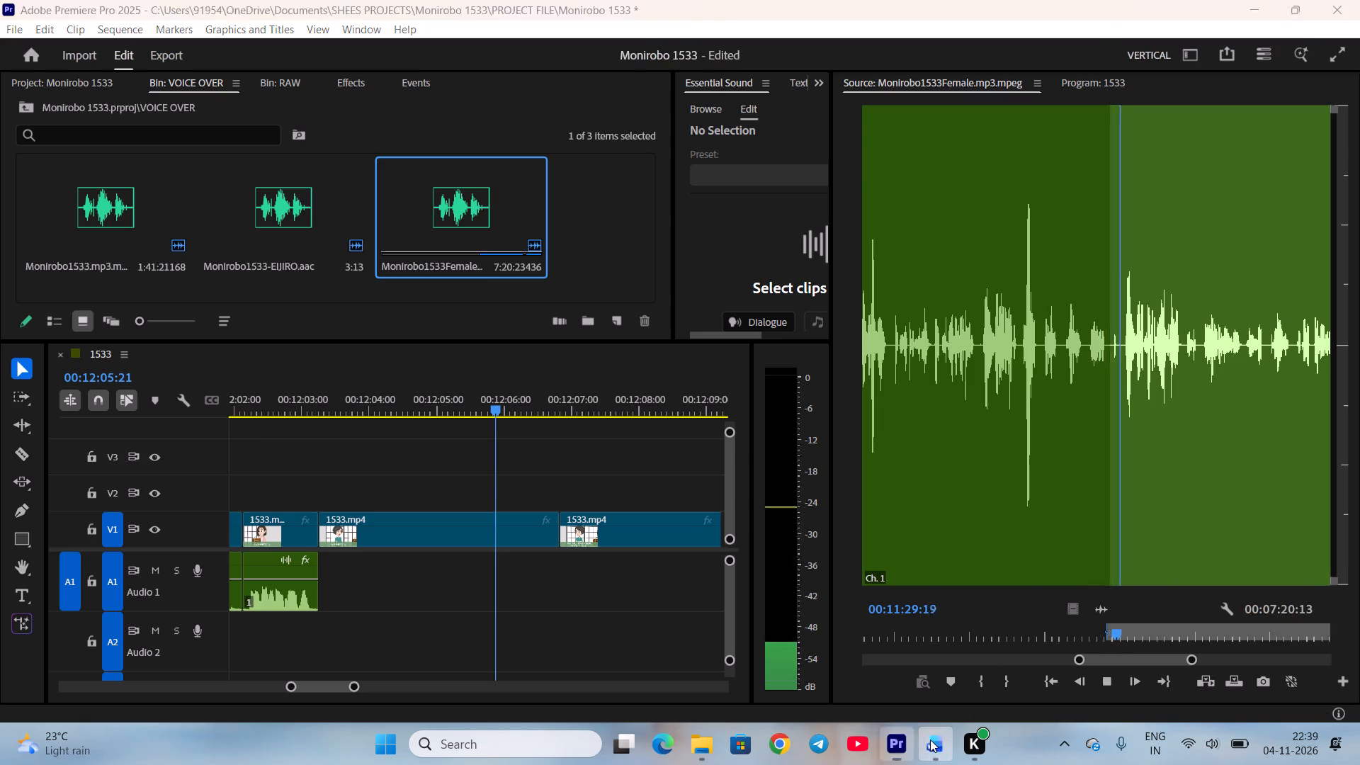
scroll(808, 580, "down", 1)
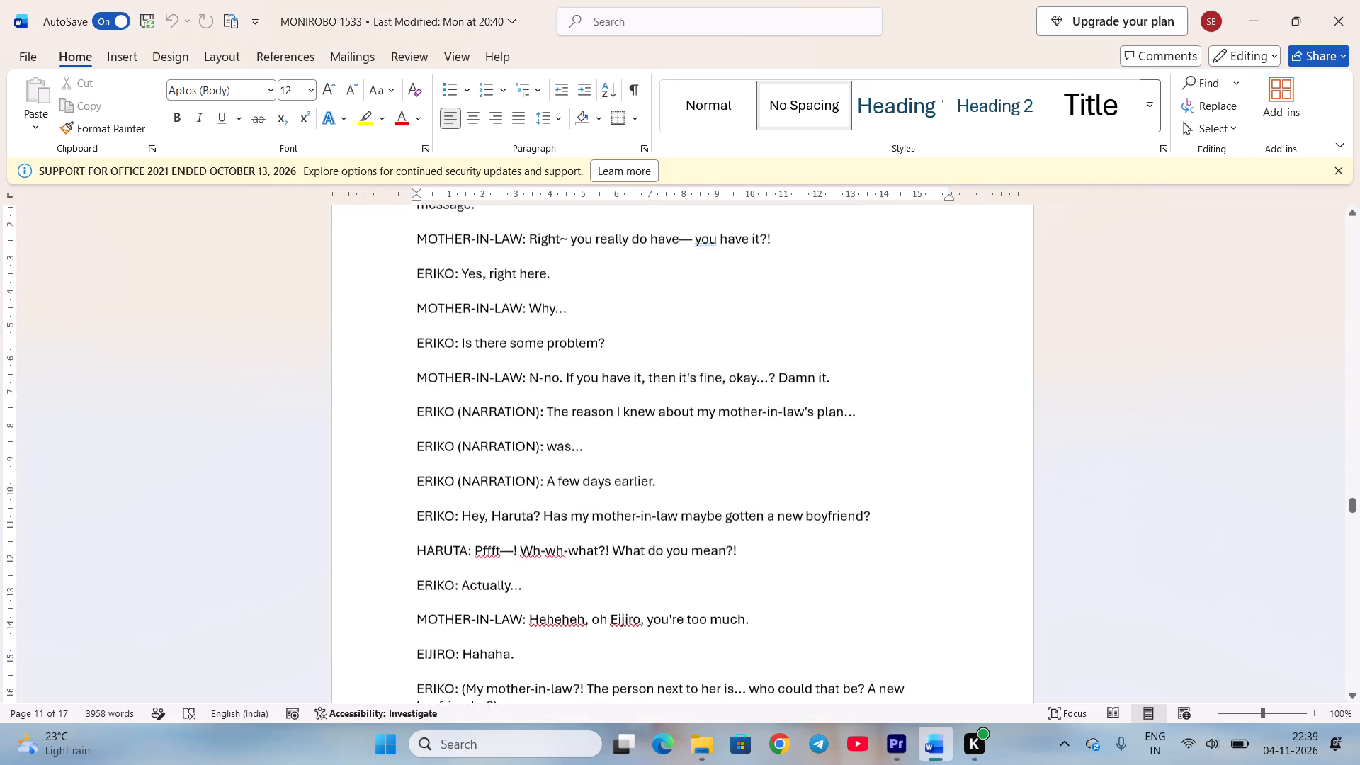
scroll(809, 580, "down", 1)
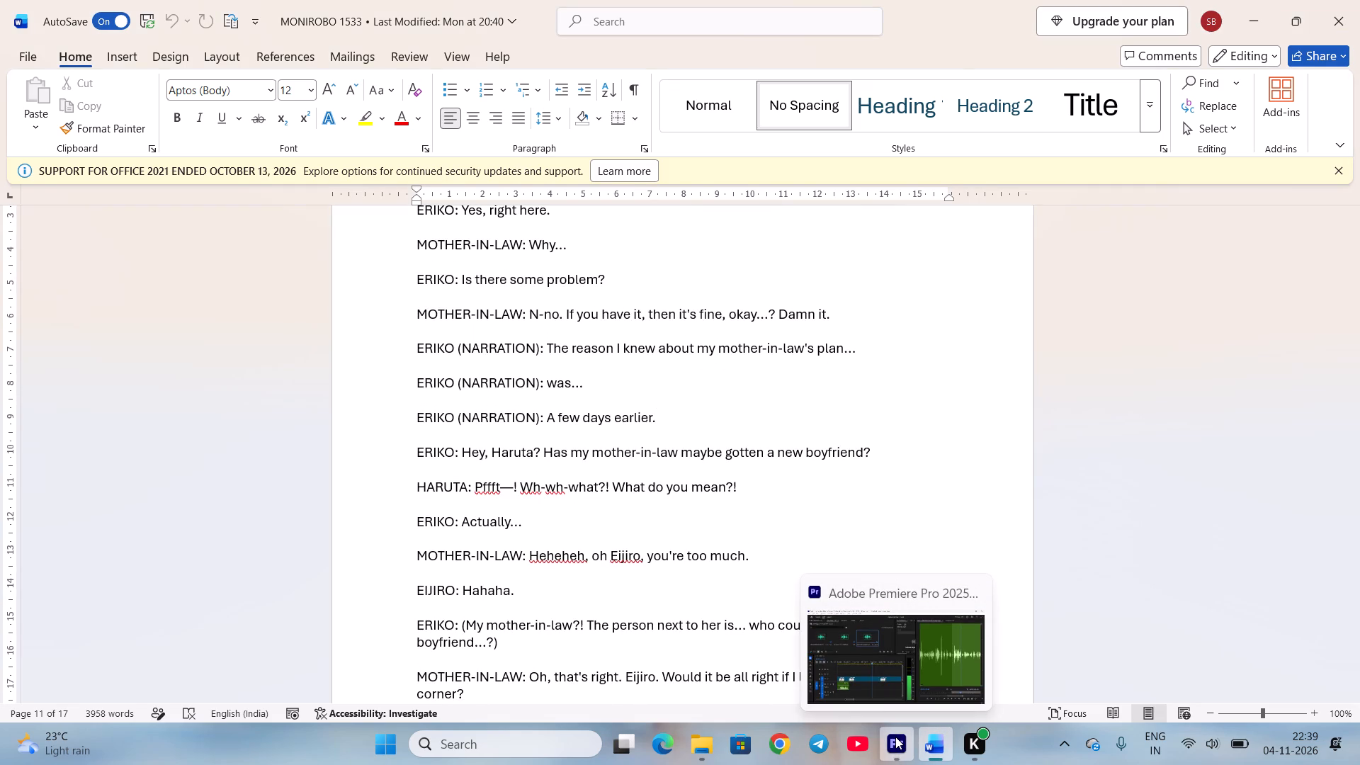
left_click(895, 737)
key("space")
scroll(1160, 617, "down", 1)
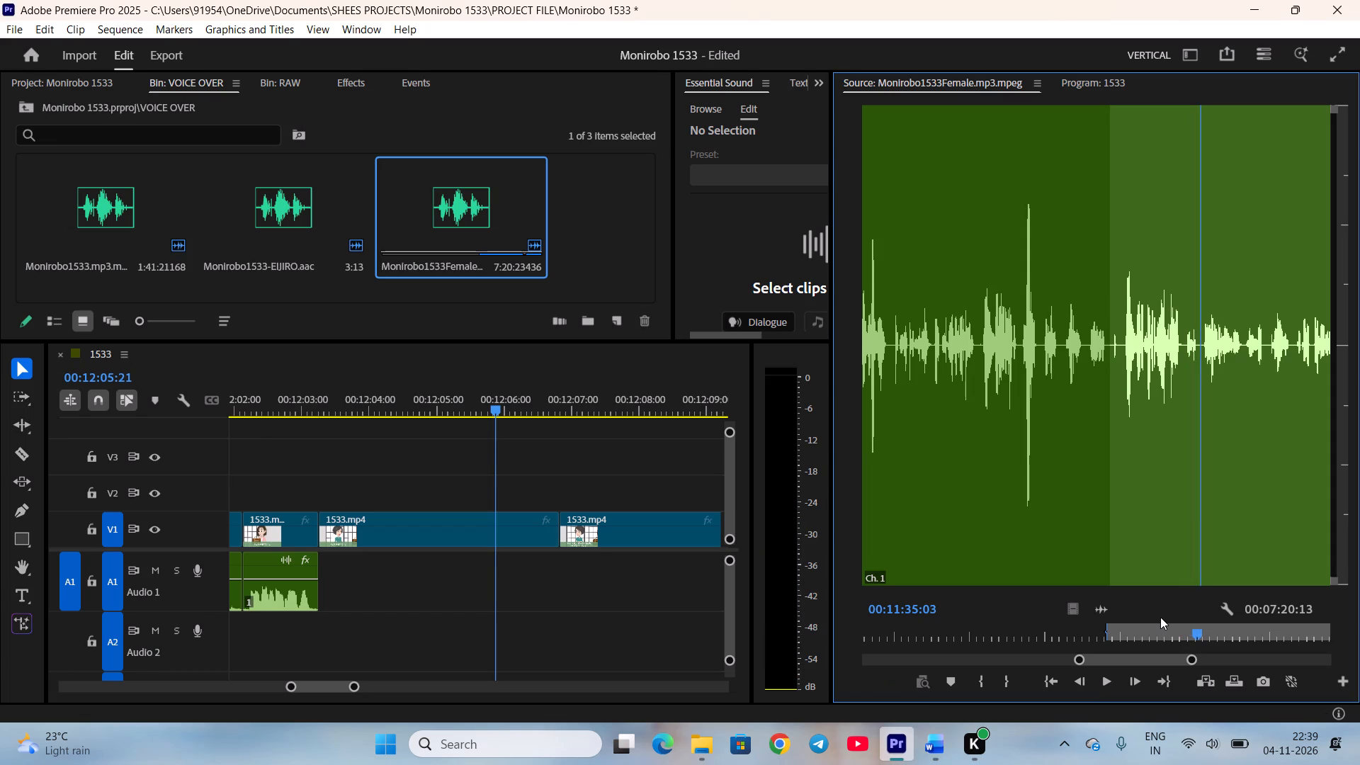
key("o")
left_click_drag(1097, 606, 348, 565)
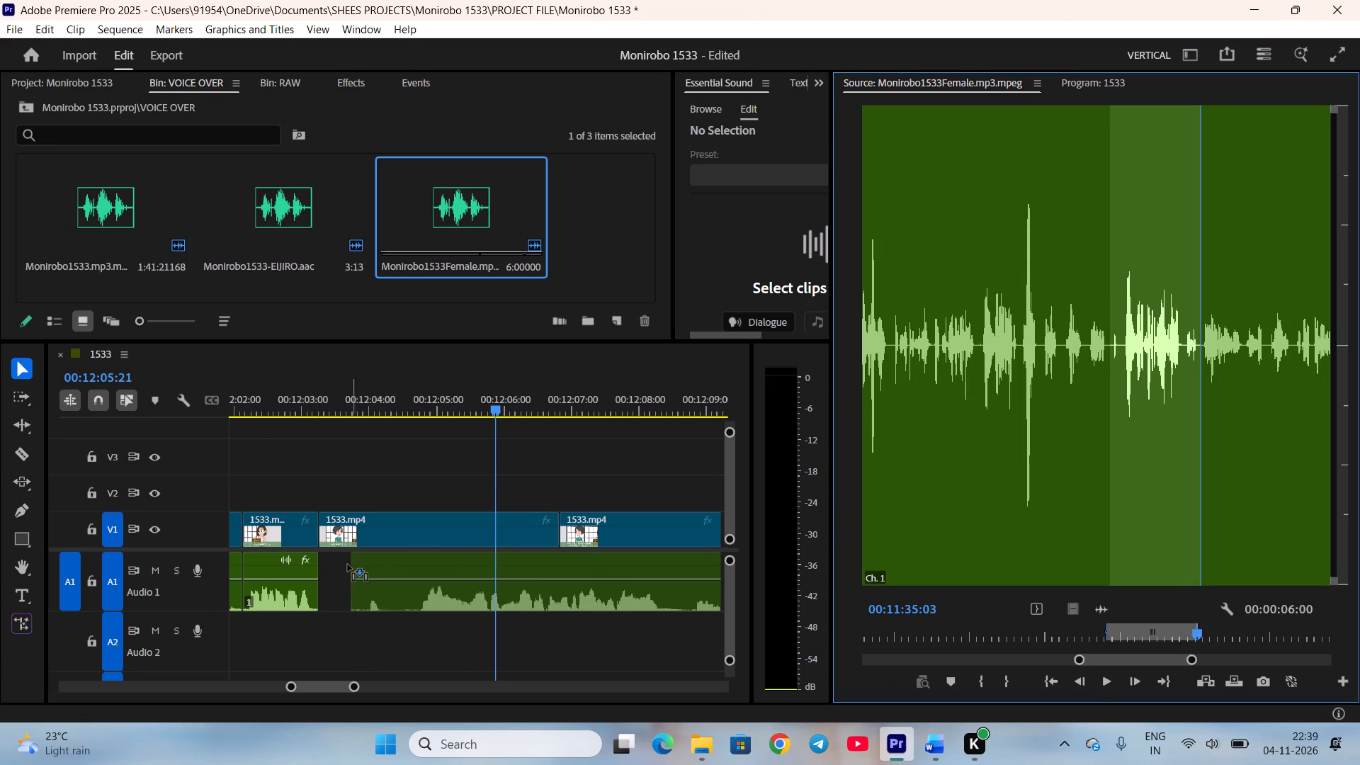
left_click_drag(348, 565, 324, 569)
Listen to the opening of the "N-no…" clip, trim about 1 second off its start and butt it against the previous A1 clip.
left_click_drag(348, 395, 344, 407)
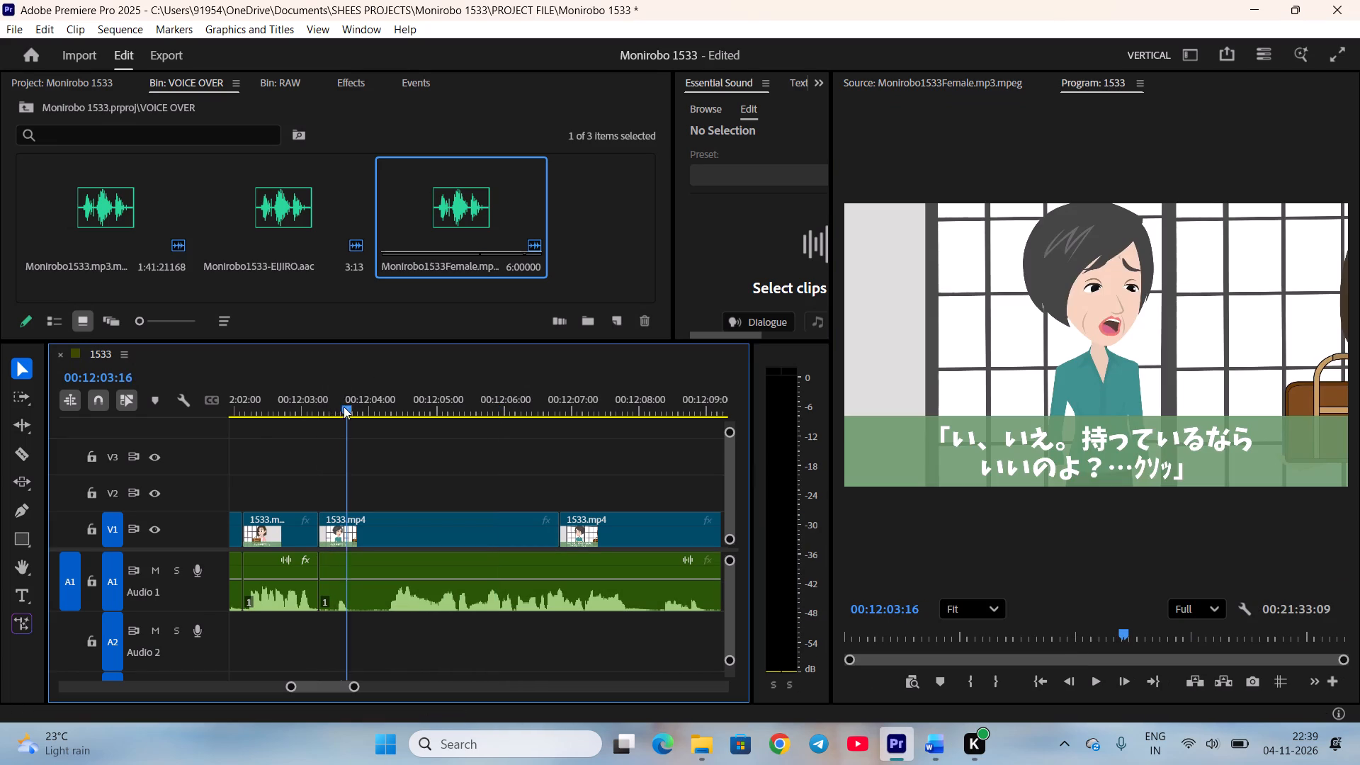
left_click_drag(344, 407, 353, 416)
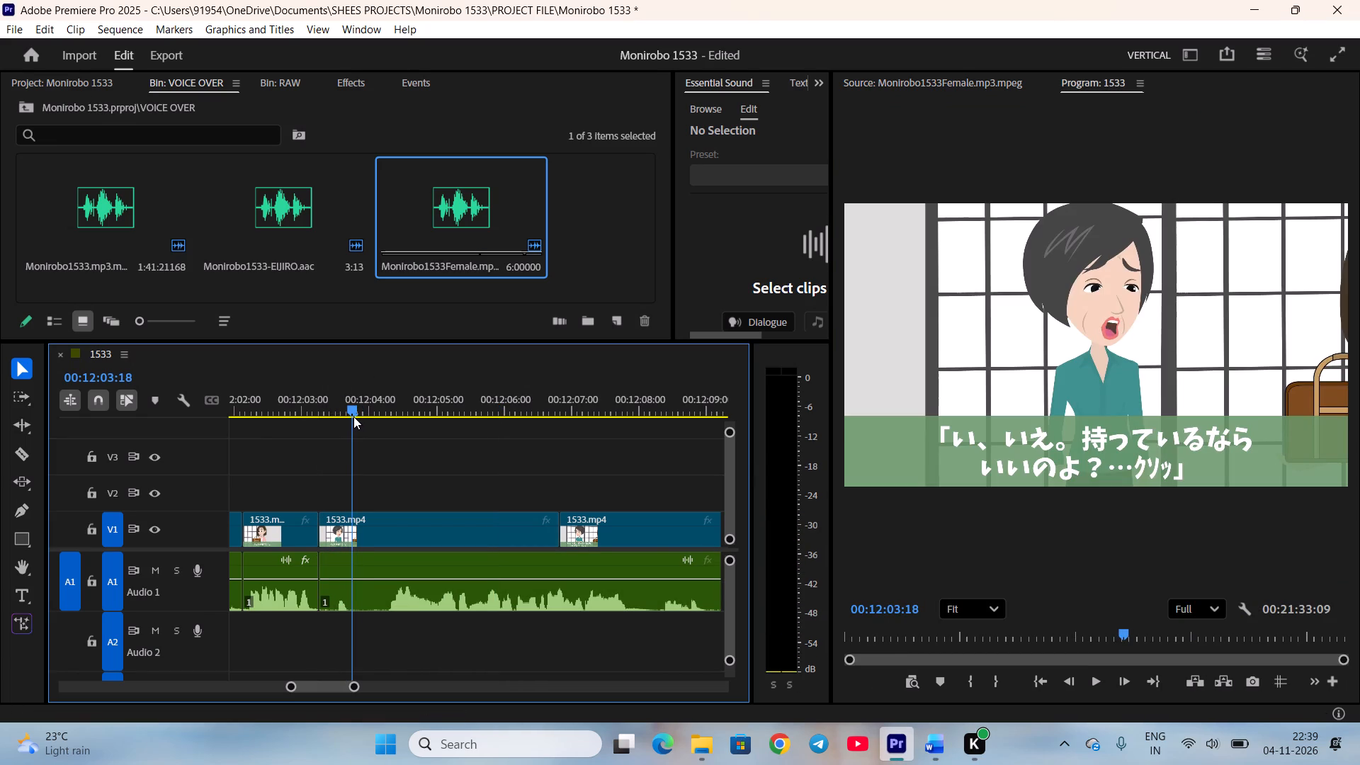
left_click_drag(353, 416, 353, 417)
left_click(953, 740)
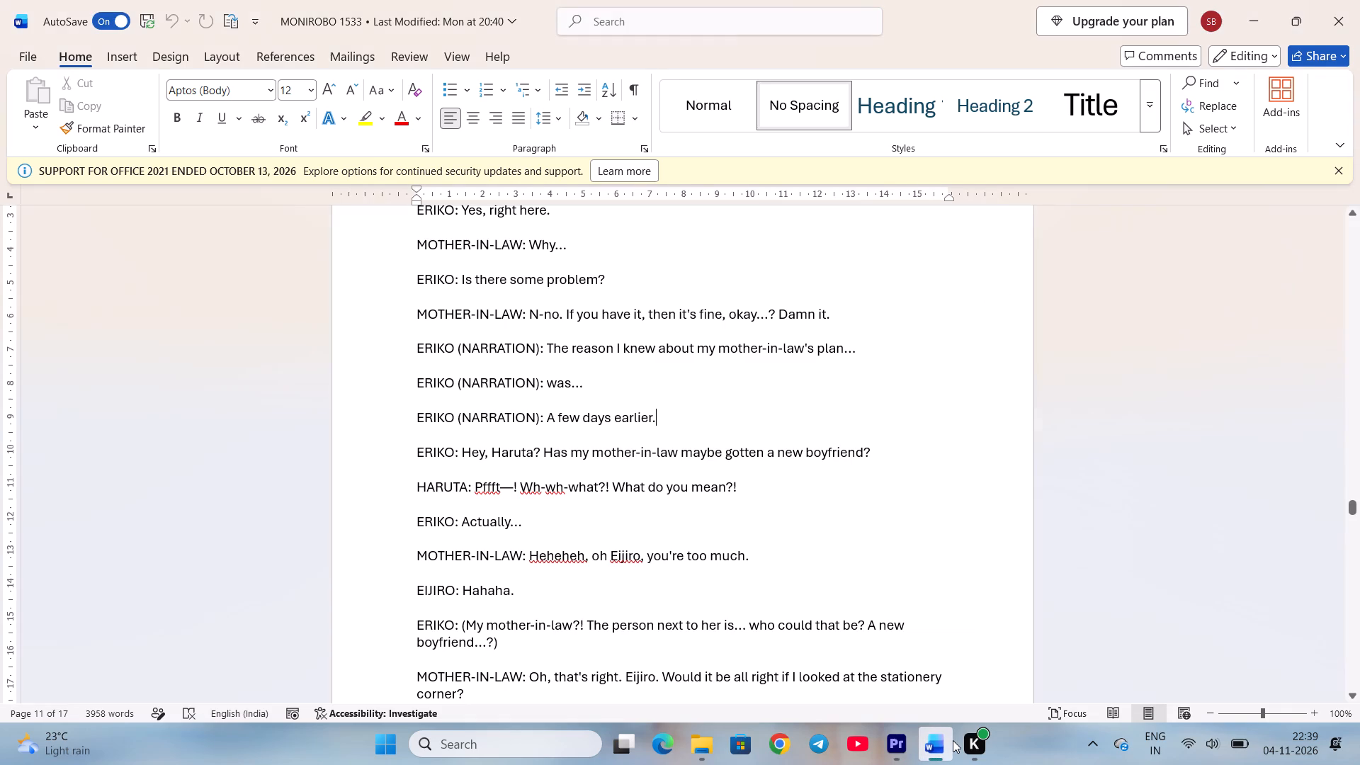
left_click(892, 744)
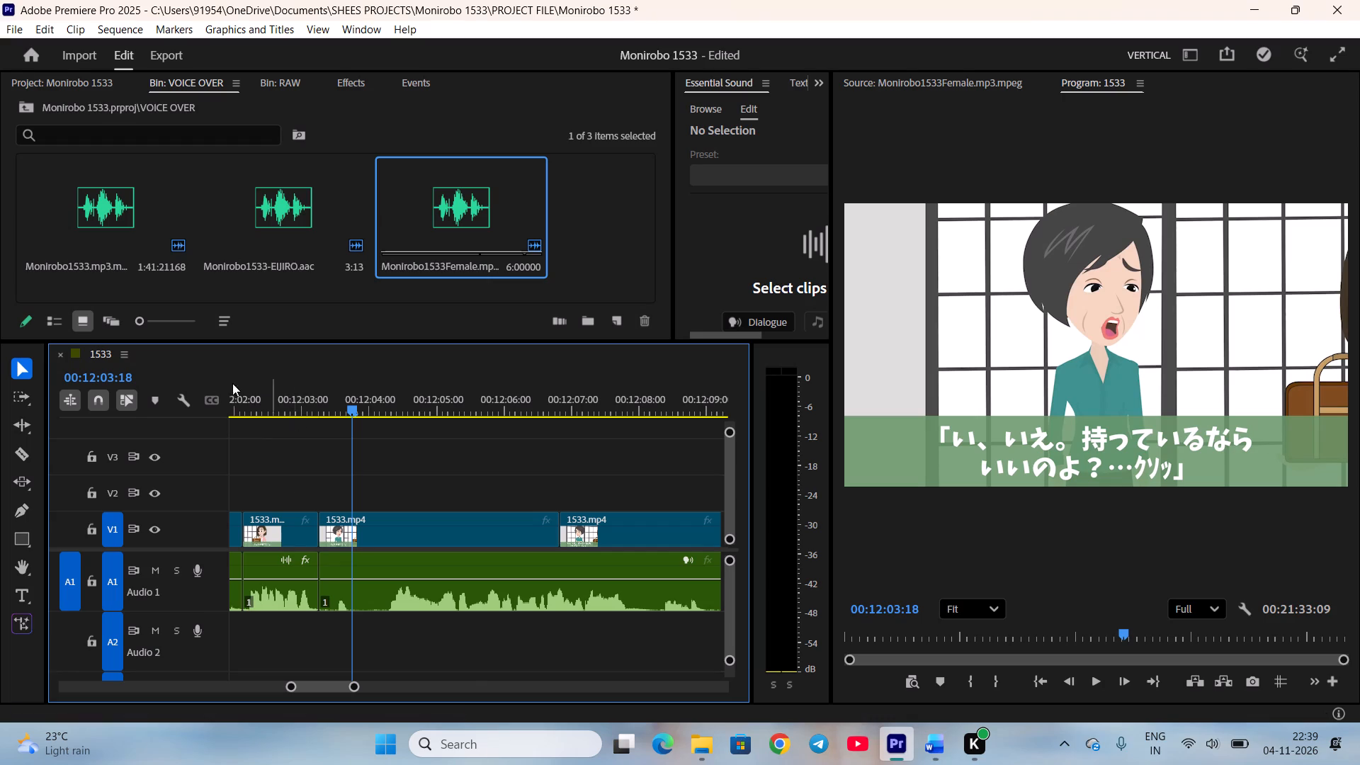
key("space")
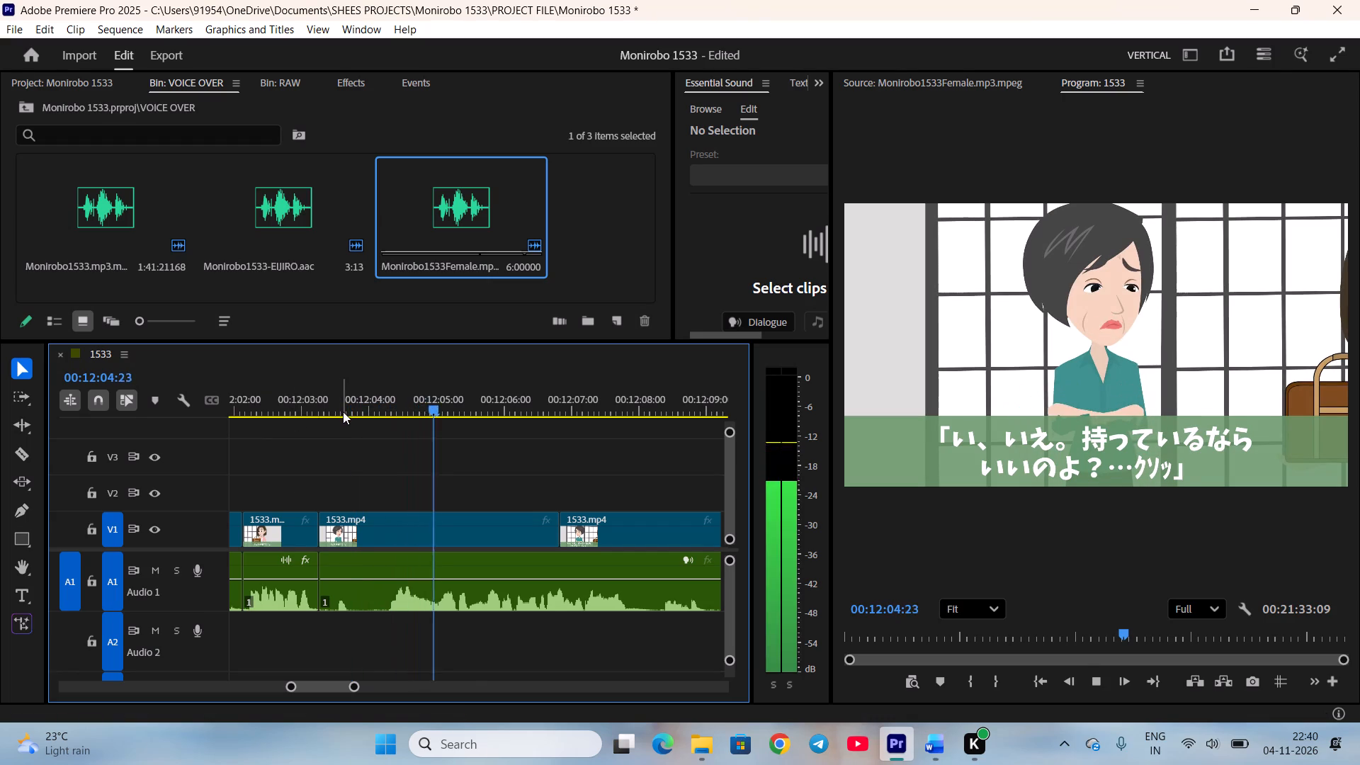
key("space")
left_click(323, 406)
key("space")
key("space")
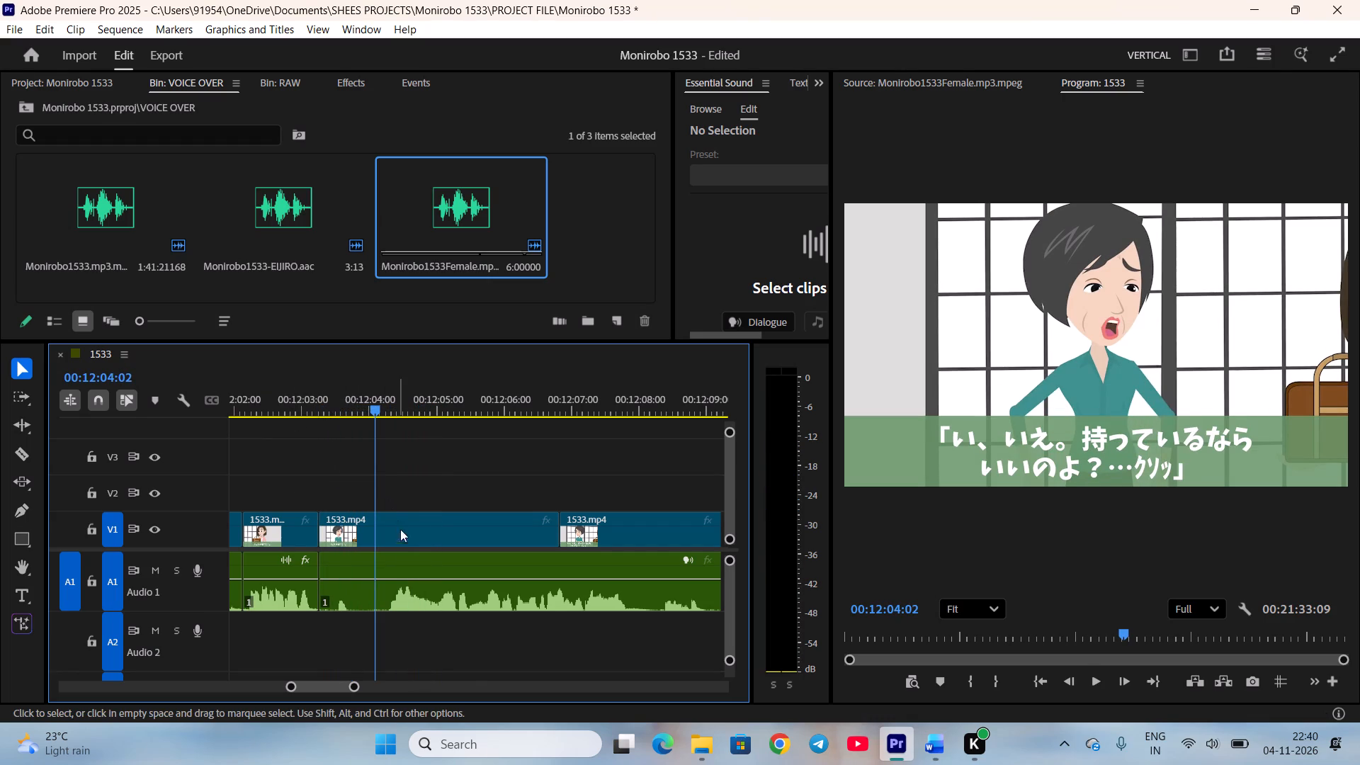
left_click_drag(331, 595, 392, 598)
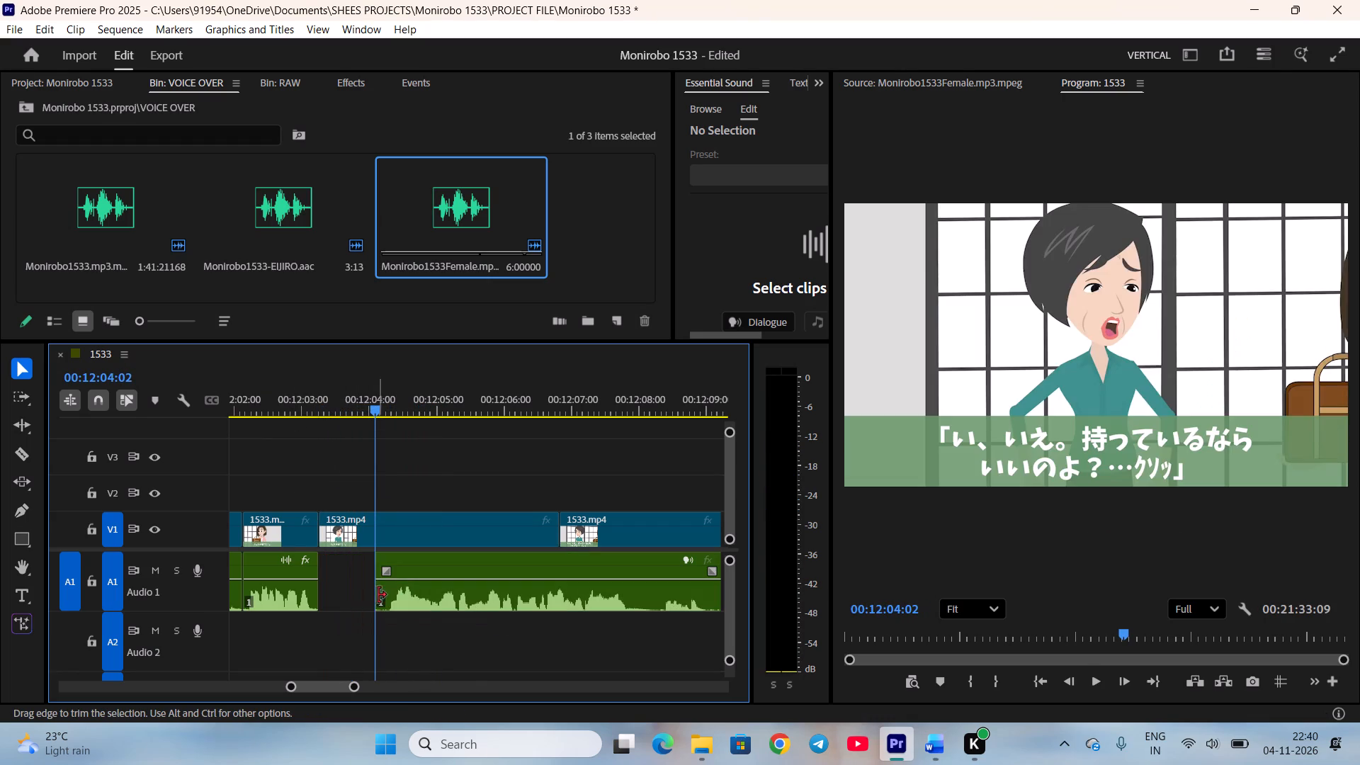
left_click_drag(379, 595, 387, 596)
left_click_drag(407, 598, 358, 594)
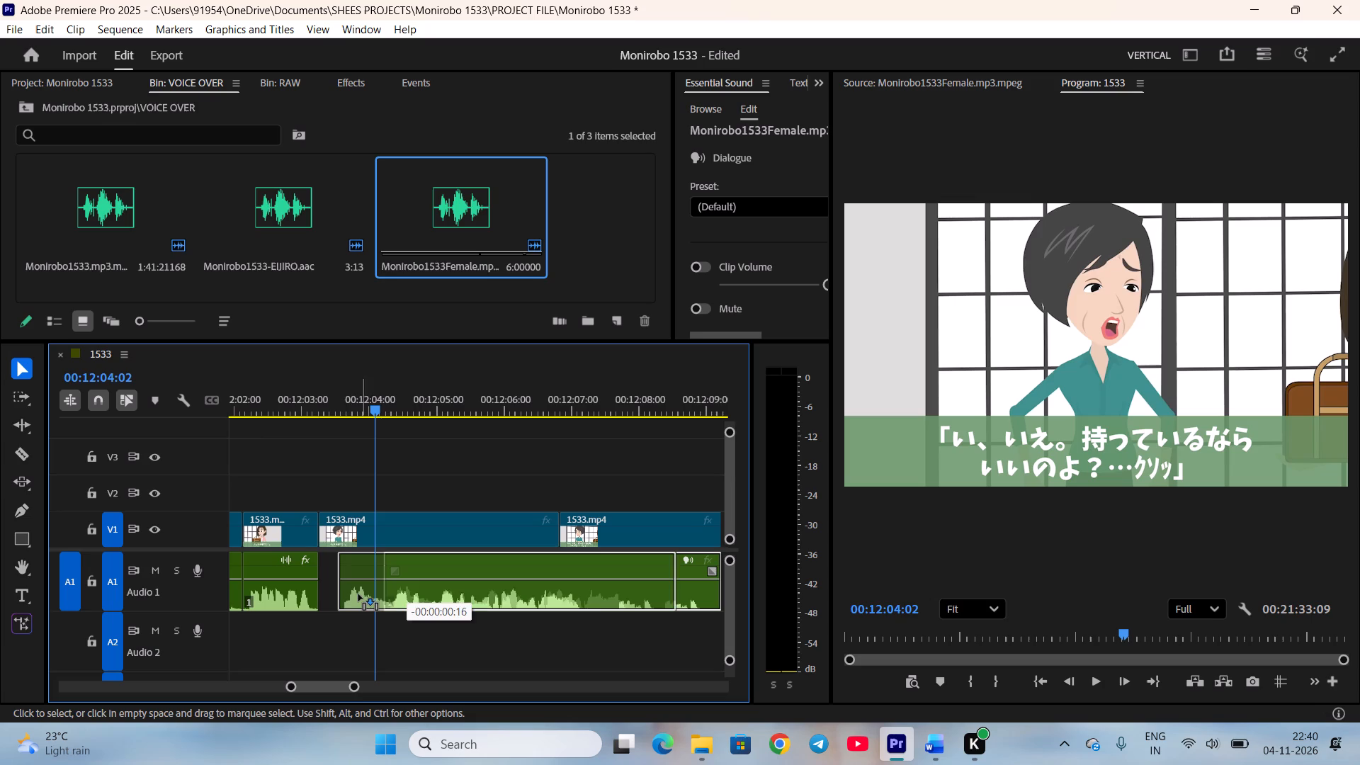
left_click_drag(358, 594, 343, 594)
left_click(409, 618)
Split the mother-in-law's A1 clip at 00:12:07:03 before "Damn it", trim about 3 frames off the second part's start and close the gap.
key("space")
scroll(453, 625, "down", 4)
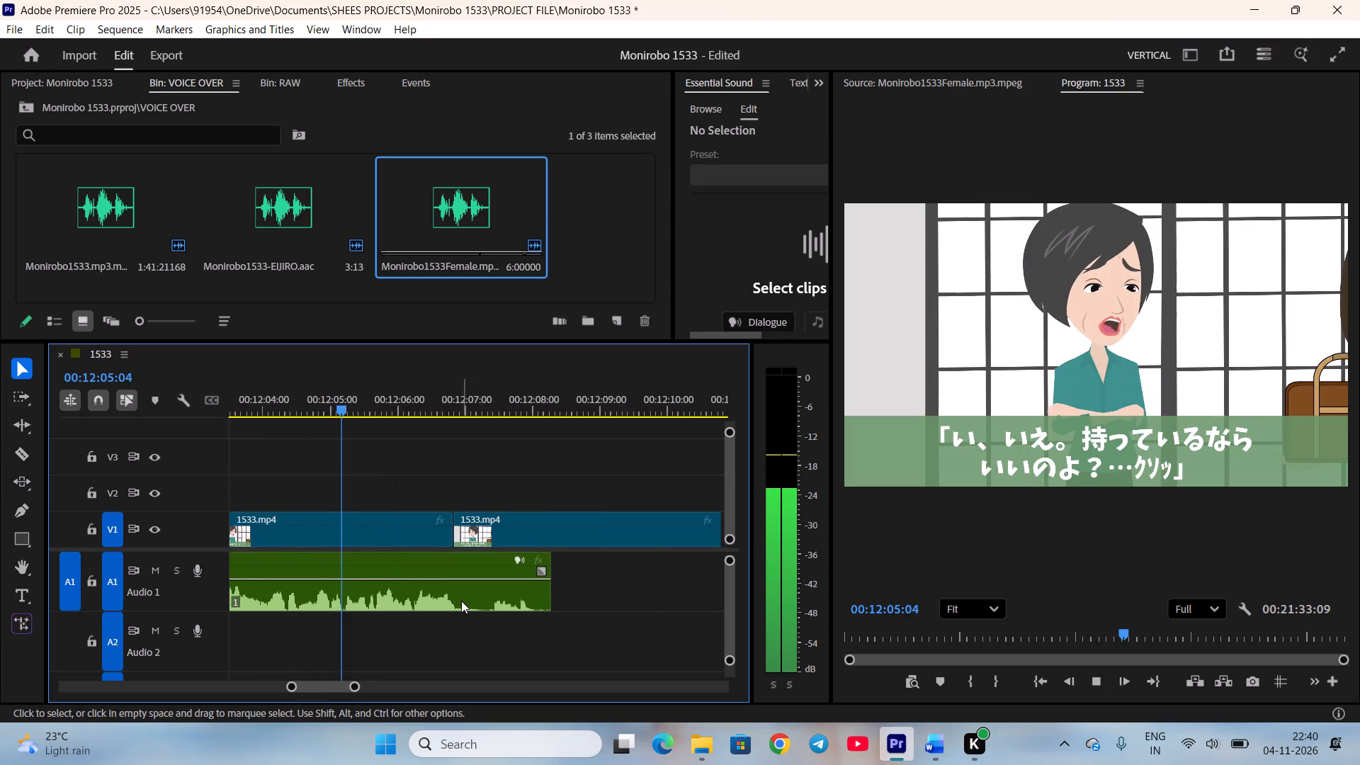
key("space")
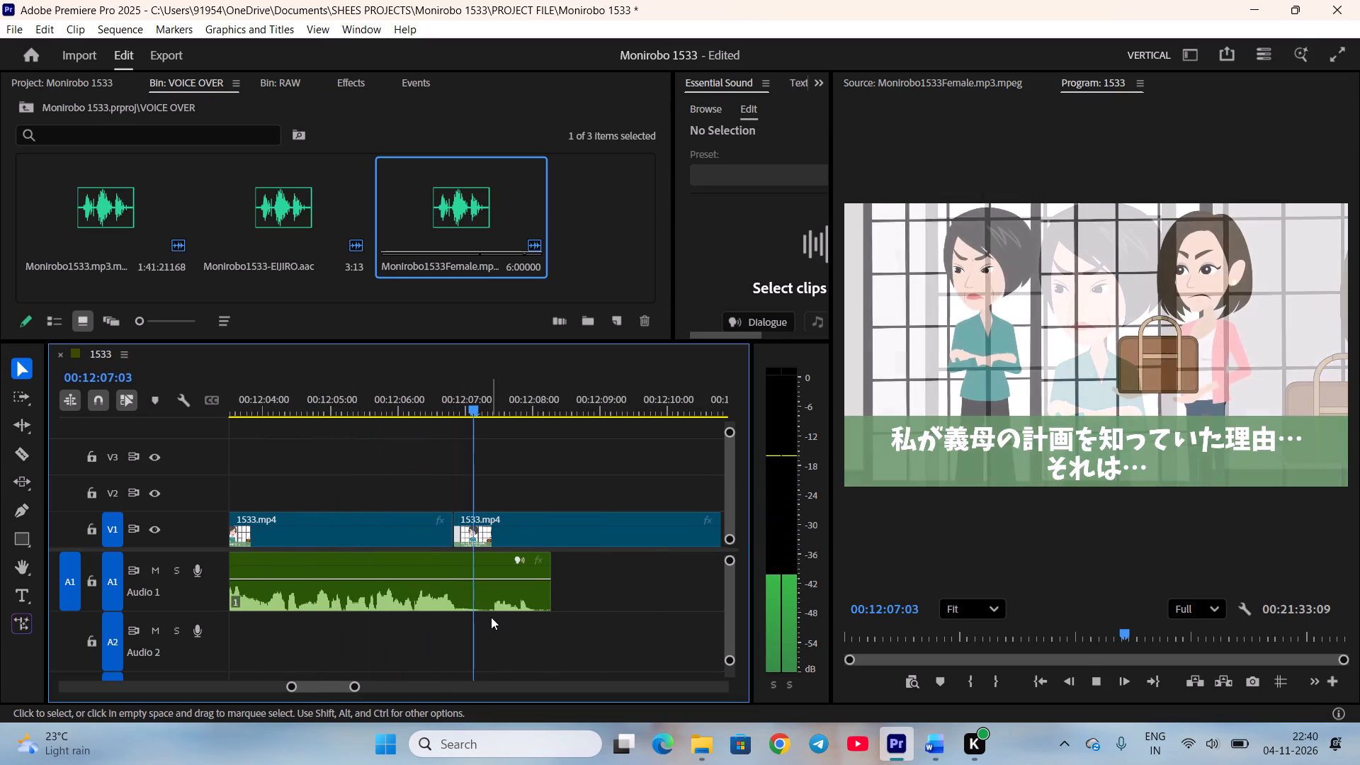
left_click(491, 596)
key("c")
left_click_drag(477, 602, 486, 603)
left_click_drag(510, 603, 497, 601)
left_click(518, 644)
Trim about 3 frames off the end of the "Damn it" clip on A1.
left_click(535, 598)
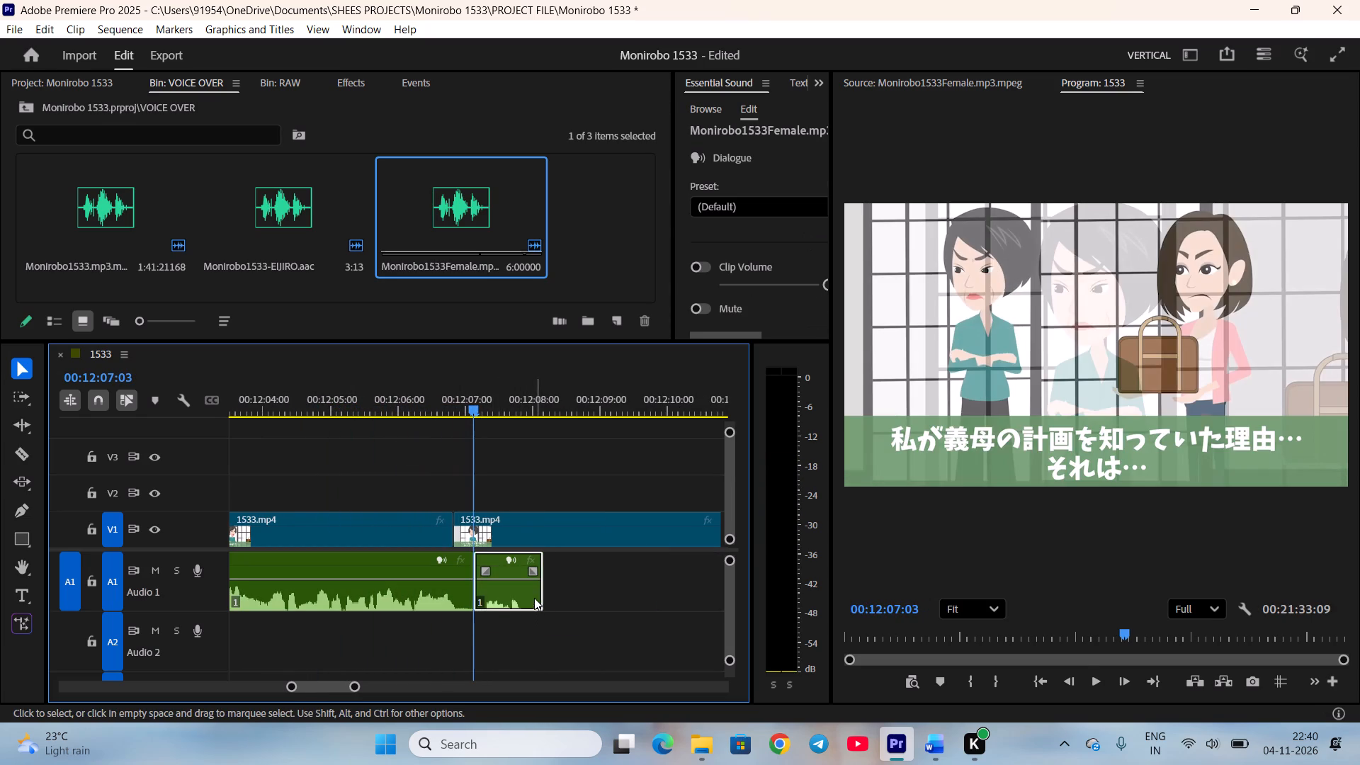
left_click_drag(538, 594, 531, 594)
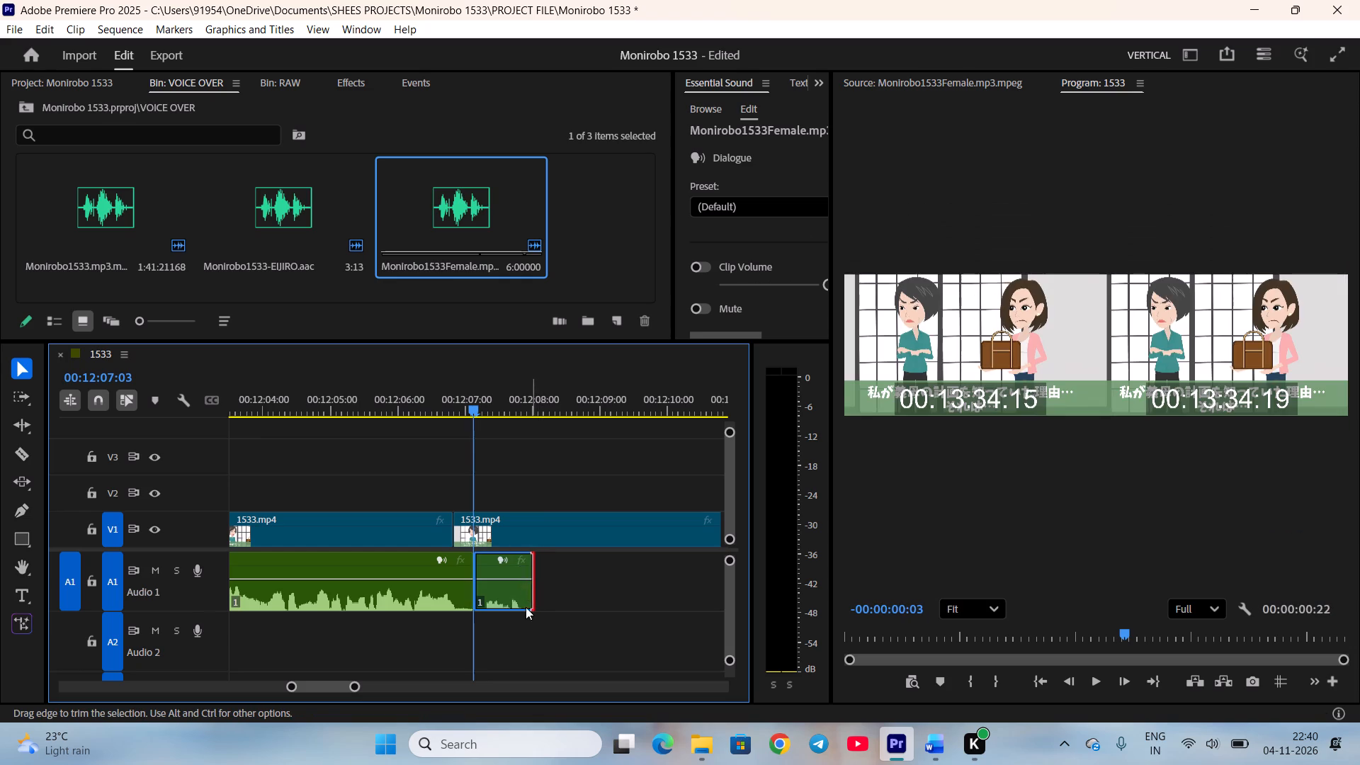
Shift everything from the 「私が義母の計画を…」 scene onward about 1 second 6 frames later, just past the "Damn it" clip.
left_click(29, 393)
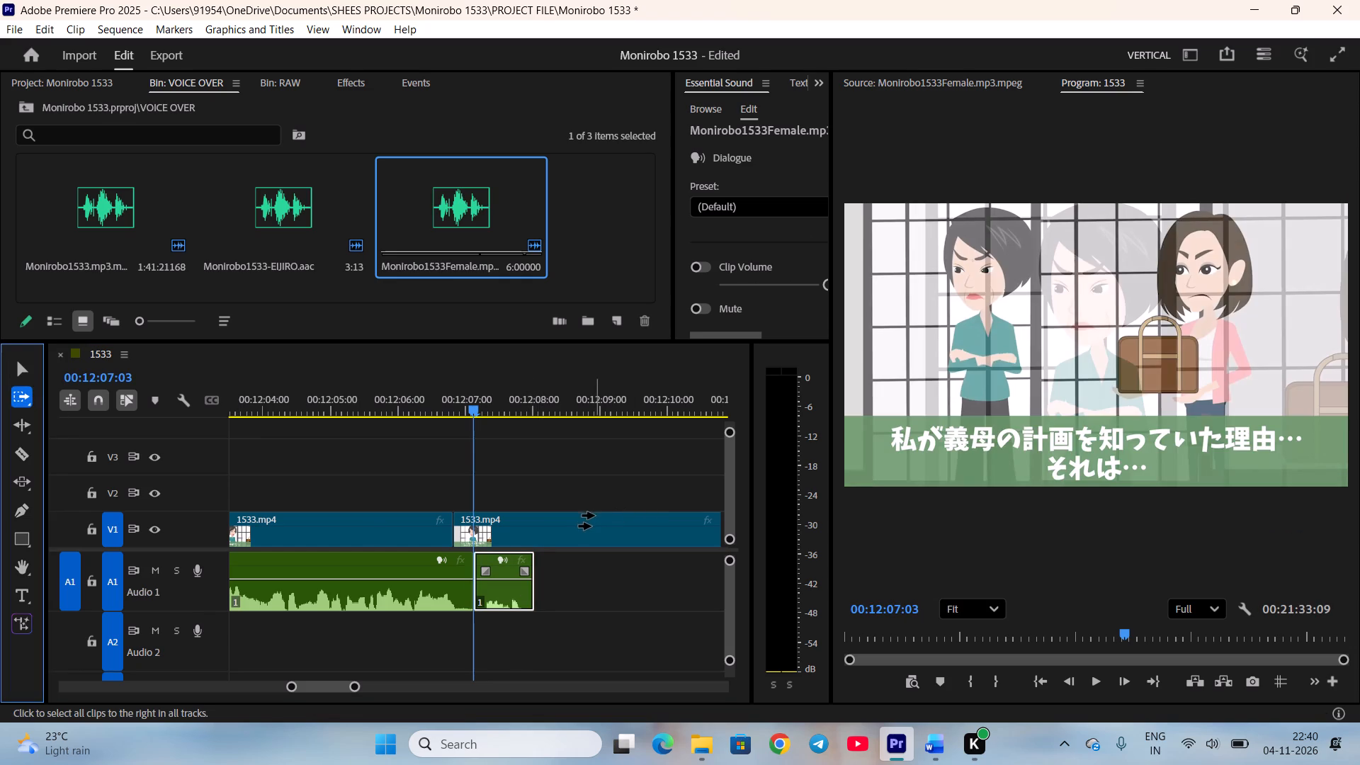
left_click_drag(594, 516, 681, 514)
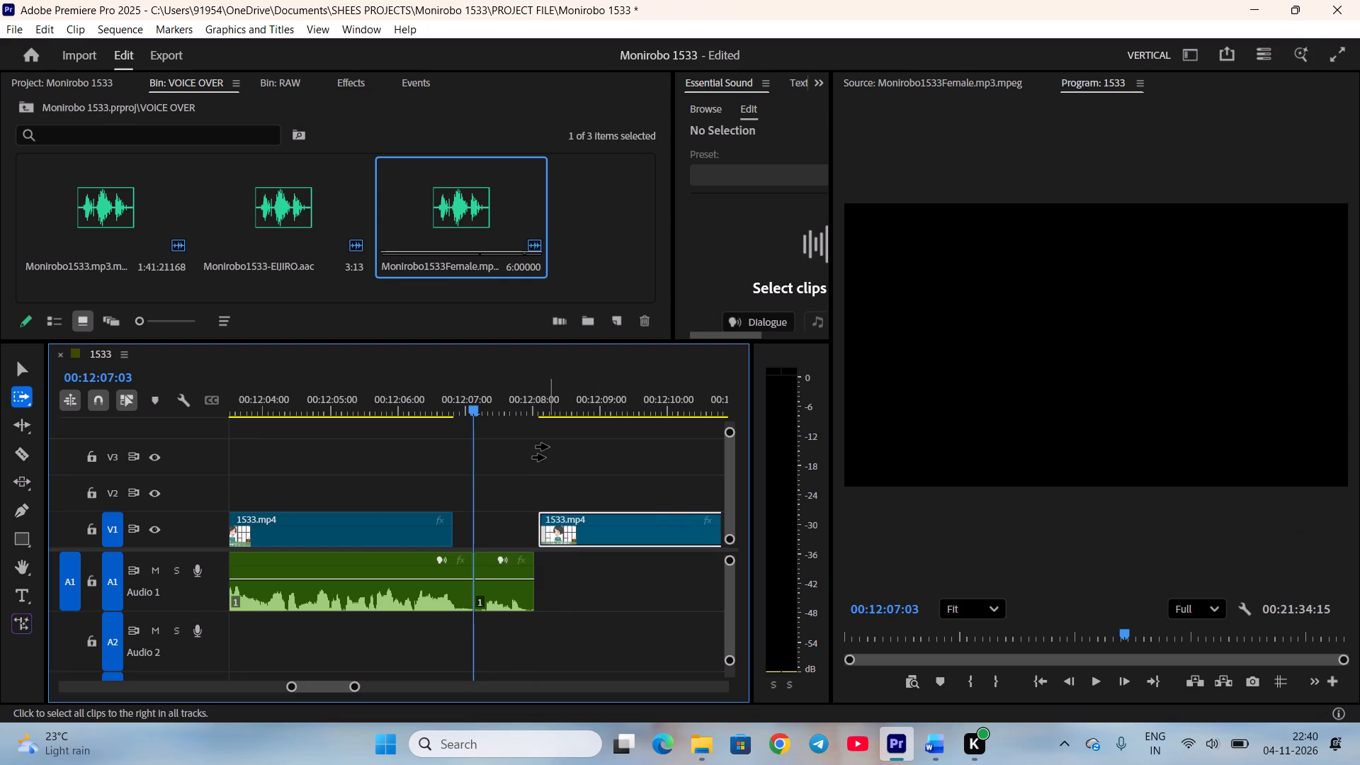
key("v")
Raise the gain of the "Damn it" clip on A1 by 7 dB and play it back.
scroll(547, 448, "up", 4)
left_click_drag(557, 634, 611, 600)
left_click(626, 633)
left_click(619, 595)
type("g7")
key("Return")
left_click(630, 637)
key("space")
key("space")
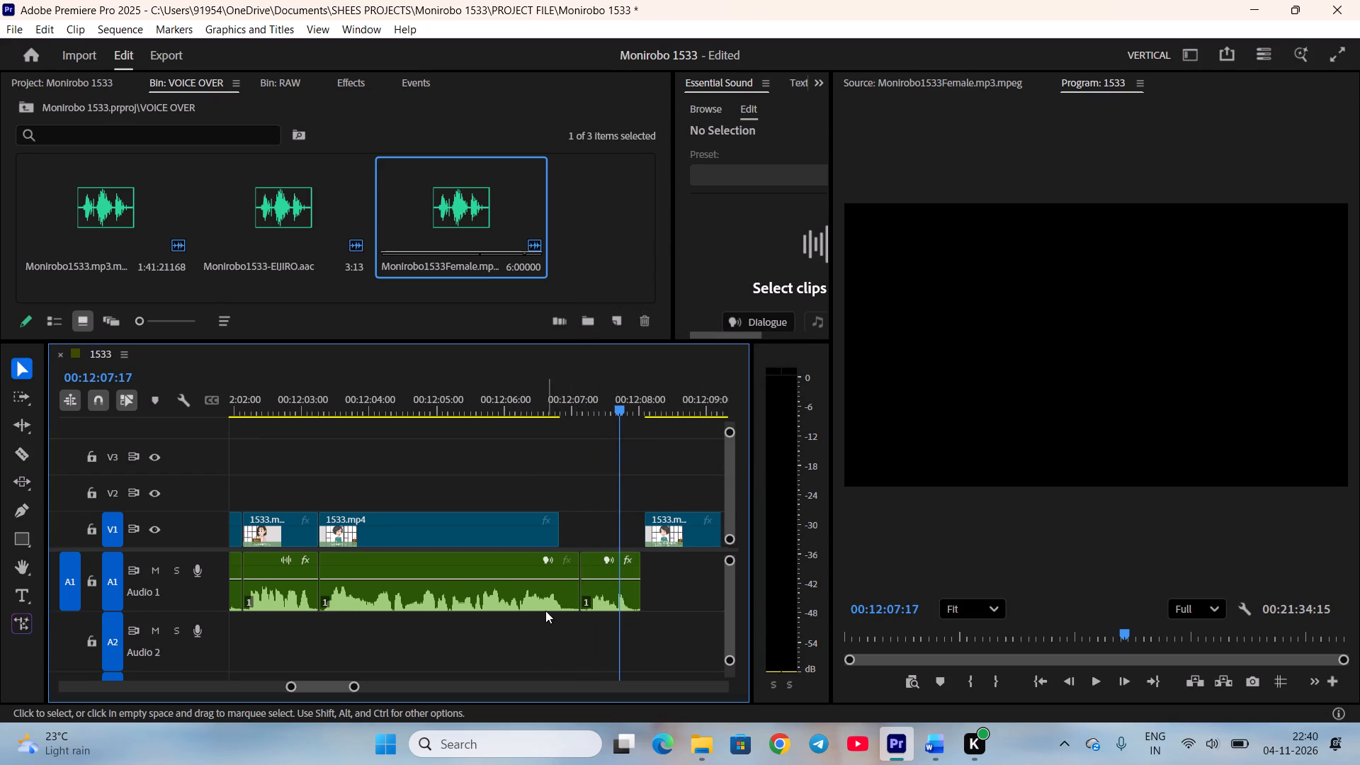
Raise the gain of the mother-in-law's "N-no. If you have it…" clip on A1 by 6 dB.
left_click(542, 596)
key("g")
key("6")
key("Return")
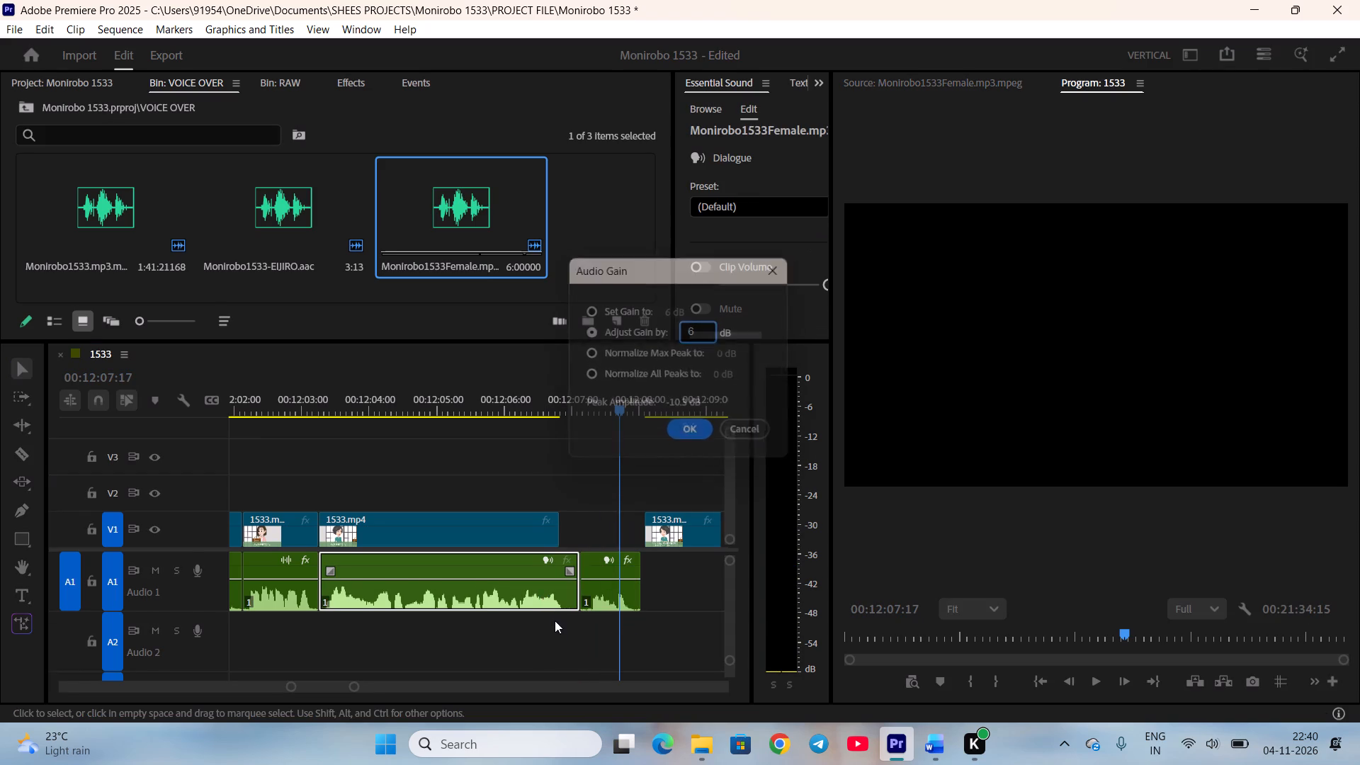
left_click(545, 629)
Nest the mother-in-law's two adjoining A1 clips, "N-no…" and "Damn it", into one sequence under the default name.
left_click_drag(564, 624, 591, 596)
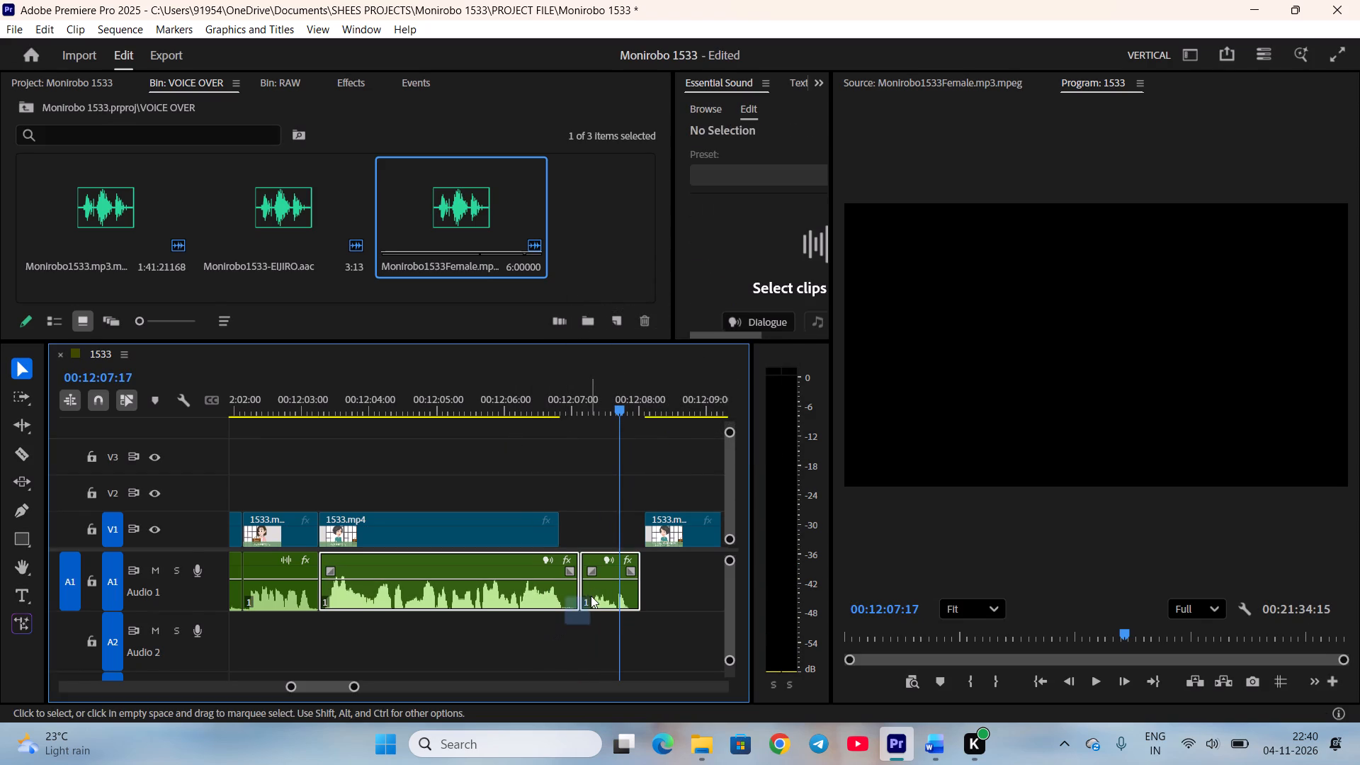
right_click(591, 596)
left_click(644, 424)
left_click(713, 388)
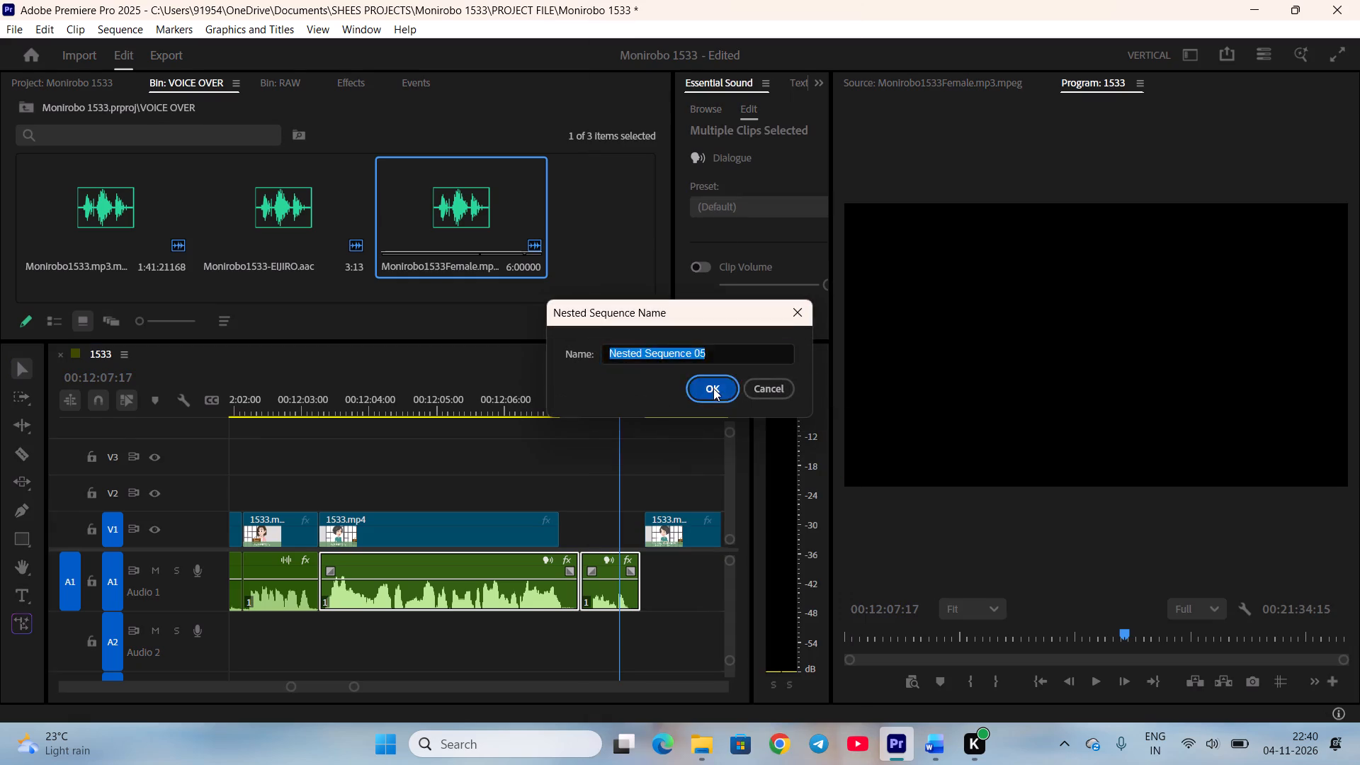
left_click(572, 622)
Set the duration of the 「い、いえ。持っているなら…」 scene on V1 to 00:00:04:19 to match the nested audio.
scroll(567, 625, "down", 3)
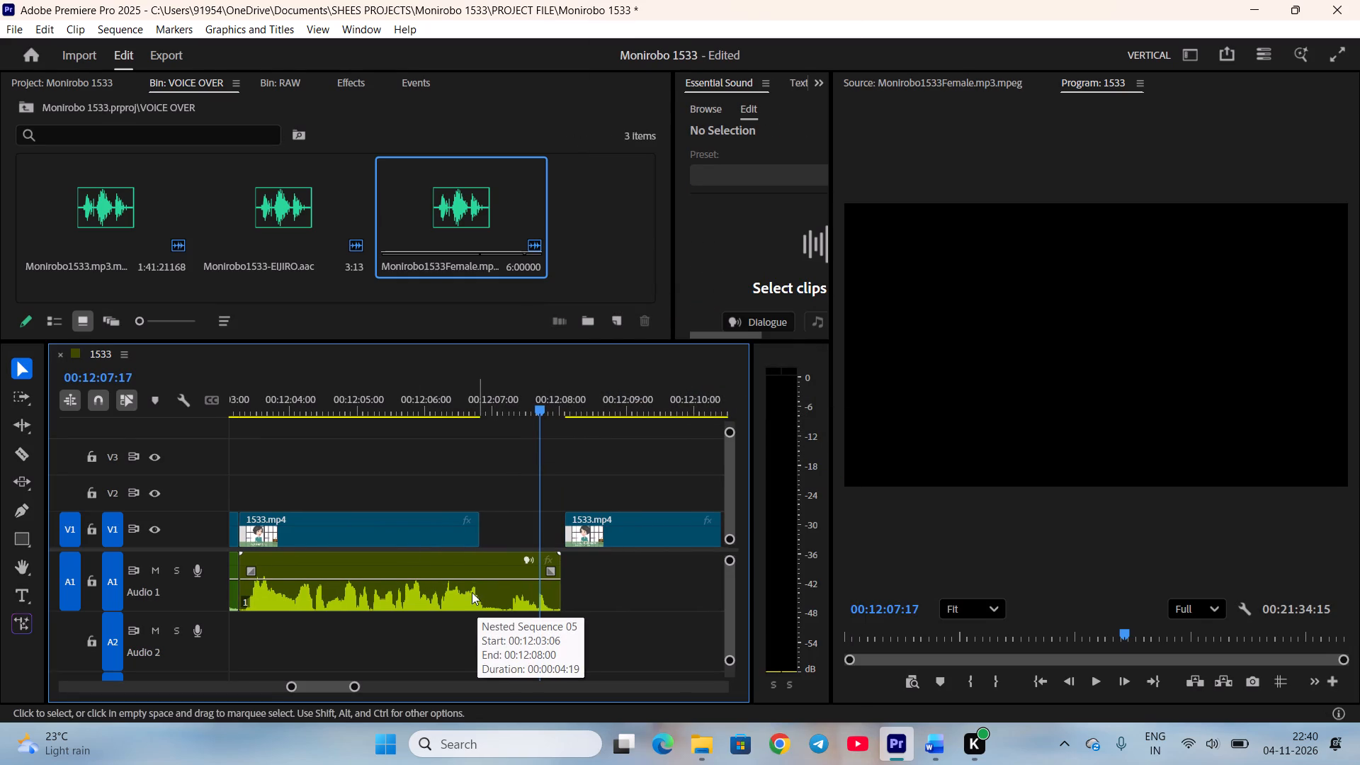
right_click(415, 521)
left_click(442, 518)
left_click(662, 327)
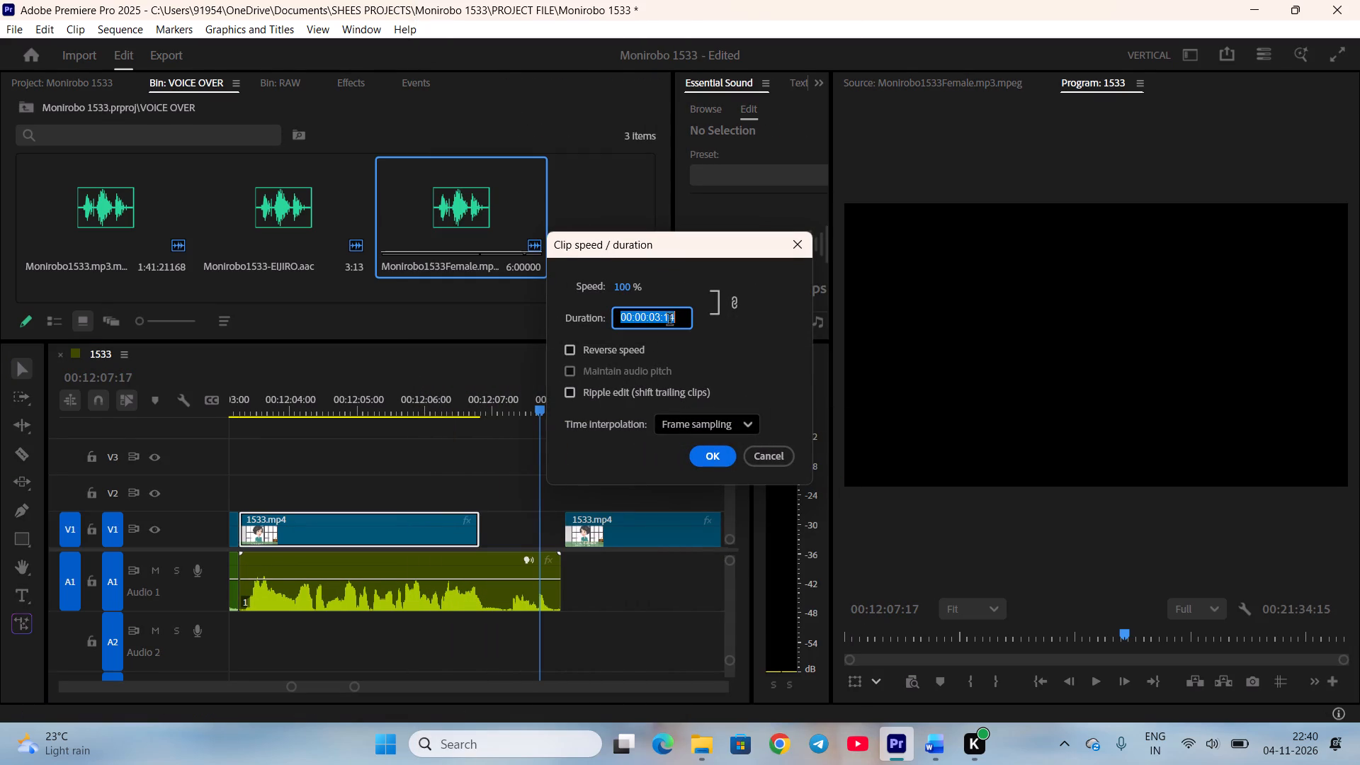
left_click(681, 319)
key("BackSpace")
key("BackSpace")
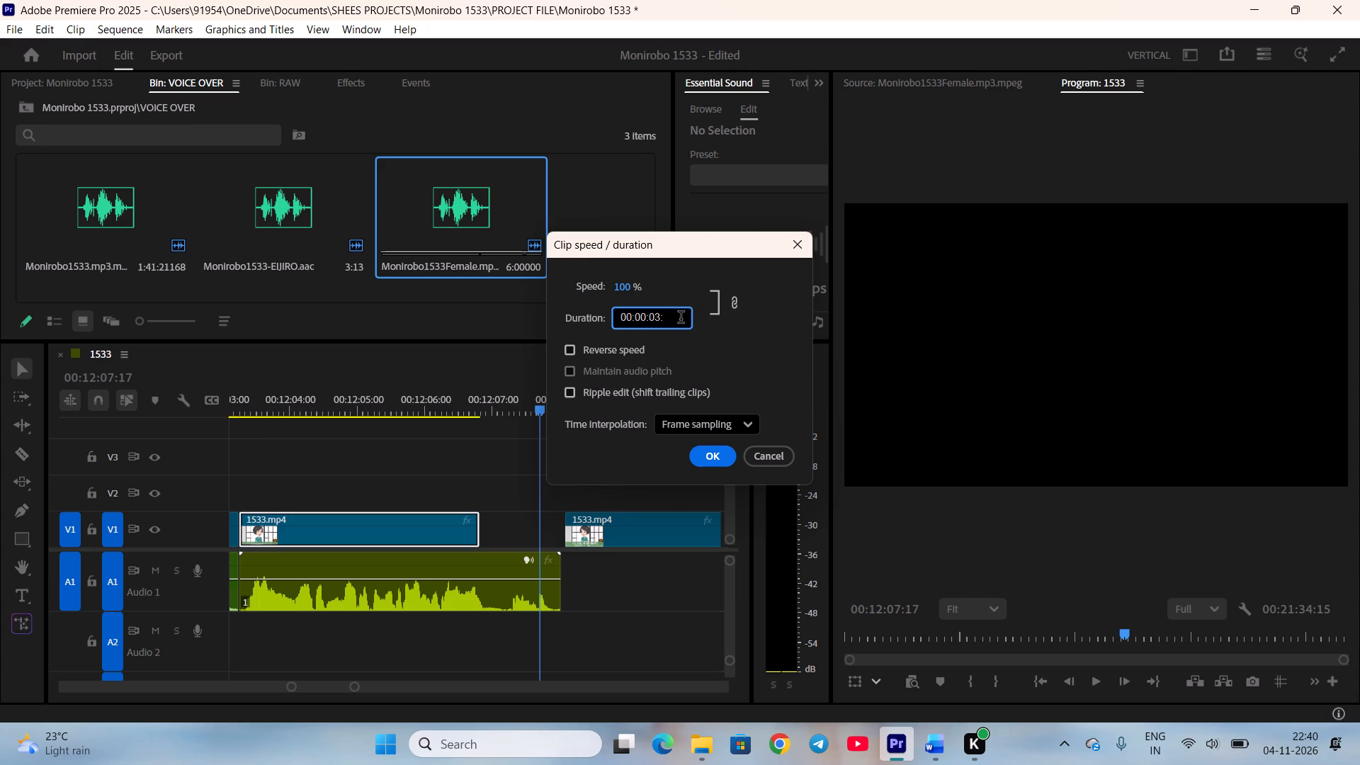
type("19")
key("Left")
key("Left")
key("Left")
key("BackSpace")
key("4")
key("Return")
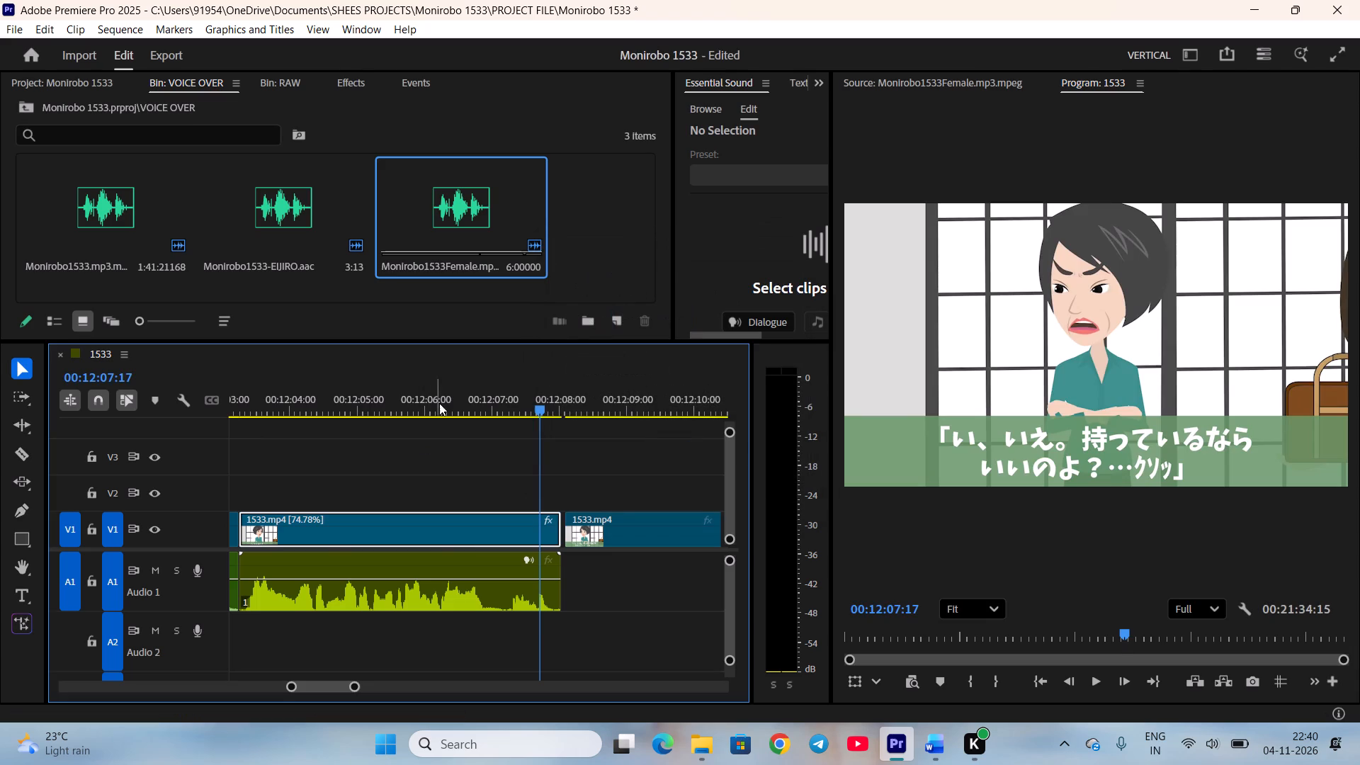
Ripple-delete the gap on V1 after the 「い、いえ。持っているなら…」 scene and save the project.
left_click(441, 399)
scroll(475, 429, "down", 4)
key("space")
left_click(450, 462)
scroll(445, 465, "down", 2)
key("space")
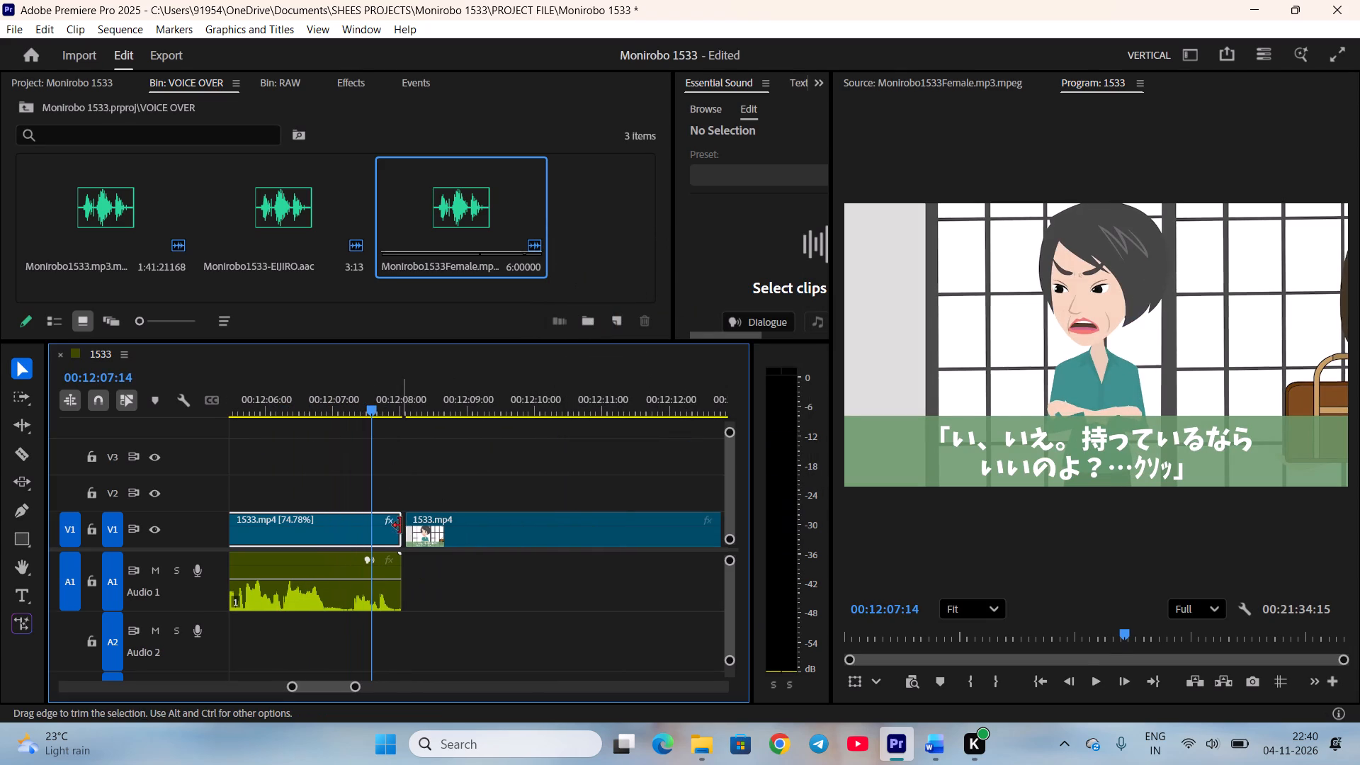
right_click(403, 523)
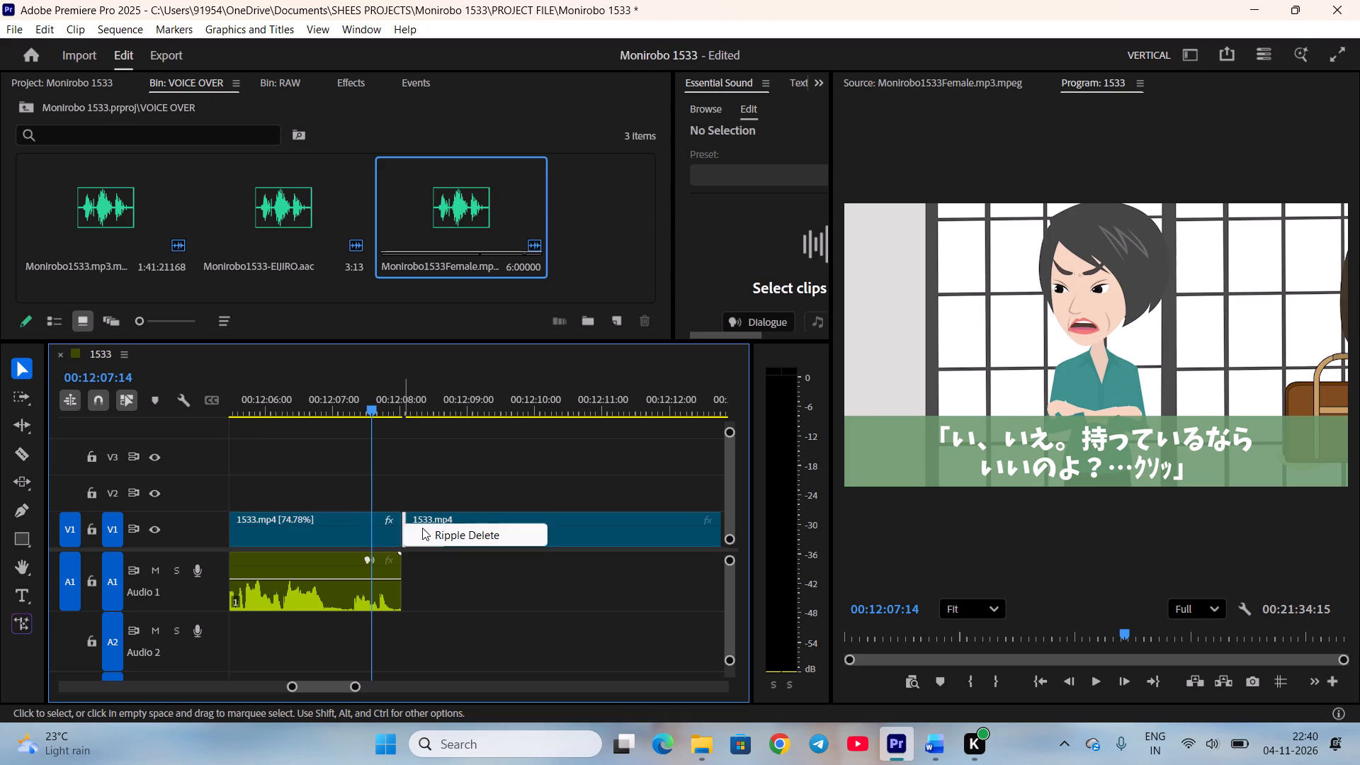
left_click(424, 528)
scroll(425, 531, "down", 3)
key("space")
key("ctrl+s")
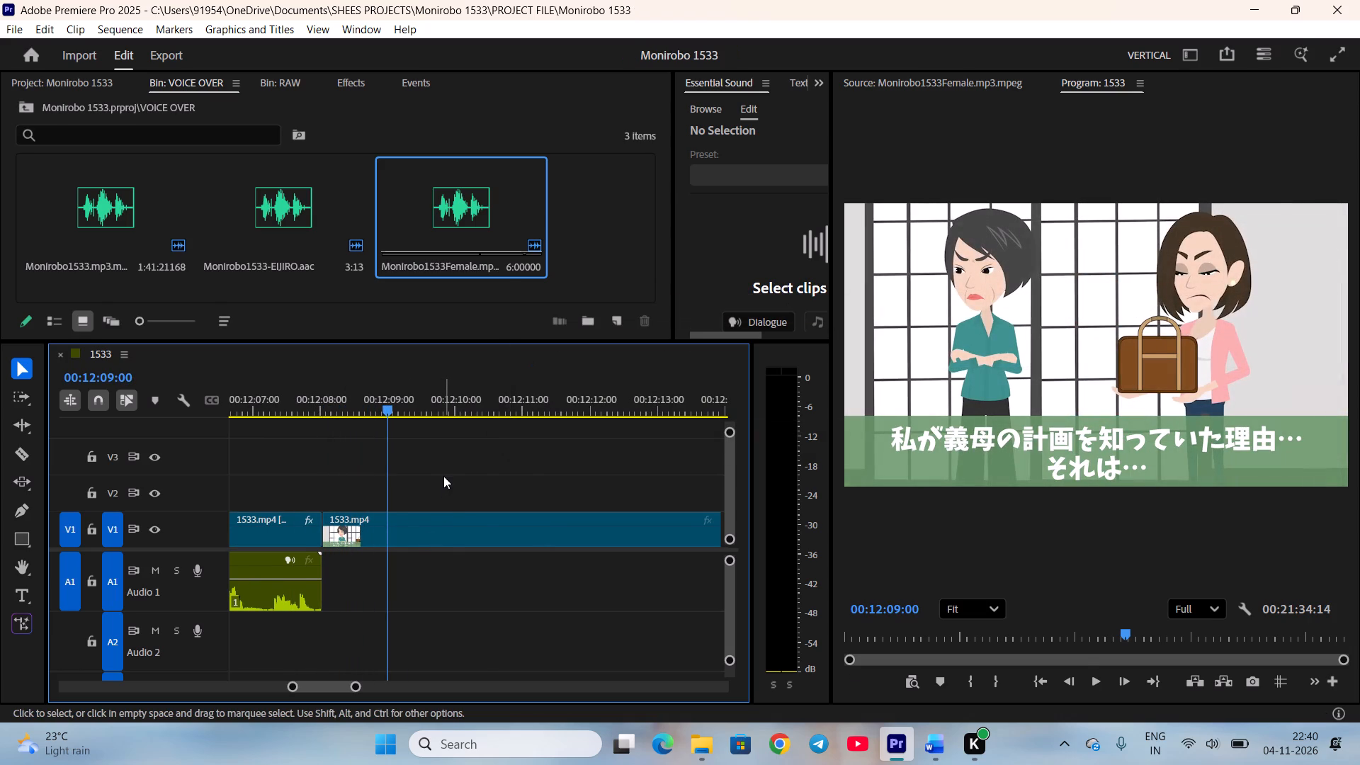
Review the scenes from 「私が義母の計画を知っていた理由…」 through Haruta's 「ぶぅーー！」 reply to see which lines they need.
key("equal")
key("minus")
scroll(443, 482, "down", 4)
key("space")
scroll(475, 446, "down", 3)
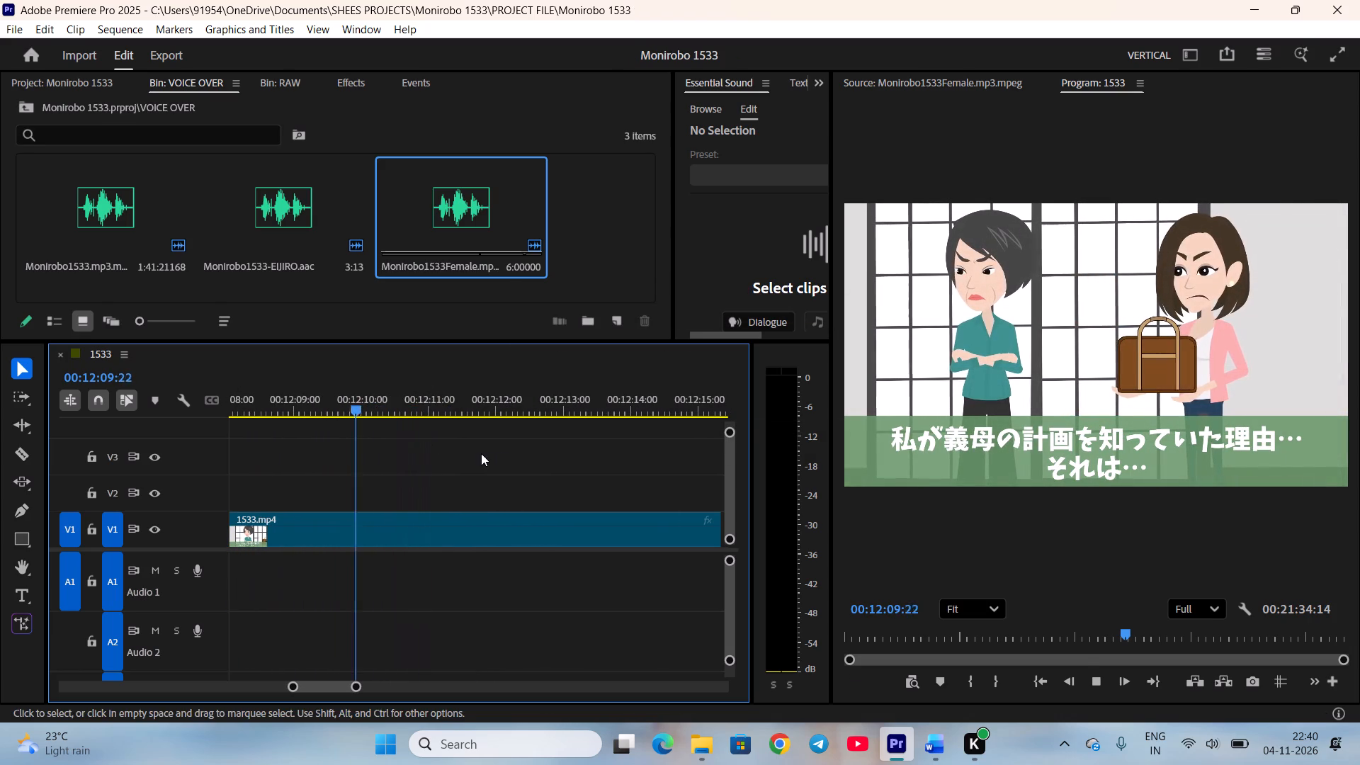
left_click_drag(424, 408, 607, 432)
key("space")
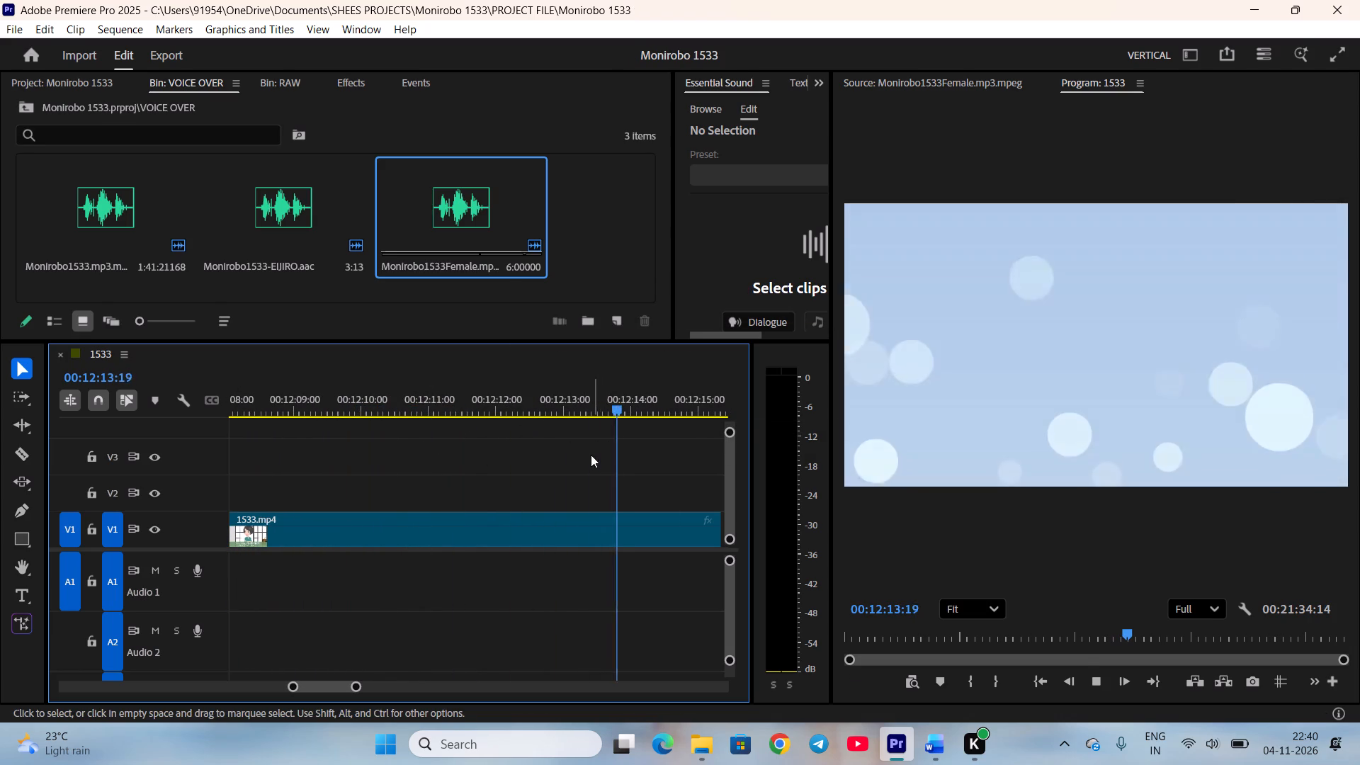
scroll(581, 465, "down", 8)
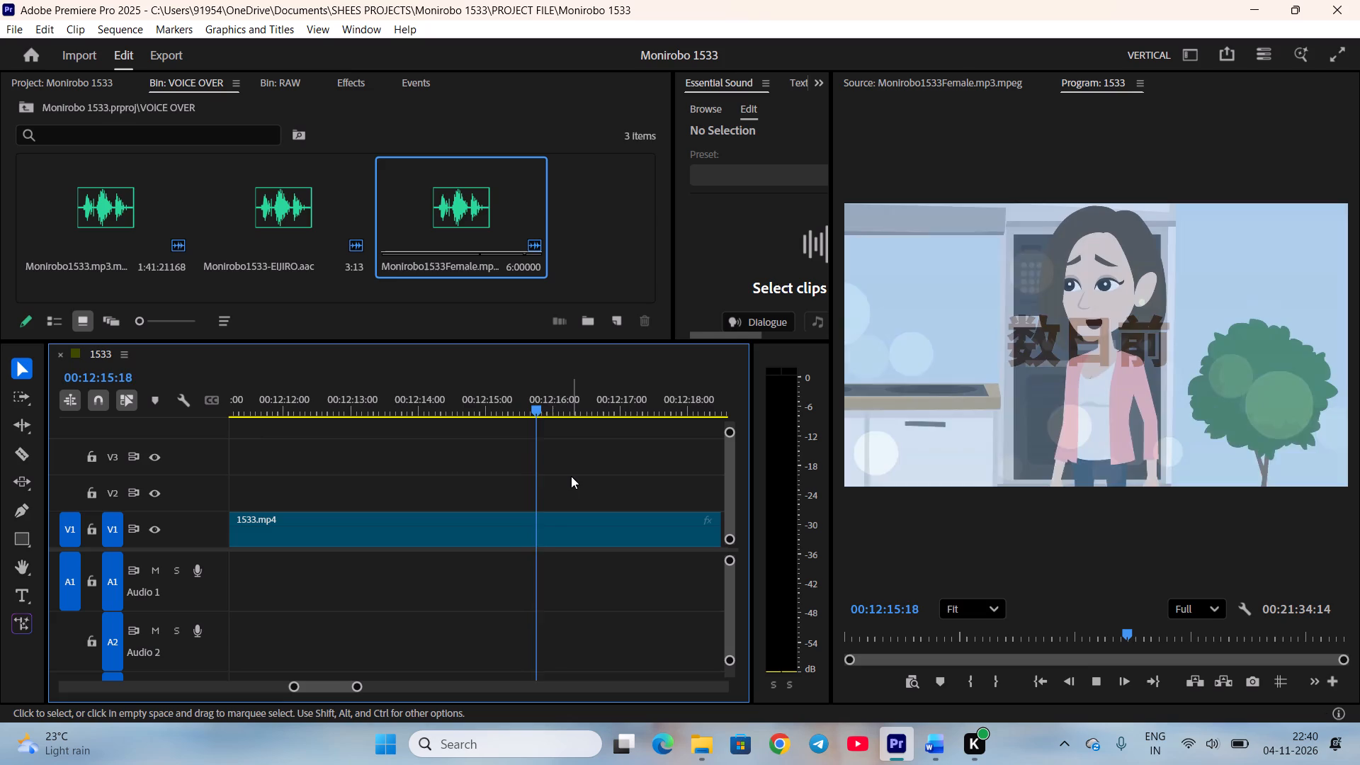
key("space")
scroll(580, 484, "down", 5)
key("space")
scroll(580, 490, "down", 5)
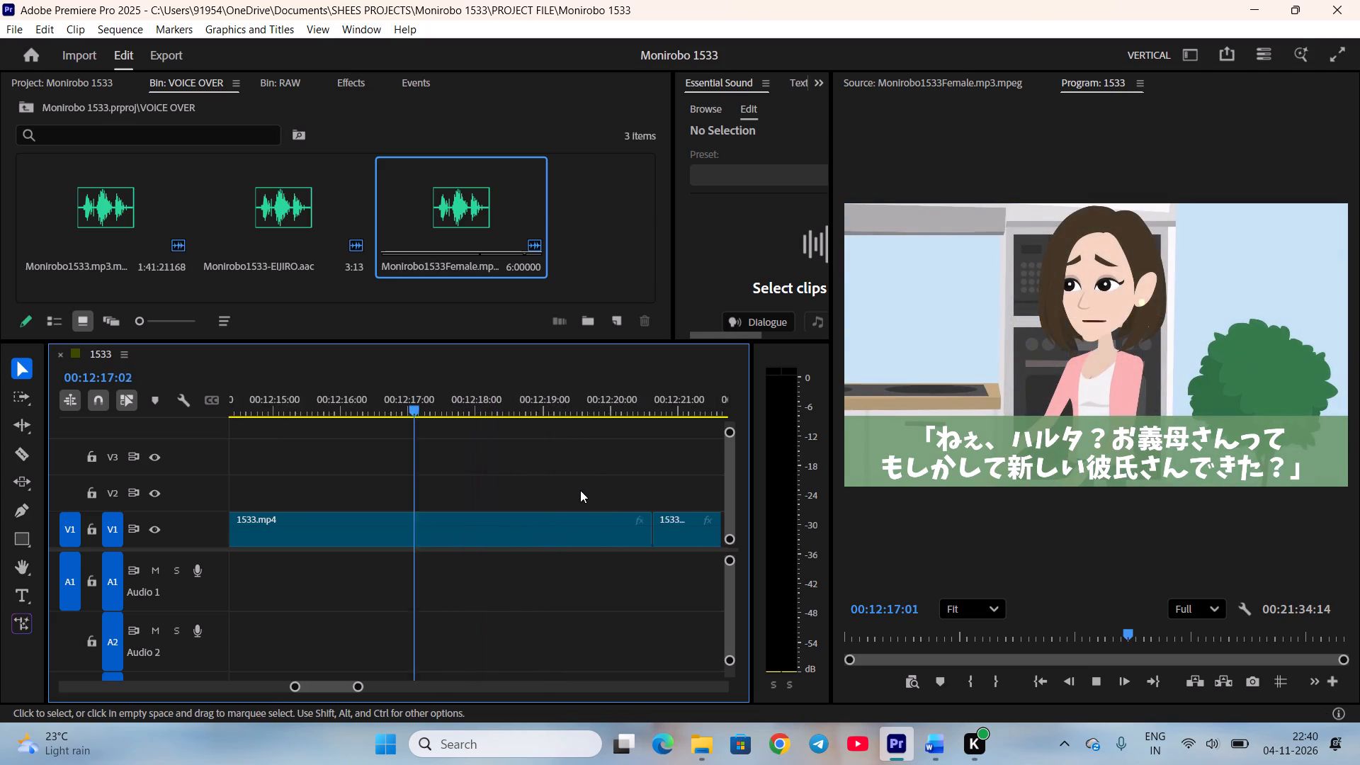
left_click_drag(506, 395, 591, 418)
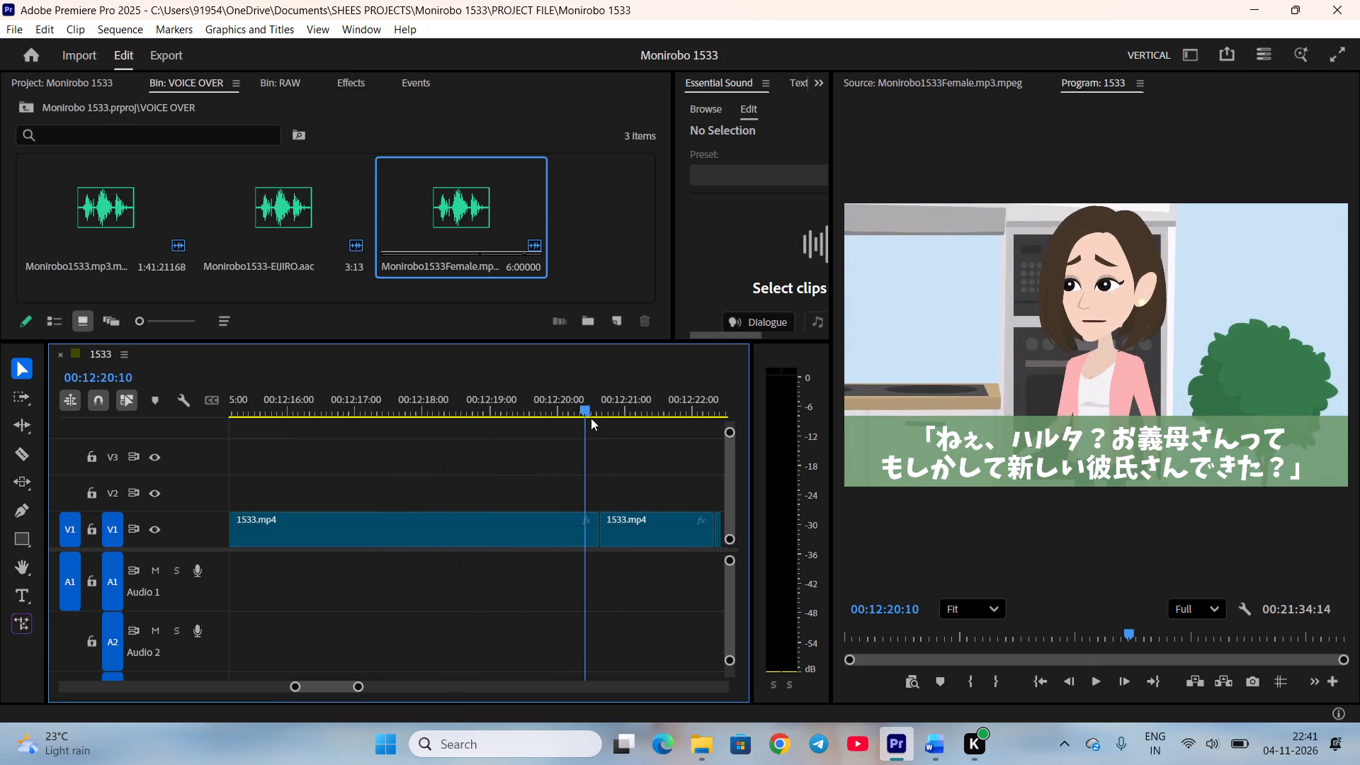
left_click_drag(591, 418, 676, 433)
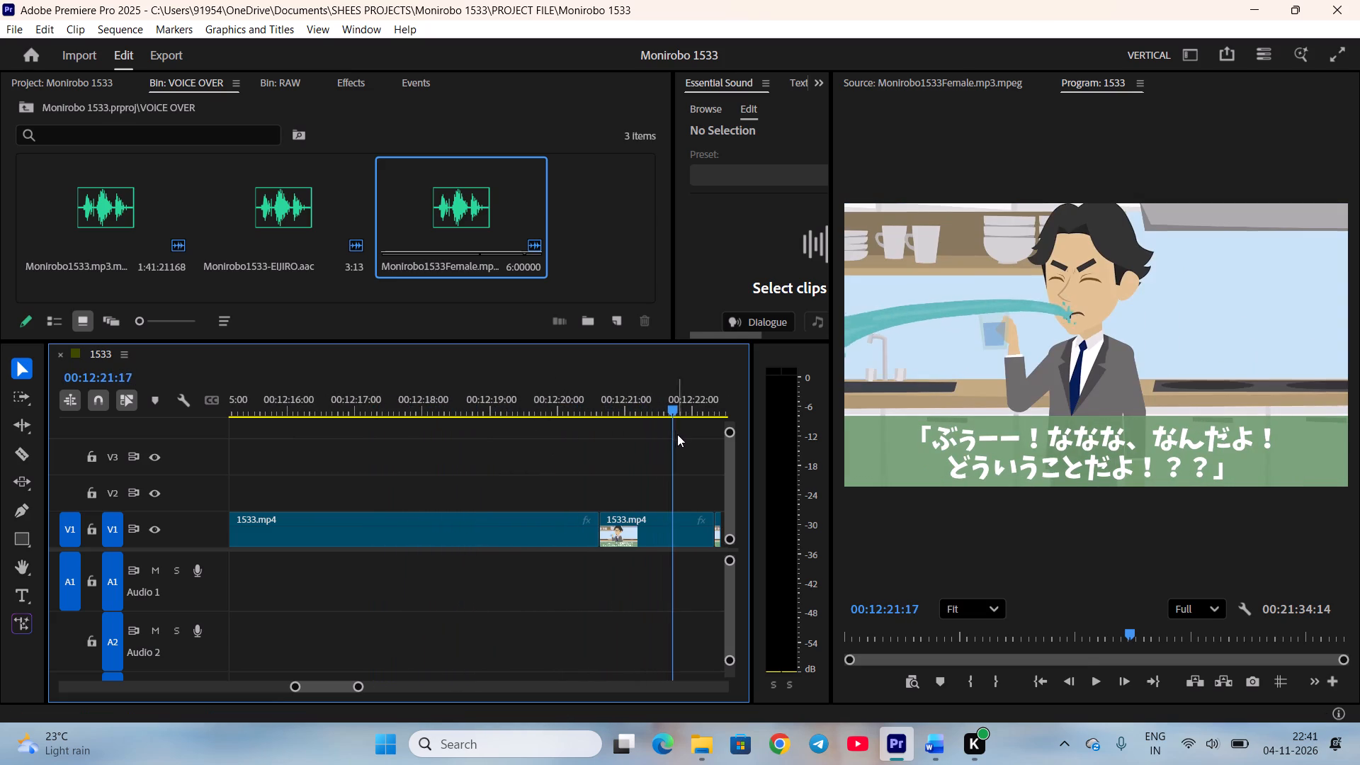
key("space")
key("space")
scroll(486, 488, "up", 10)
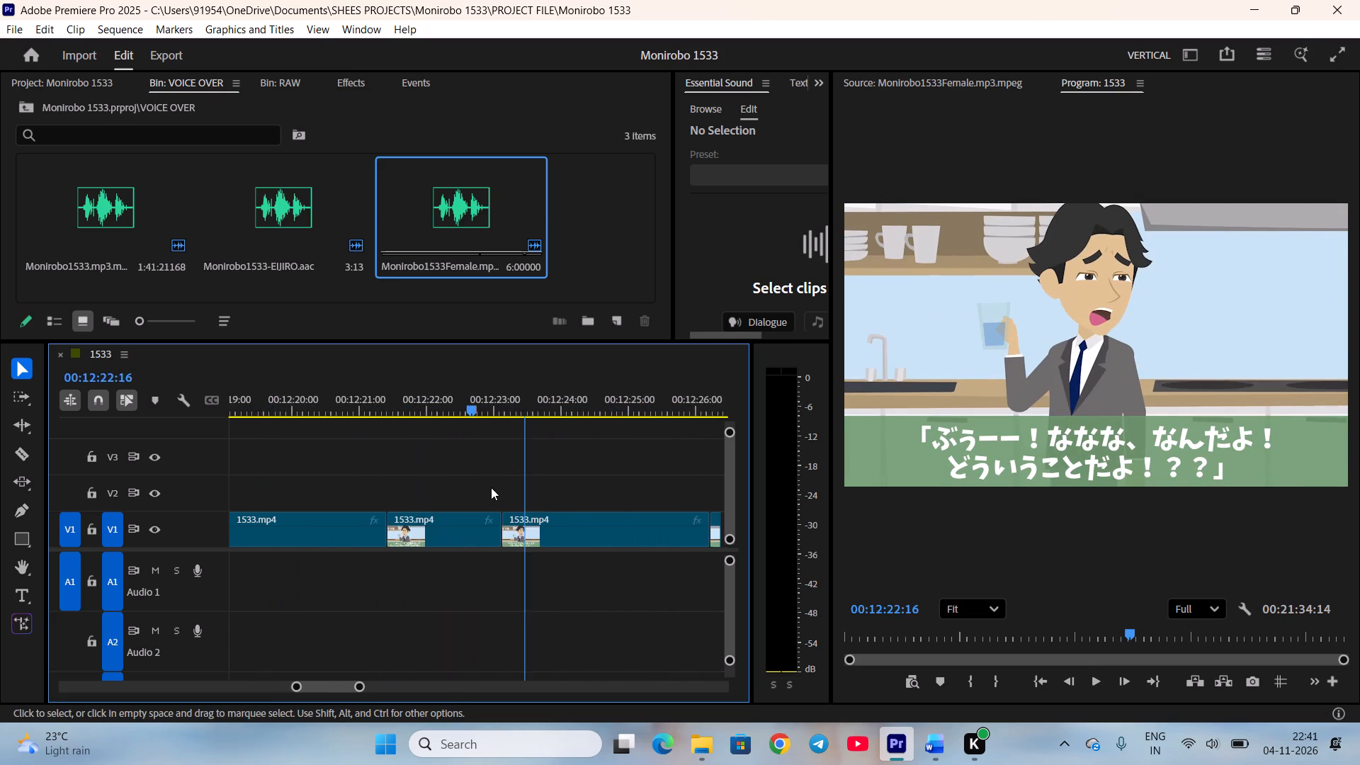
scroll(489, 484, "up", 4)
left_click(458, 412)
left_click(461, 402)
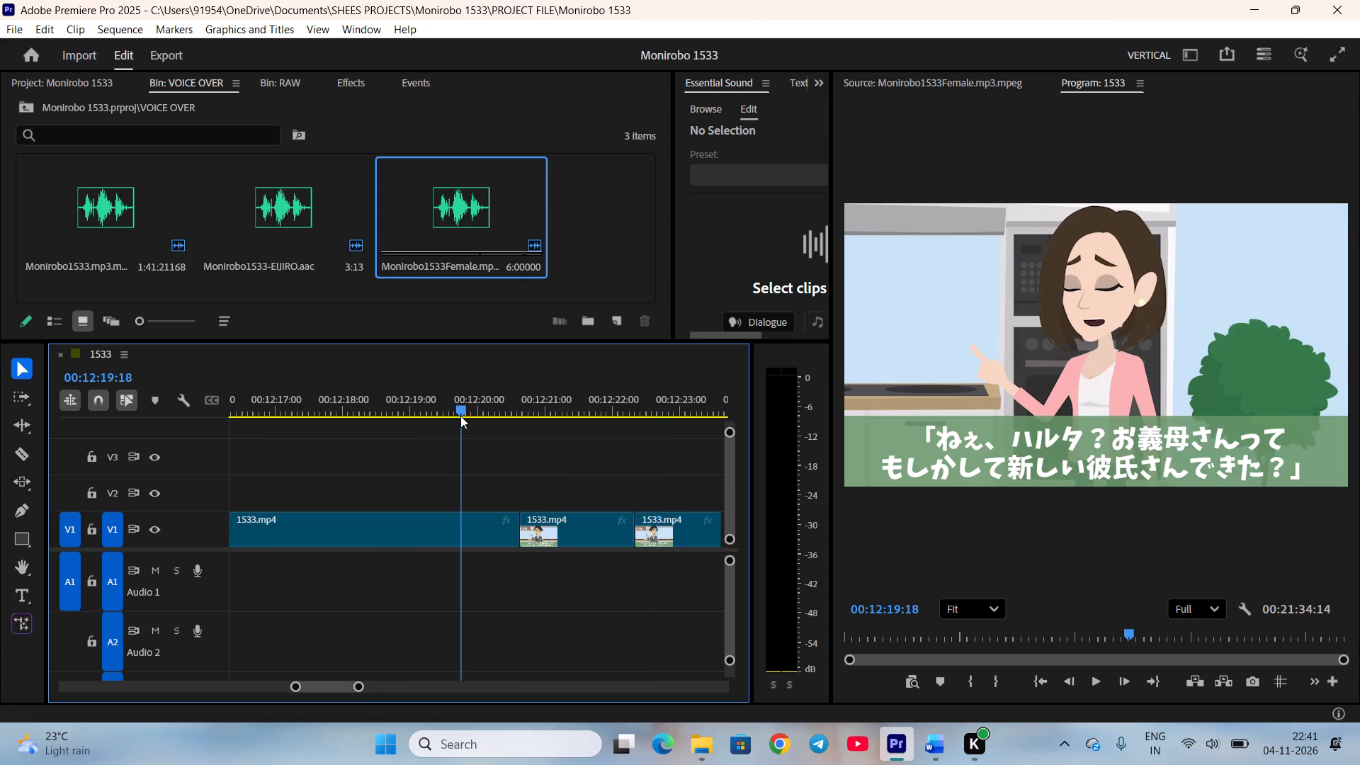
key("minus")
scroll(489, 471, "up", 7)
key("ctrl+s")
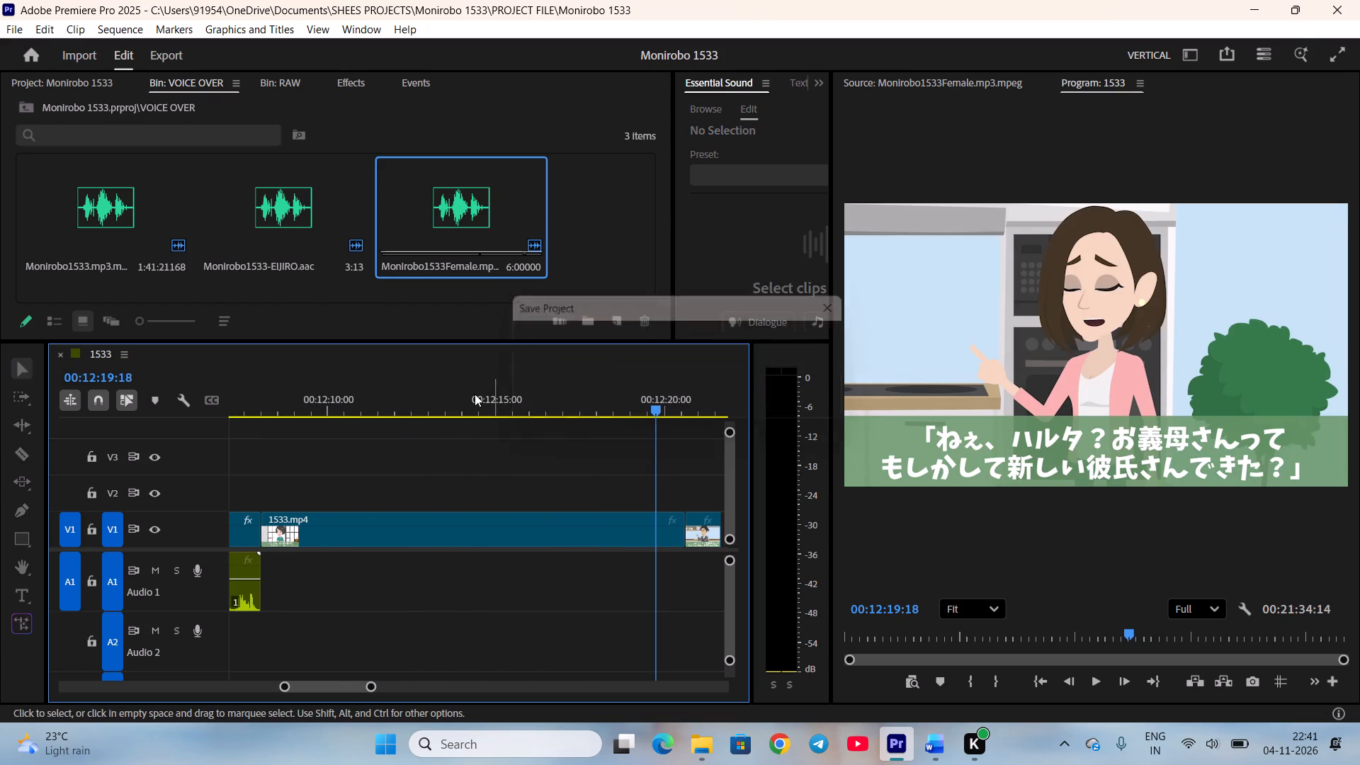
Following the script, mark Monirobo1533Female.mp3 from 00:11:35:03 to 00:11:45:07, covering "The reason I knew…" through Eriko's "Hey, Haruta?…" line.
double_click(472, 205)
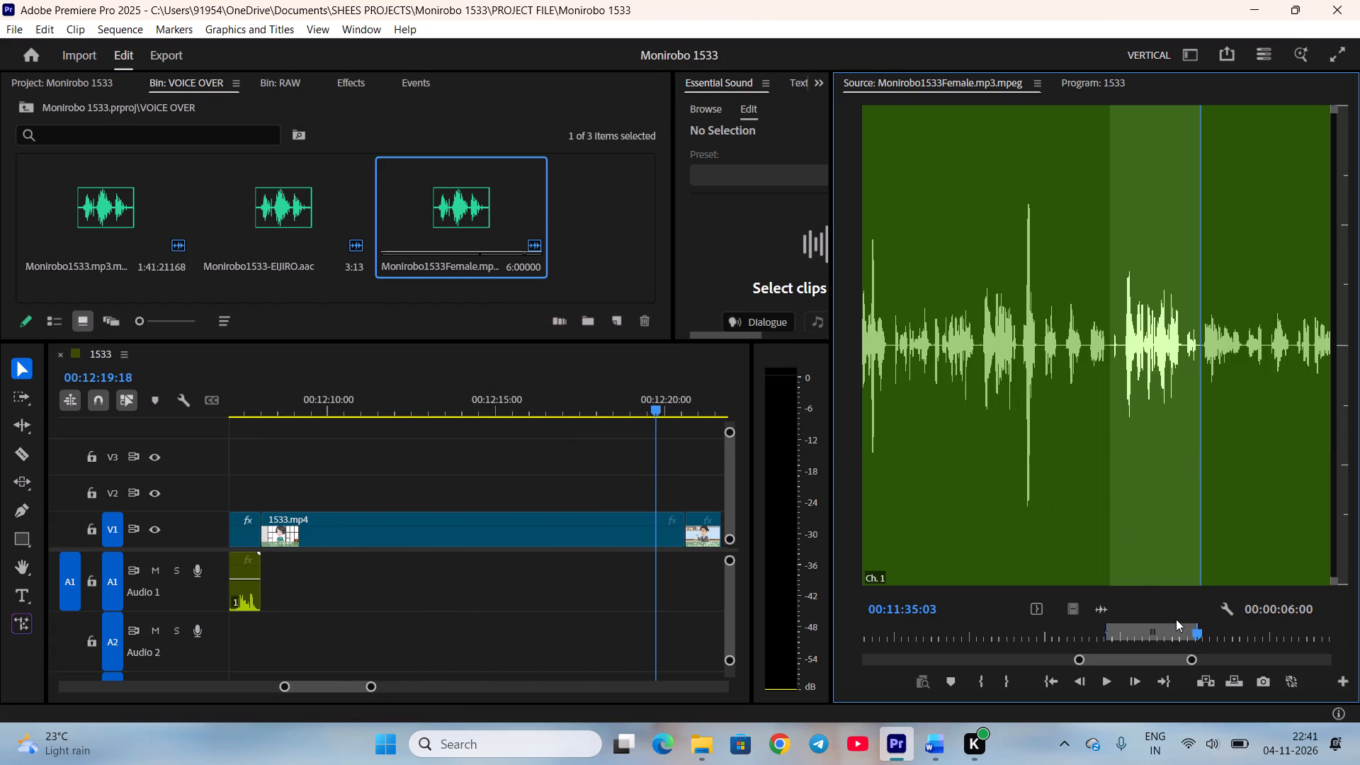
key("i")
key("space")
left_click(943, 735)
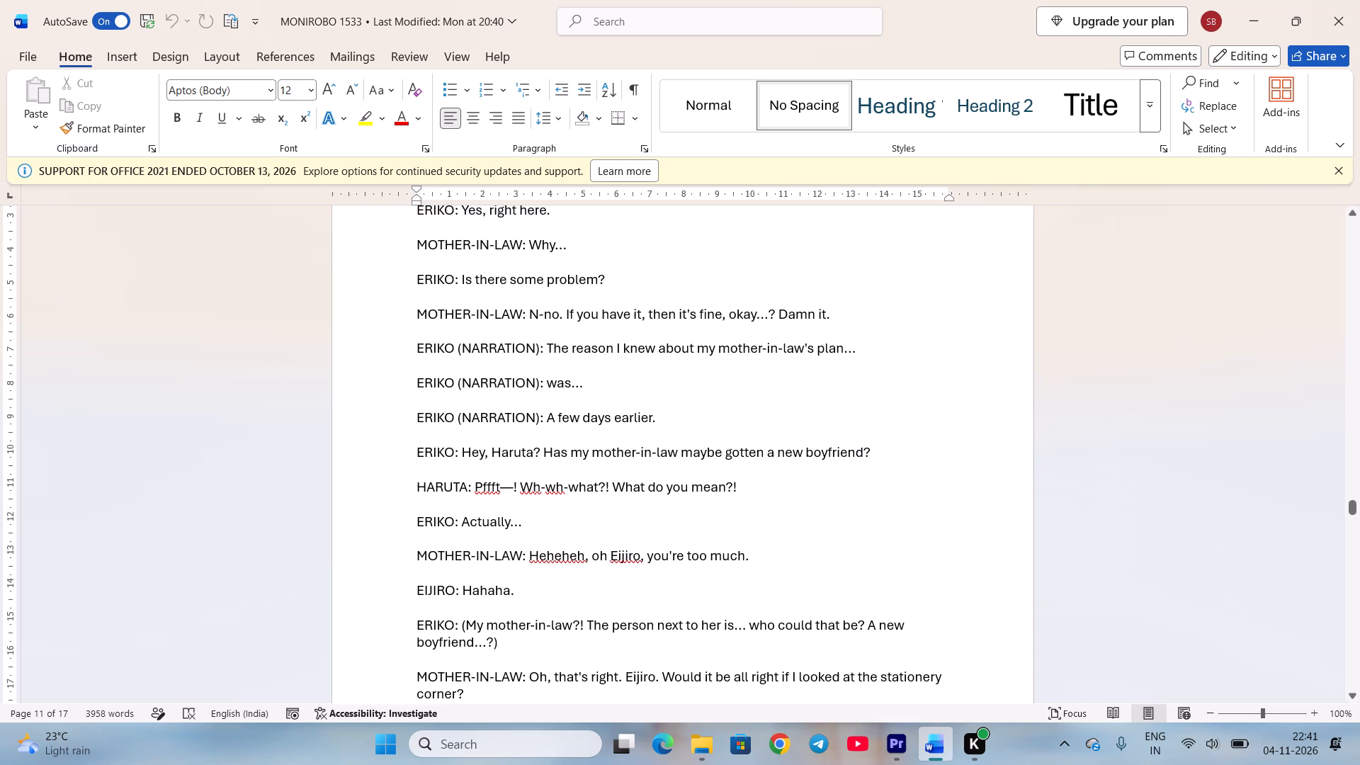
left_click(899, 744)
key("space")
left_click(1048, 627)
key("space")
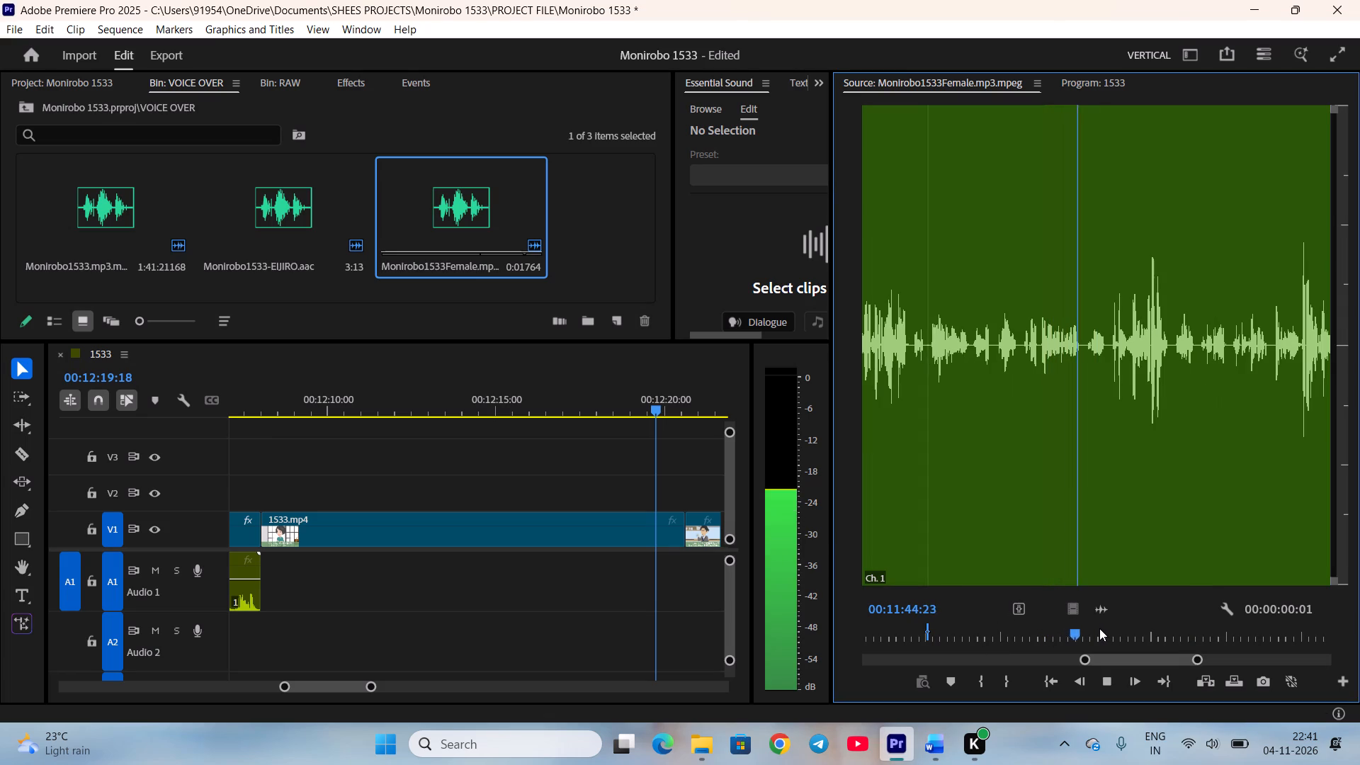
key("space")
left_click(940, 735)
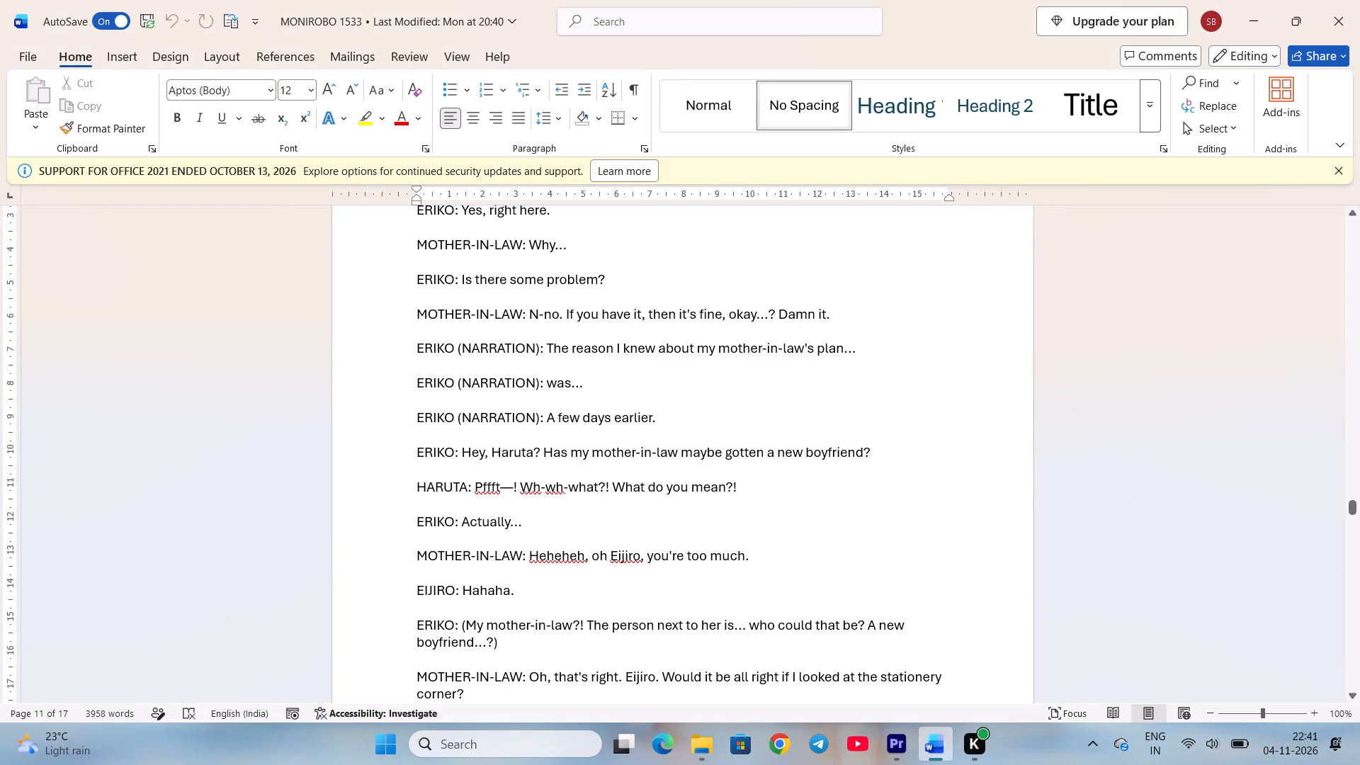
left_click(899, 734)
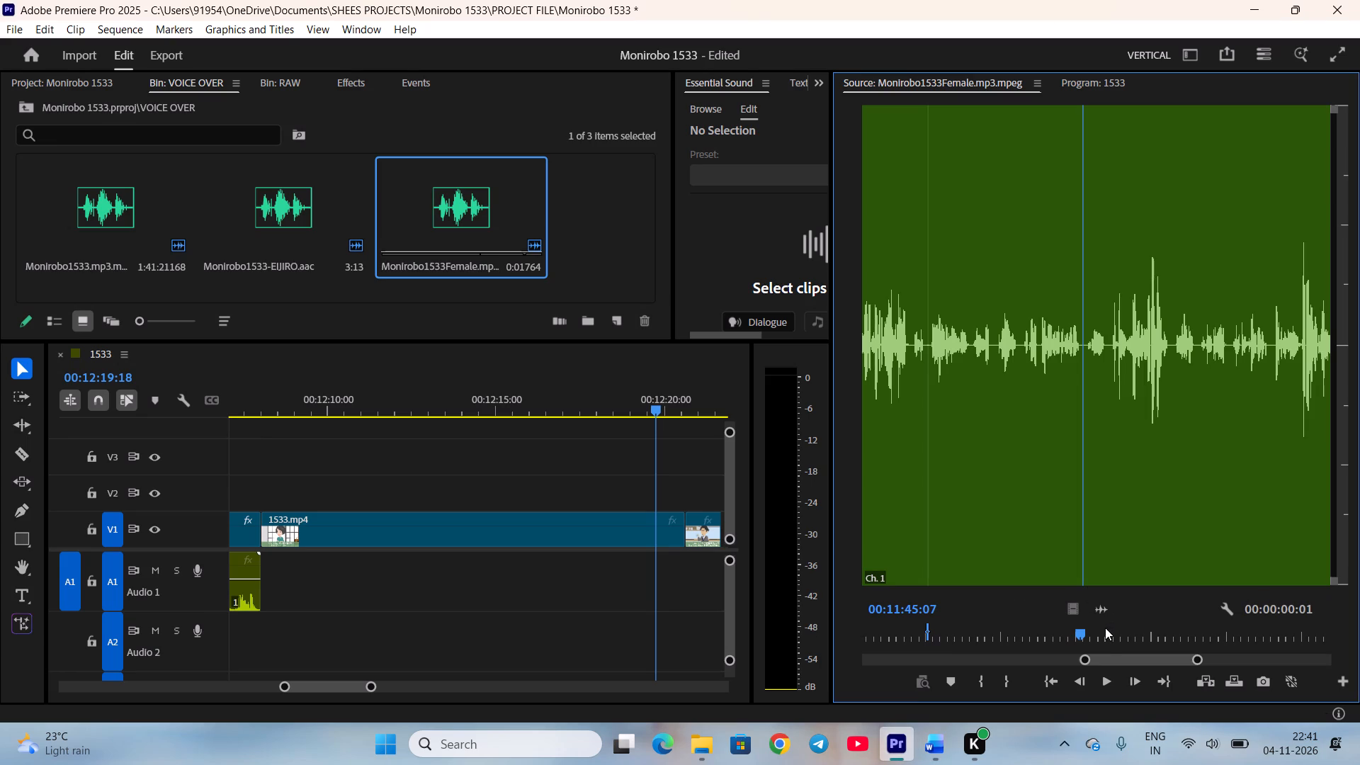
key("o")
Place the marked voice-over on A1 directly after the nested mother-in-law audio and play it back.
left_click_drag(1096, 608, 346, 594)
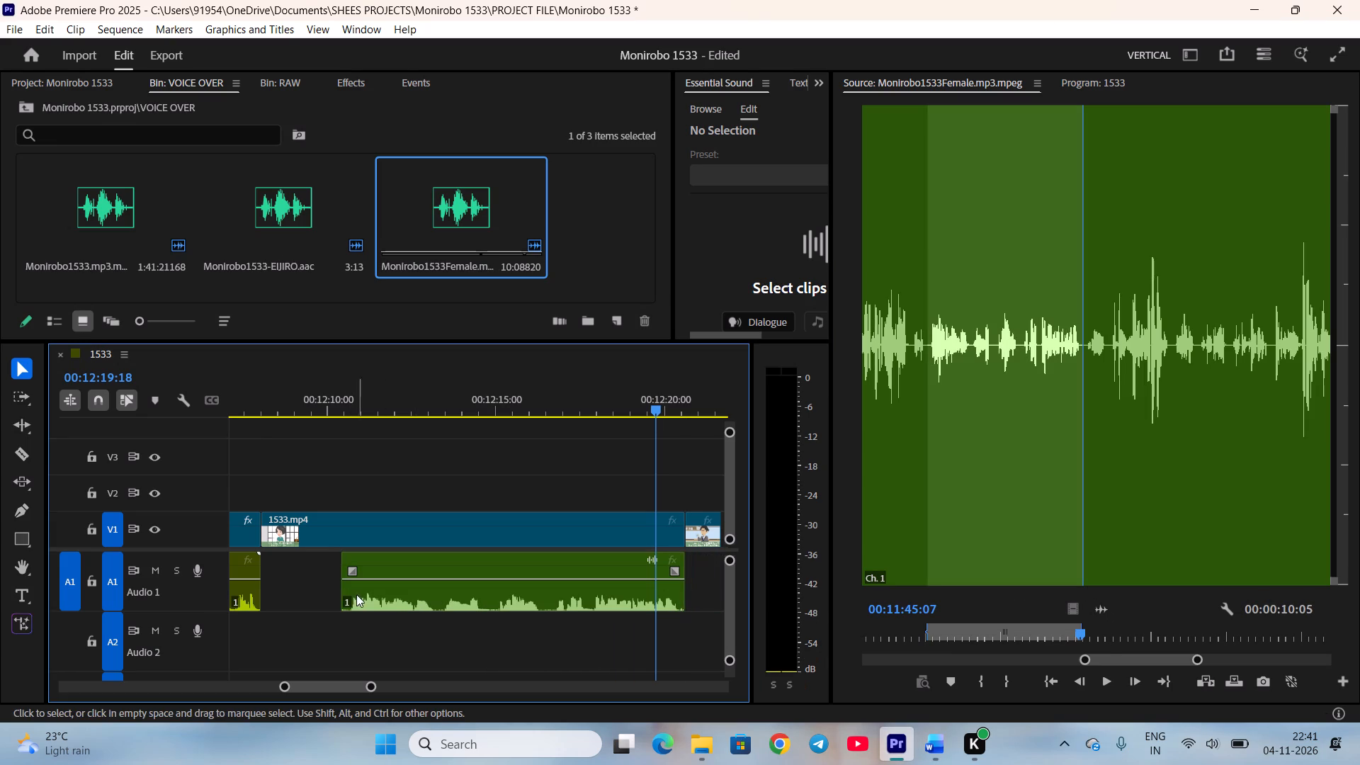
left_click(344, 595)
left_click_drag(383, 594, 311, 593)
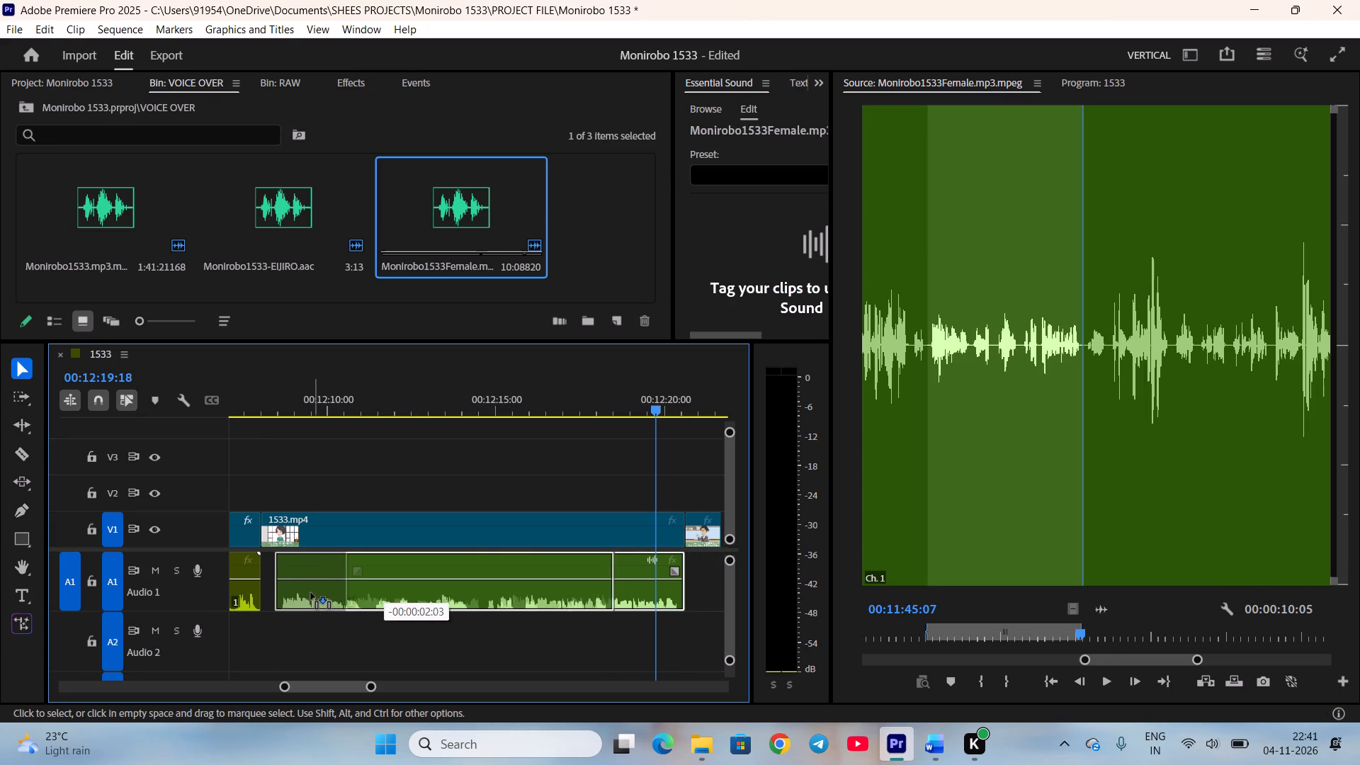
left_click_drag(311, 593, 303, 593)
left_click(339, 637)
left_click(274, 402)
key("space")
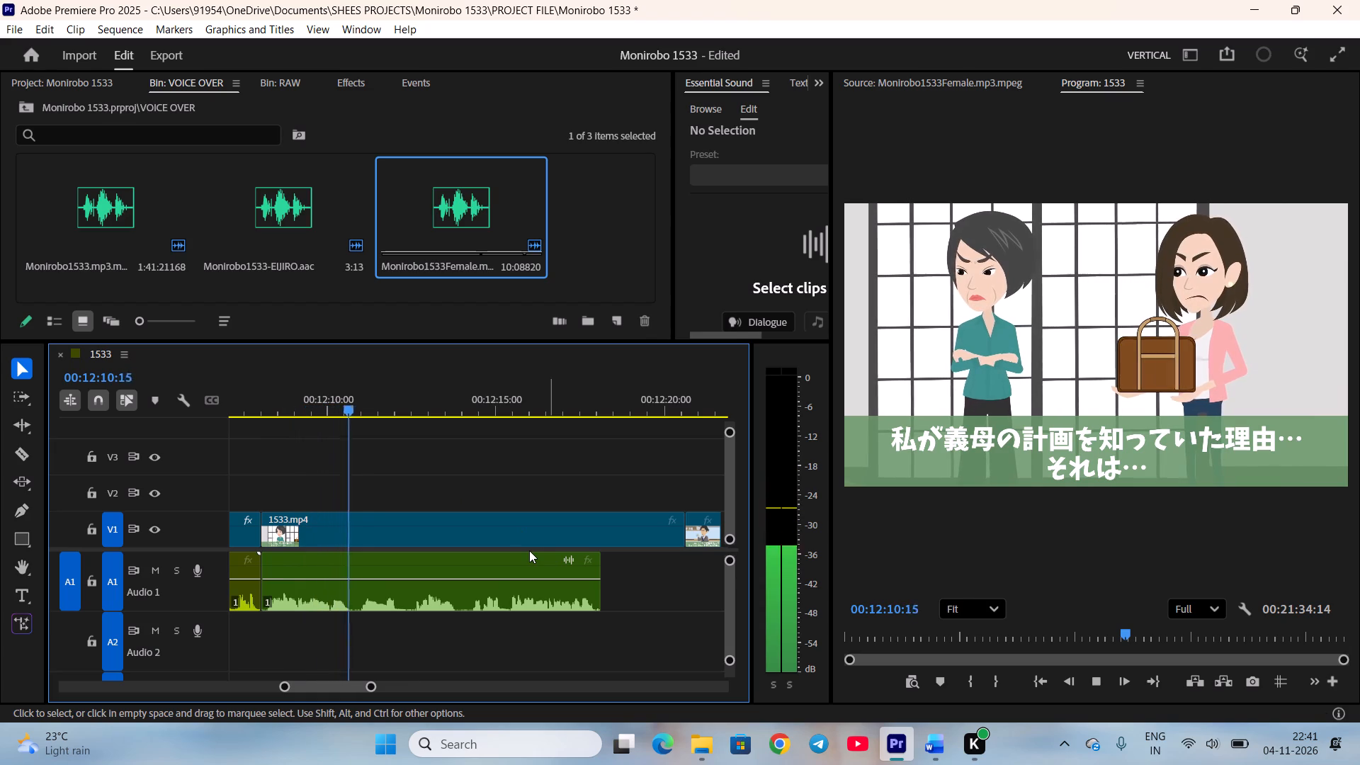
key("space")
Raise the gain of the new Eriko voice-over clip on A1 by 10 dB and play it back.
left_click(466, 601)
key("g")
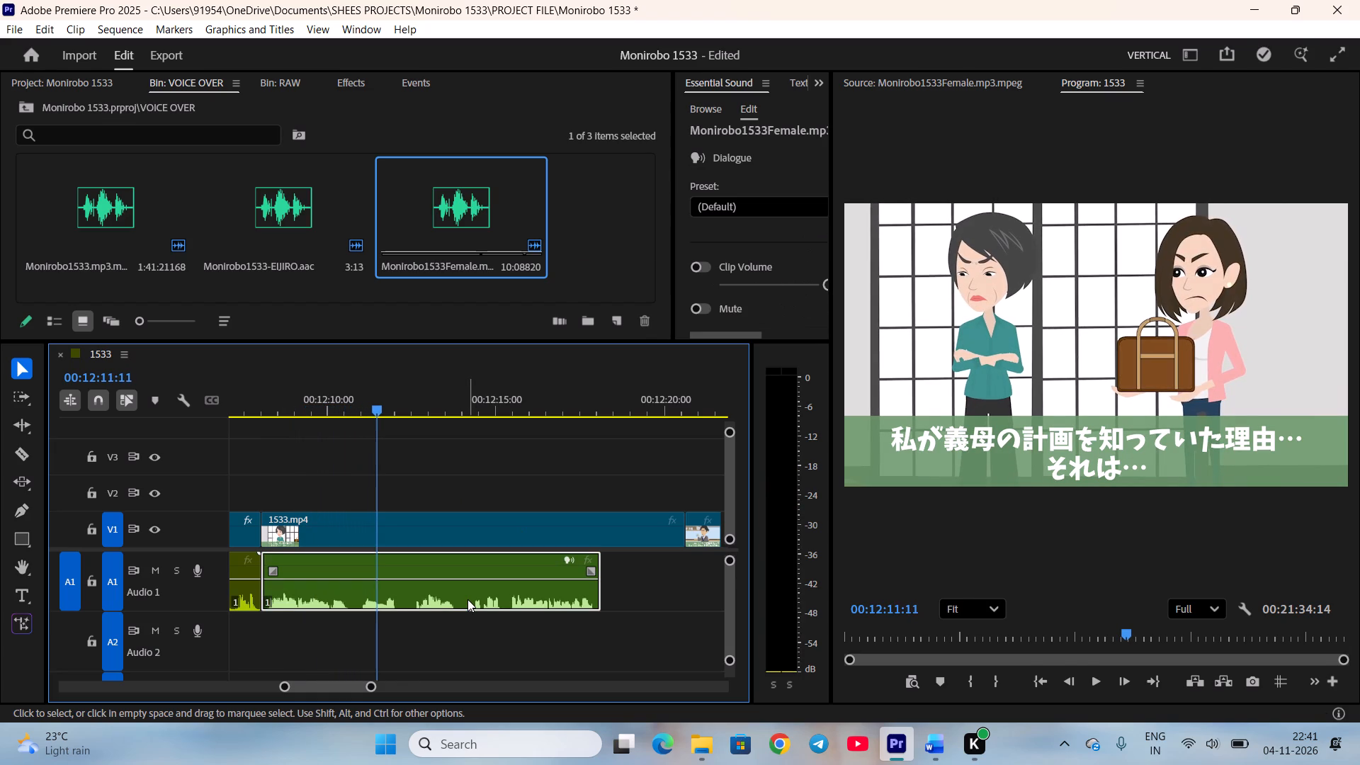
key("1")
key("0")
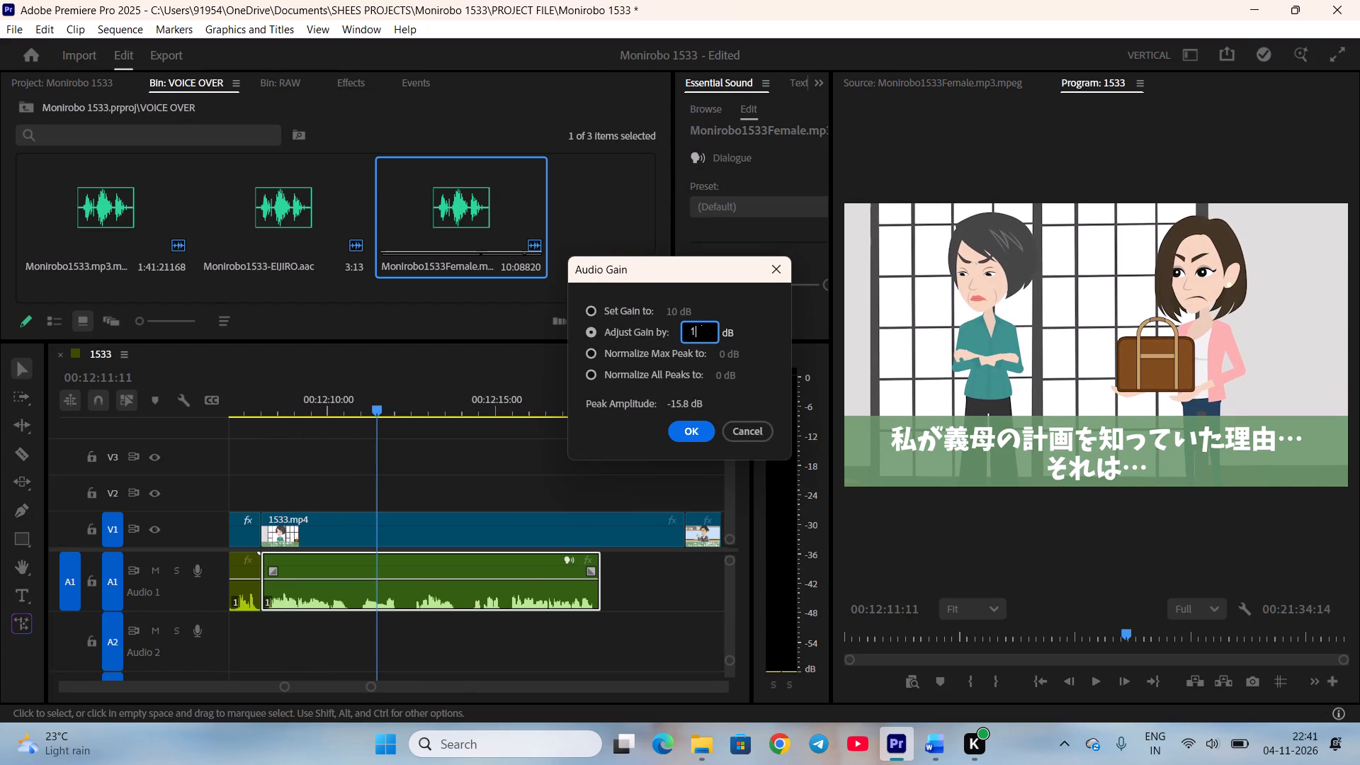
key("Return")
left_click(460, 648)
key("space")
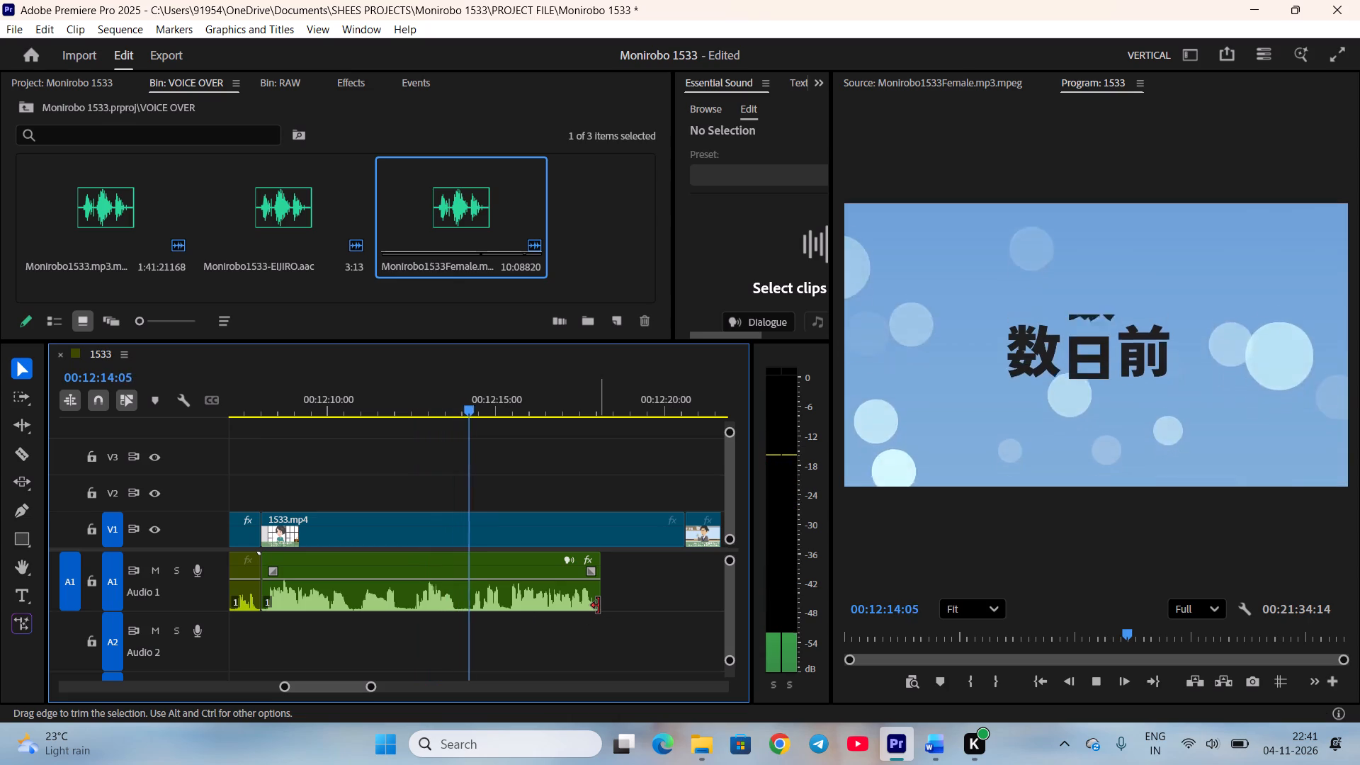
Cut the V1 clip where the 数日前 title card begins and move that part earlier to start at 00:12:12:08.
key("space")
left_click_drag(479, 410, 443, 419)
left_click(471, 517)
key("c")
left_click_drag(447, 397, 407, 412)
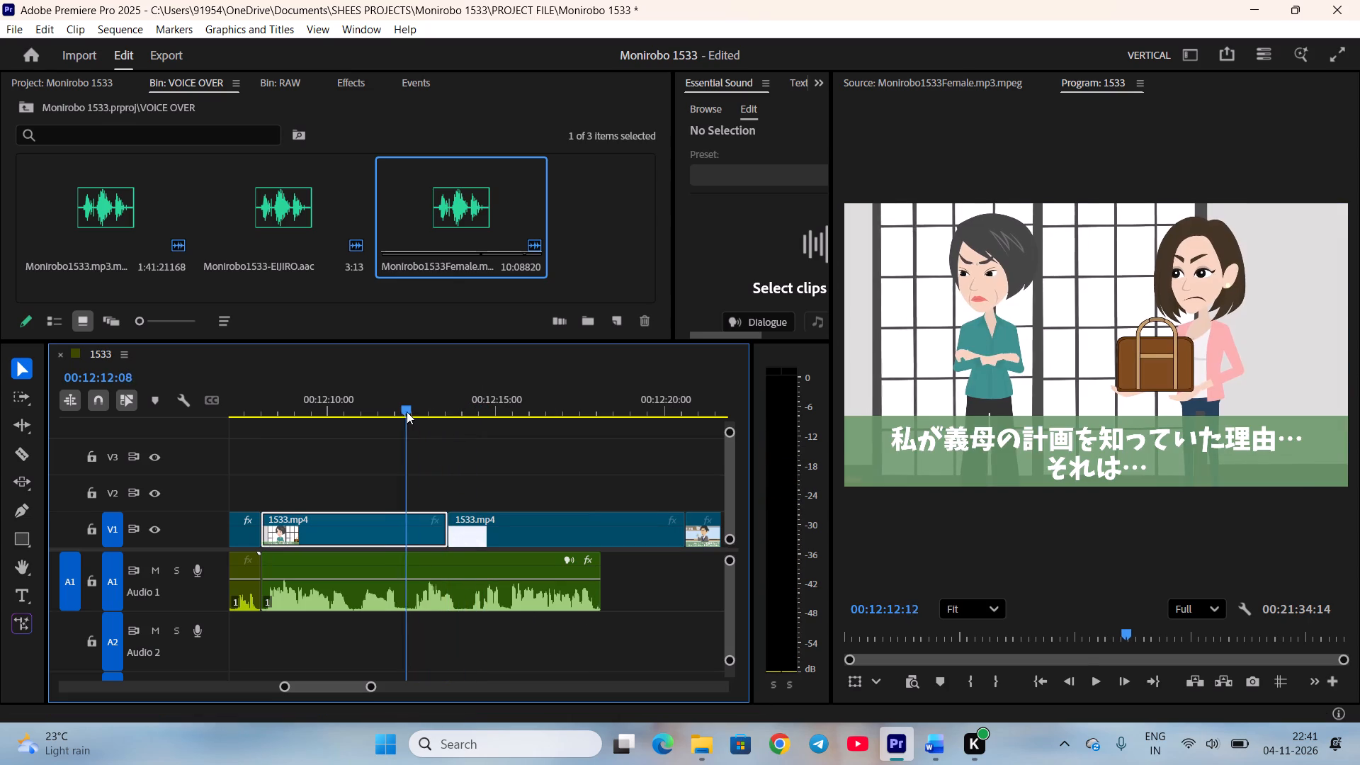
left_click_drag(407, 412, 409, 414)
left_click_drag(482, 526, 440, 526)
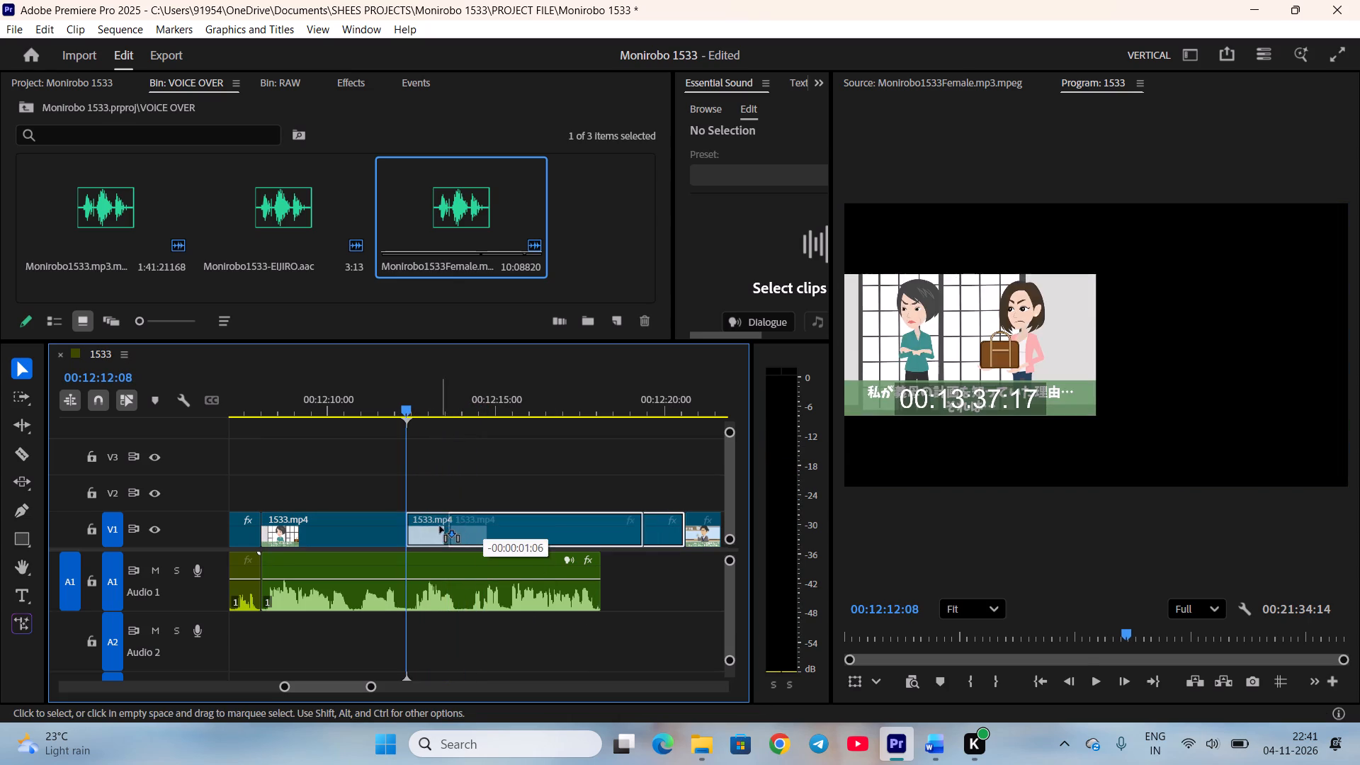
left_click_drag(440, 526, 441, 527)
Cut the V1 clip where 数日前 dissolves into the kitchen scene and move the kitchen part earlier to 00:12:14:02.
key("space")
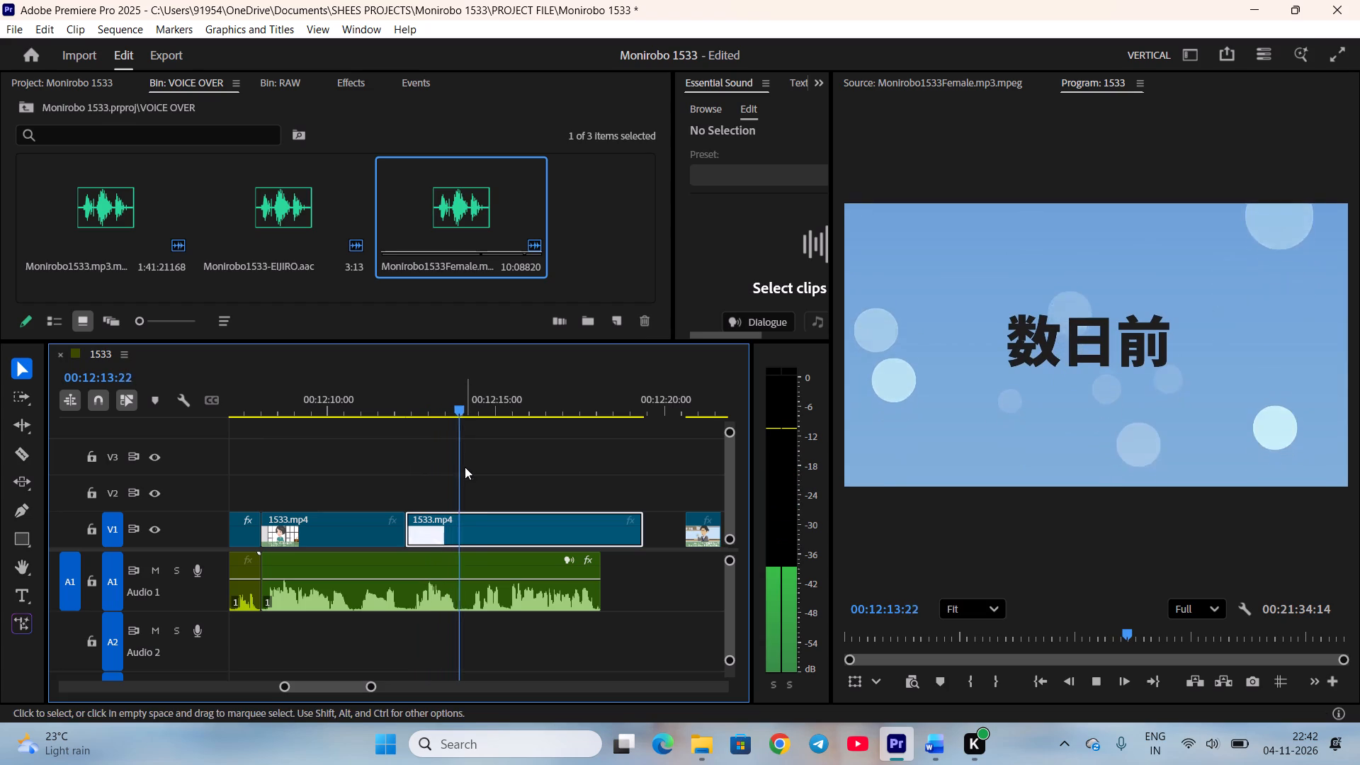
scroll(465, 468, "down", 3)
key("space")
left_click(458, 525)
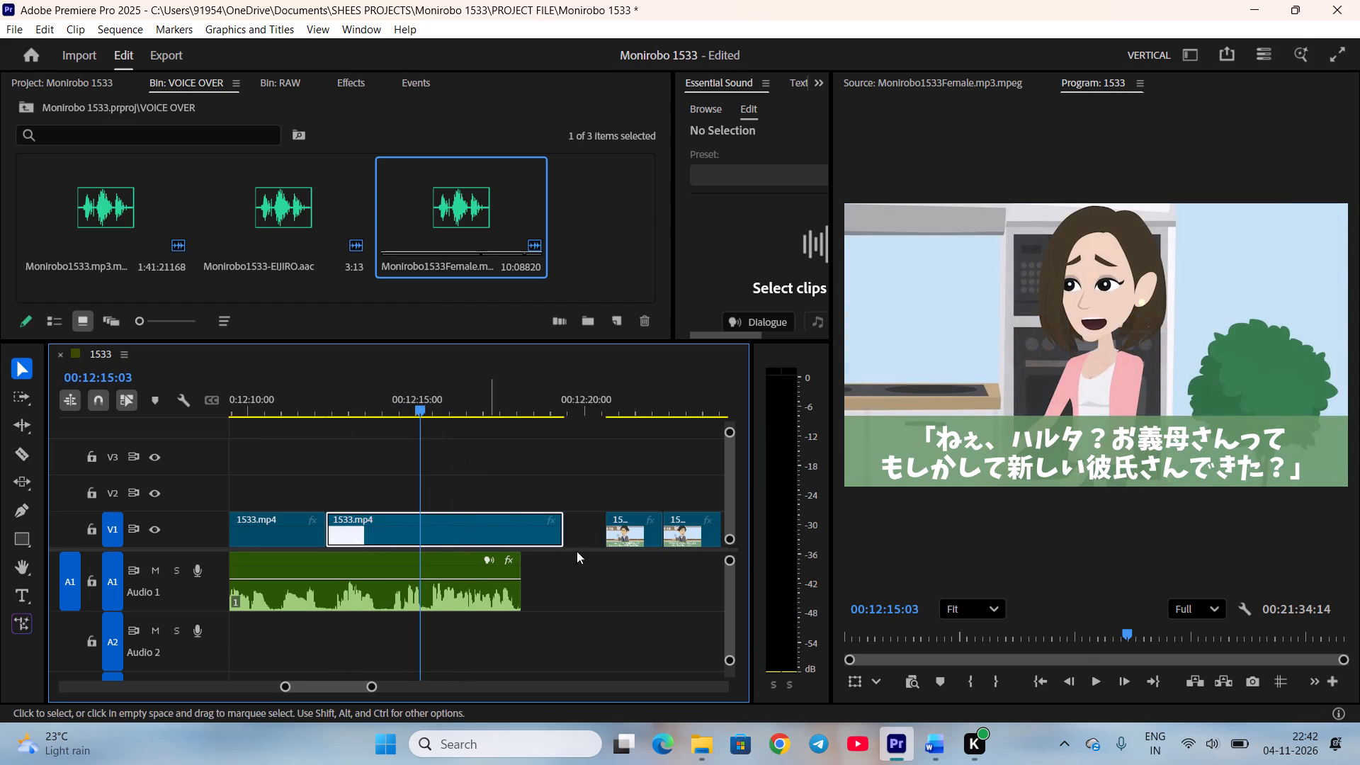
scroll(938, 634, "up", 17)
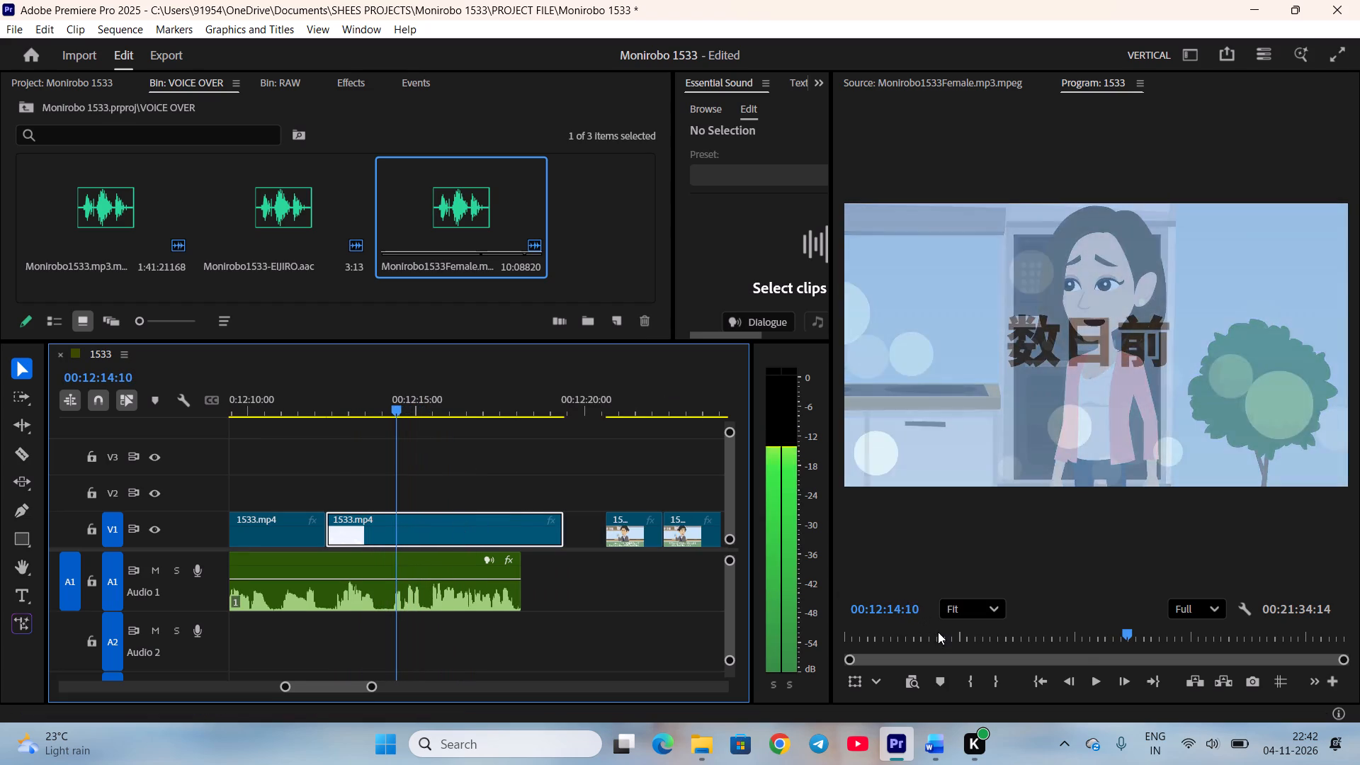
scroll(938, 632, "up", 2)
key("c")
left_click_drag(404, 412, 399, 414)
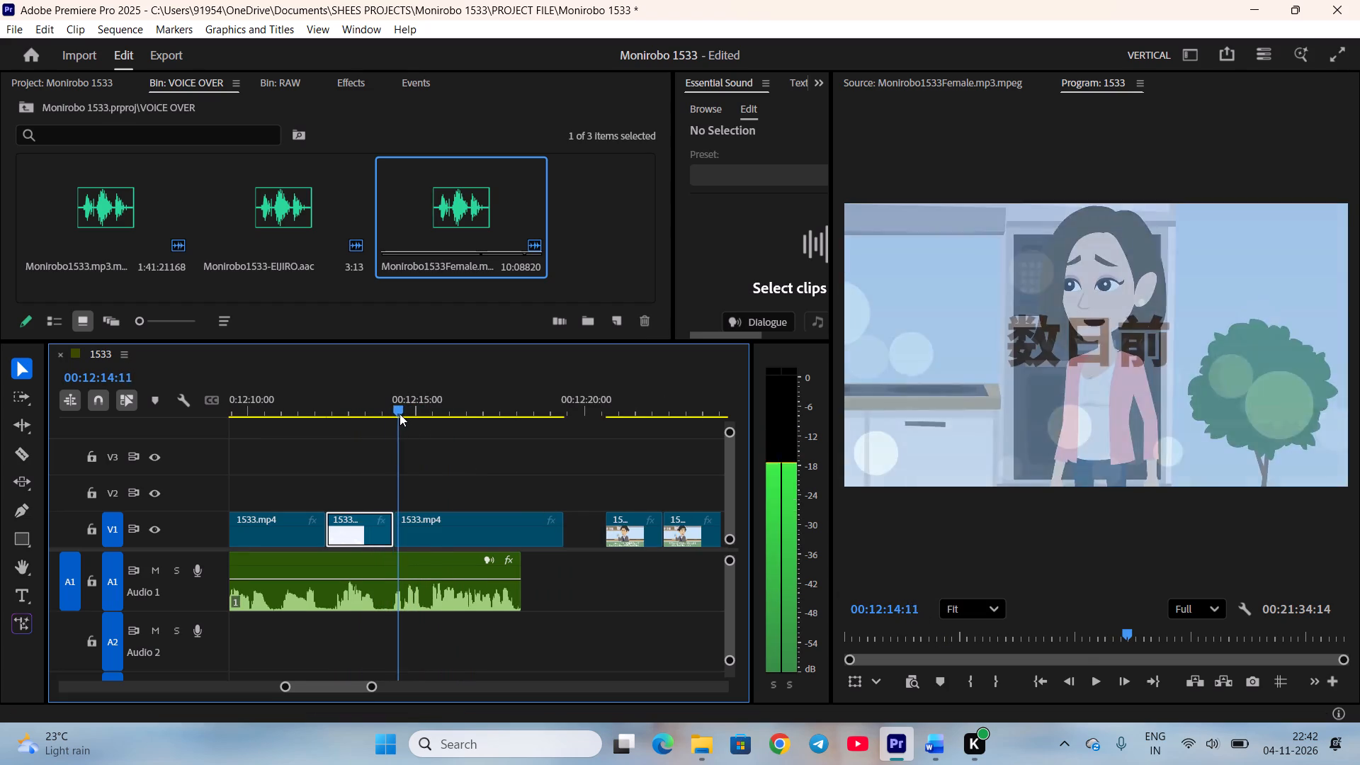
left_click_drag(399, 414, 387, 421)
left_click_drag(455, 523, 446, 523)
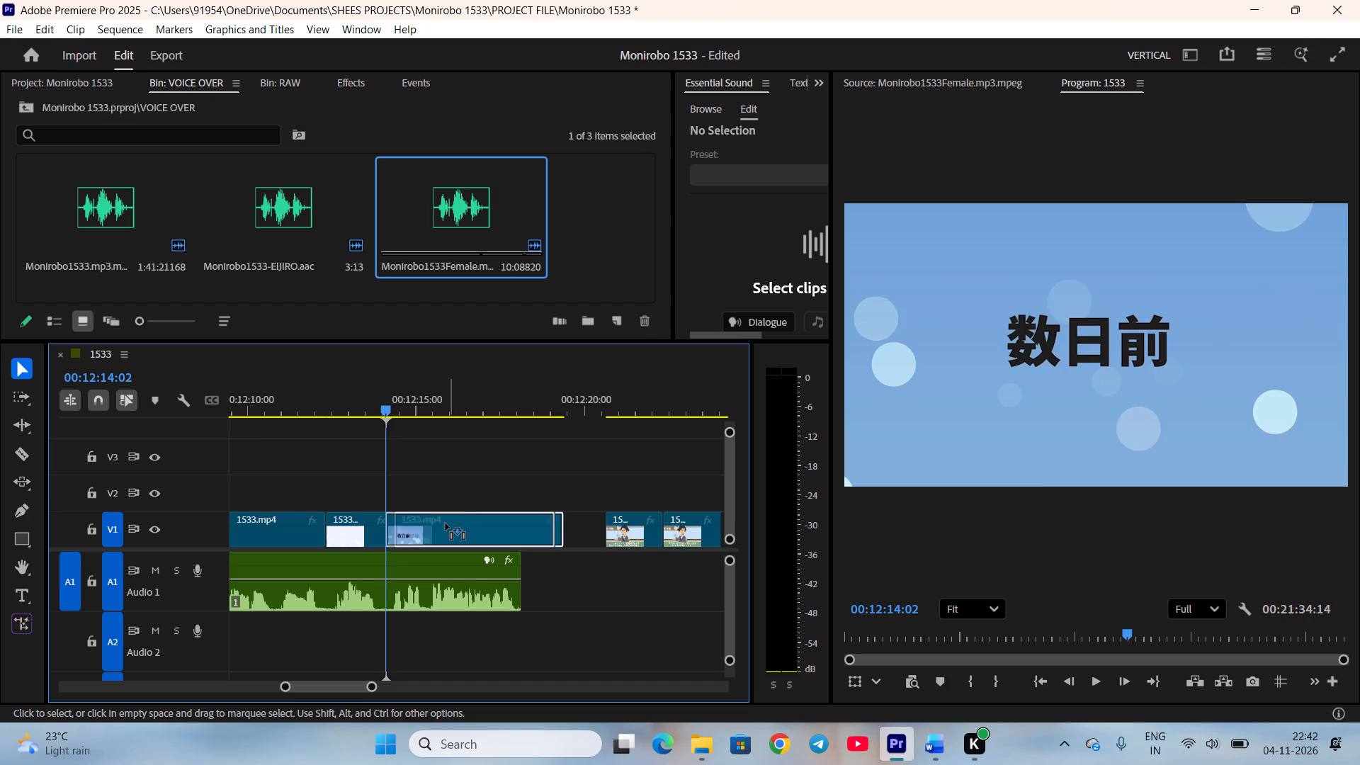
left_click_drag(446, 523, 443, 523)
Trim the 「ねぇ、ハルタ？」 scene to the voice-over's end, ripple-delete the gap after it and save the project.
key("space")
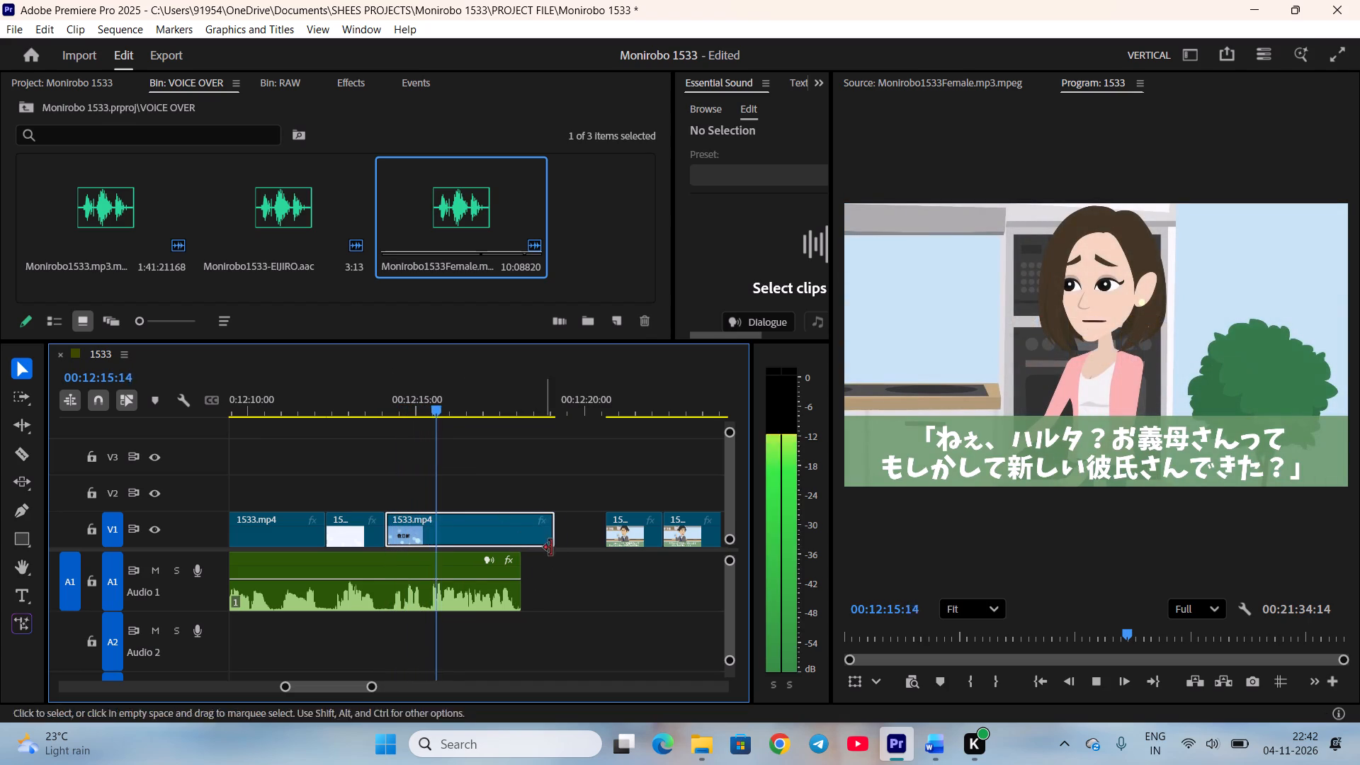
left_click_drag(553, 534, 514, 533)
right_click(535, 521)
left_click(554, 526)
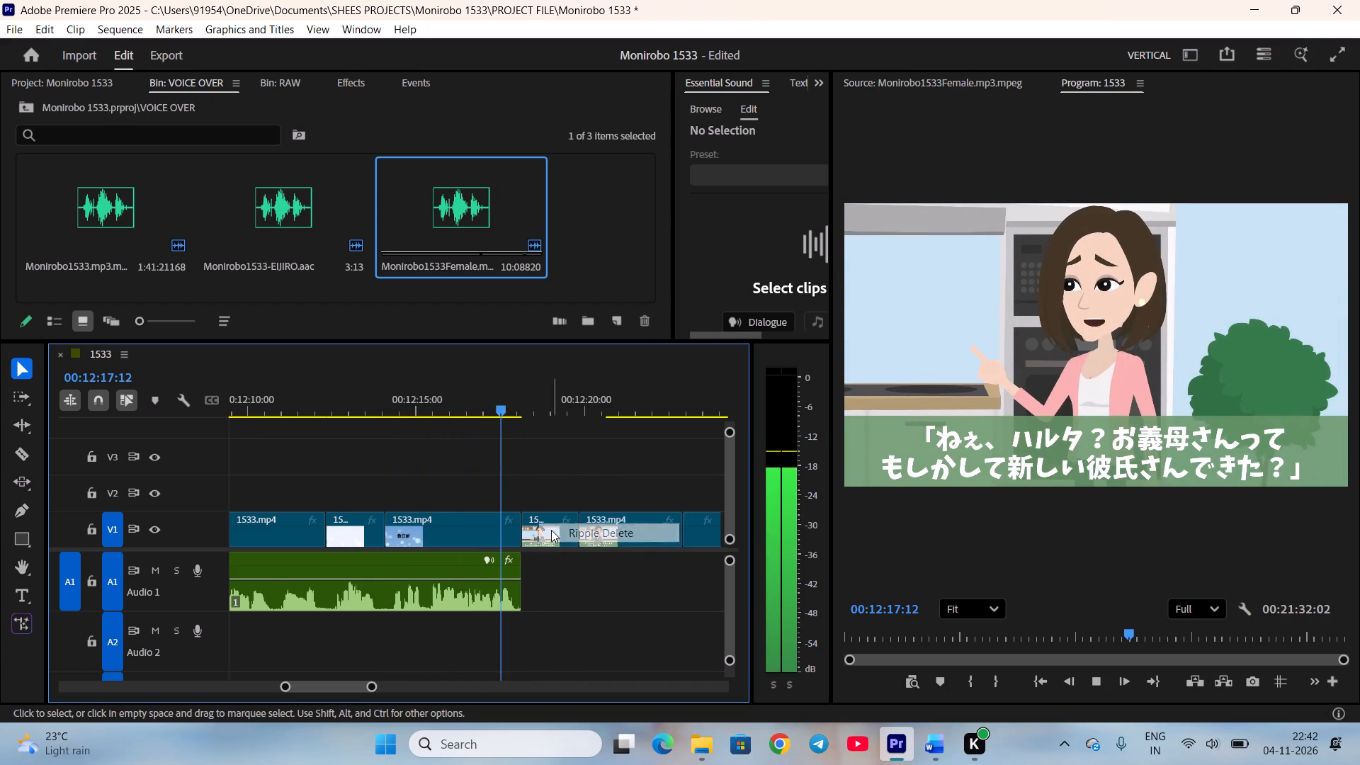
scroll(550, 533, "down", 7)
key("space")
scroll(516, 550, "down", 3)
left_click_drag(341, 406, 407, 422)
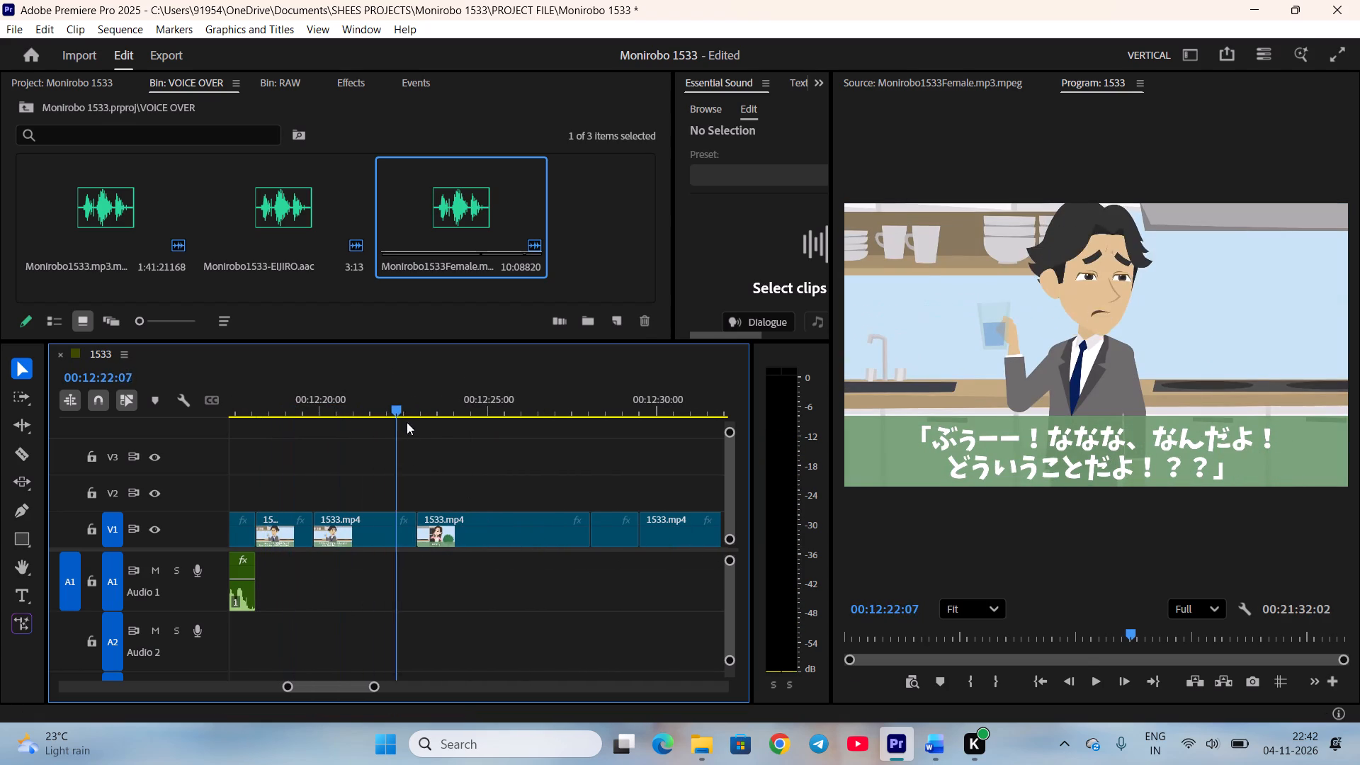
left_click_drag(407, 422, 412, 428)
key("ctrl+s")
Search the Monirobo1533.mp3.mpeg voice-over recording for Haruta's 「ぶぅーー！ななな、なんだよ！」 line.
double_click(293, 219)
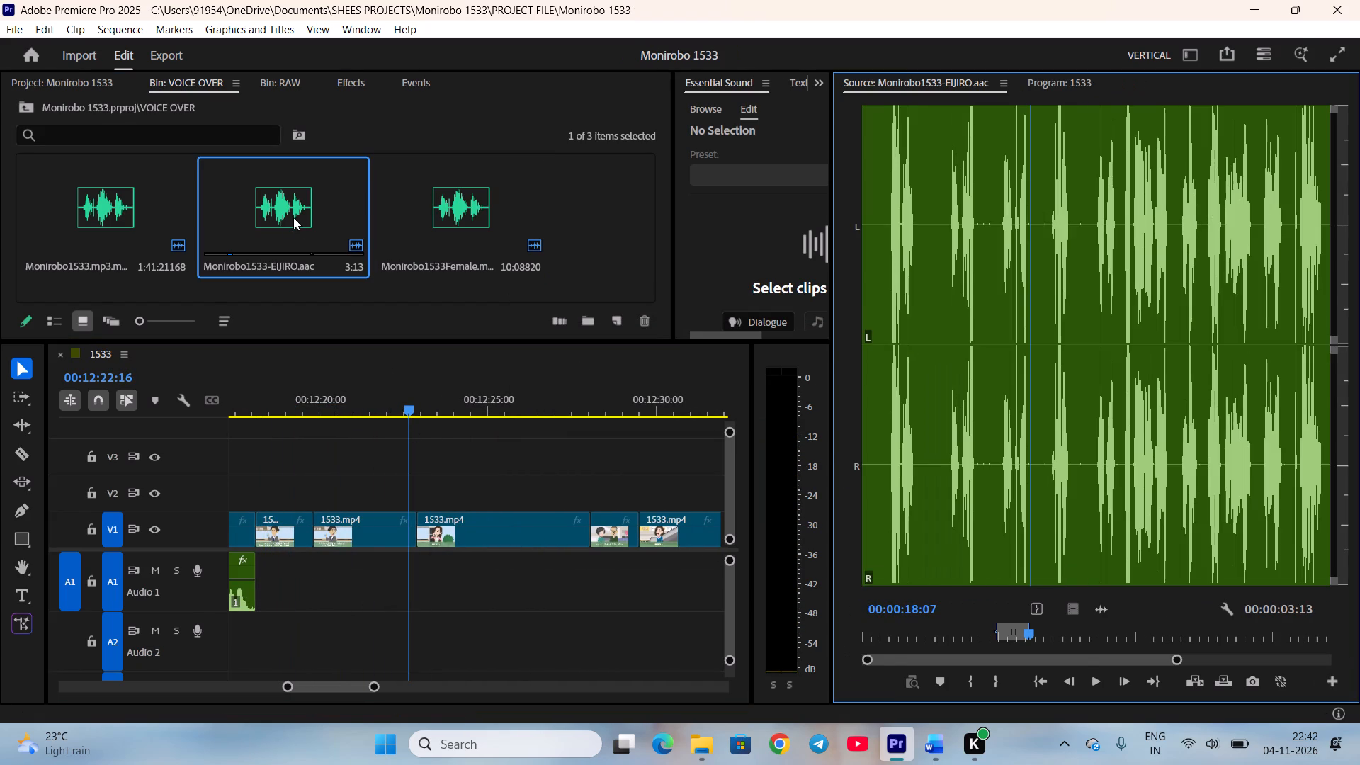
double_click(107, 209)
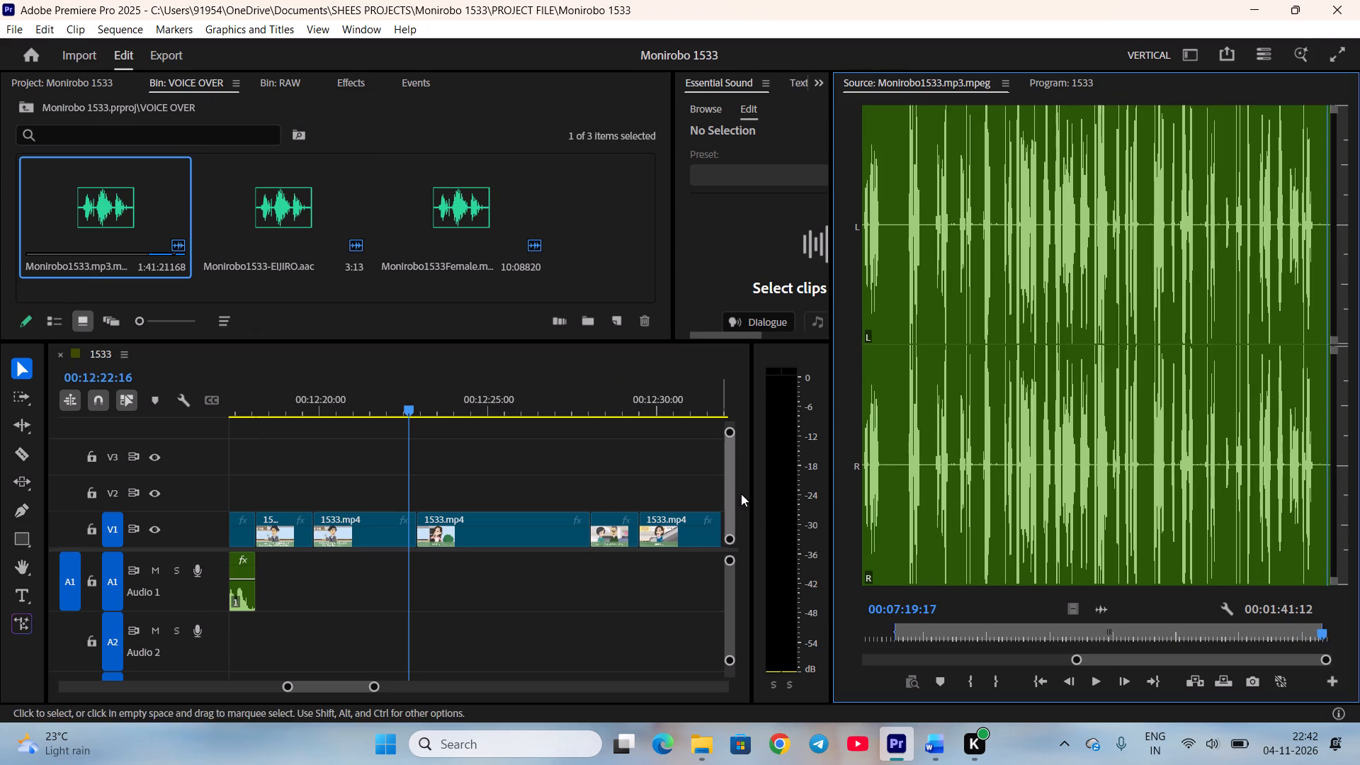
left_click_drag(1120, 659, 982, 662)
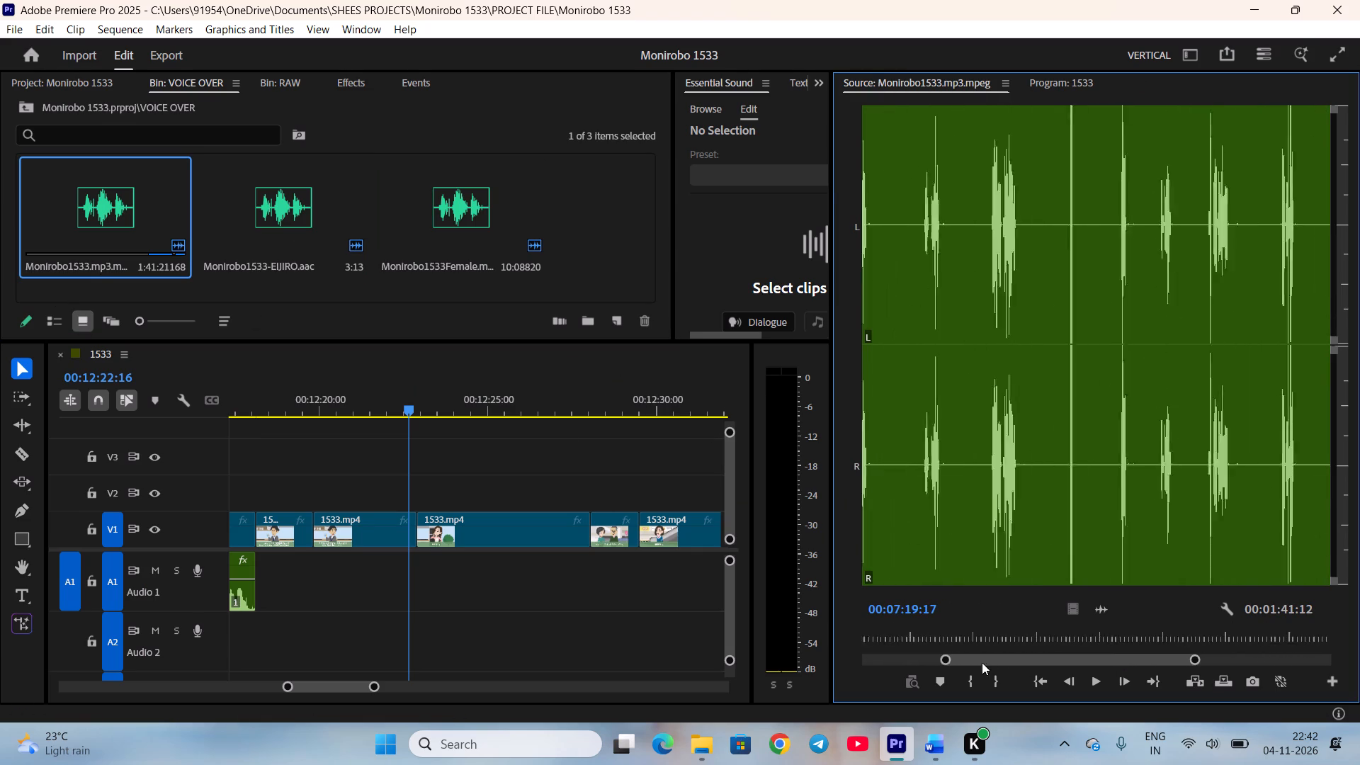
left_click_drag(982, 662, 890, 660)
left_click(1069, 638)
key("space")
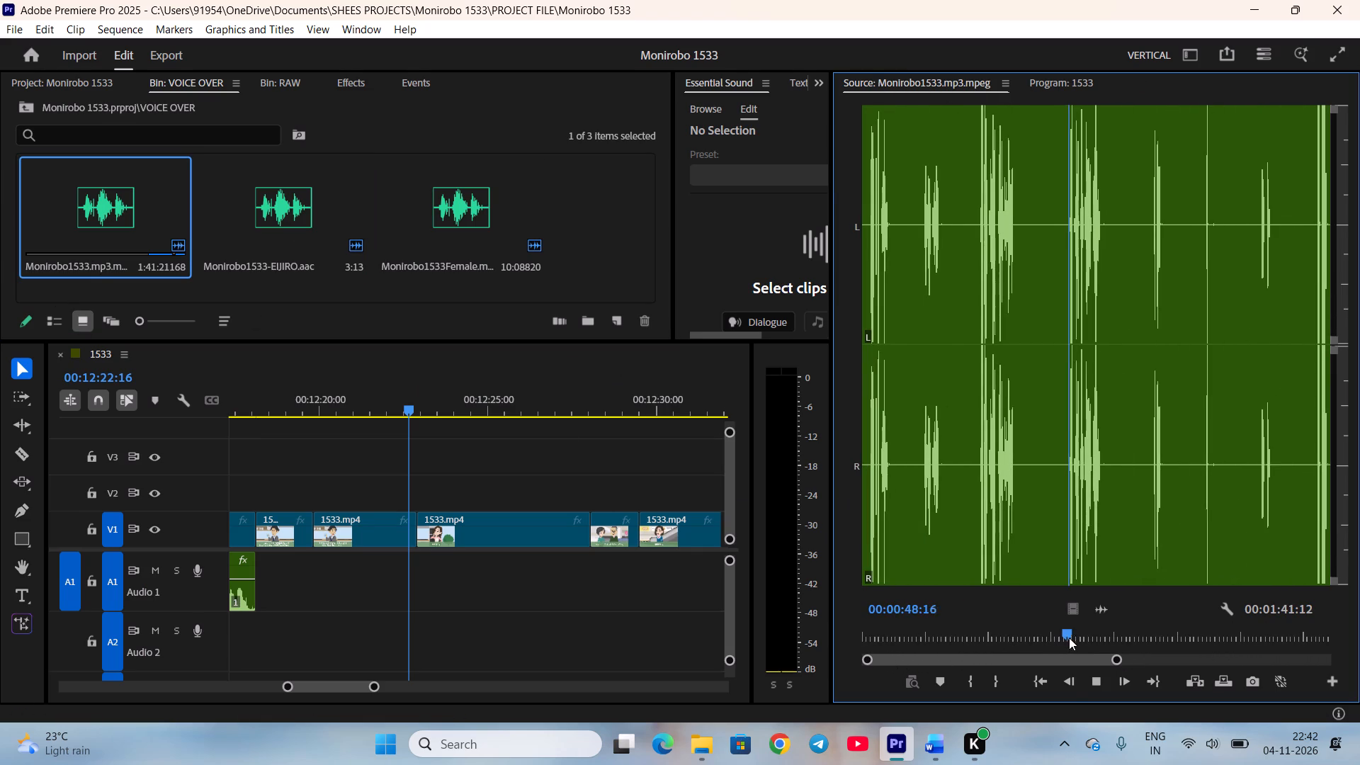
left_click_drag(1070, 655, 1087, 655)
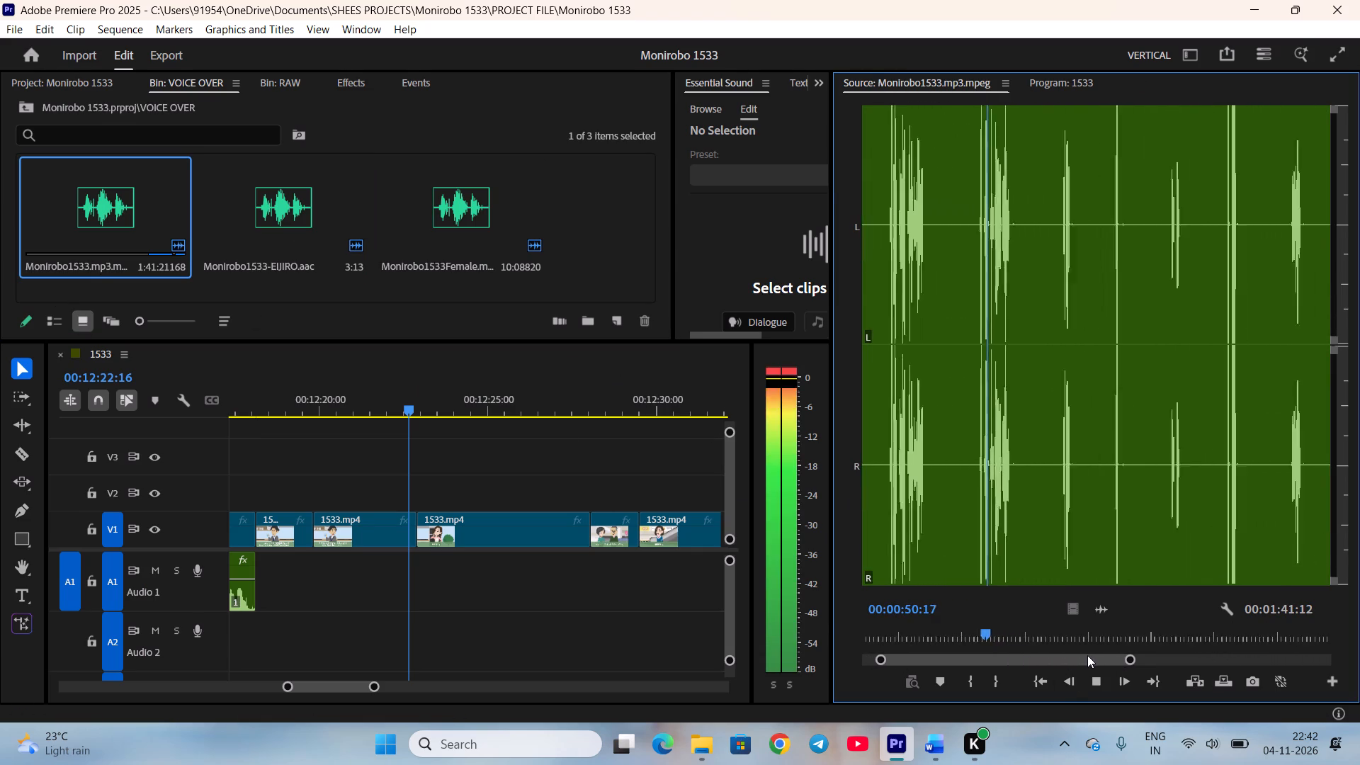
left_click_drag(1087, 655, 1102, 654)
left_click(1102, 629)
key("space")
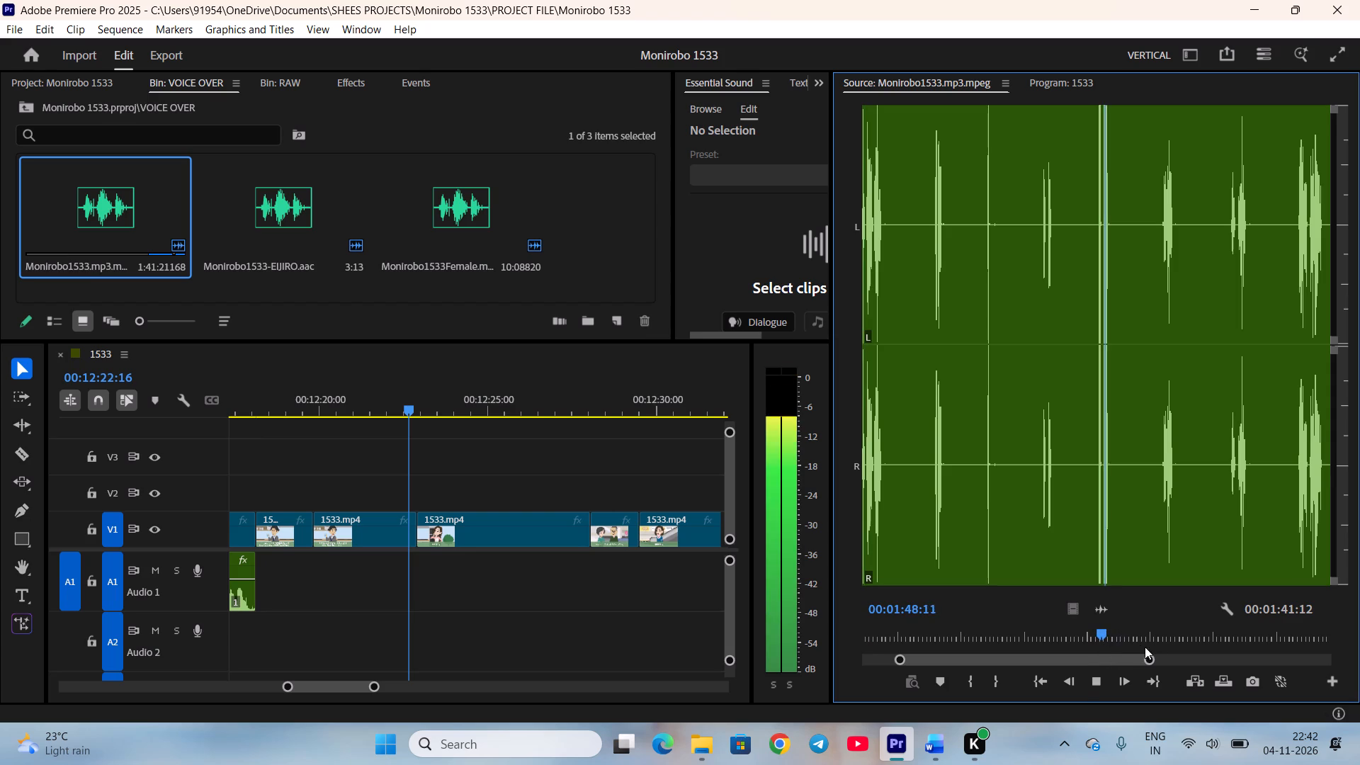
left_click(1157, 630)
key("space")
left_click_drag(1106, 659, 1132, 657)
left_click(1116, 634)
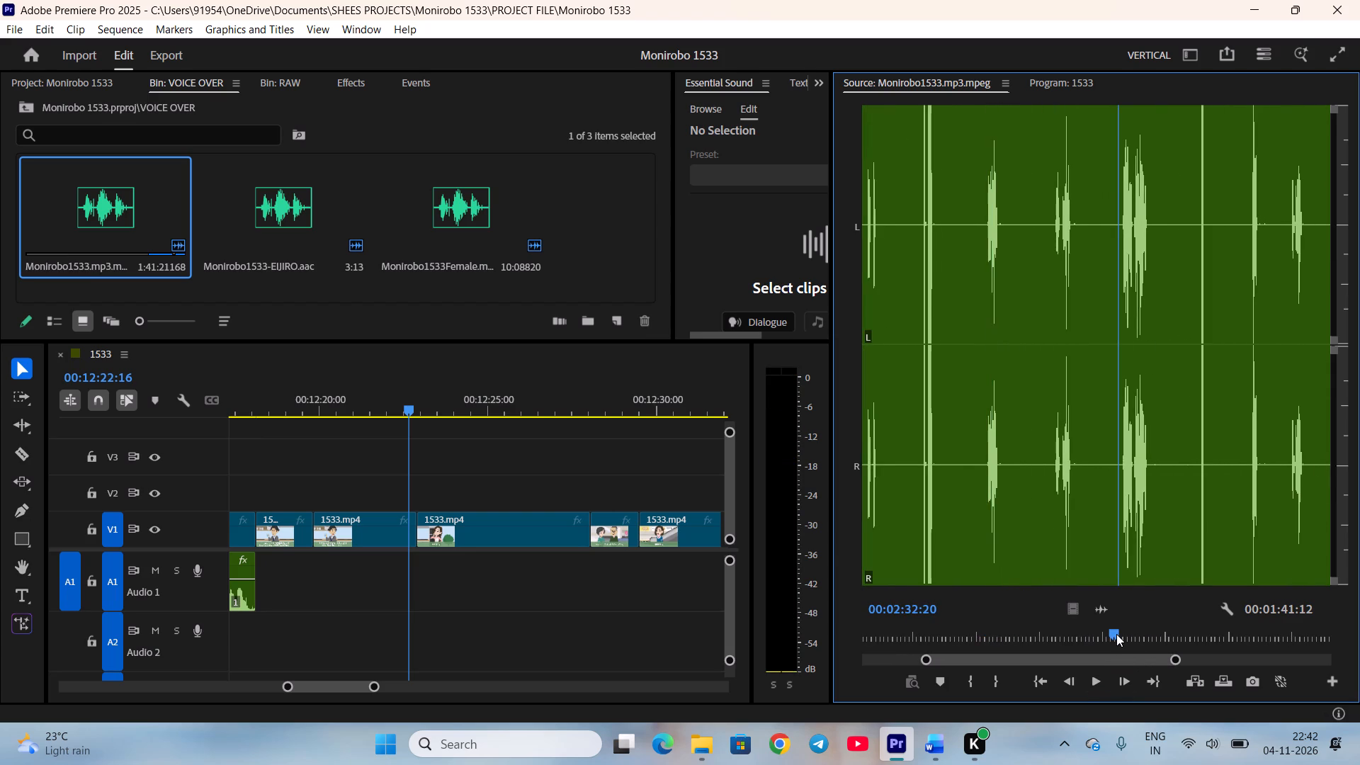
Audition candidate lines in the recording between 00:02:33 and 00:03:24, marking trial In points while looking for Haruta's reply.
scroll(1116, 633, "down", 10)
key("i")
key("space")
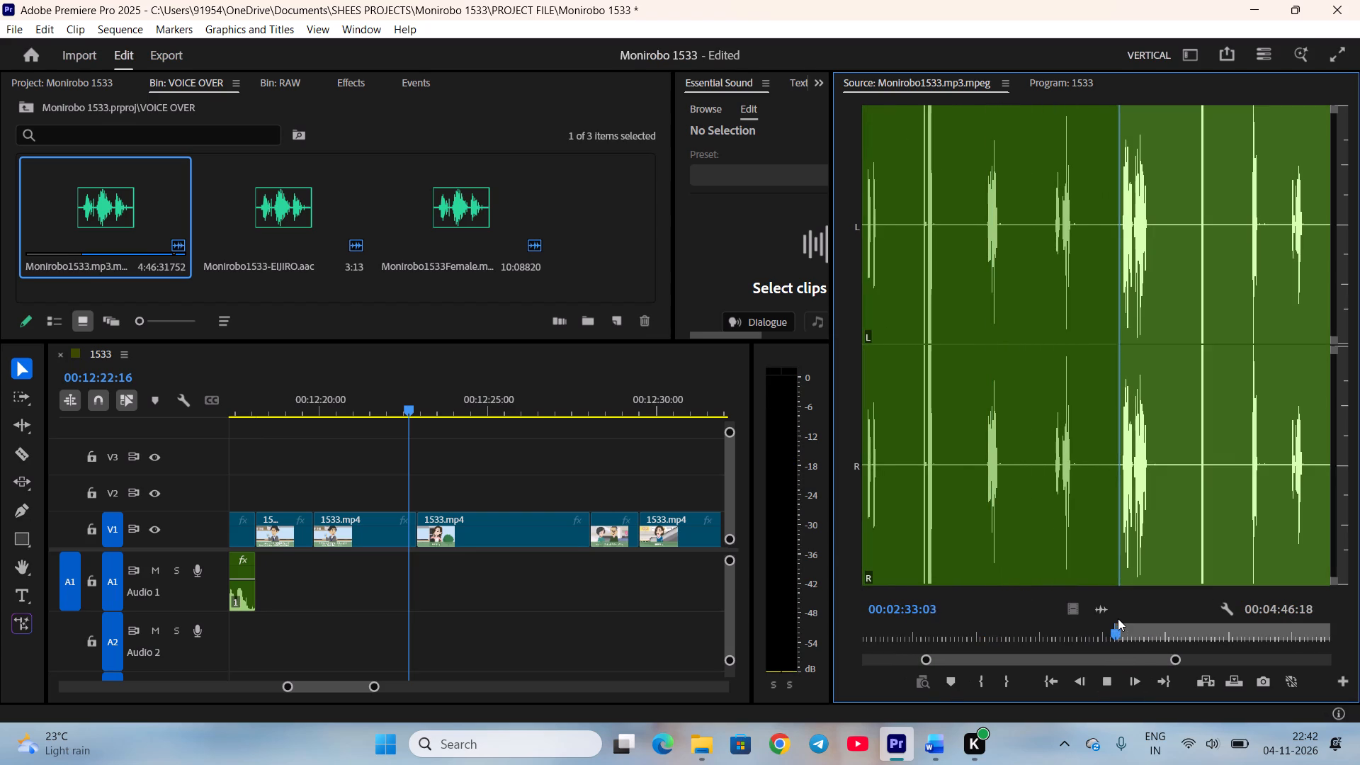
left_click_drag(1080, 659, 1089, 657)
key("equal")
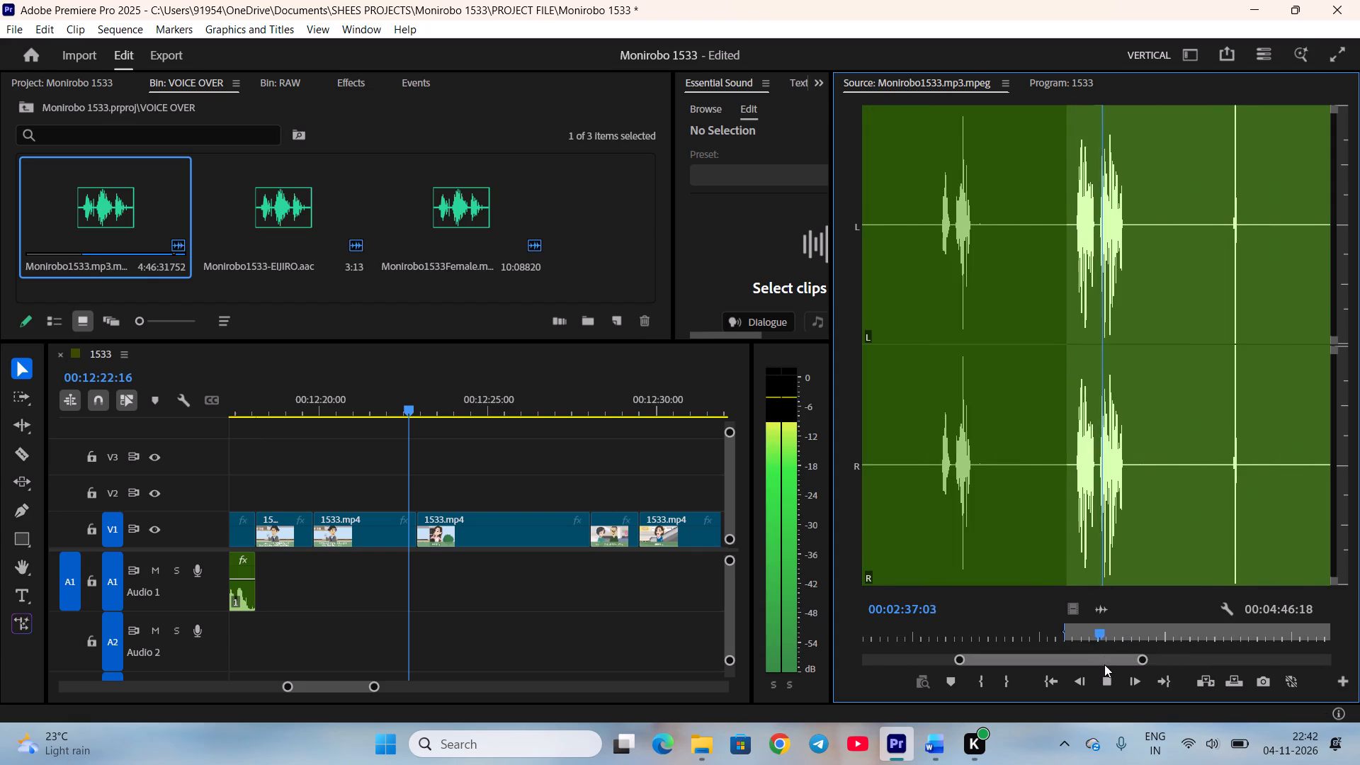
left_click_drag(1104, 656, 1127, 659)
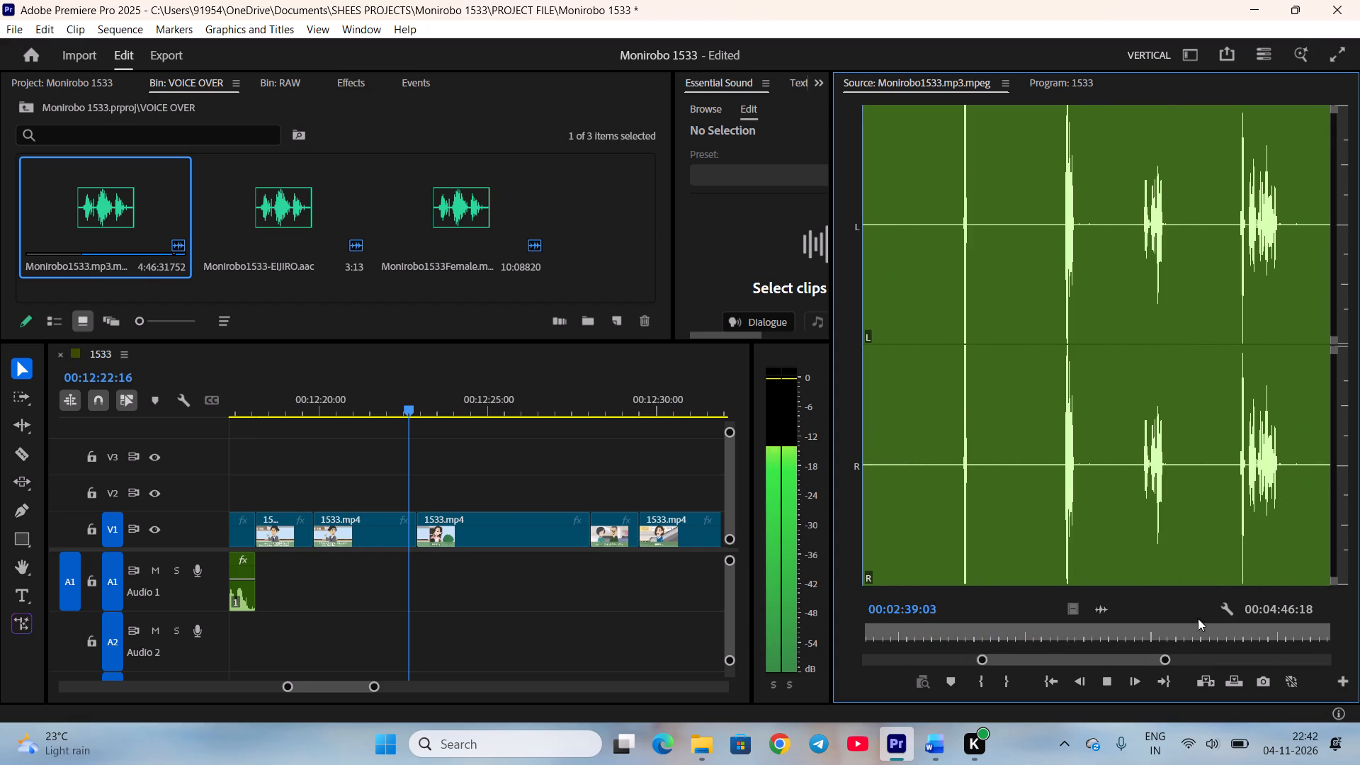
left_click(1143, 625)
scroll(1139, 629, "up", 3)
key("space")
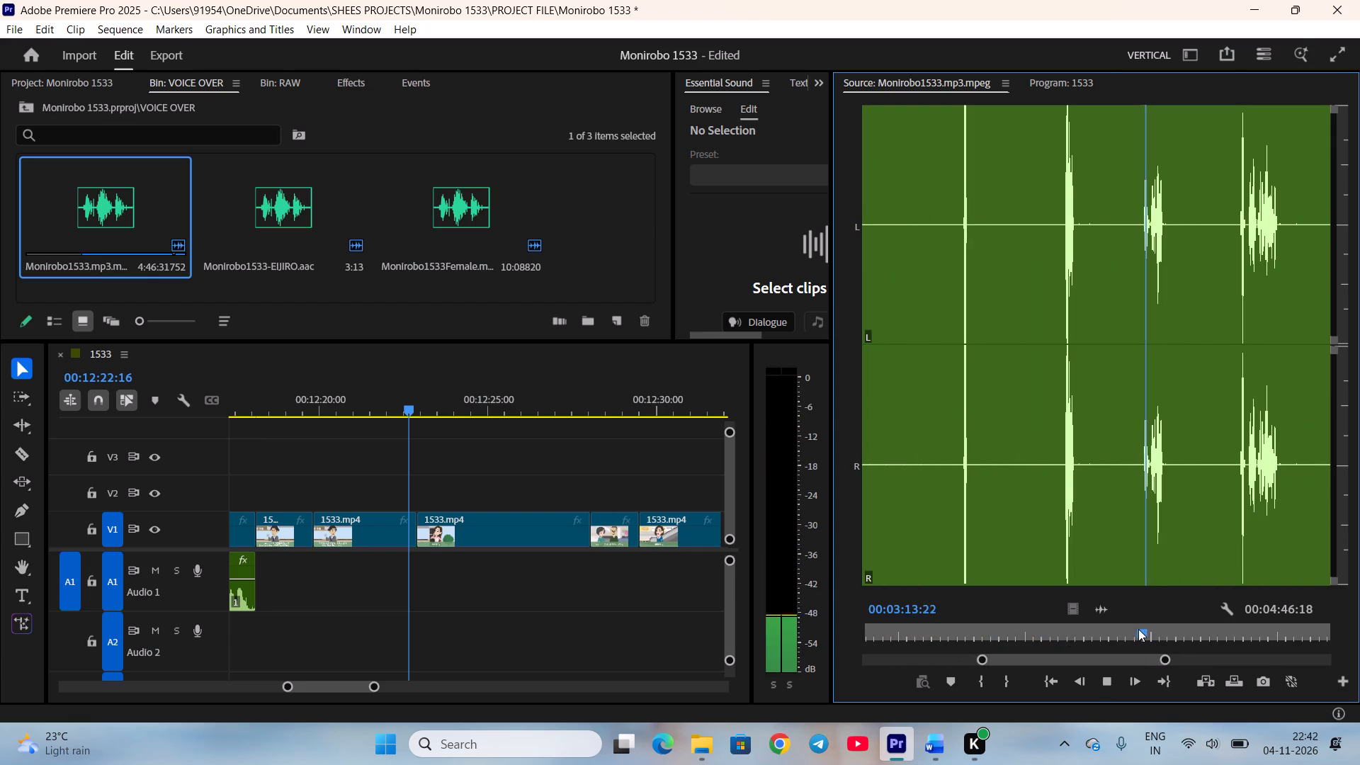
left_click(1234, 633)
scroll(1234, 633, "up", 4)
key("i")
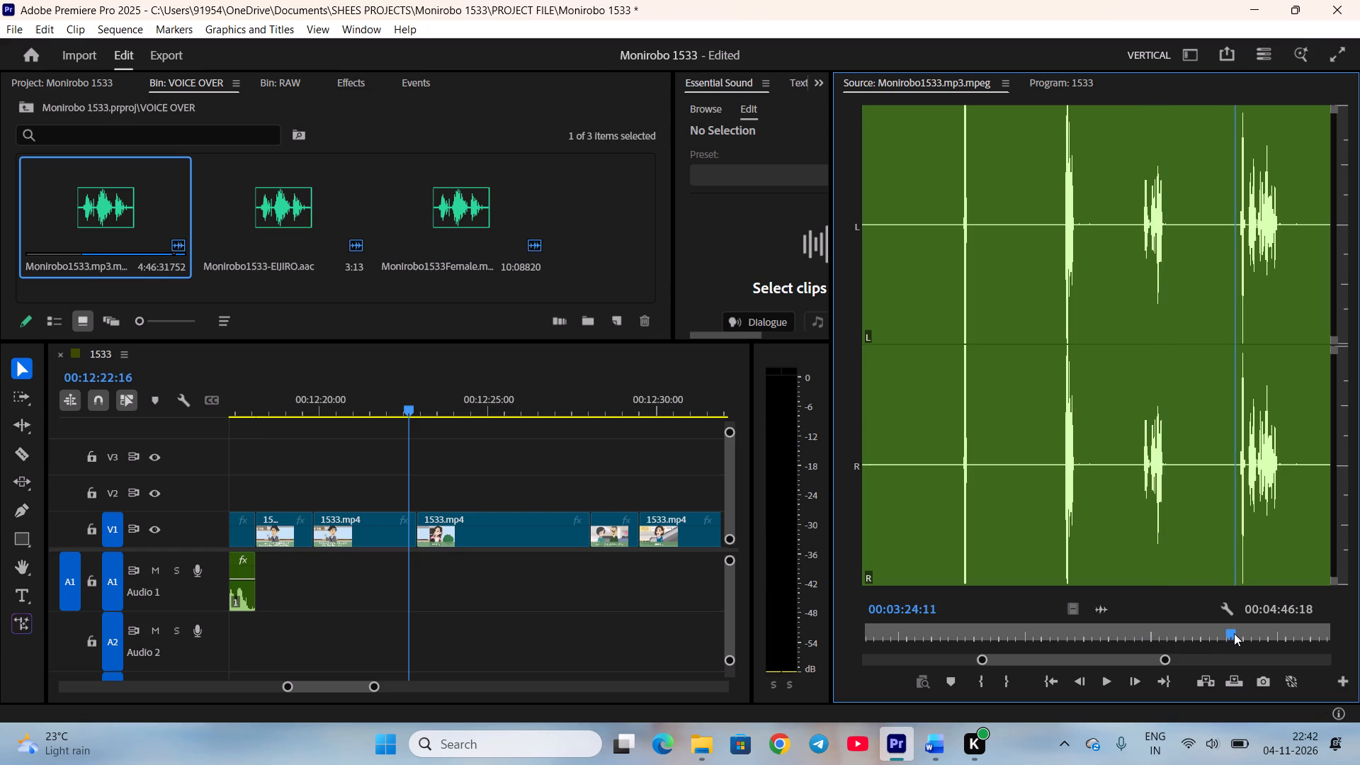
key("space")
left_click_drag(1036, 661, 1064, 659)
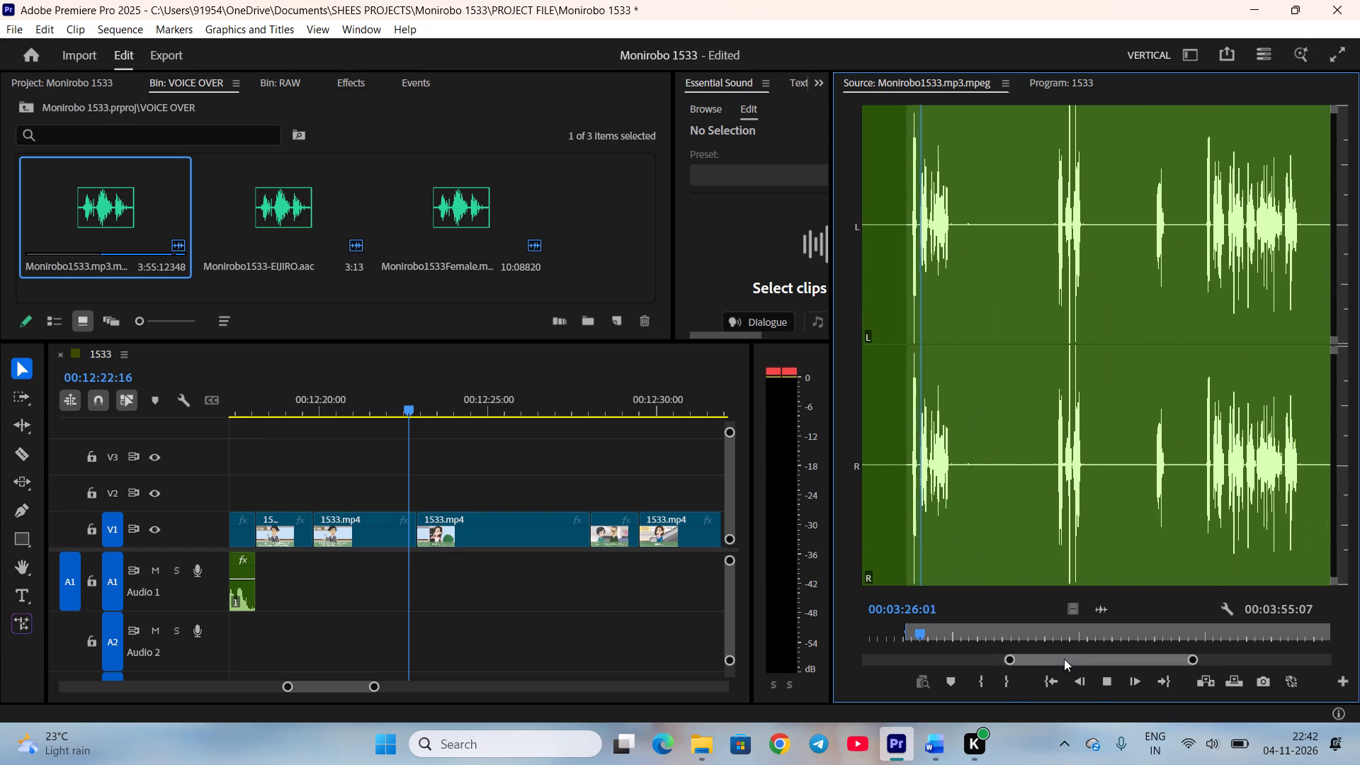
Mark Haruta's line from 00:03:41:18 to 00:03:45:17 and place it on A1 directly after the previous voice-over clip.
left_click(1055, 631)
scroll(1054, 631, "up", 3)
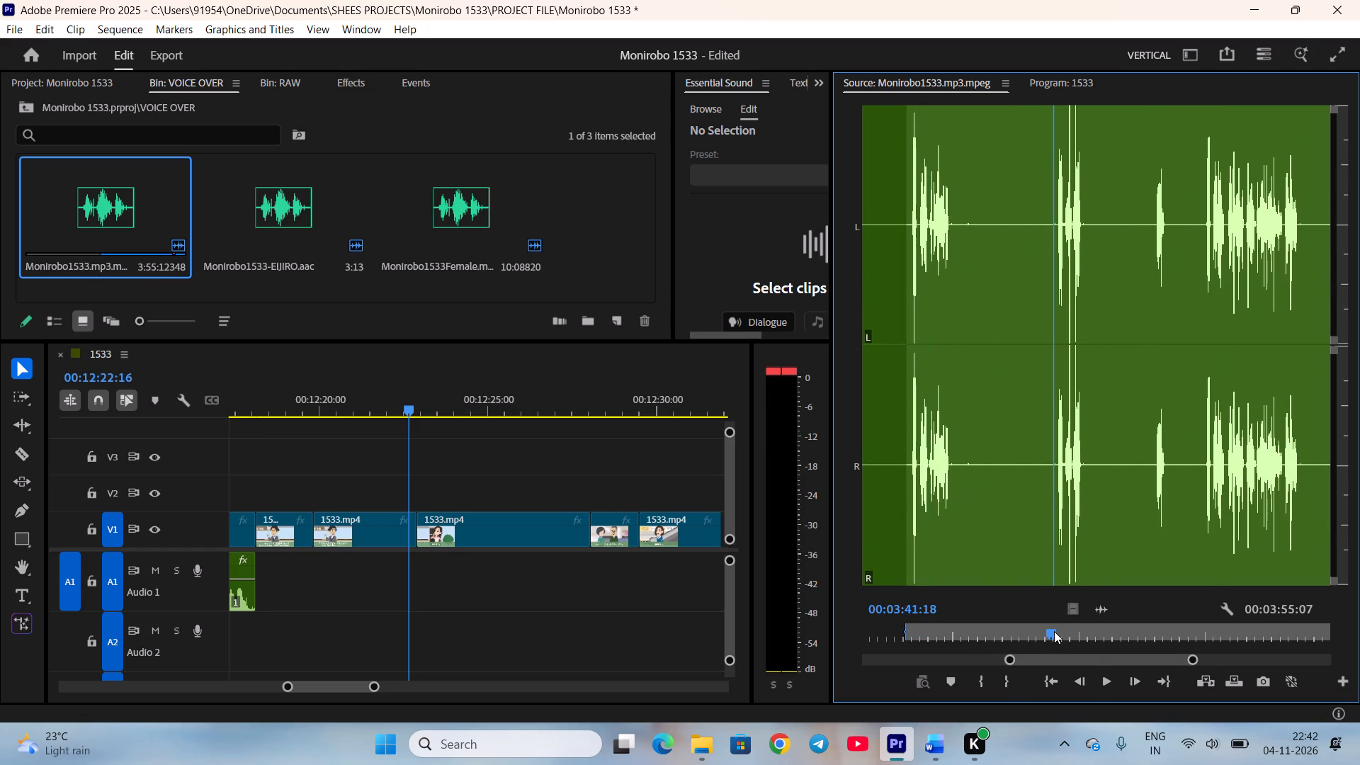
key("i")
key("space")
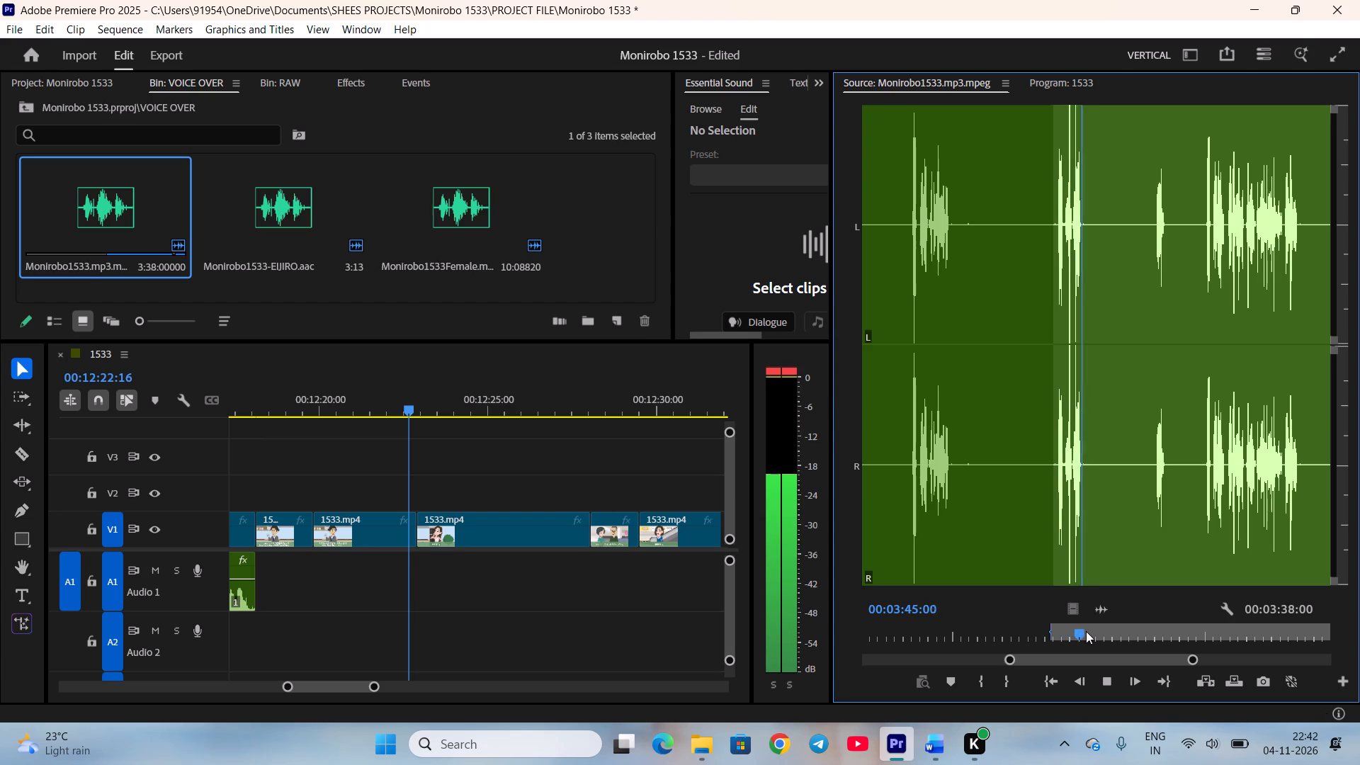
key("space")
key("o")
left_click_drag(1097, 601, 450, 584)
left_click_drag(458, 598, 472, 596)
left_click_drag(492, 594, 285, 583)
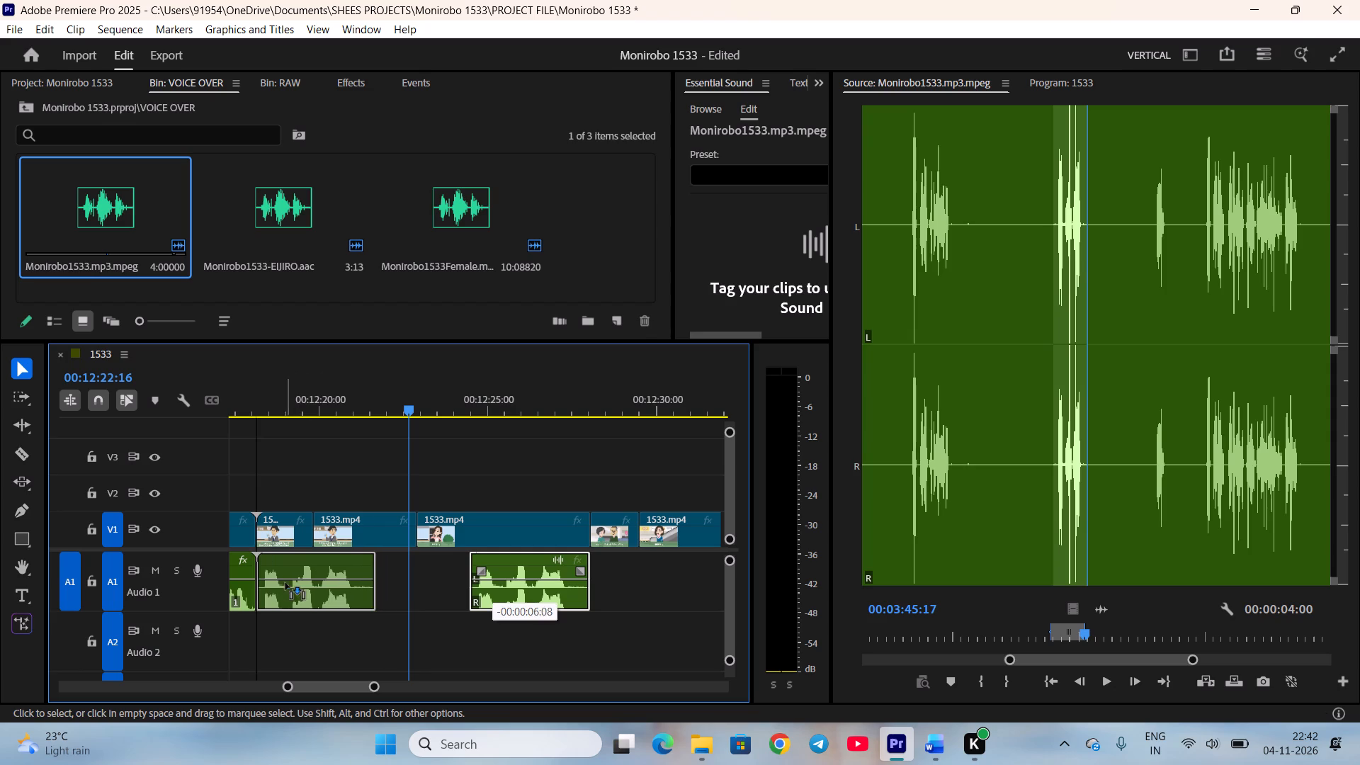
left_click_drag(285, 583, 276, 584)
Trim the end of Haruta's new A1 clip to a length of about 3 seconds and play it against the scene.
left_click_drag(370, 596, 358, 595)
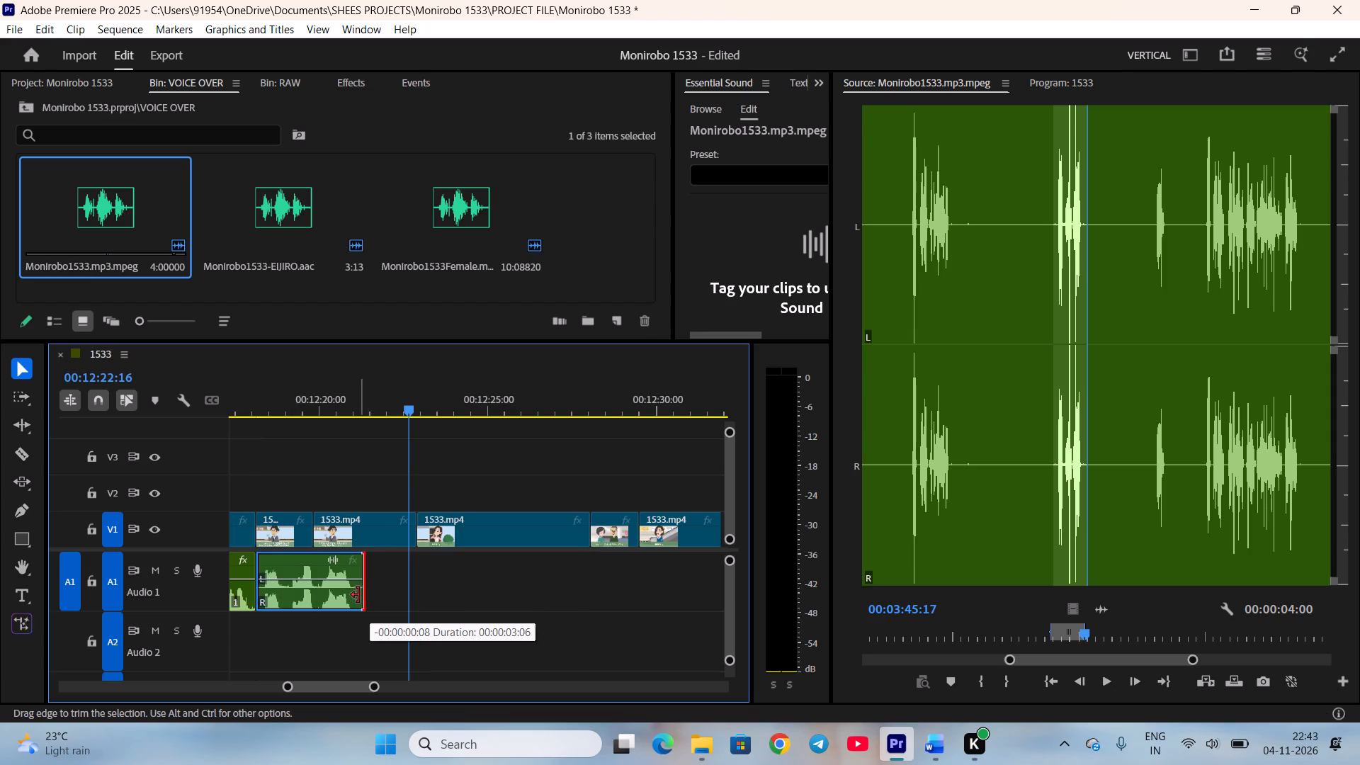
left_click_drag(358, 595, 351, 595)
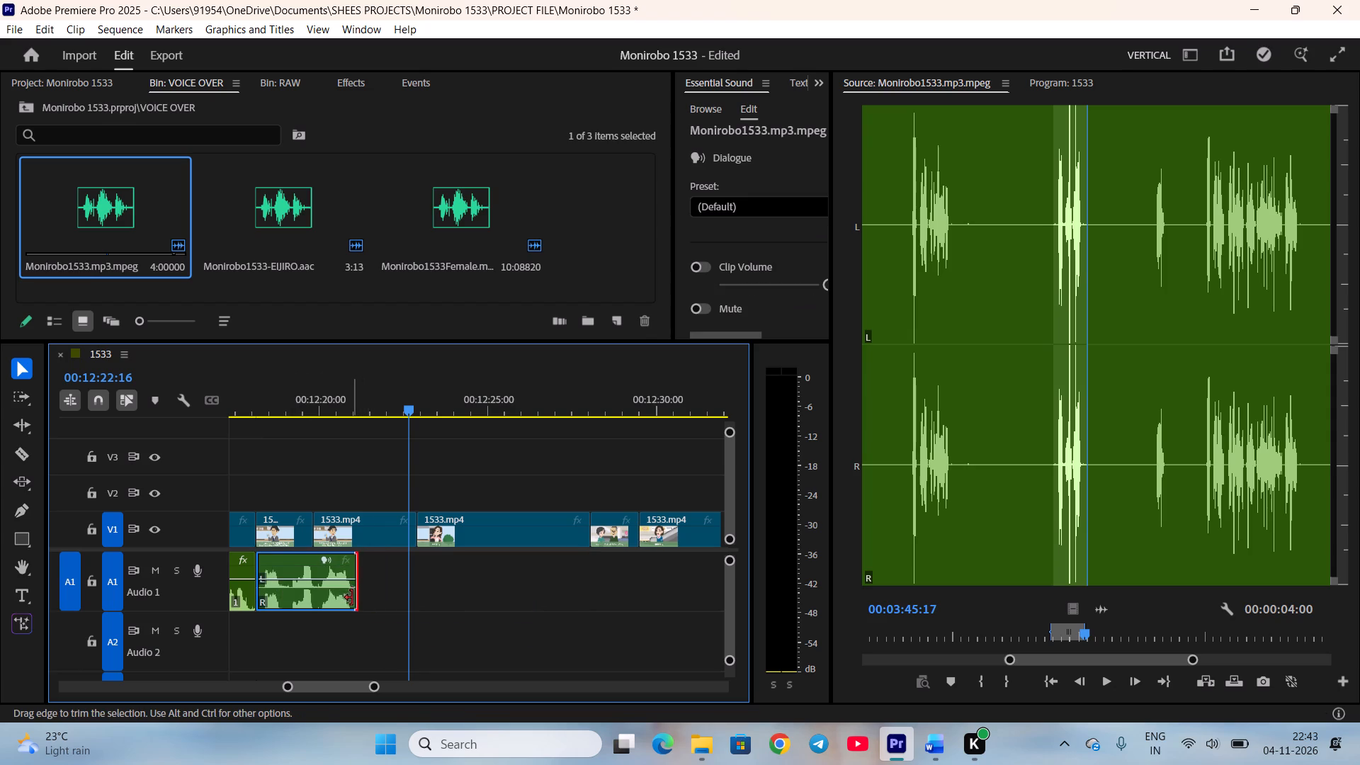
left_click(370, 631)
left_click_drag(288, 401, 290, 414)
key("space")
key("space")
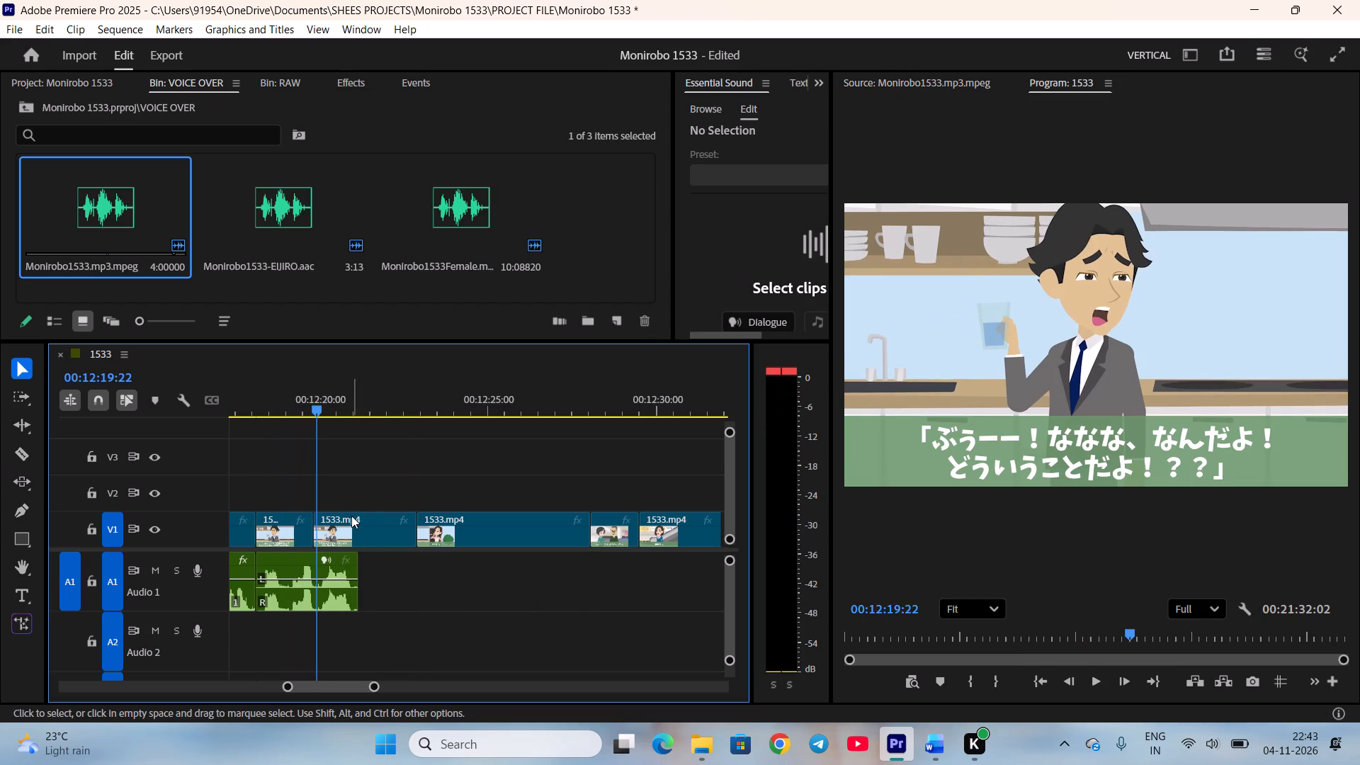
Move the second V1 part of Haruta's 「ぶぅーー！」 scene earlier to start at 00:12:19:02, overlapping the spitting part.
left_click_drag(328, 407, 290, 417)
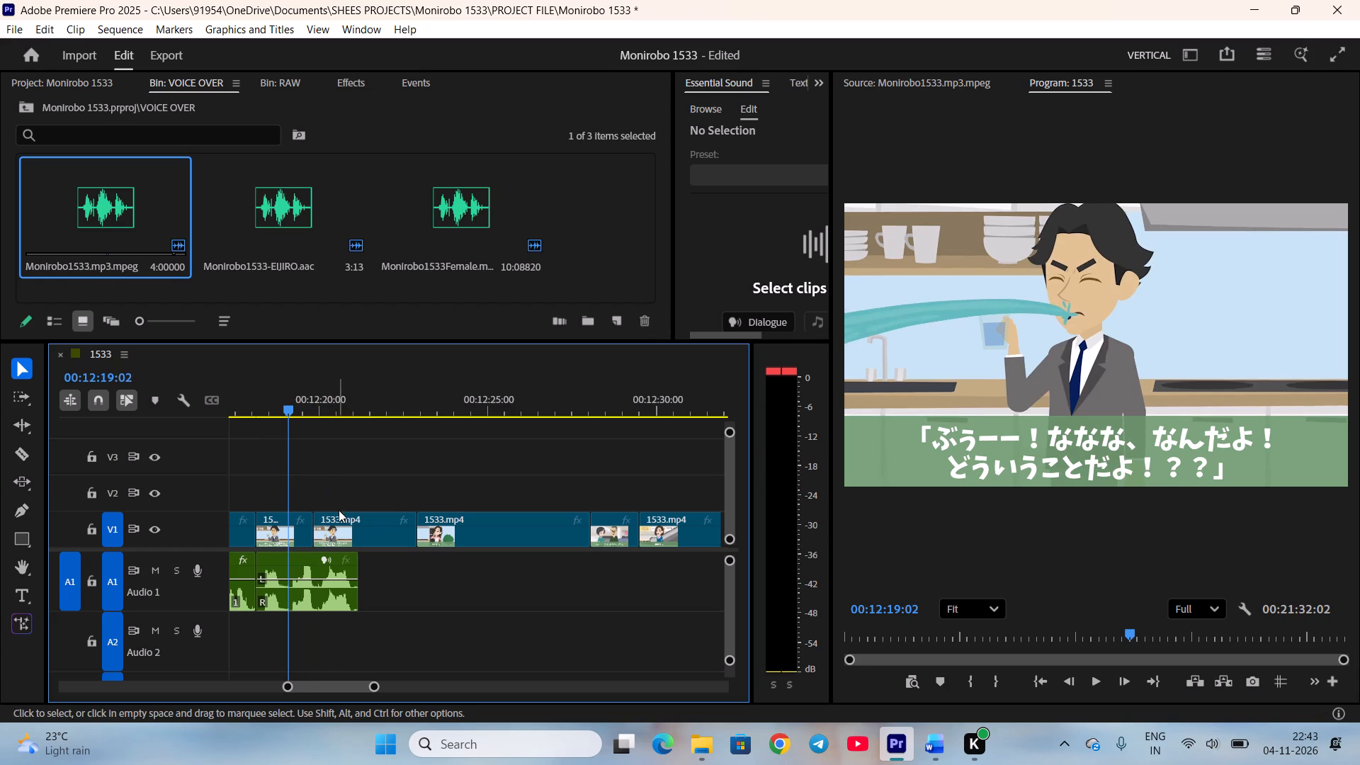
left_click_drag(339, 526, 314, 525)
key("space")
left_click(327, 458)
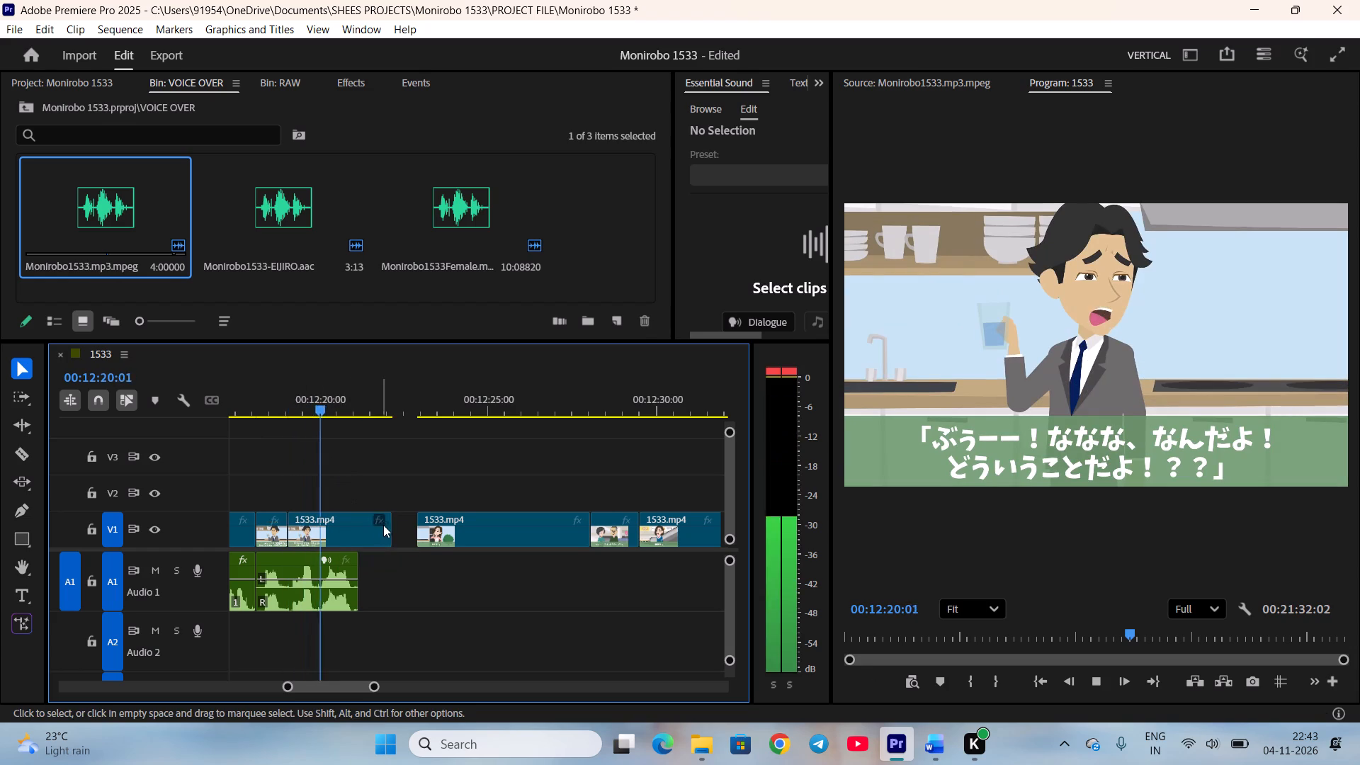
Trim Haruta's V1 scene to the end of his voice-over and ripple-delete the gap after it.
left_click_drag(386, 529, 356, 529)
key("space")
right_click(393, 518)
left_click(438, 533)
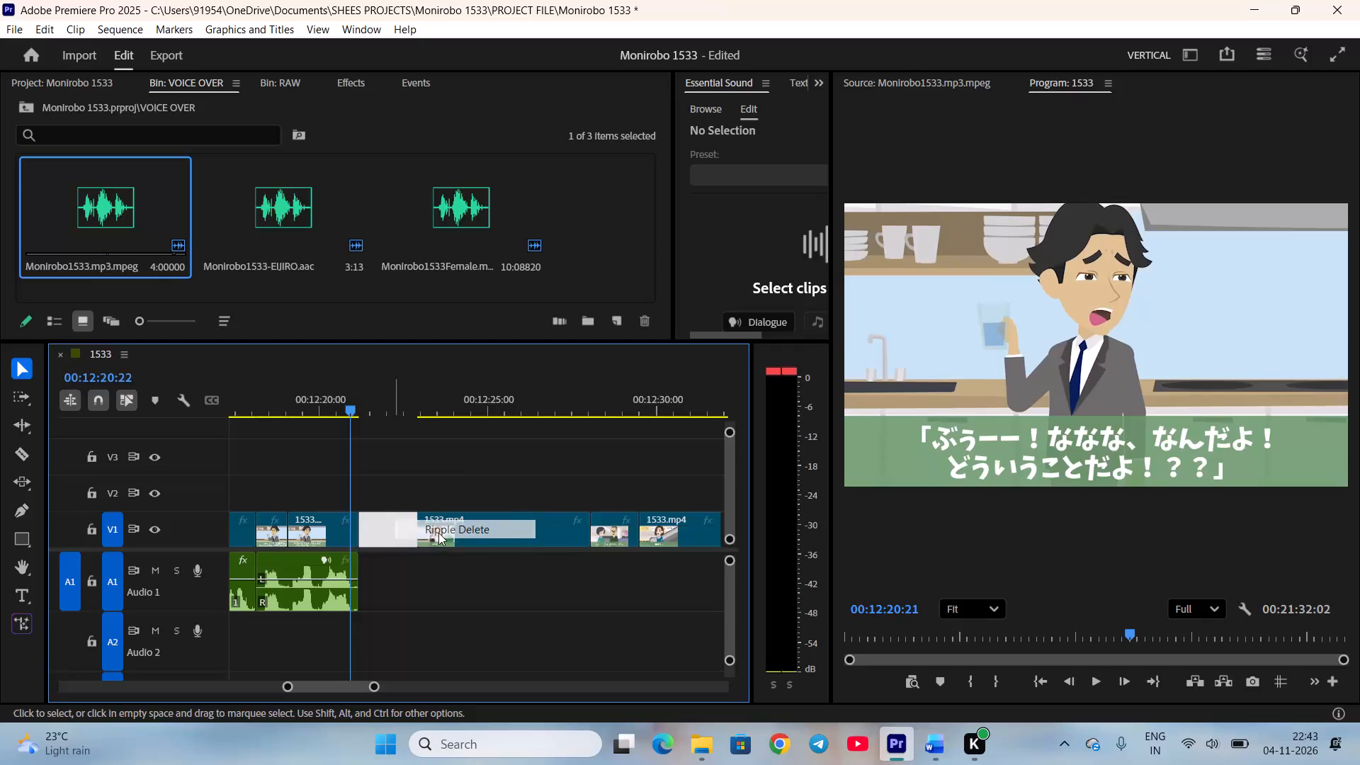
key("space")
Cut the V1 clip at 00:12:23:10, where Eriko's 「実は…」 scene changes to the mother-in-law and Eijiro scene.
left_click_drag(407, 402, 463, 415)
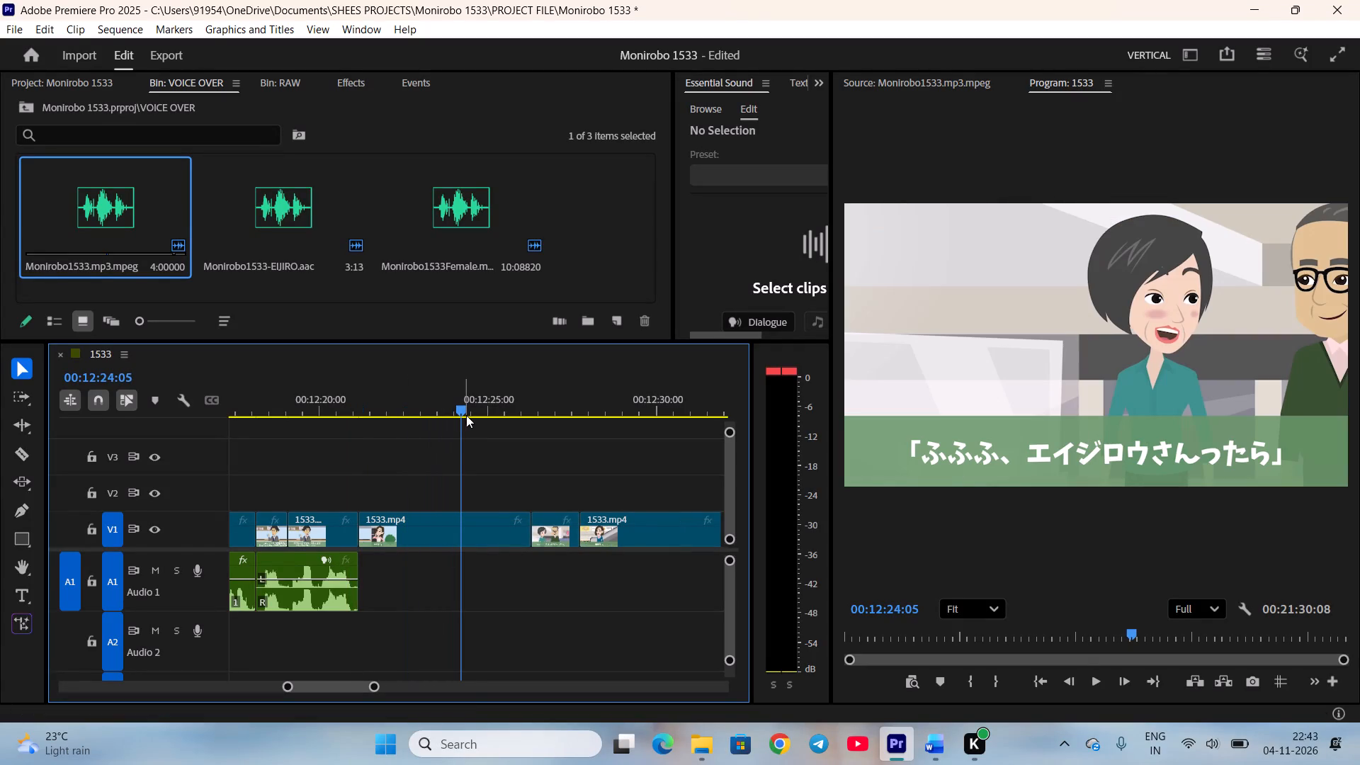
left_click_drag(467, 420, 404, 429)
left_click_drag(464, 403, 437, 418)
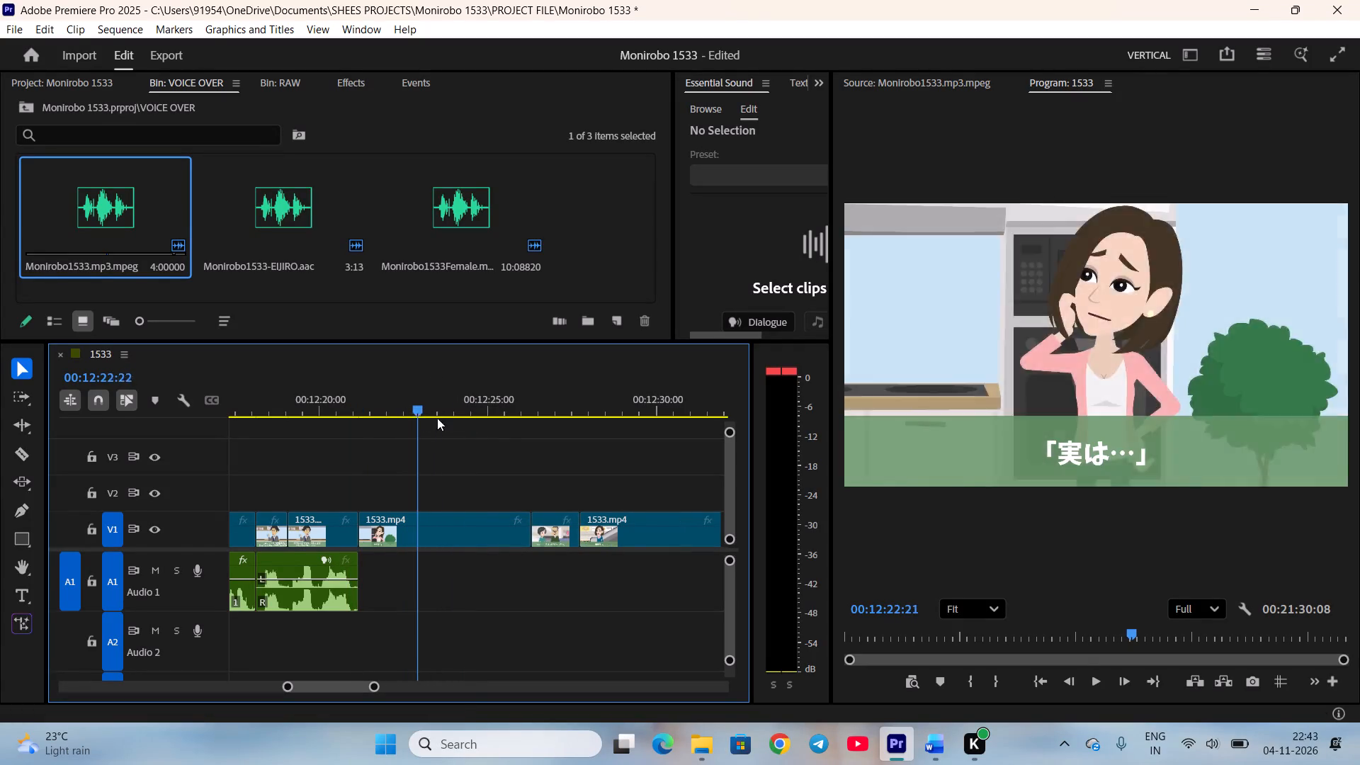
left_click_drag(437, 418, 524, 440)
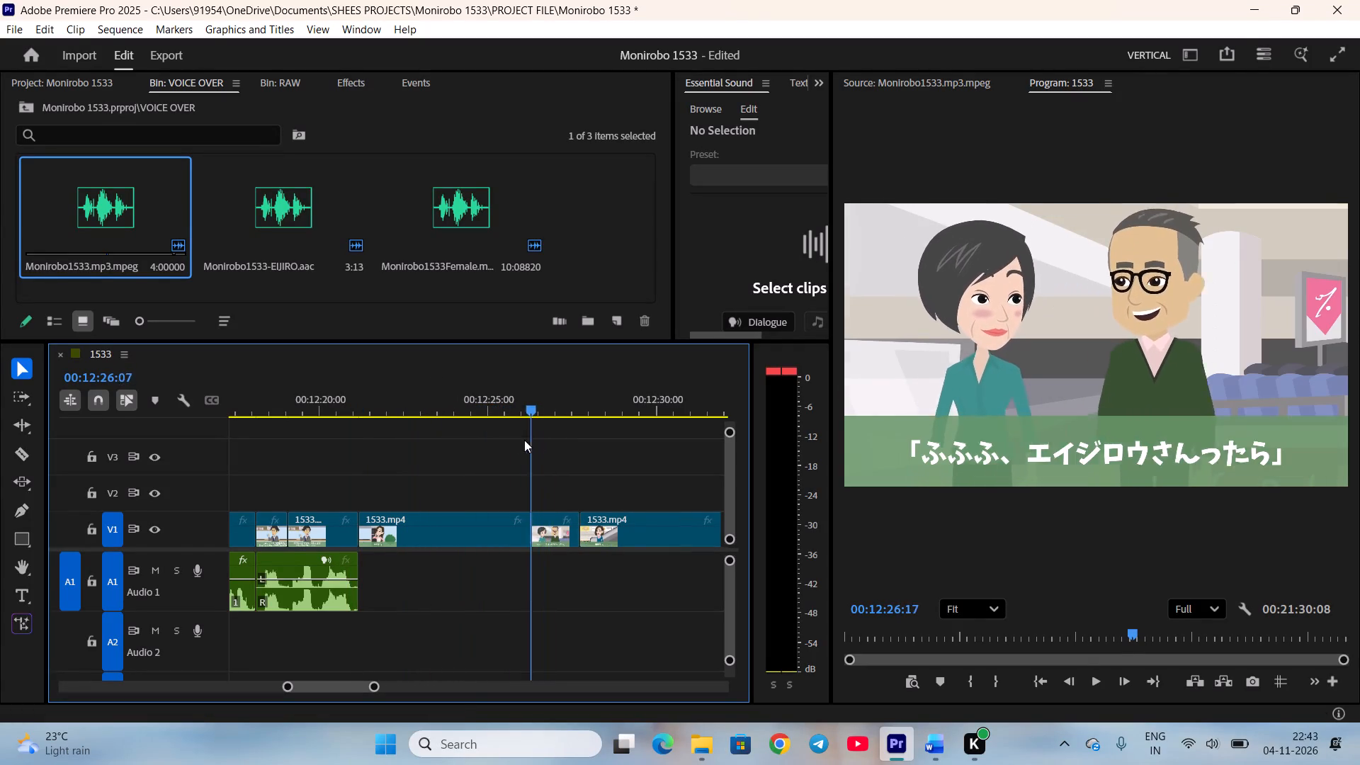
left_click_drag(524, 440, 437, 439)
scroll(916, 633, "up", 2)
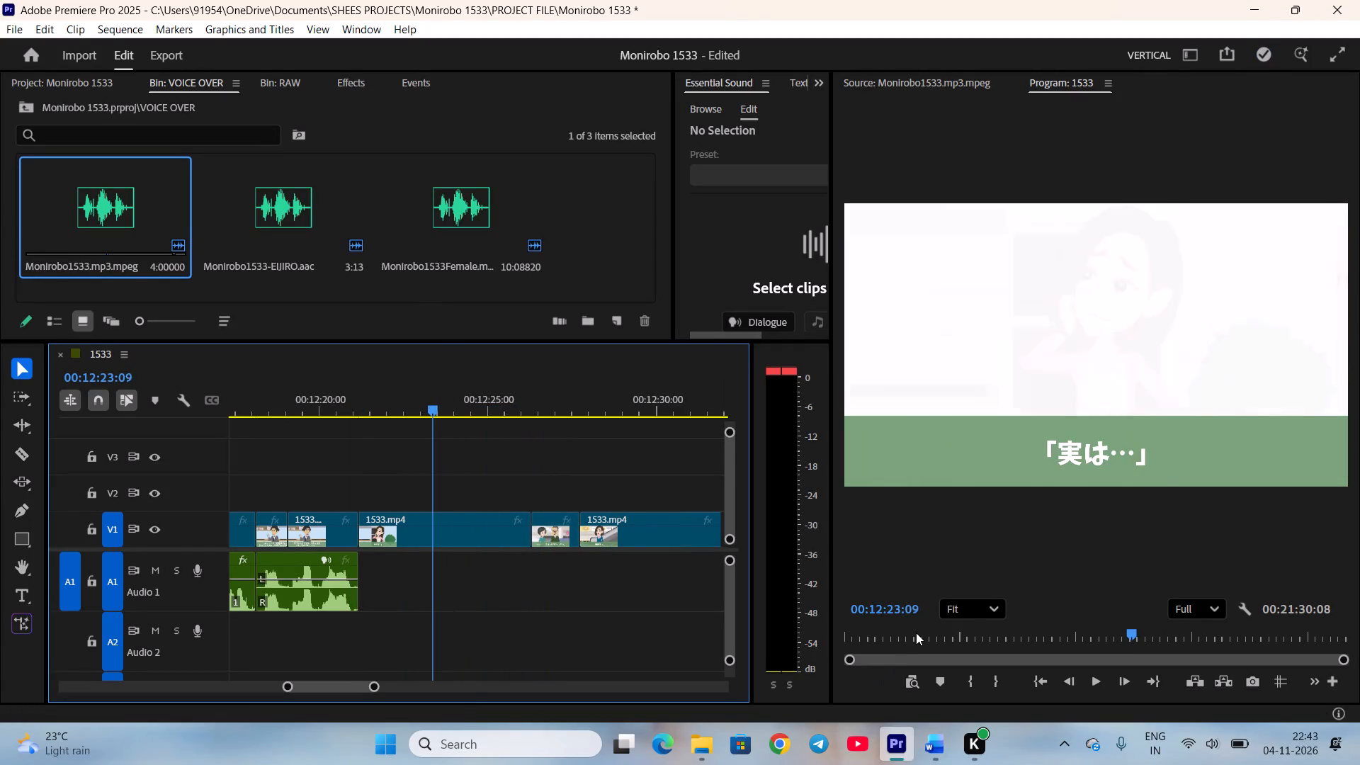
scroll(916, 633, "up", 2)
scroll(917, 632, "down", 4)
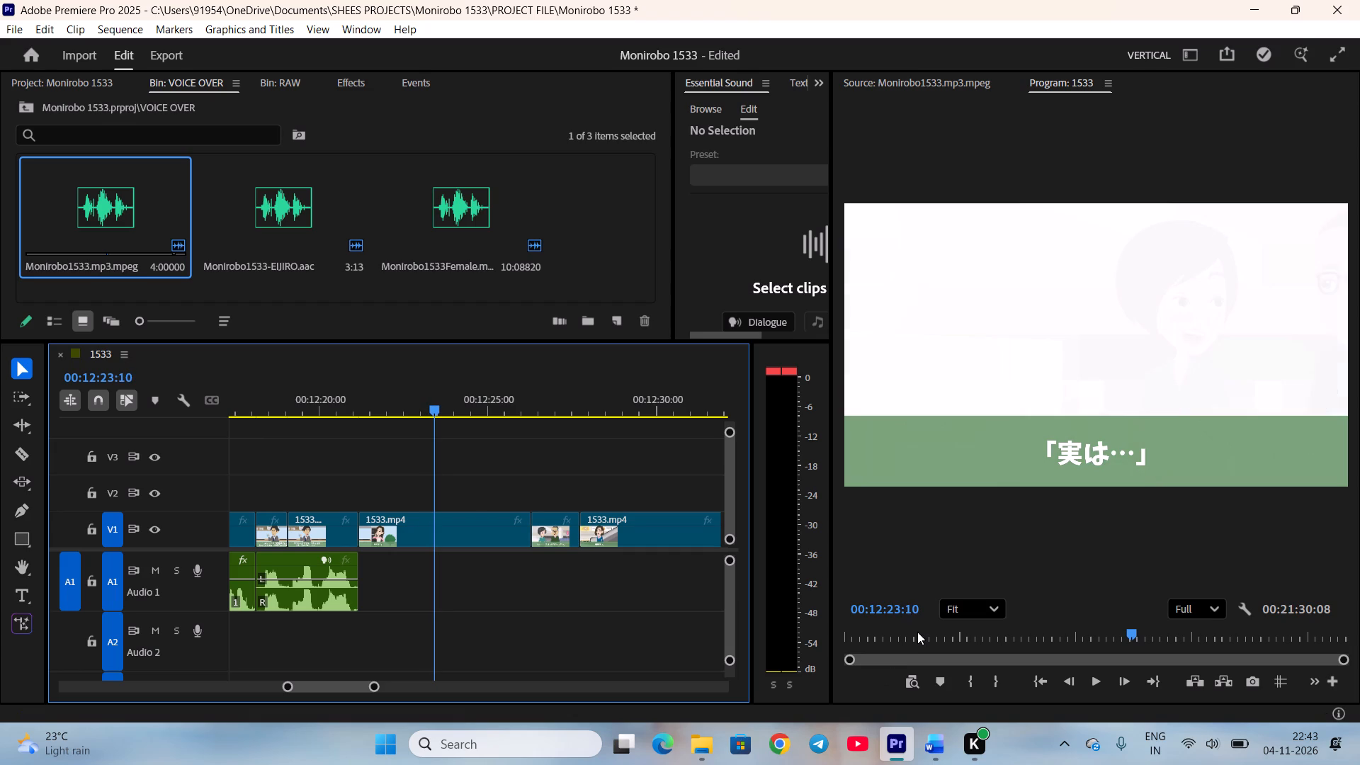
key("c")
left_click(416, 413)
Mark Eriko's 「実は…」 line in Monirobo1533Female from about 00:11:45:07 to 00:11:47:00 and place it on A1 after Haruta's clip.
double_click(460, 208)
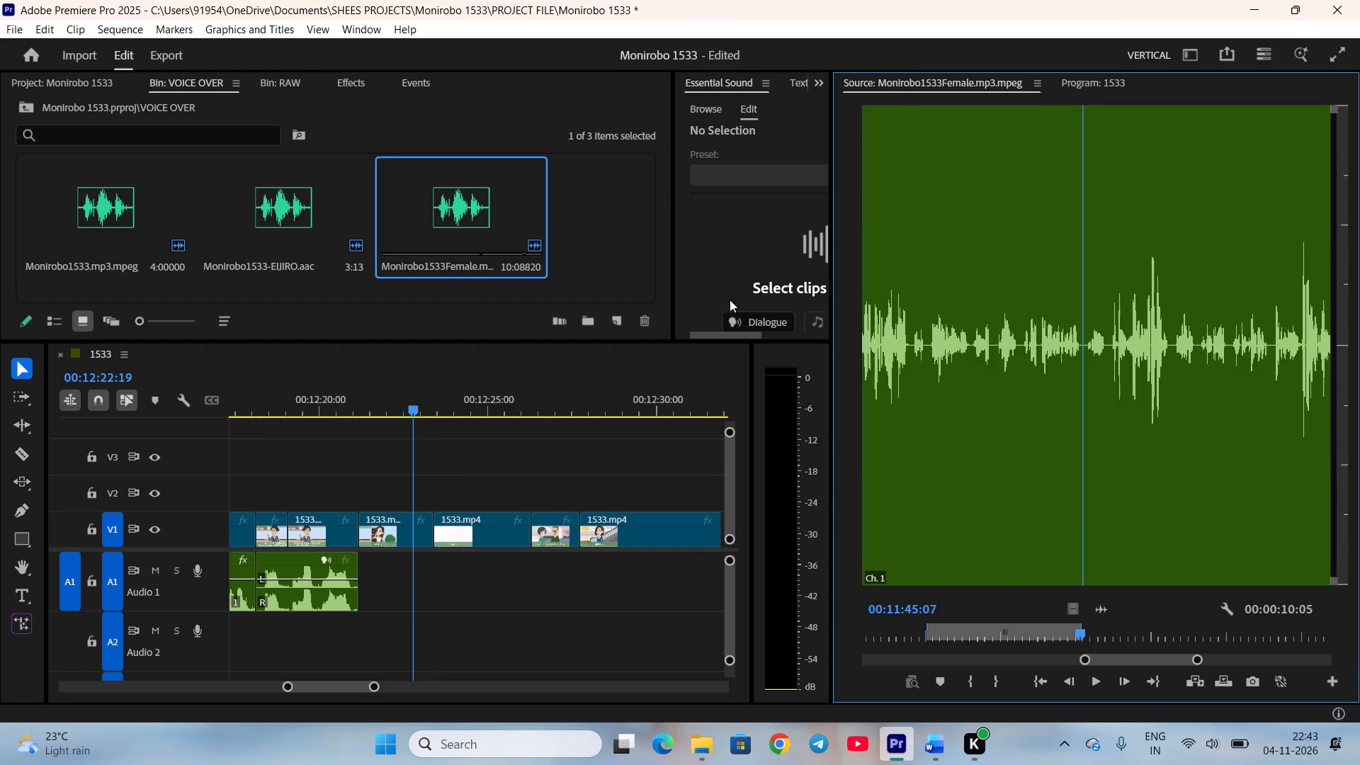
key("space")
key("space")
scroll(1156, 642, "up", 3)
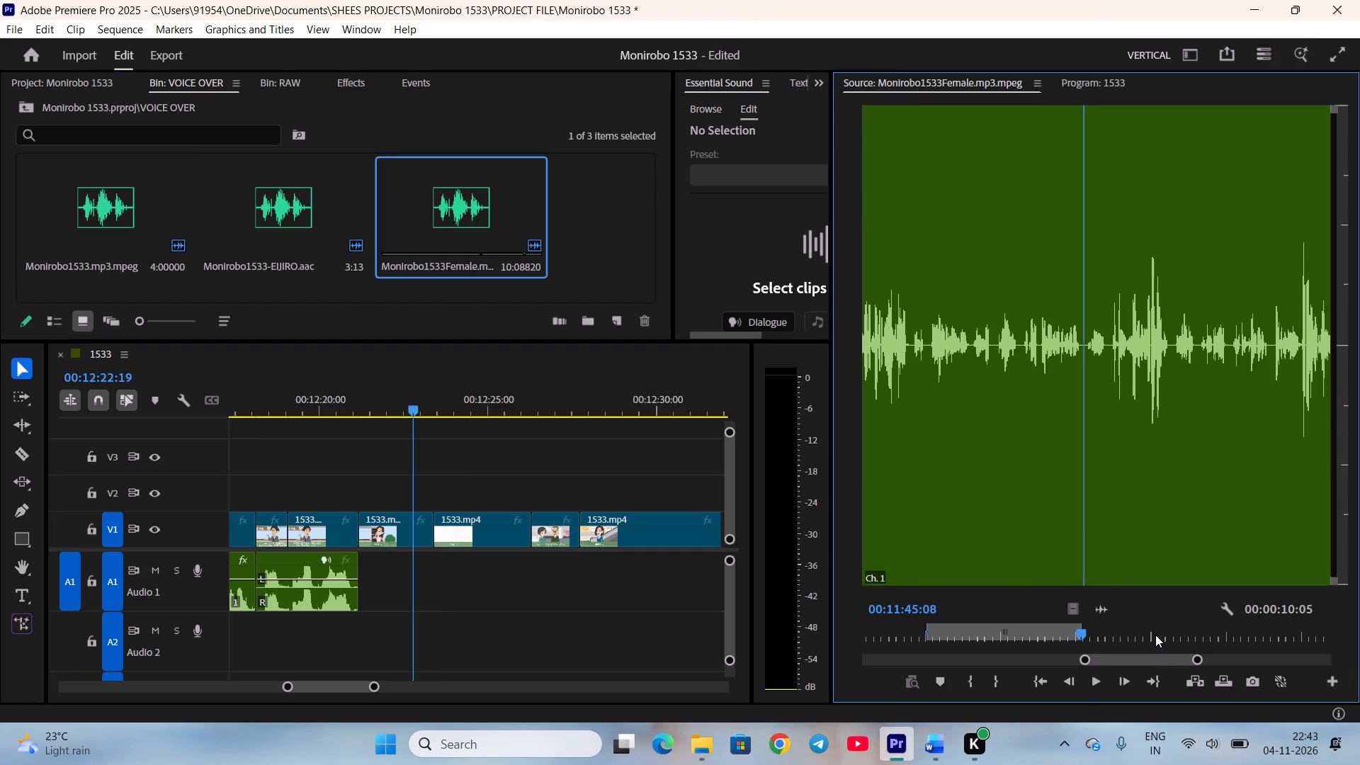
key("i")
key("space")
key("space")
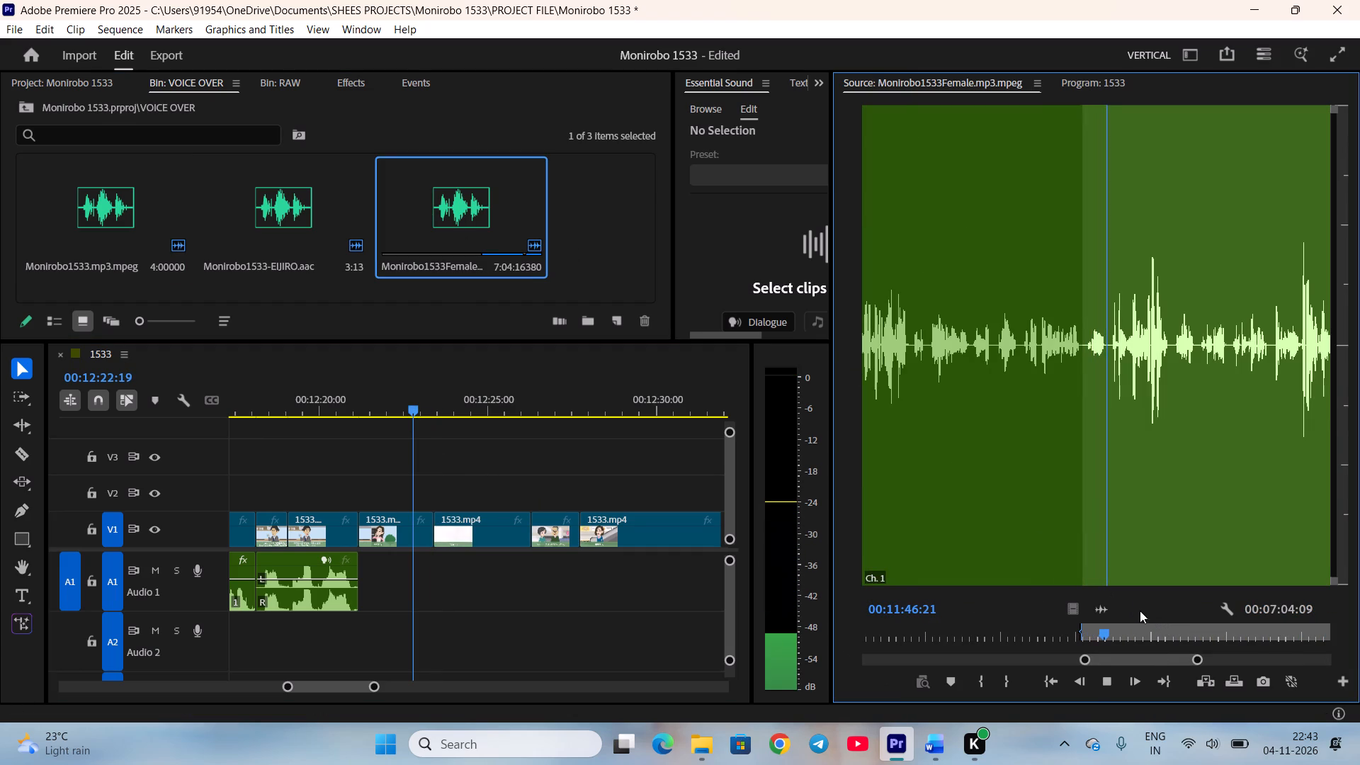
scroll(1157, 616, "down", 4)
key("o")
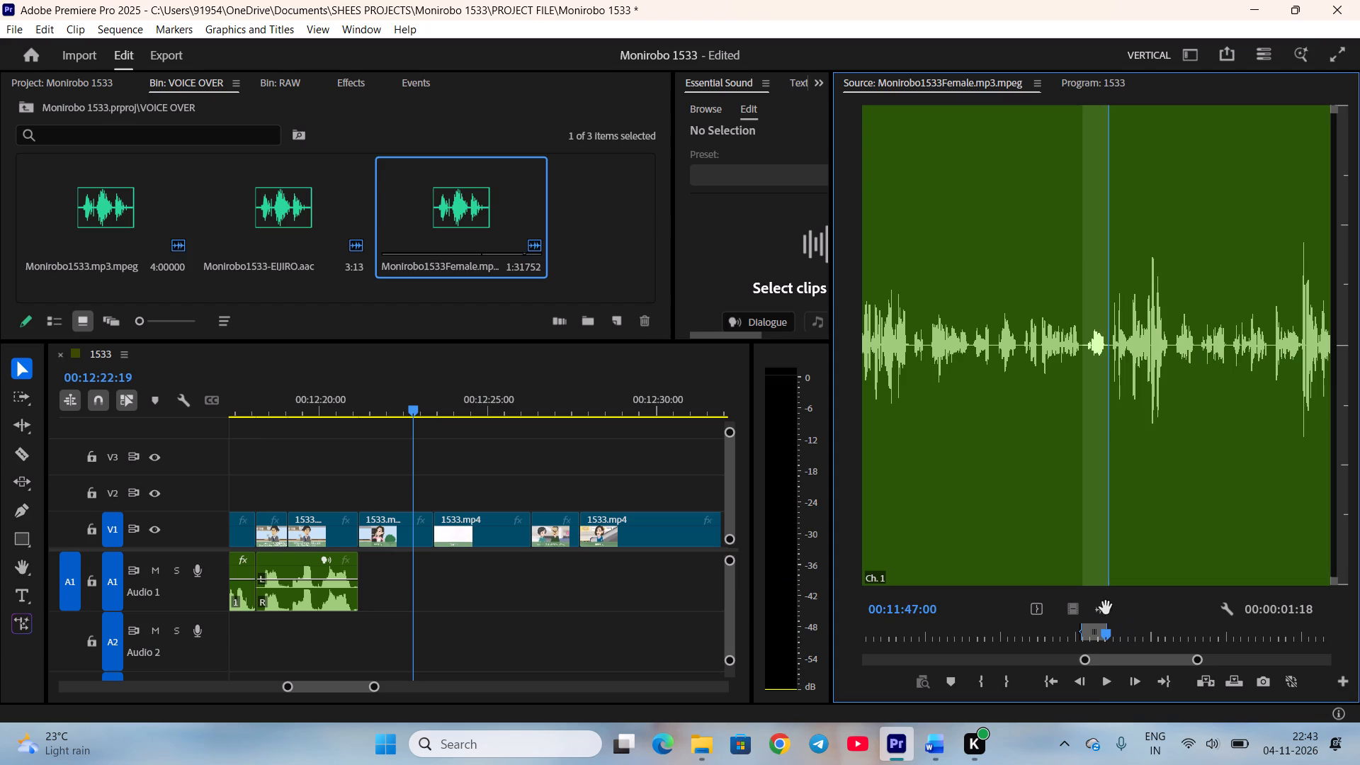
left_click_drag(1106, 610, 358, 581)
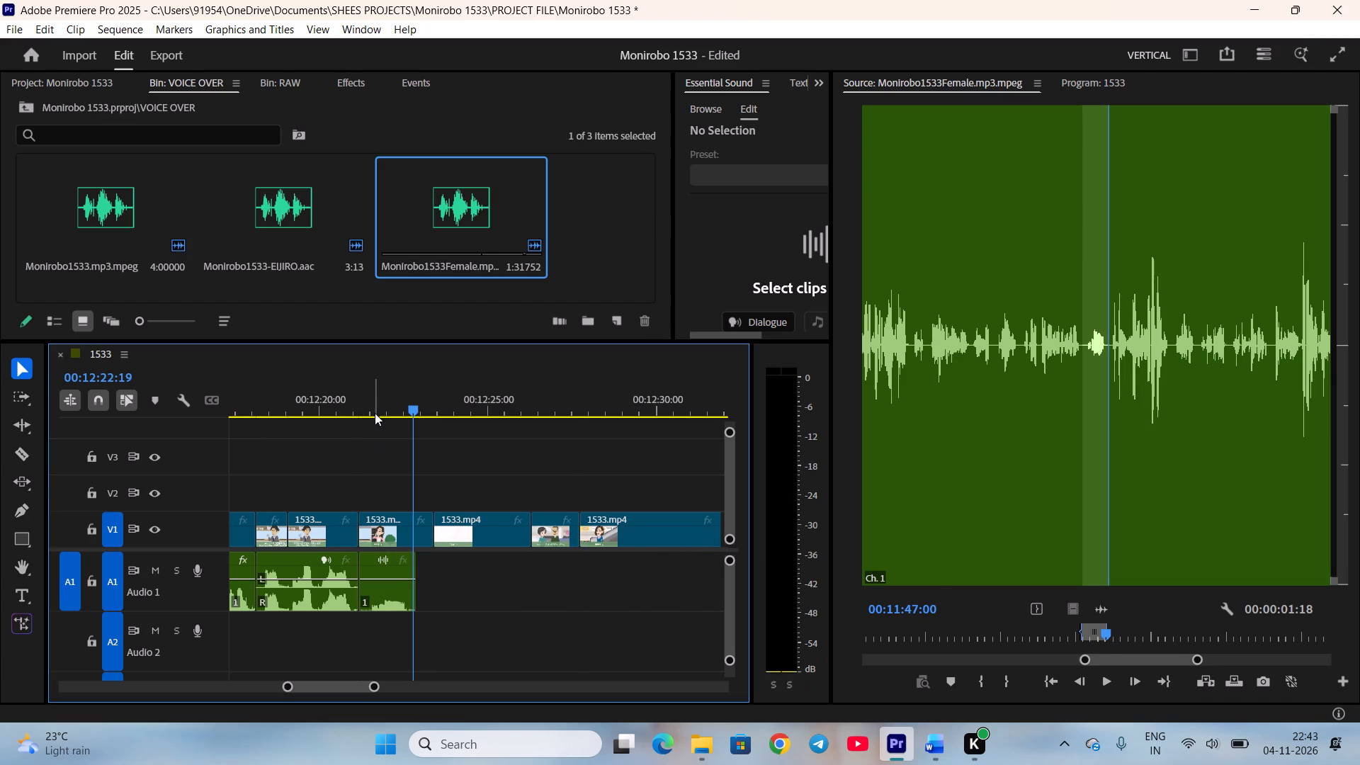
Raise the gain of Eriko's 「実は…」 clip on A1 by 8 dB, play it back and save the project.
left_click(375, 412)
key("space")
key("space")
left_click(397, 599)
key("g")
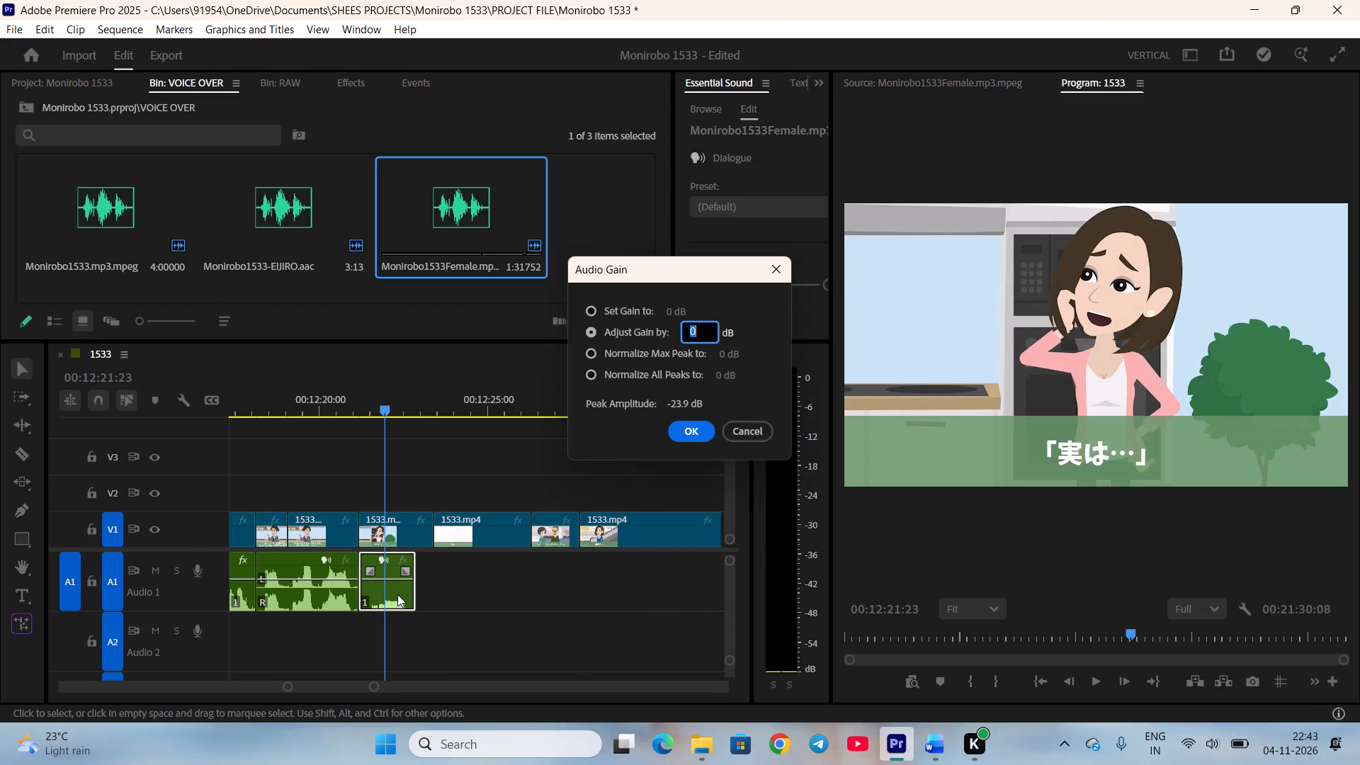
key("8")
key("Return")
left_click(448, 633)
key("space")
key("space")
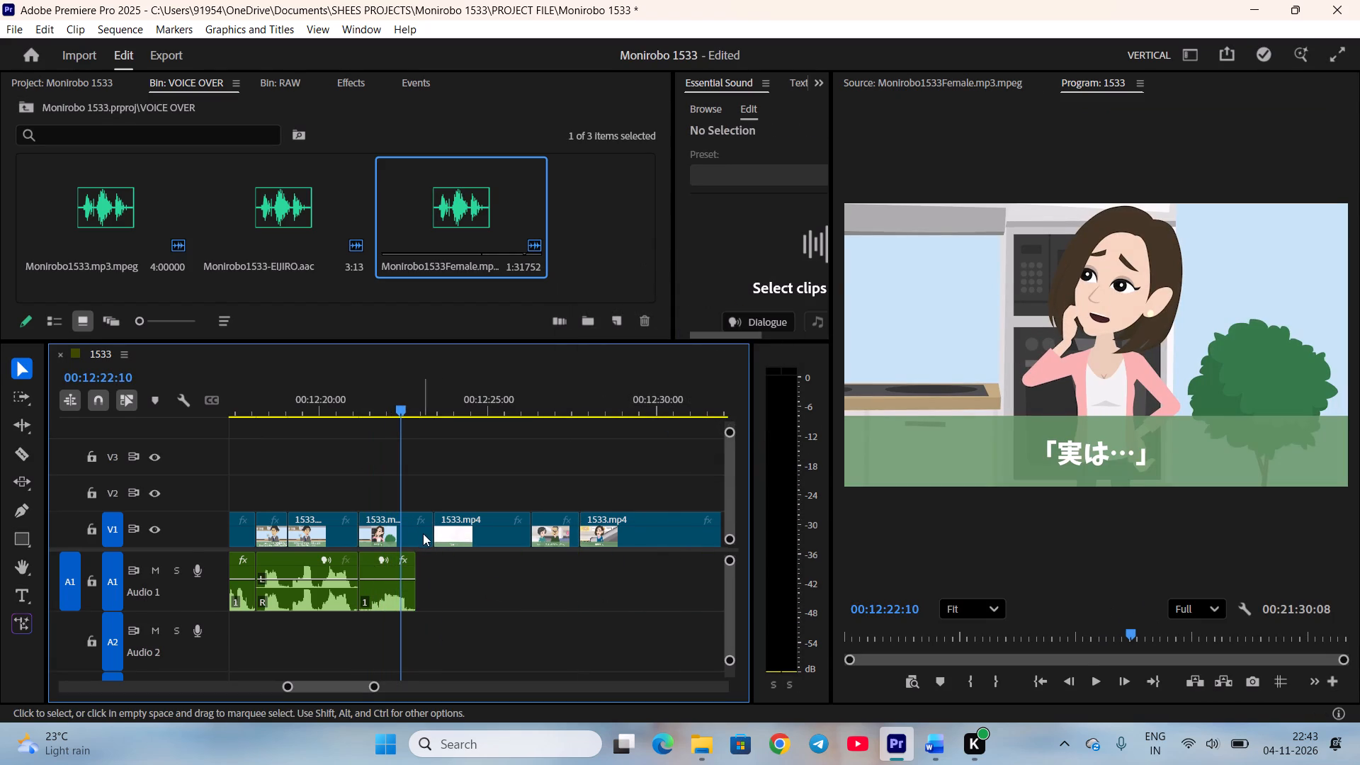
key("ctrl+s")
Check the script for the coming lines, trim Eriko's 「実は…」 V1 scene to her voice-over's end, ripple-delete the gap and save the project.
left_click(927, 743)
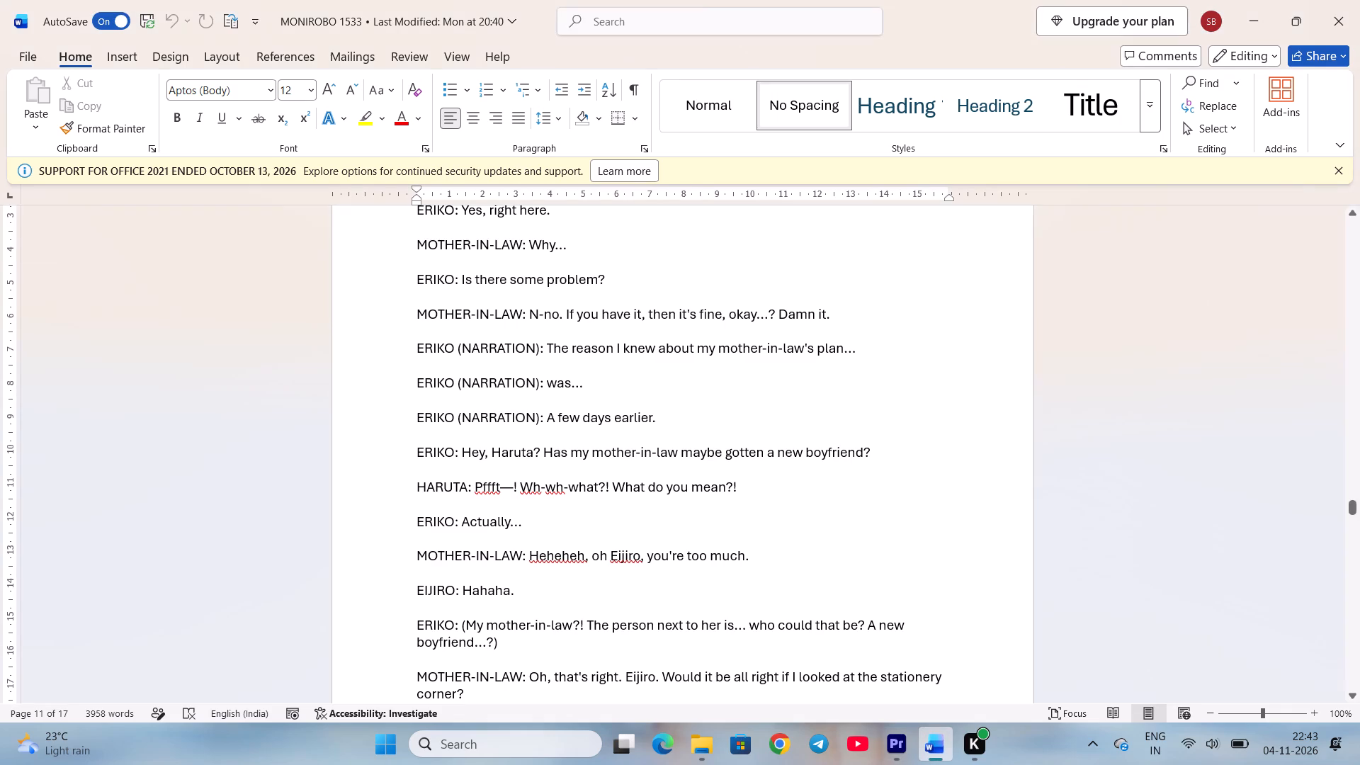
scroll(812, 557, "down", 3)
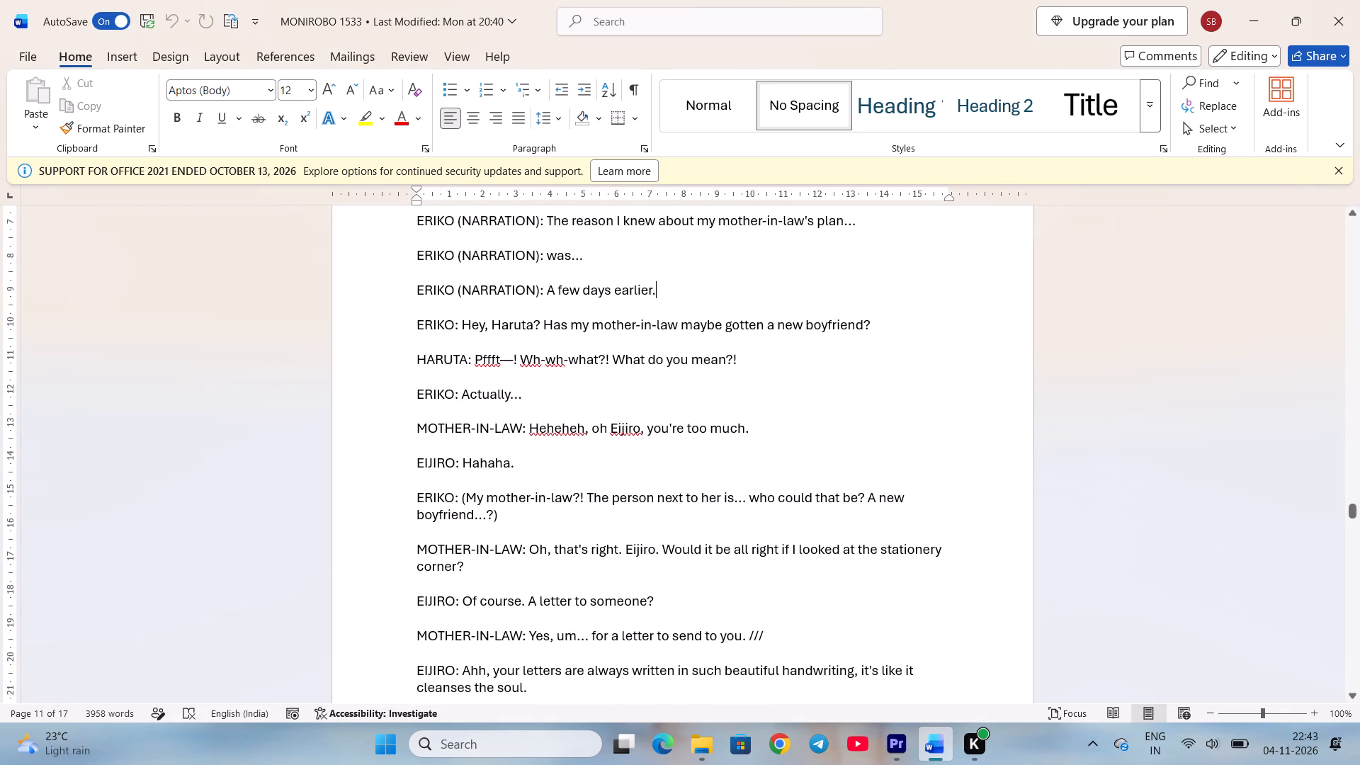
scroll(812, 558, "down", 2)
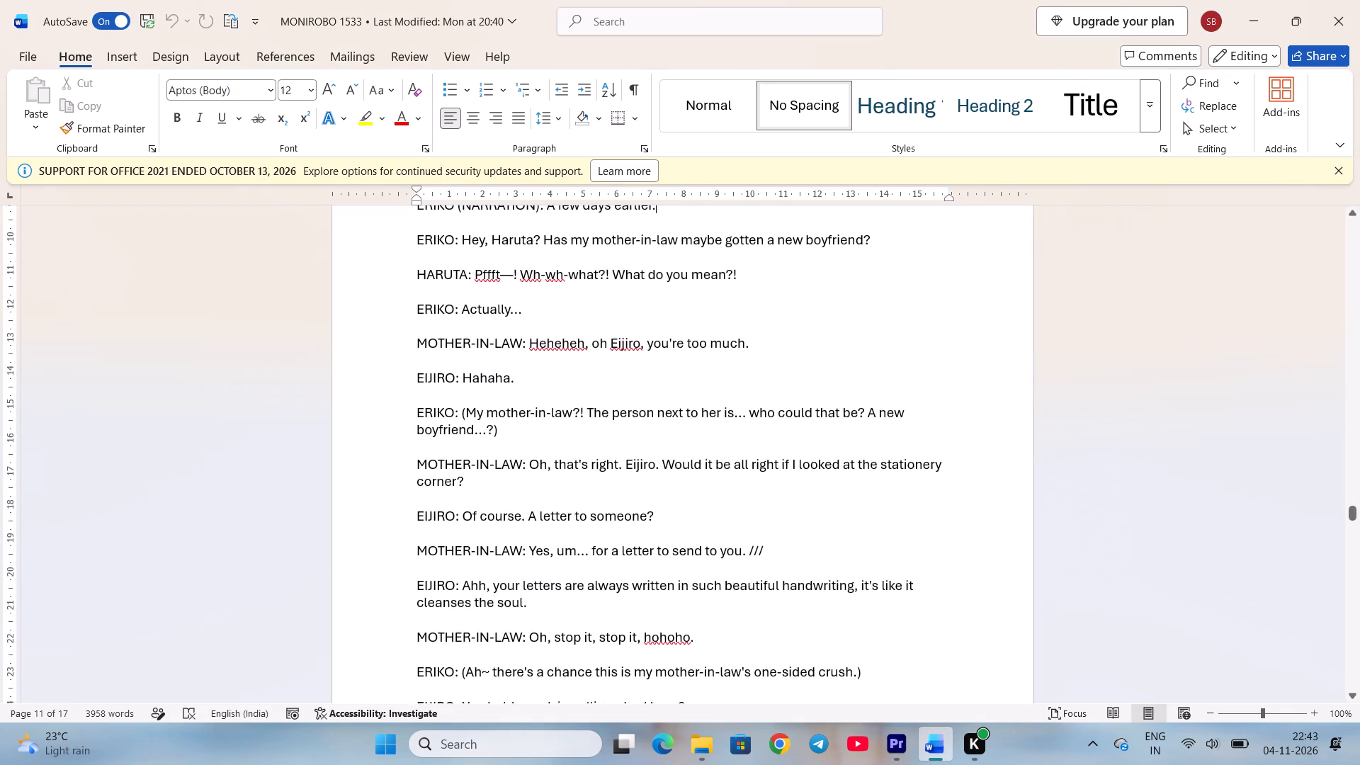
scroll(815, 511, "down", 2)
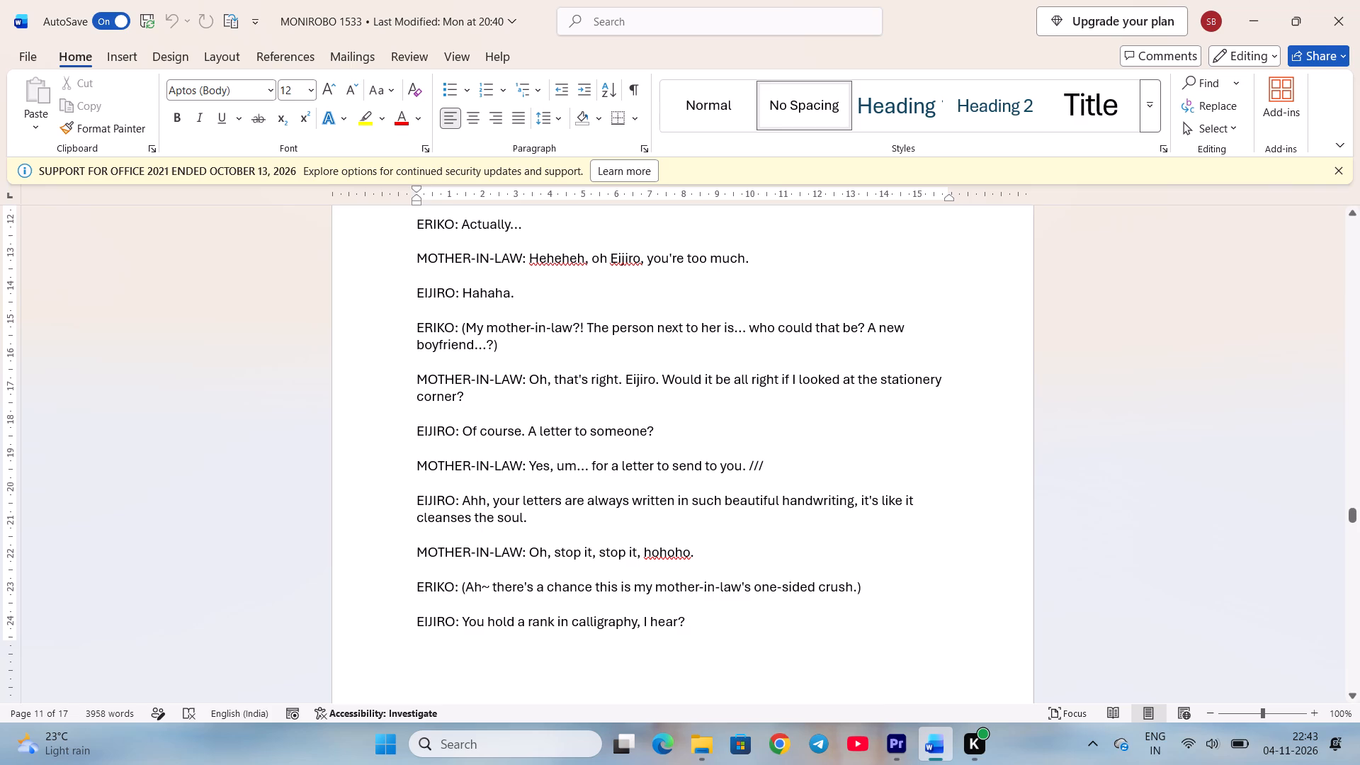
left_click(887, 733)
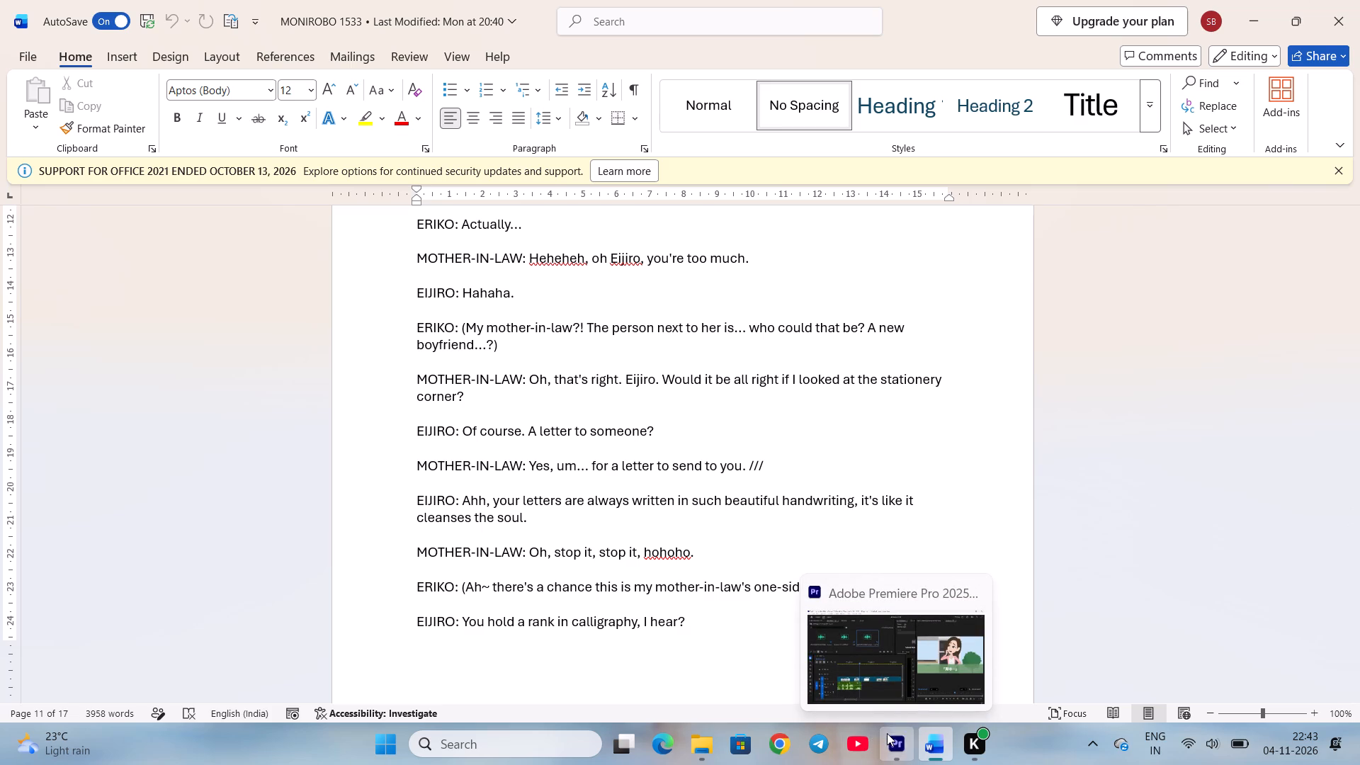
left_click_drag(431, 538, 417, 535)
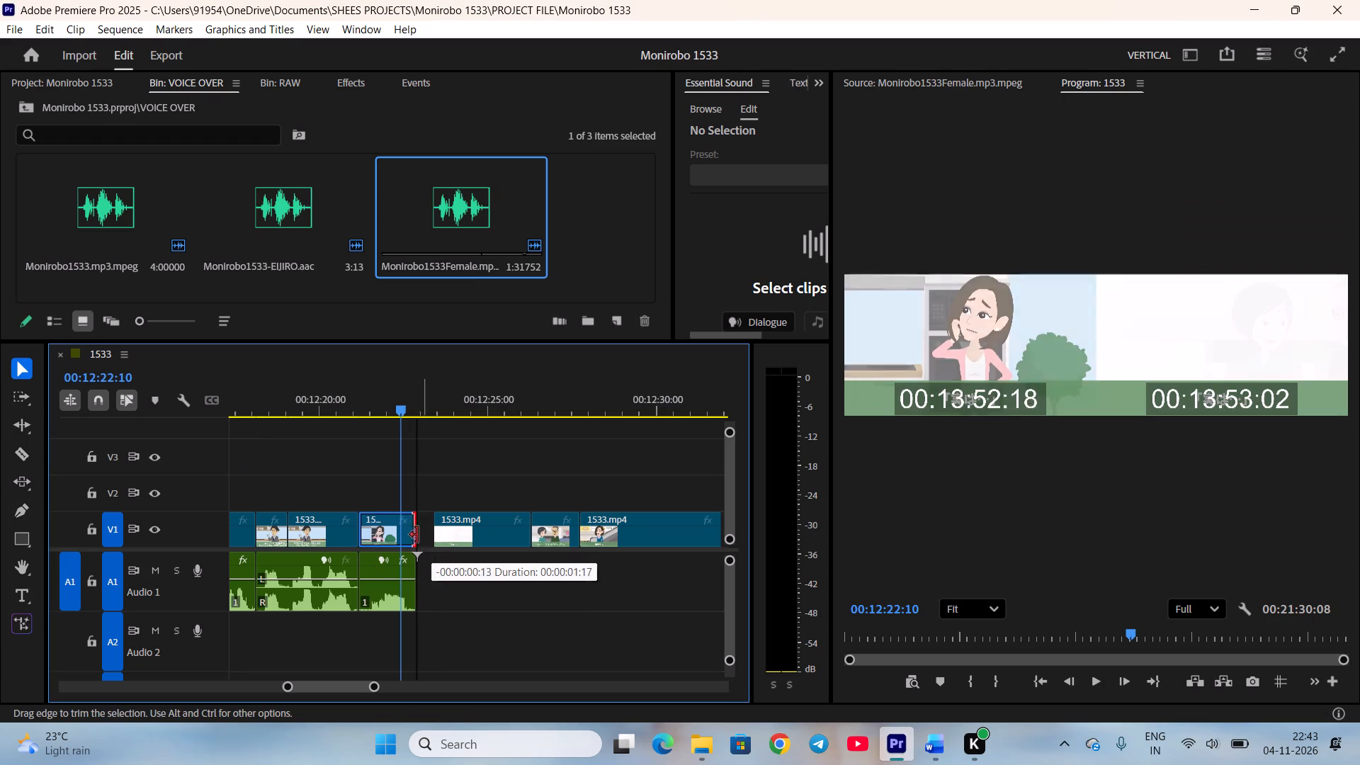
left_click_drag(417, 535, 414, 535)
right_click(422, 530)
left_click(443, 533)
scroll(441, 539, "down", 2)
key("space")
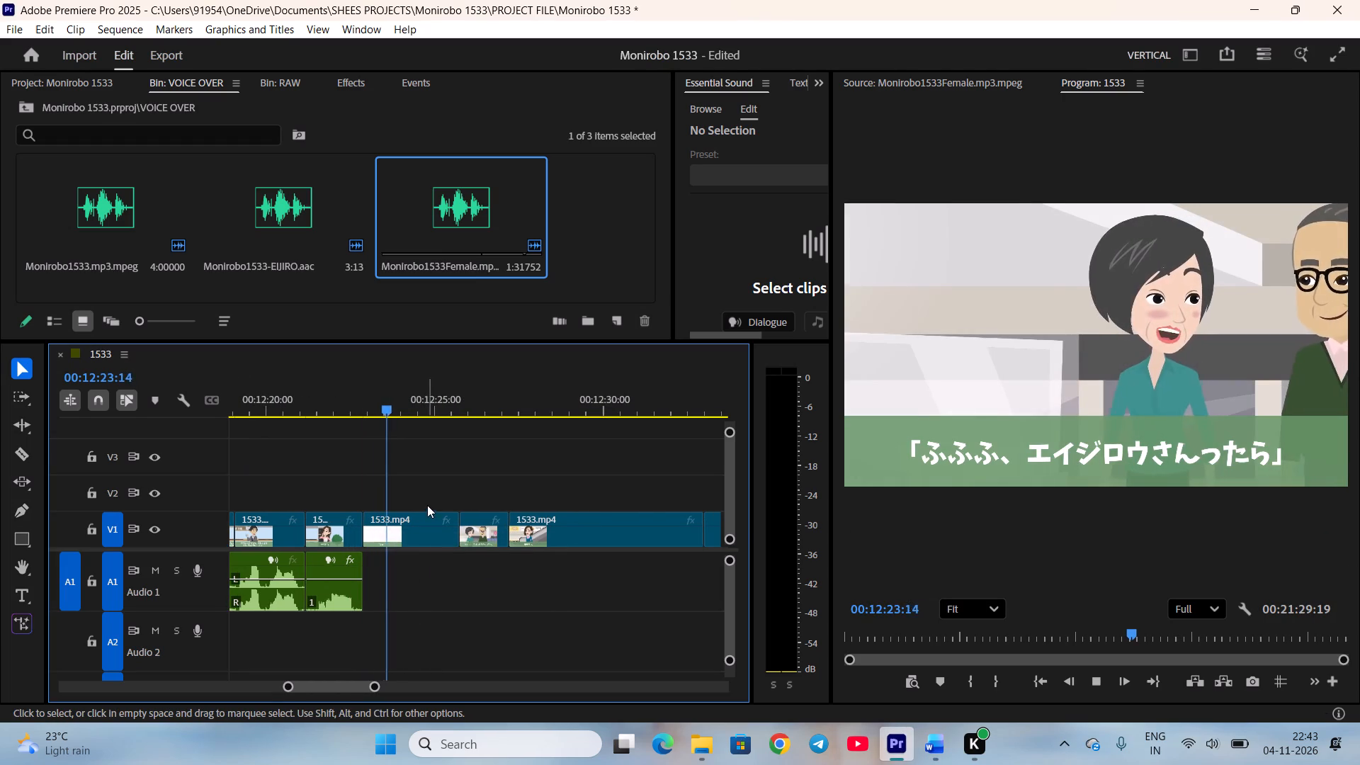
left_click_drag(429, 401, 503, 432)
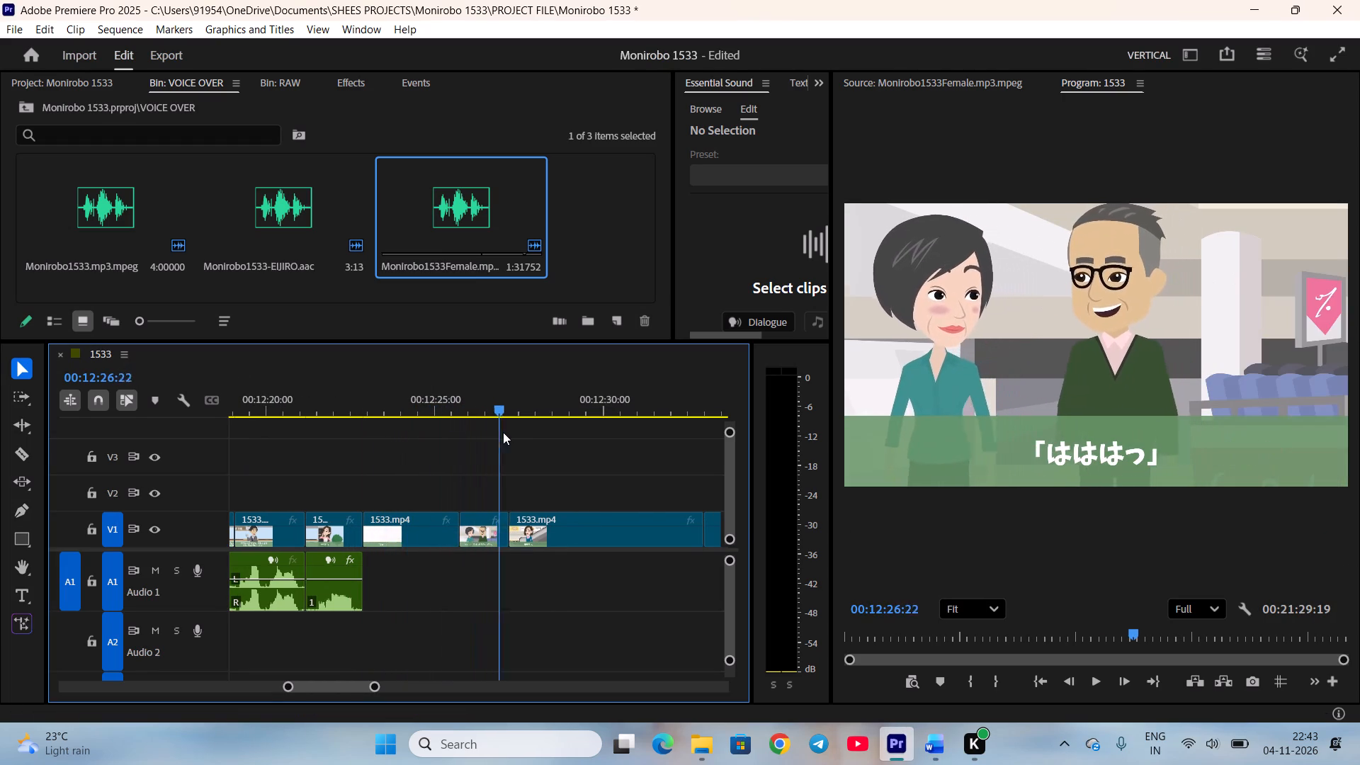
left_click_drag(503, 432, 446, 434)
key("ctrl+s")
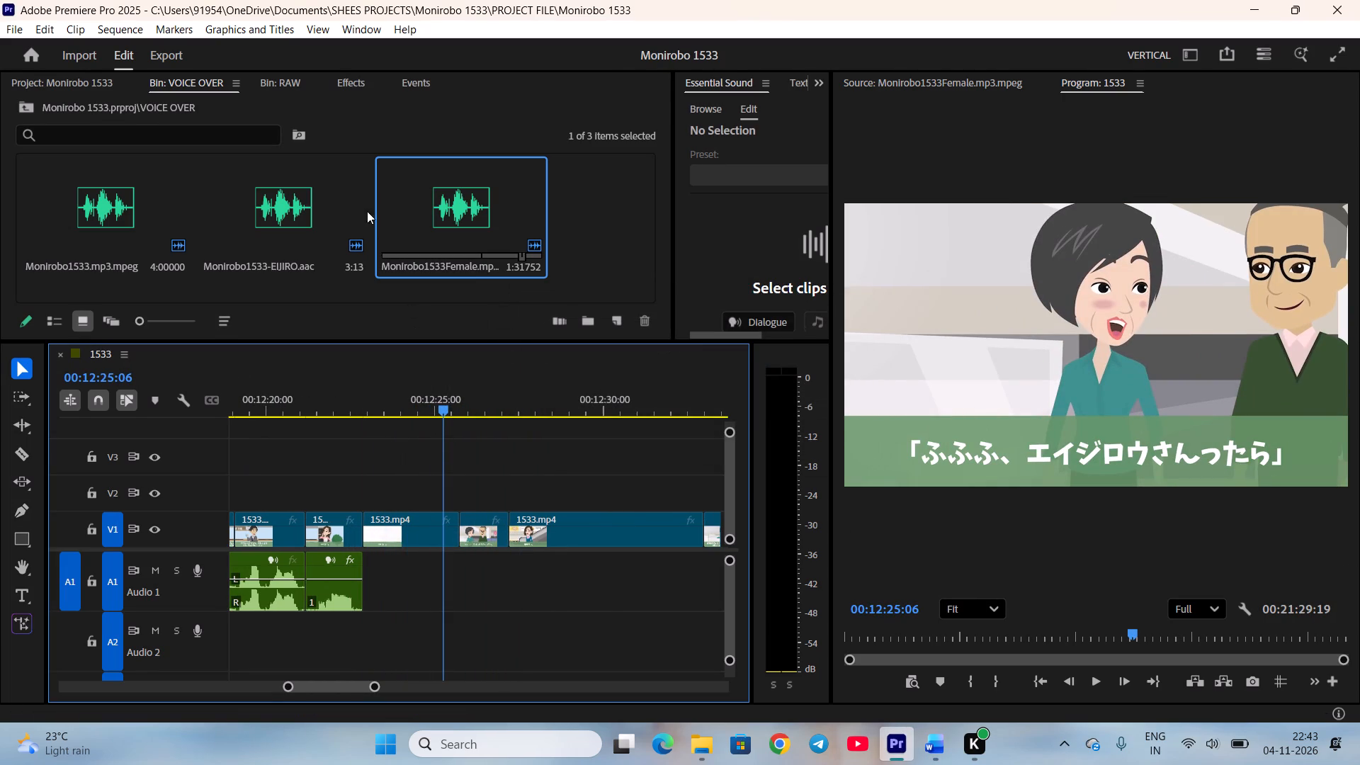
Mark the mother-in-law's 「ふふふ、エイジロウさんったら」 line in Monirobo1533Female from 00:11:47:01 to 00:11:51:02 and place it on A1 after Eriko's clip.
double_click(494, 213)
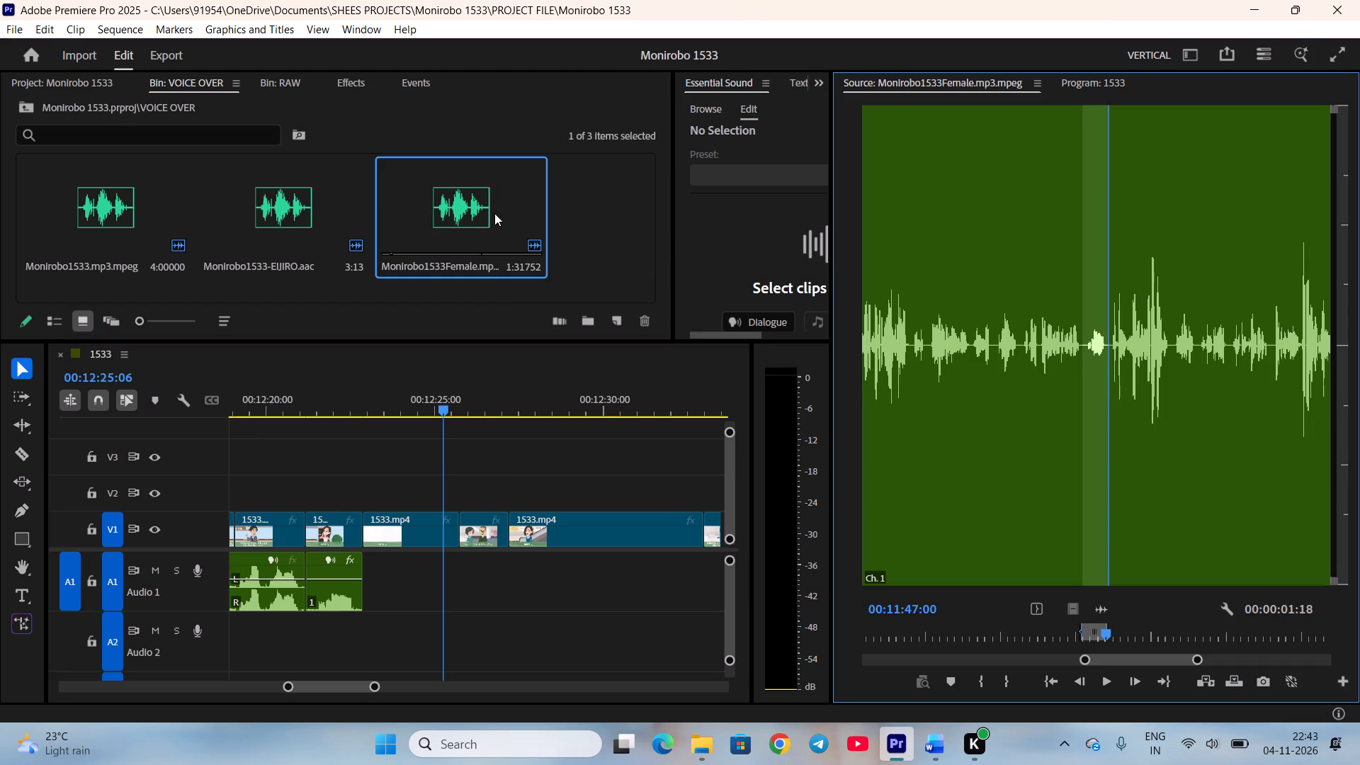
scroll(1207, 601, "down", 1)
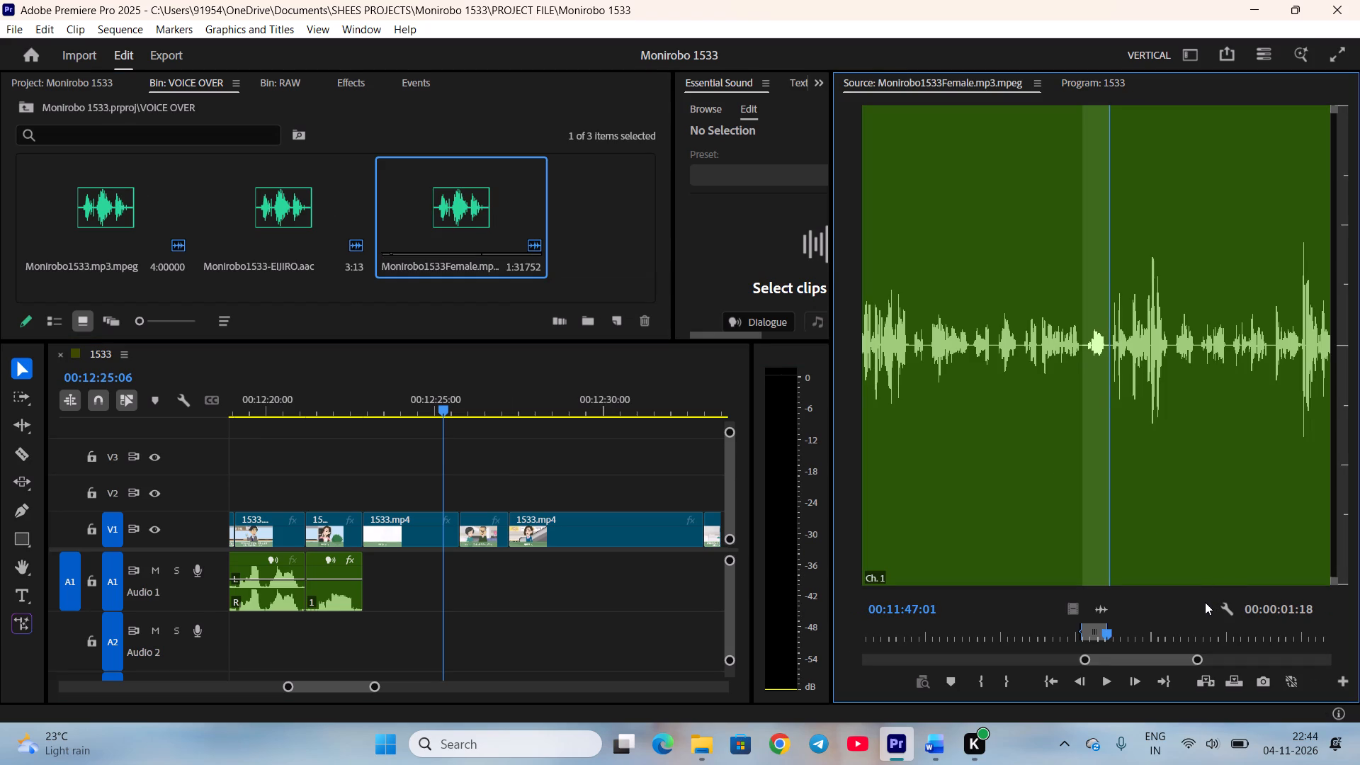
key("i")
key("space")
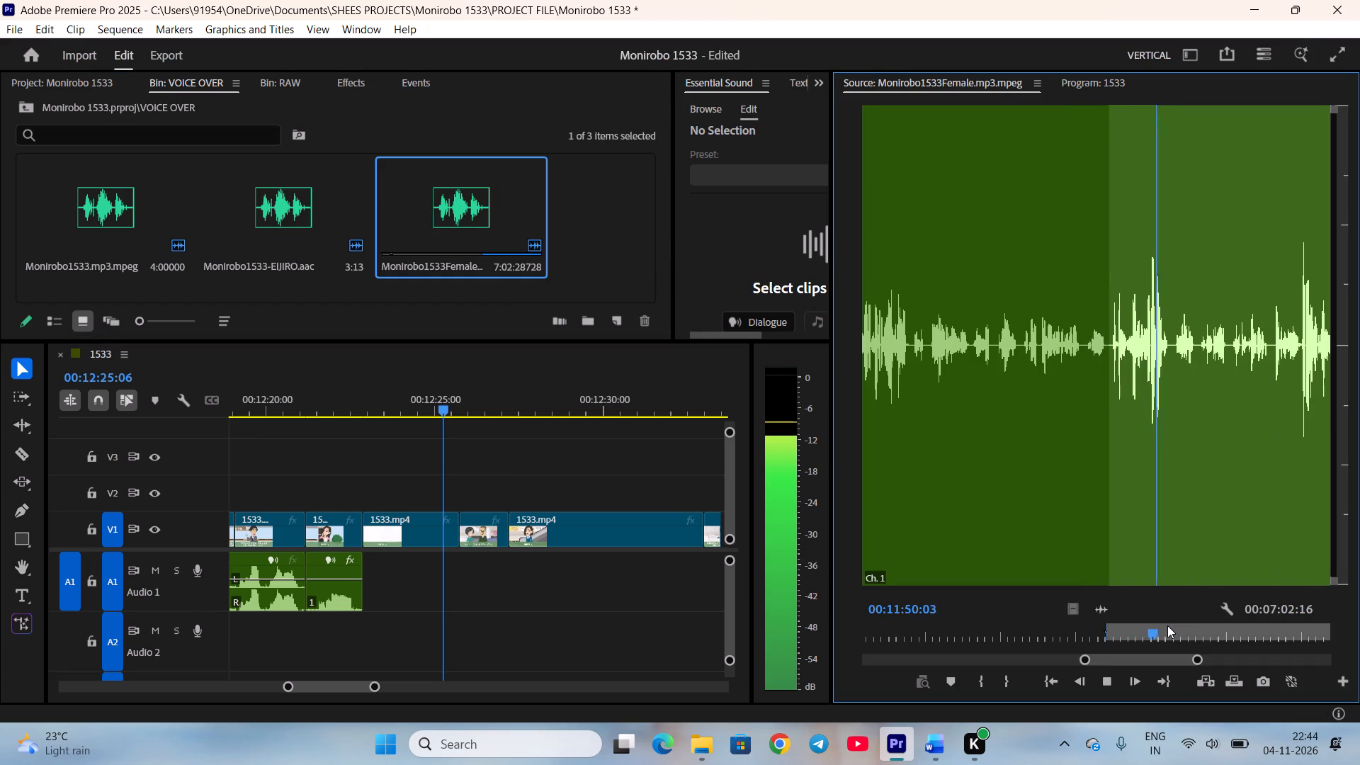
key("space")
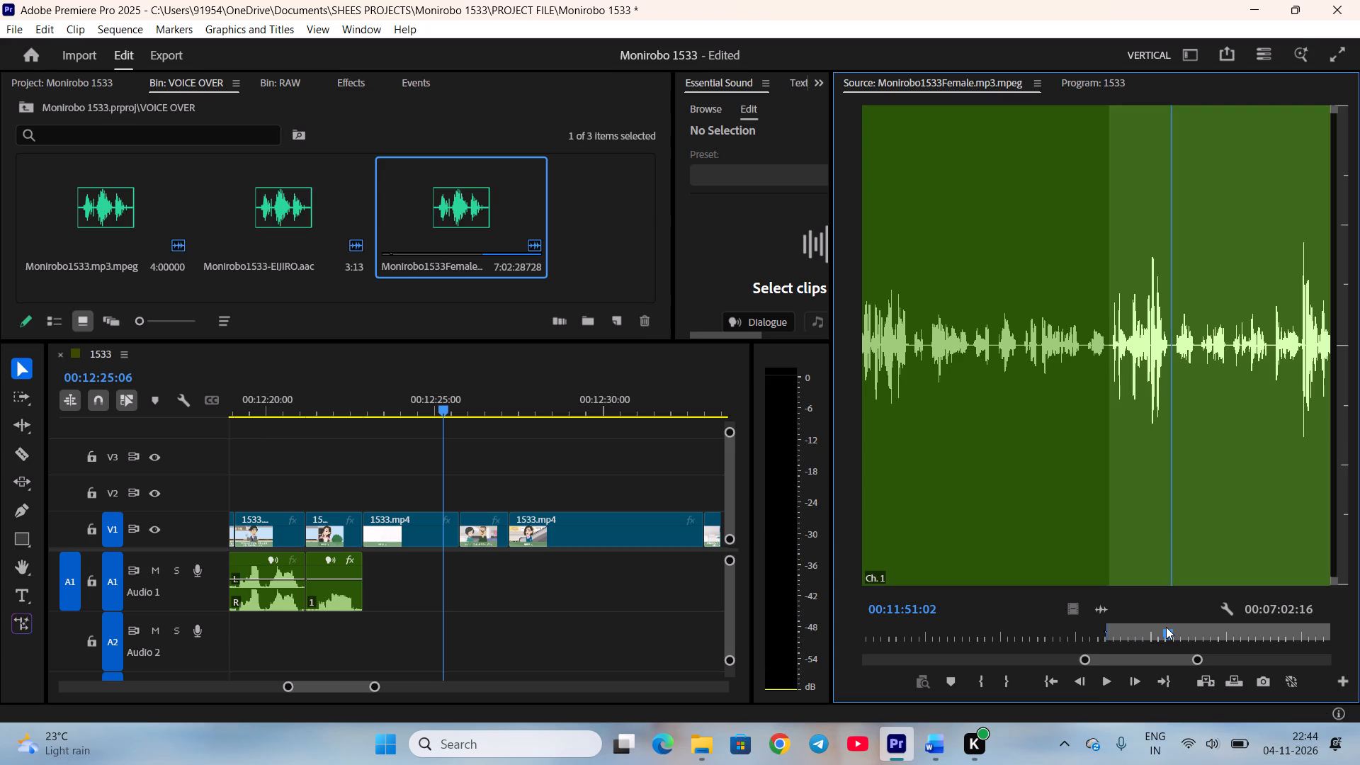
key("o")
left_click_drag(1110, 615, 501, 594)
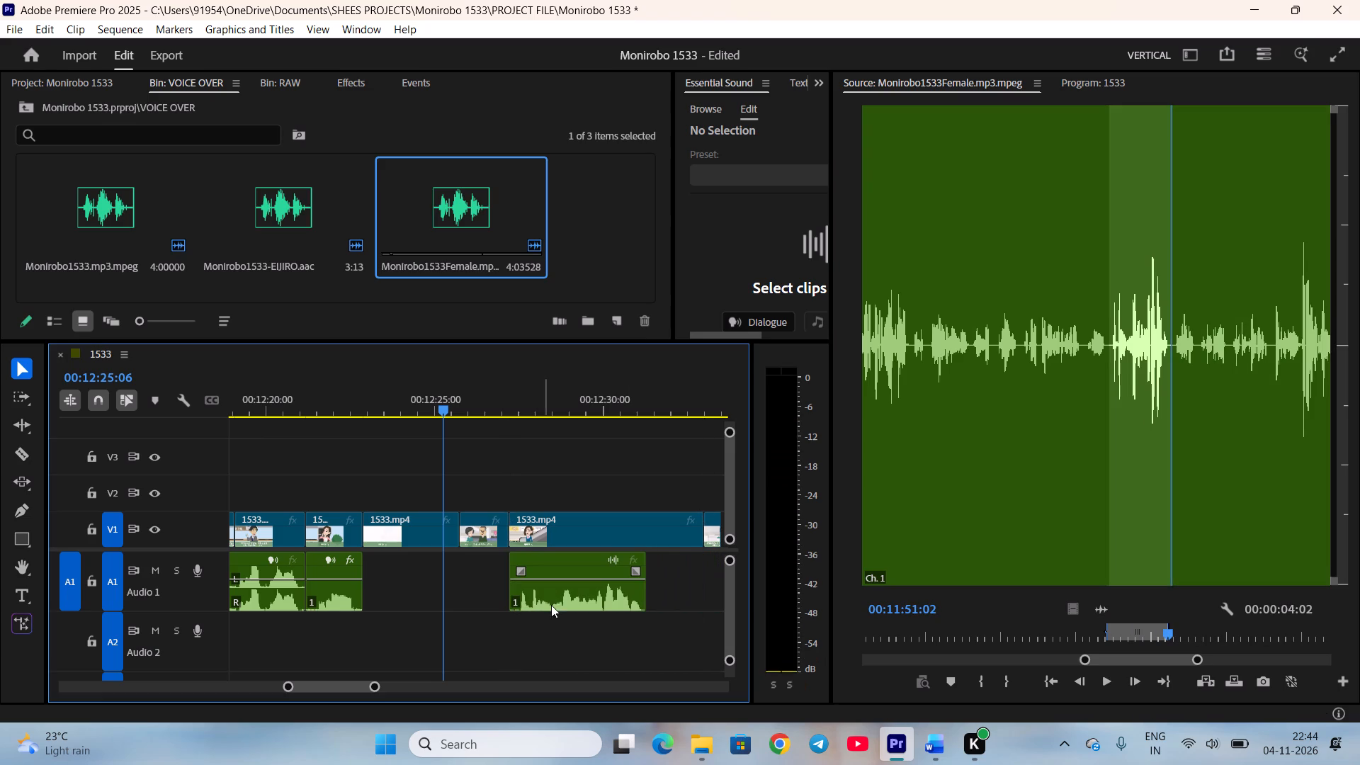
left_click(515, 594)
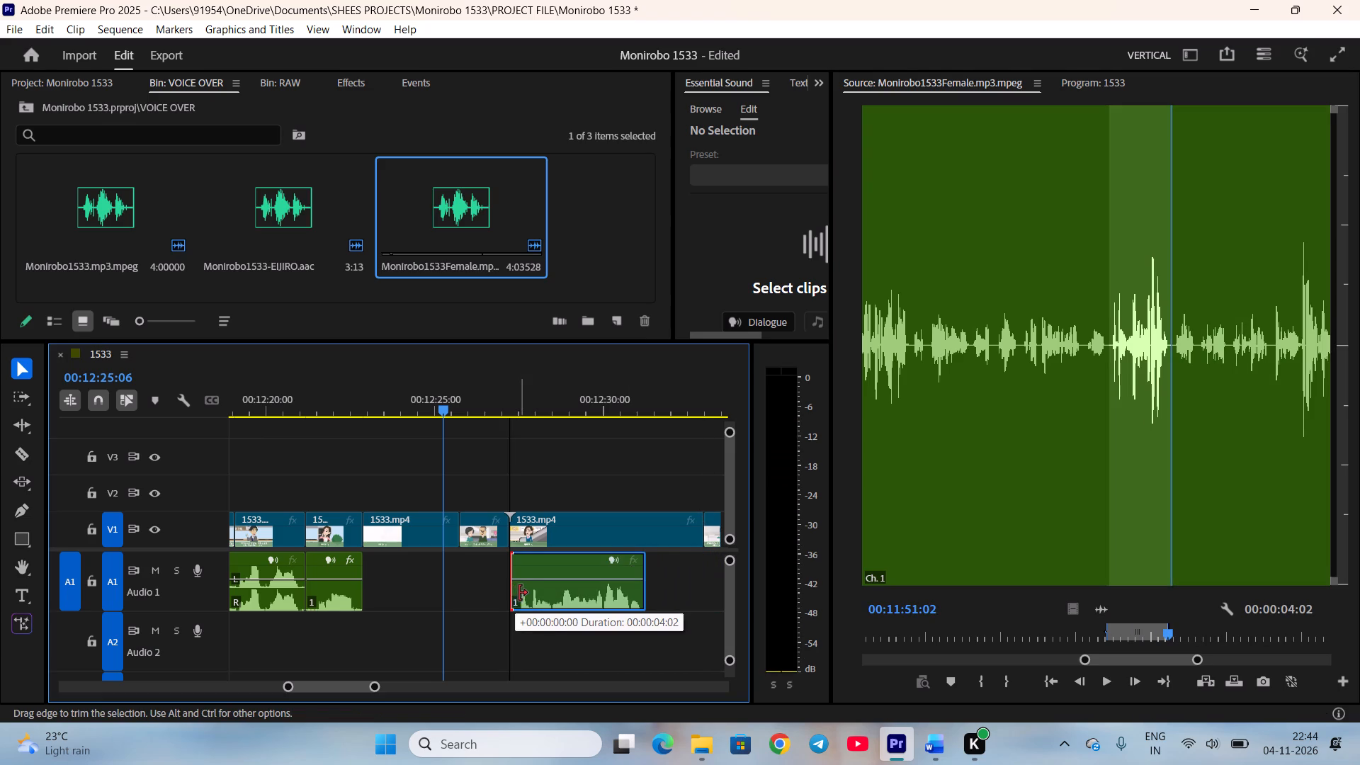
left_click(565, 629)
left_click_drag(561, 605, 409, 591)
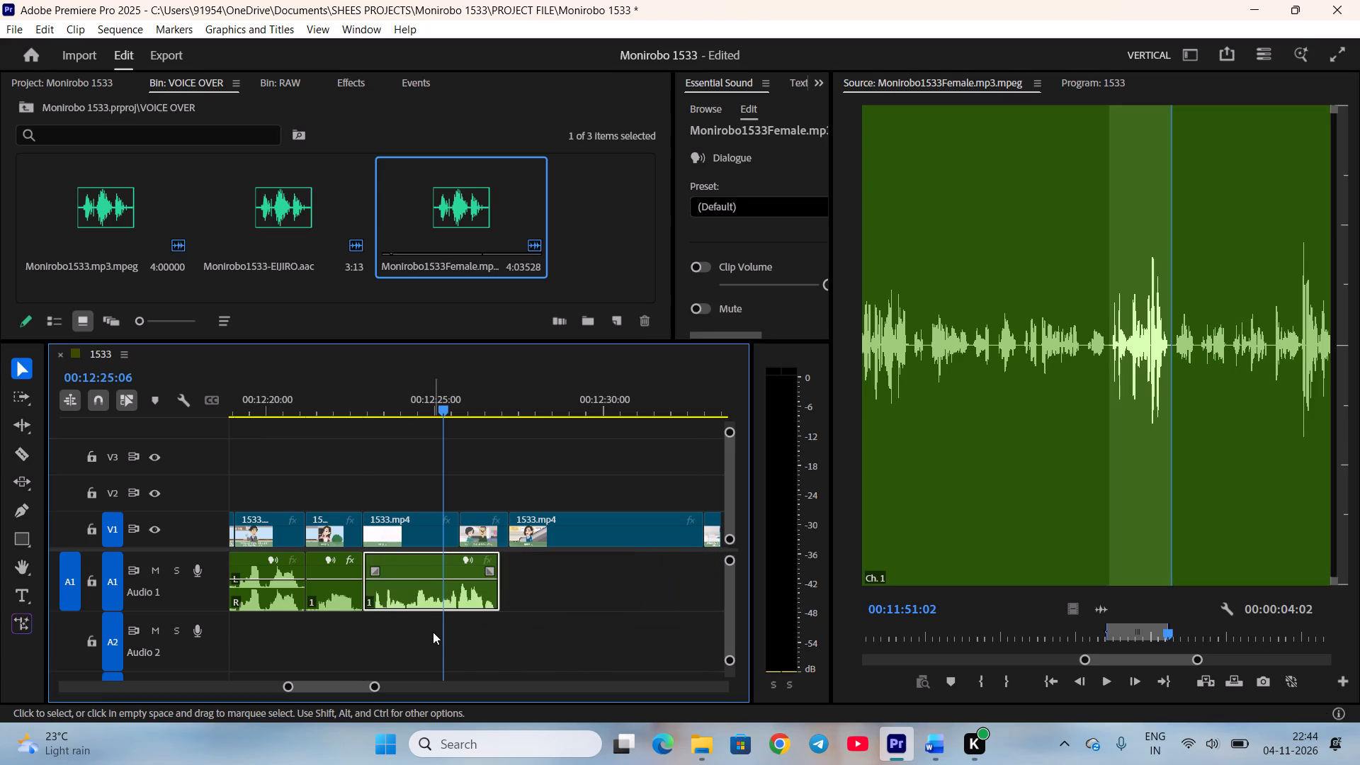
left_click(433, 632)
Cut the quiet start off the mother-in-law's A1 clip at 00:12:23:01 and move the clip back against Eriko's clip.
left_click(375, 407)
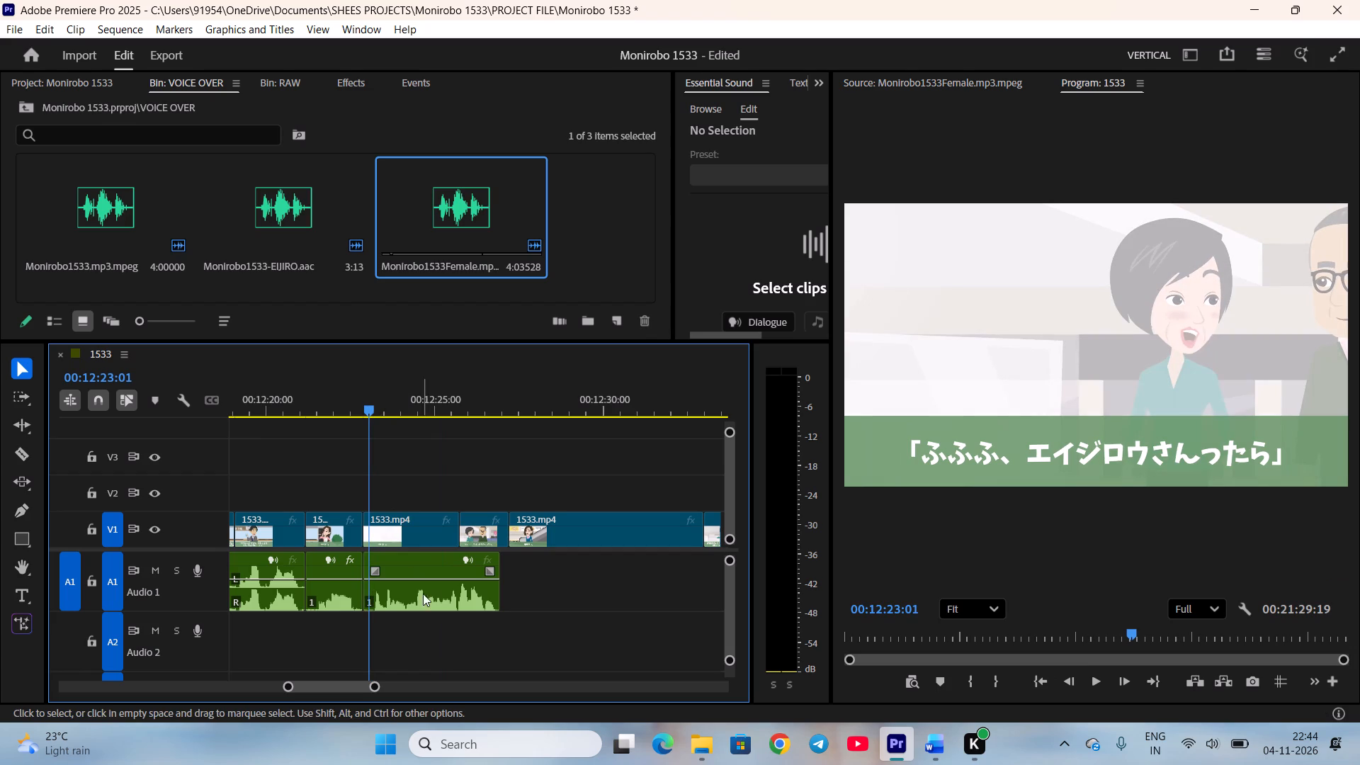
left_click(423, 601)
key("c")
key("BackSpace")
left_click_drag(427, 603, 421, 604)
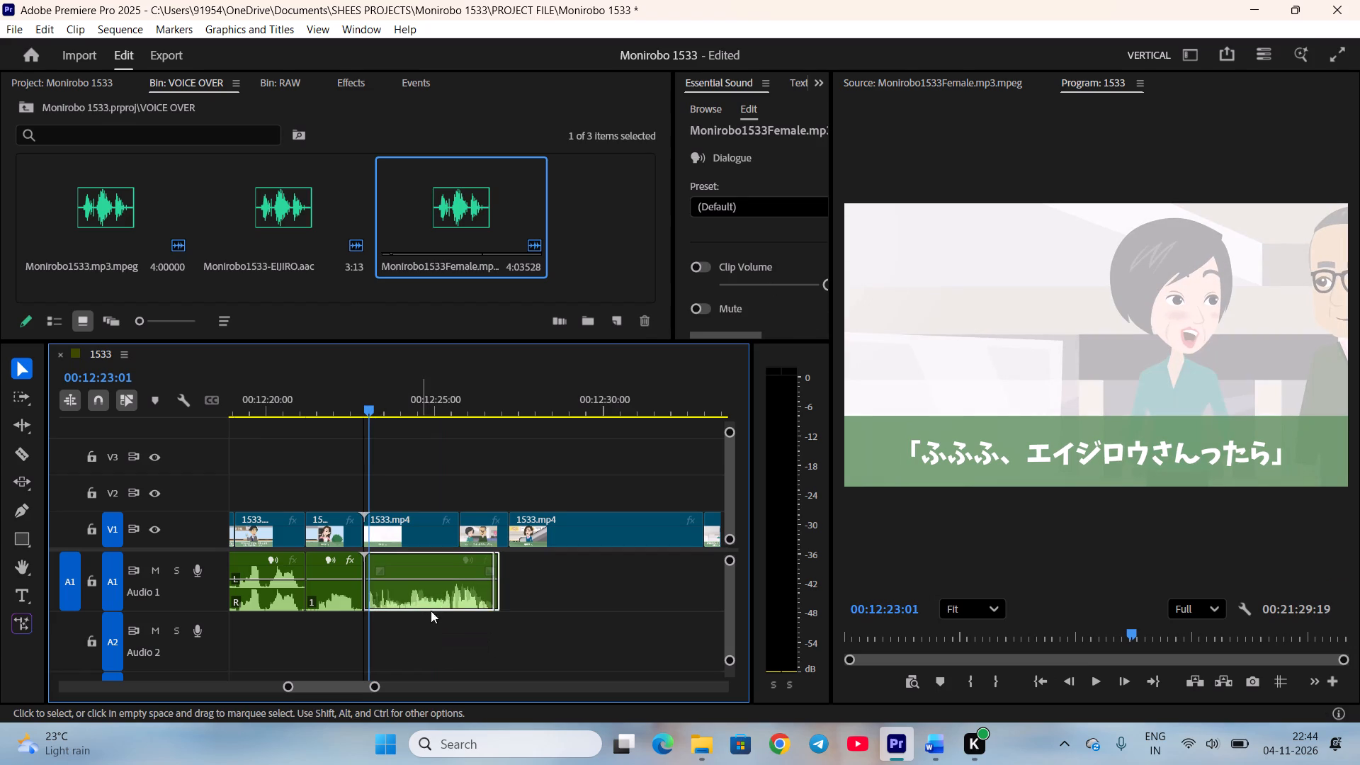
left_click(458, 630)
Shift all V1 clips after the mother-in-law's scene about 2 seconds later to make room for lengthening it.
left_click(16, 399)
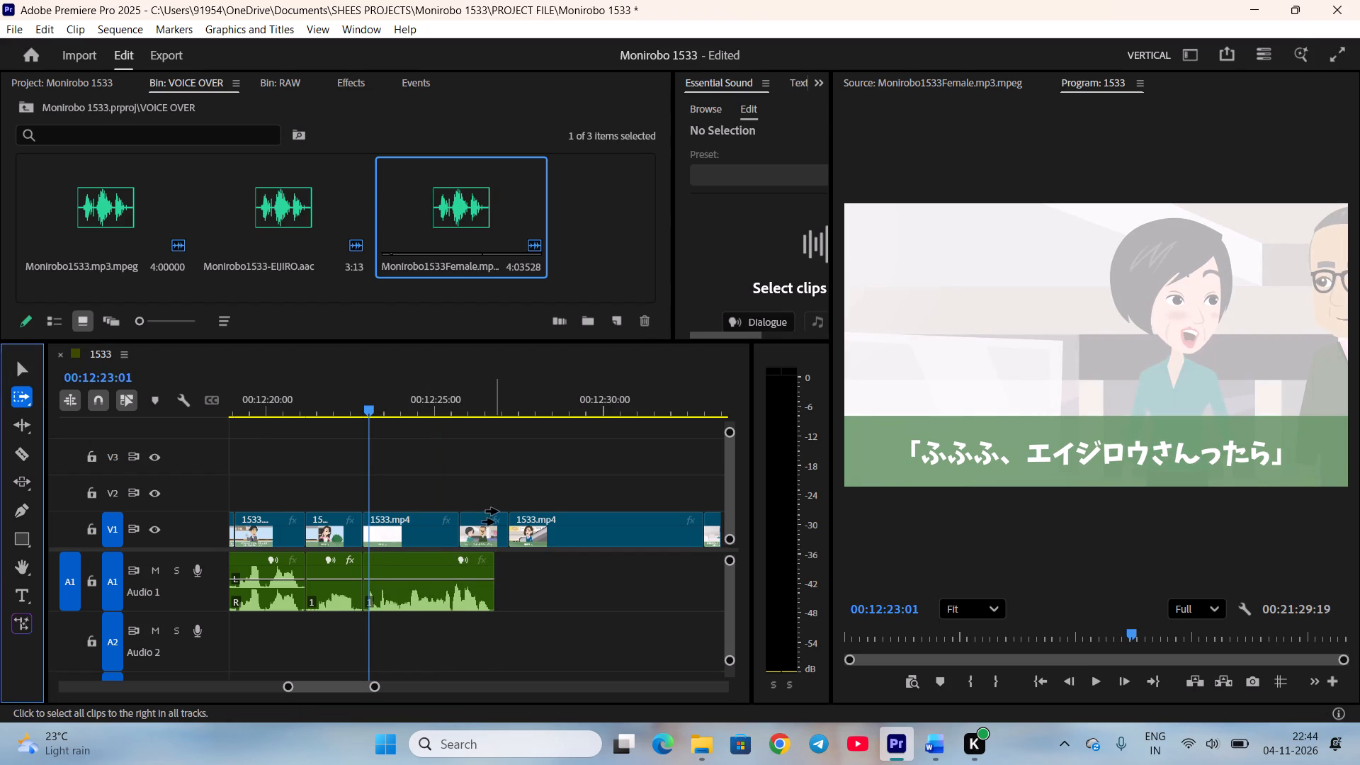
left_click_drag(488, 525, 555, 528, "shift")
key("v")
left_click(515, 460)
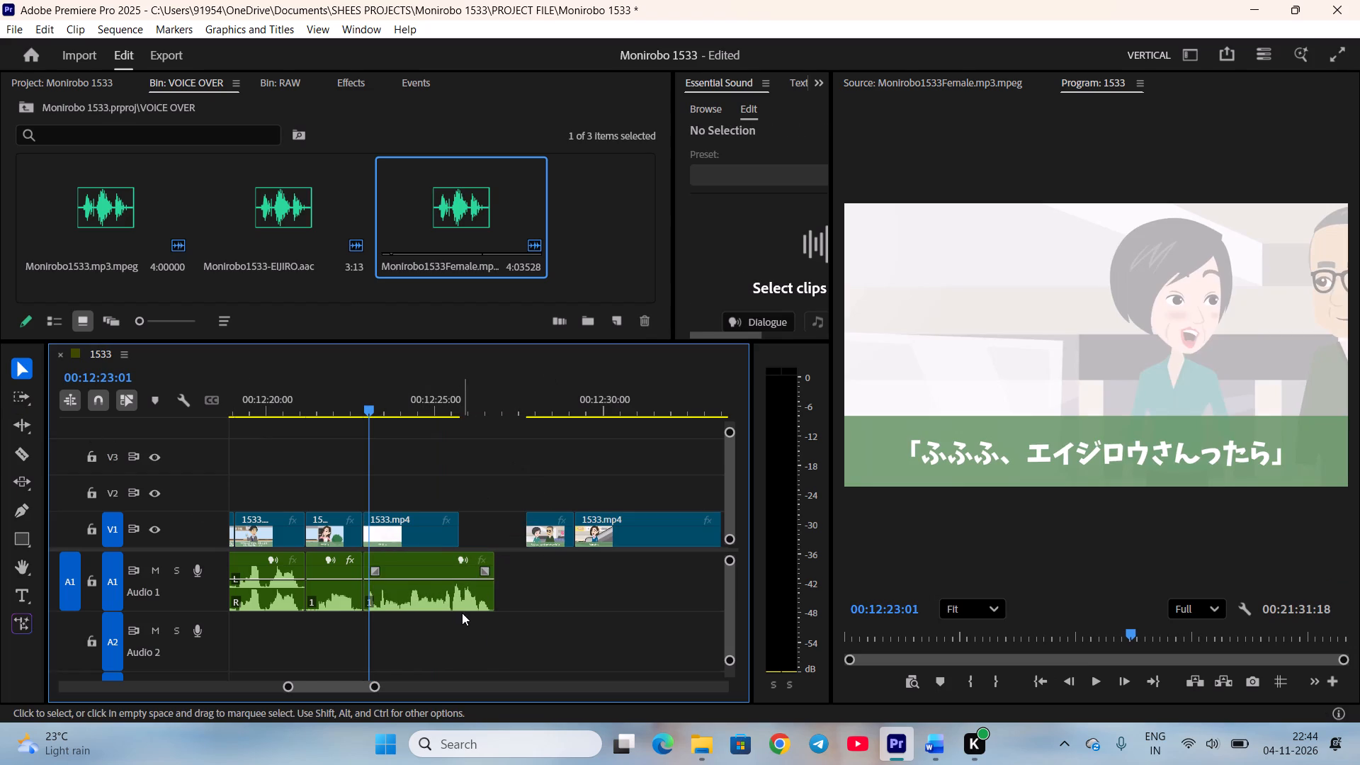
Set the duration of the mother-in-law's V1 scene to 00:00:03:22 and play it back with her line.
right_click(414, 530)
left_click(477, 523)
left_click(657, 318)
left_click(679, 317)
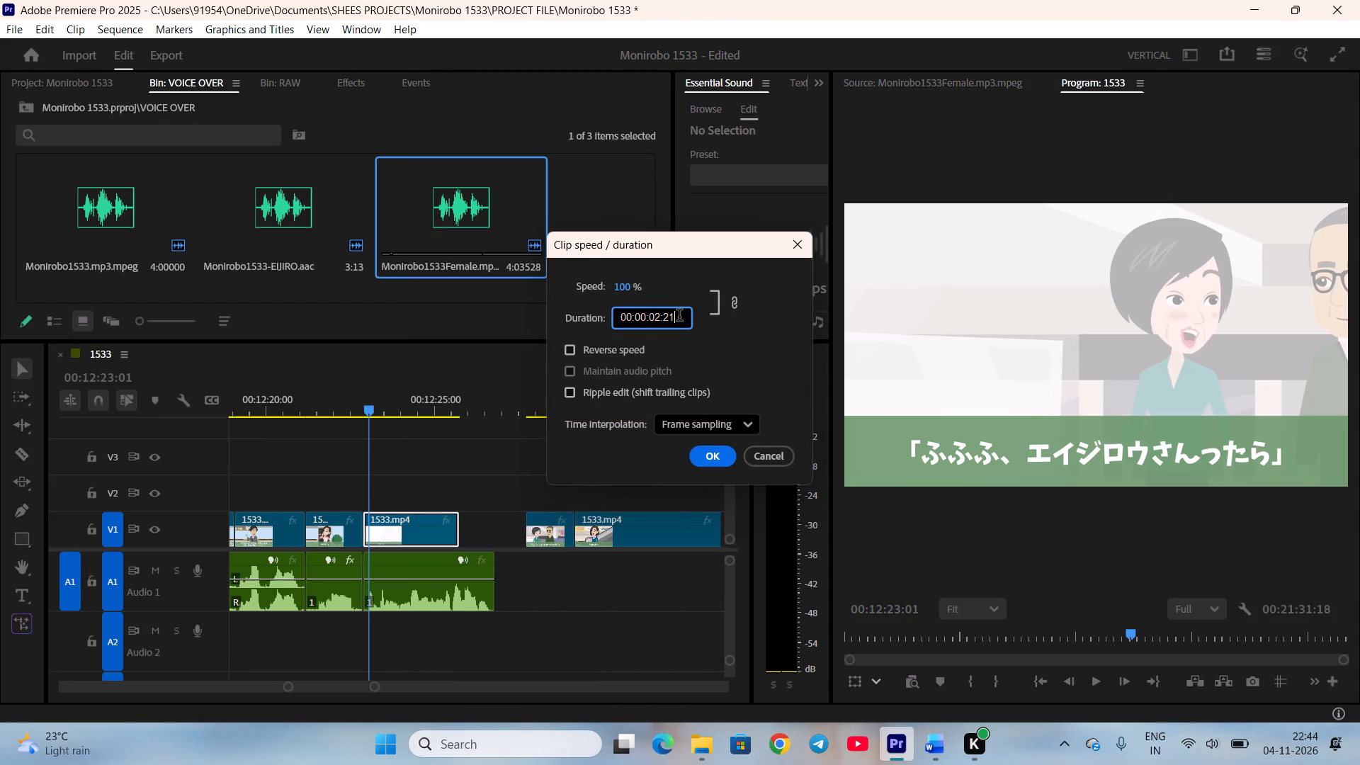
key("BackSpace")
key("2")
key("Left")
key("Left")
key("Left")
key("BackSpace")
key("3")
key("Return")
key("space")
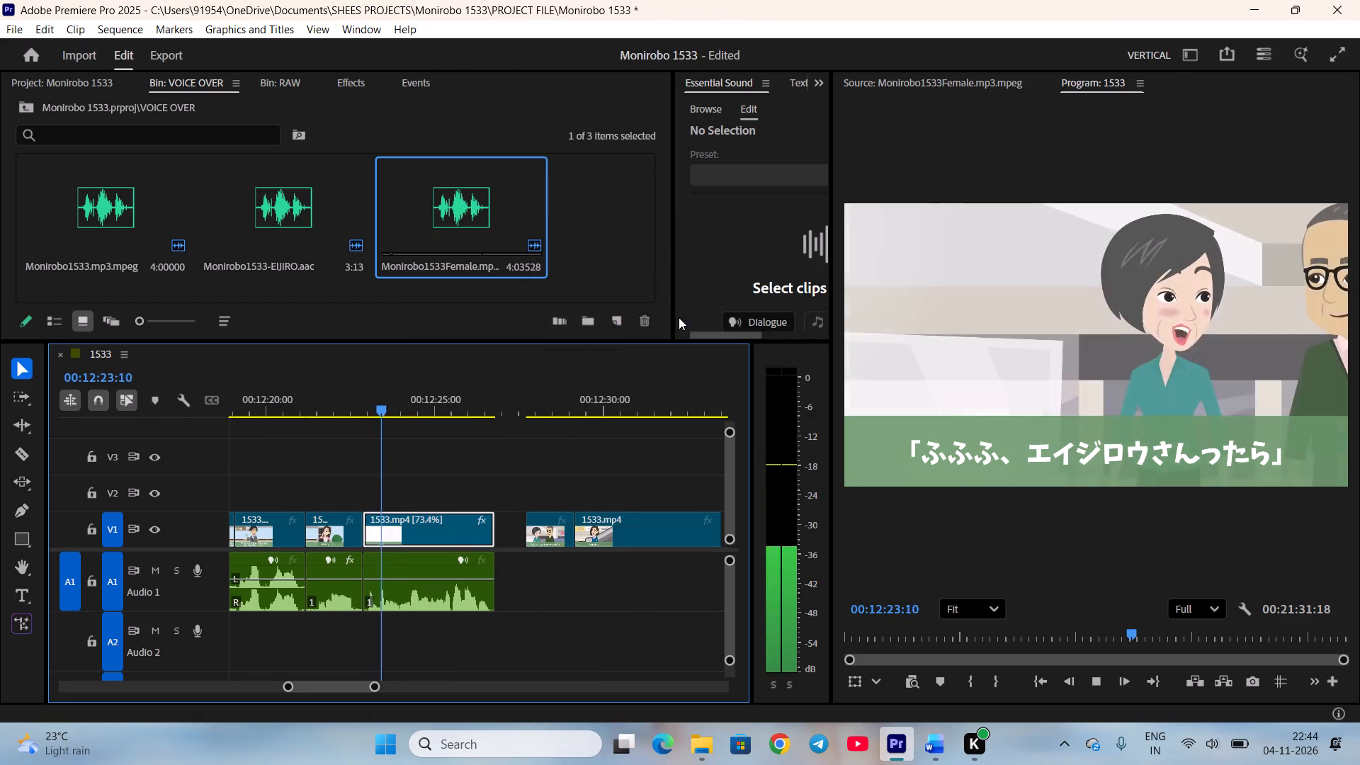
Ripple-delete the gap after the mother-in-law's slowed scene on V1 and play on into Eijiro's 「はははっ」 scene.
left_click(463, 467)
scroll(461, 459, "down", 3)
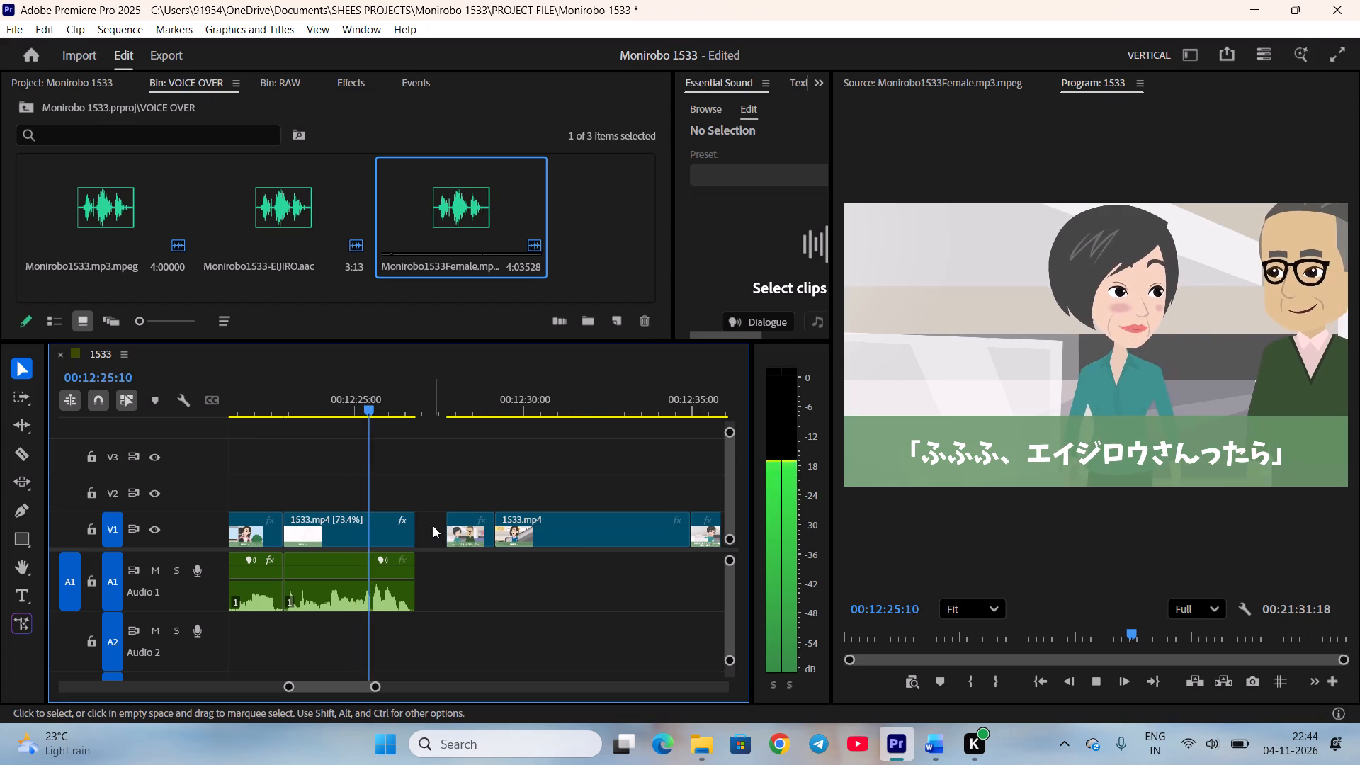
right_click(433, 526)
left_click(454, 533)
scroll(458, 539, "down", 1)
key("space")
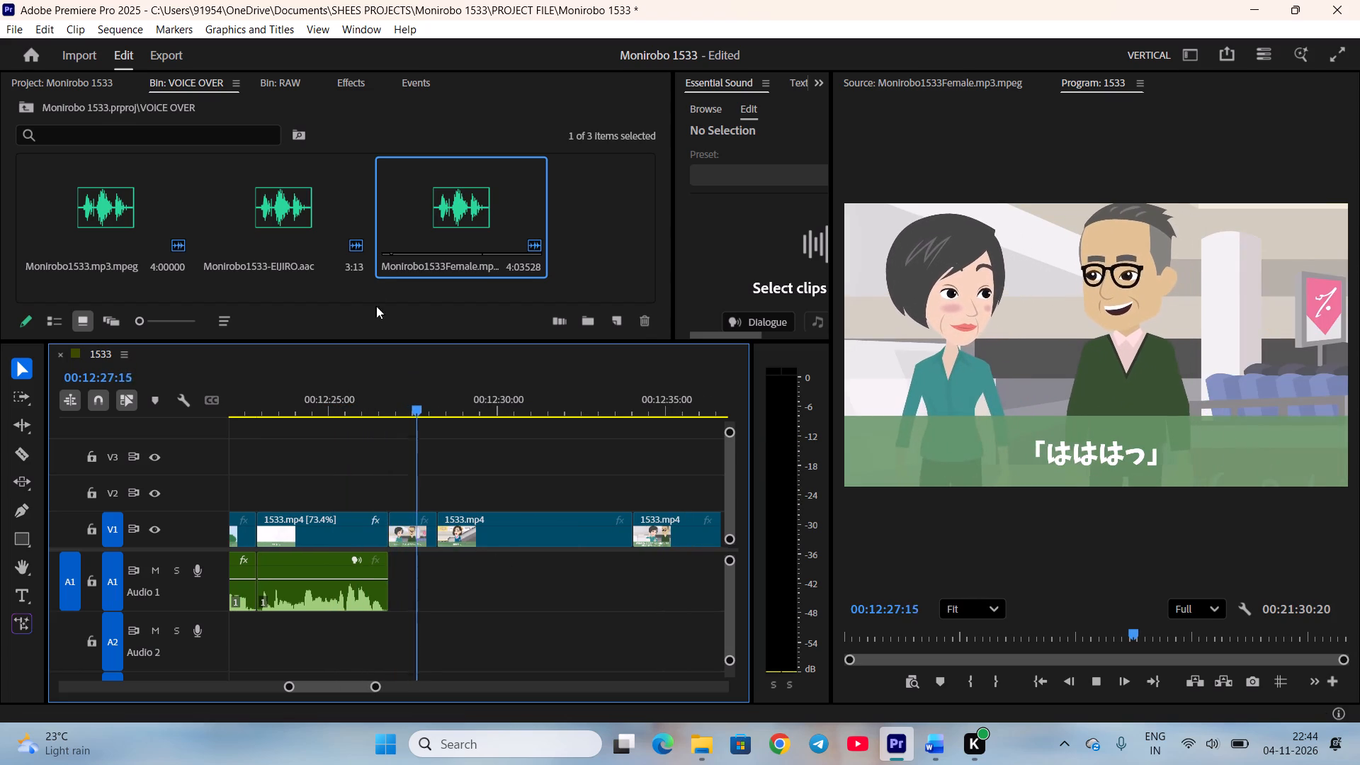
key("space")
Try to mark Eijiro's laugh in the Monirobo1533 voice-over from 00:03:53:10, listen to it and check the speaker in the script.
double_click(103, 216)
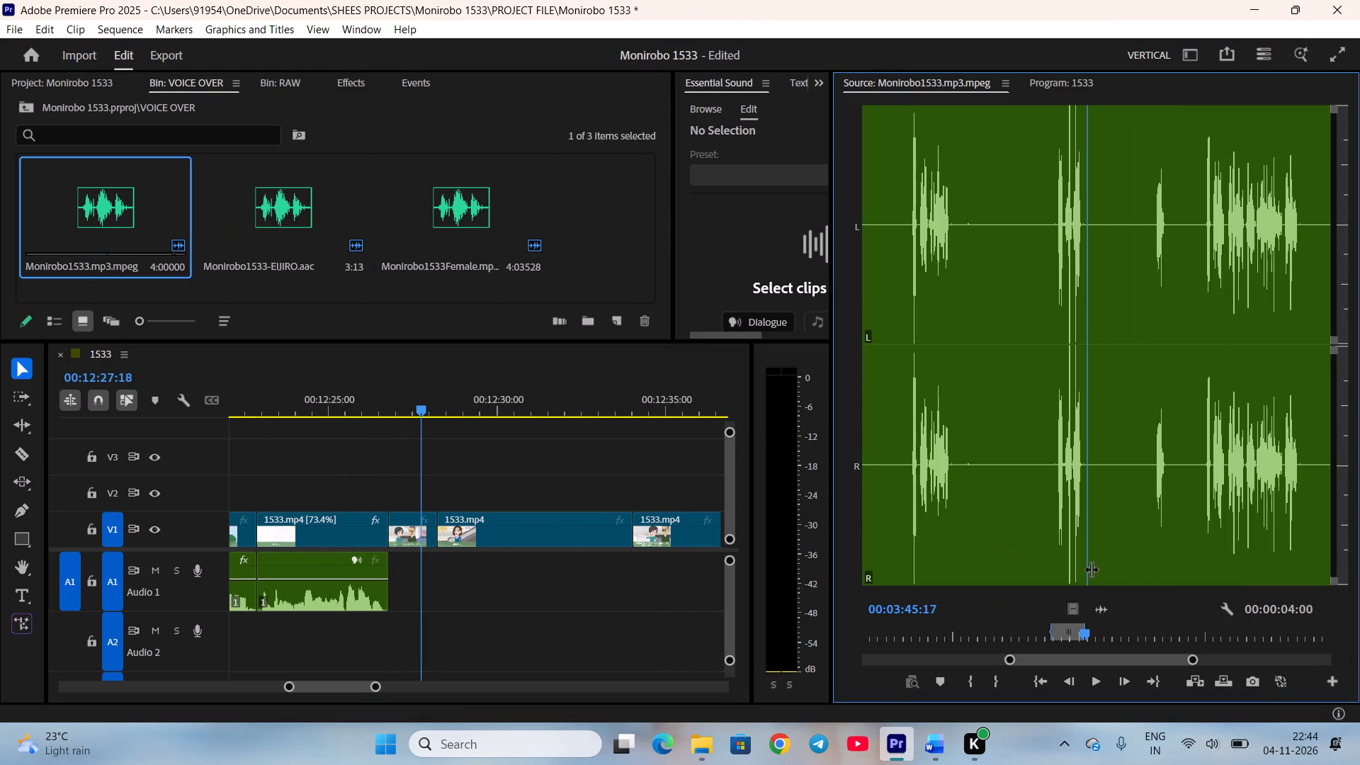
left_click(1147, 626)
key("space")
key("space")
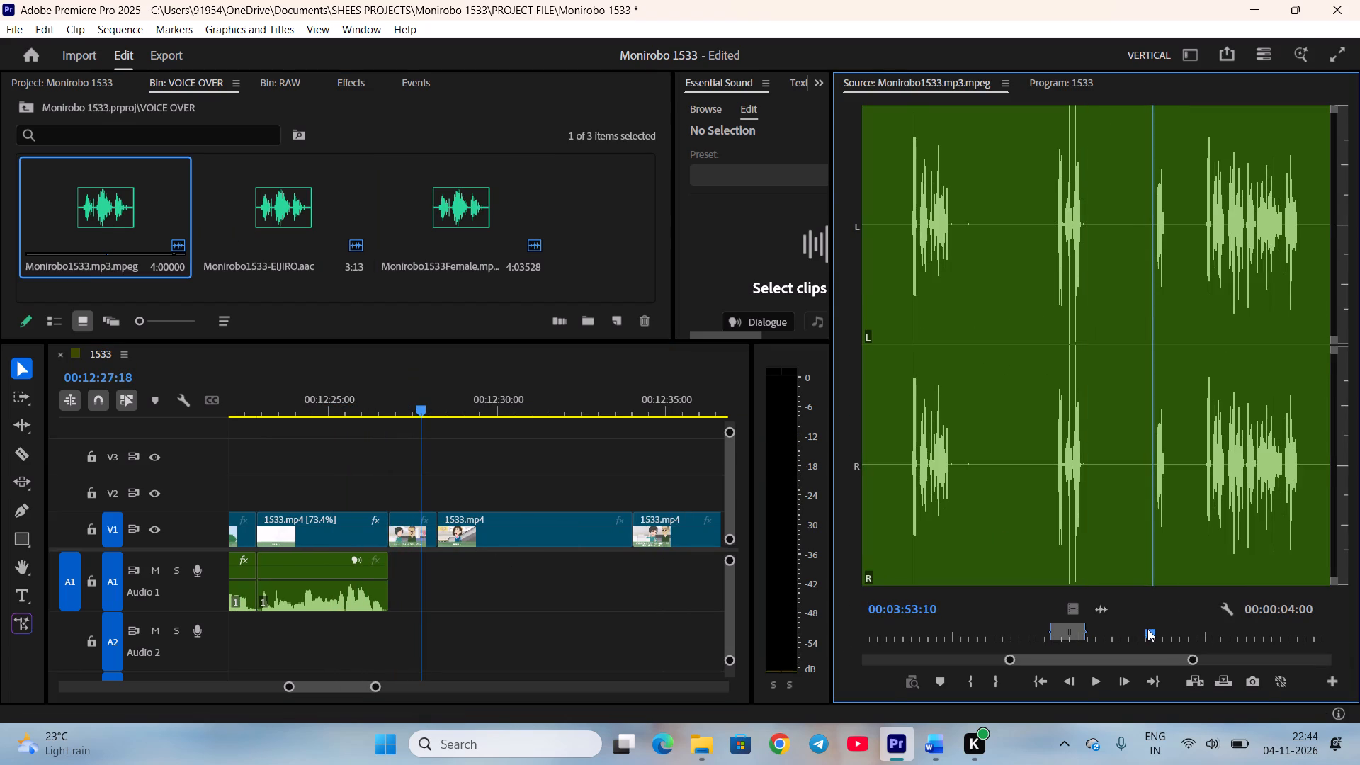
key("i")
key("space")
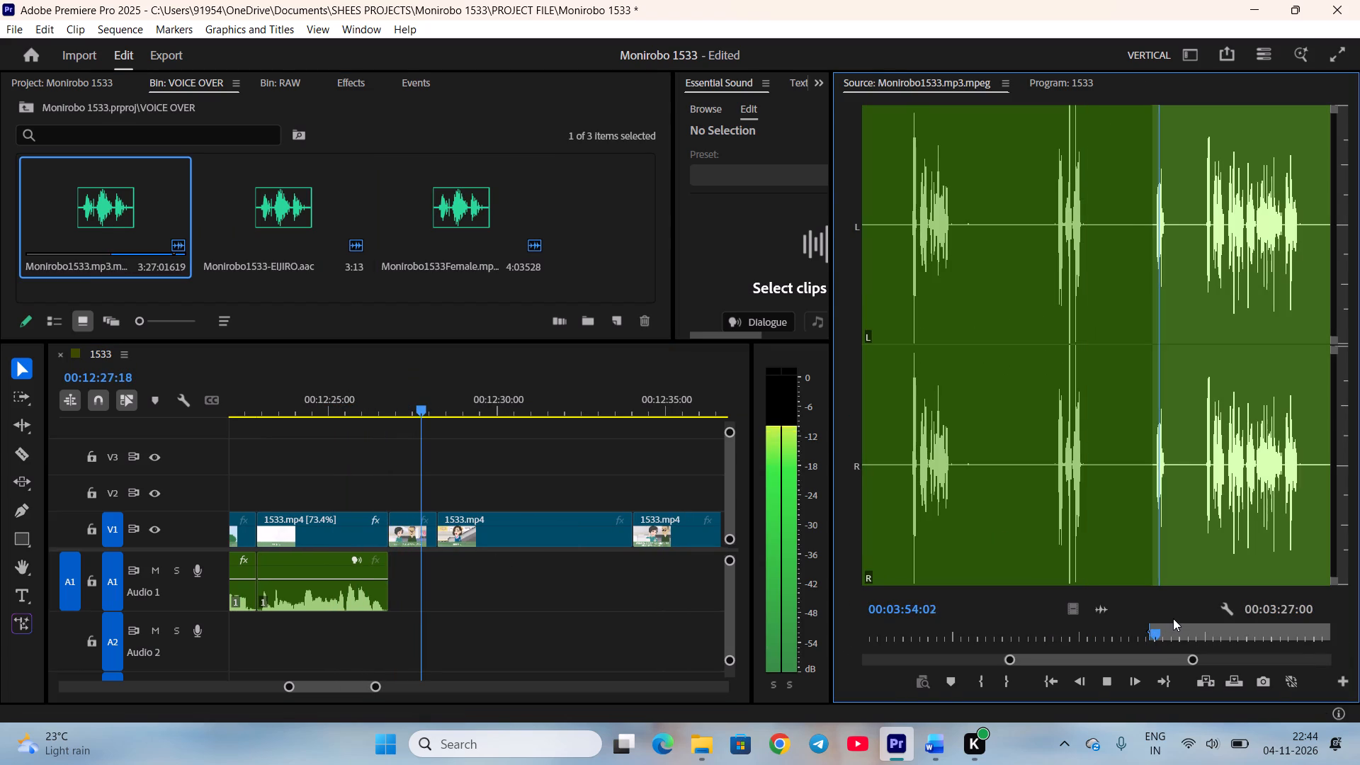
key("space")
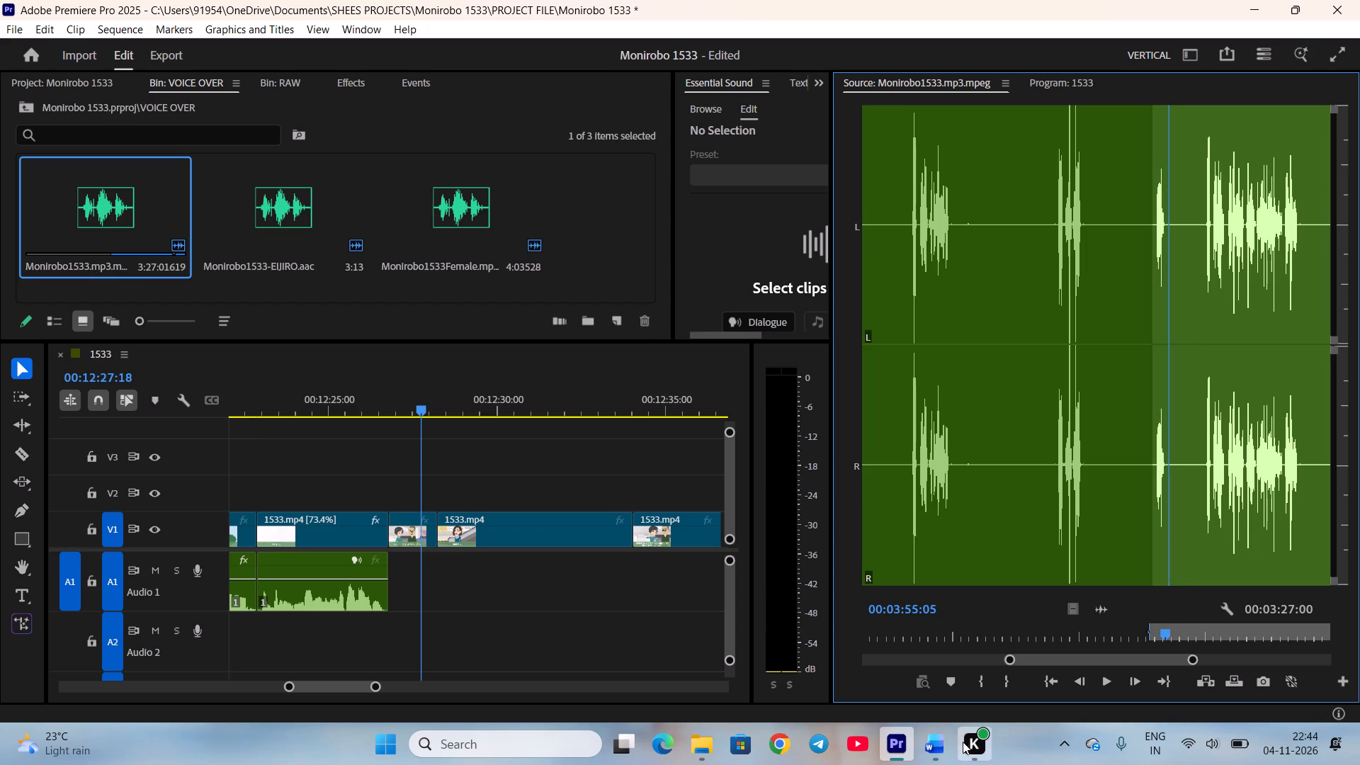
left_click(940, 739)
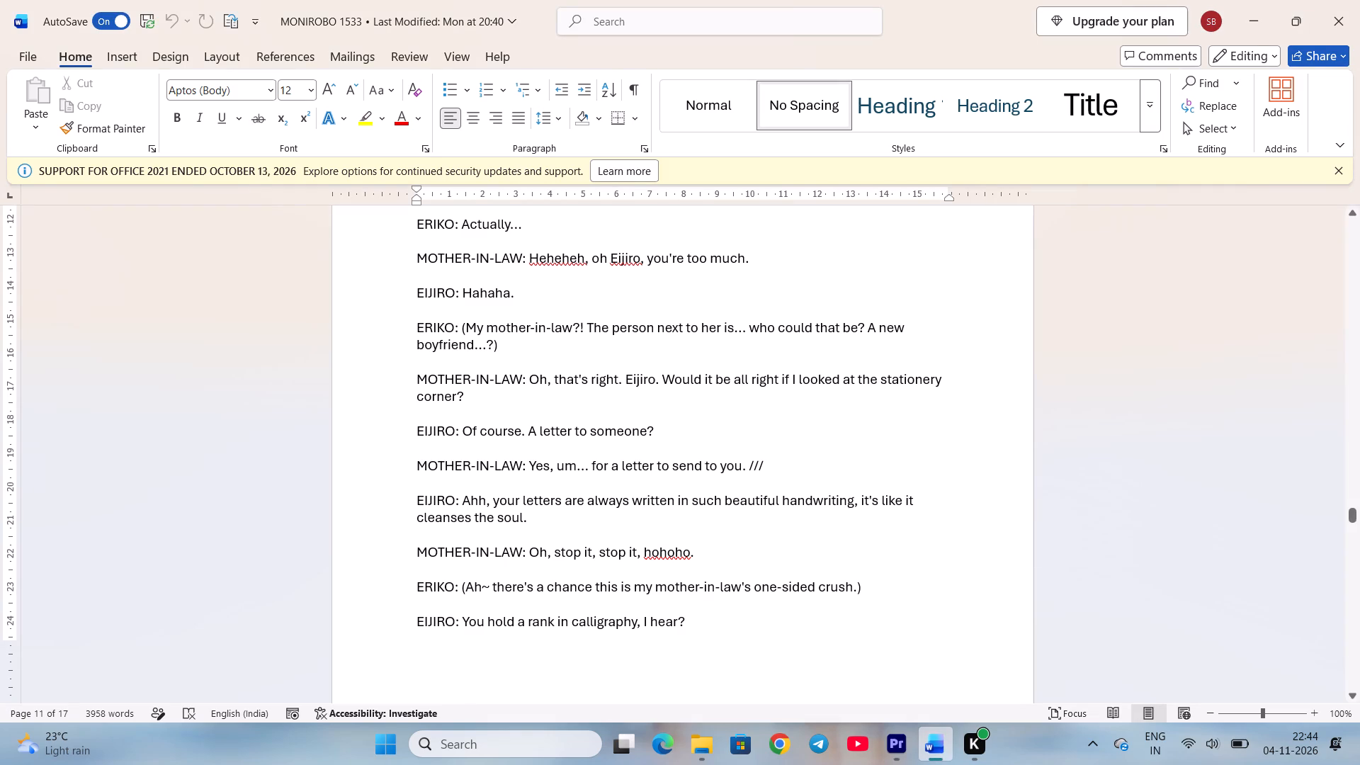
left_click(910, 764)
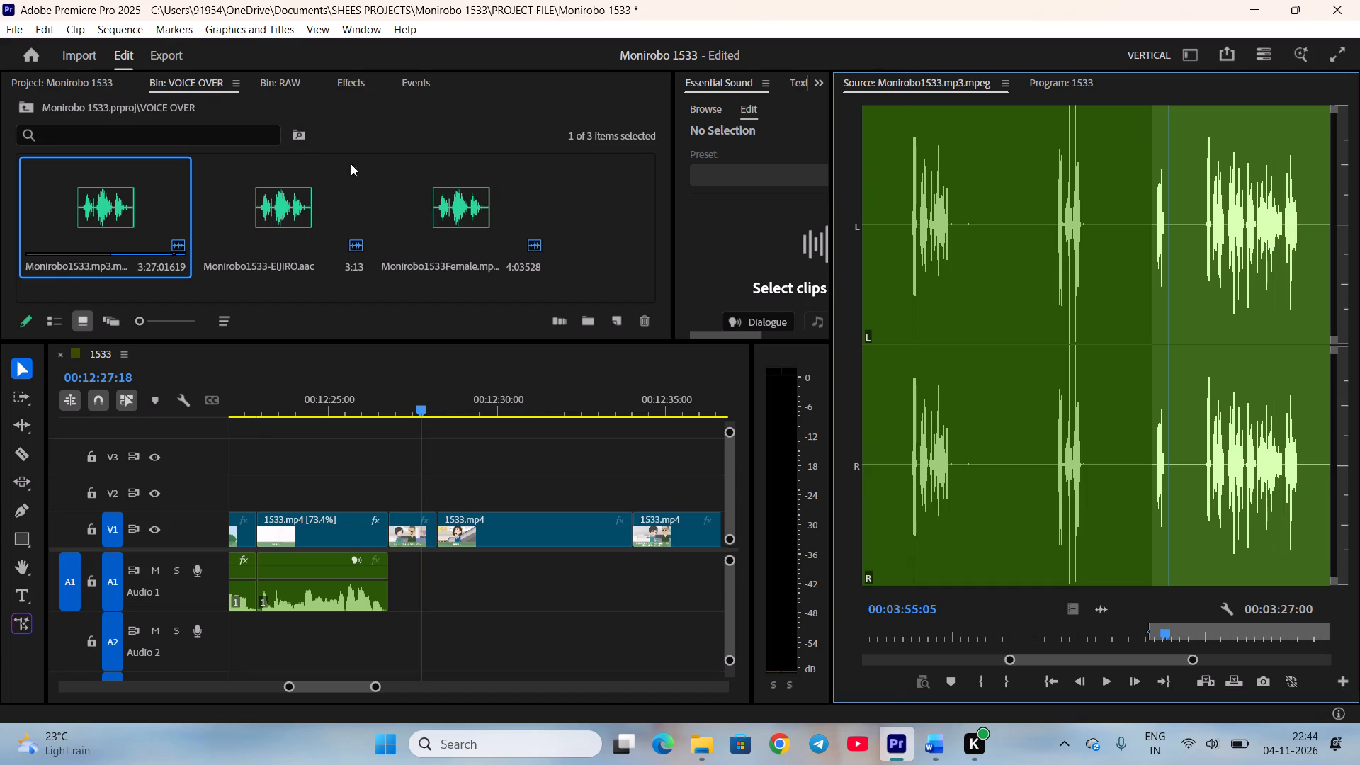
Mark Eijiro's laugh in the Monirobo1533-EIJIRO voice-over from 00:00:20:07 to 00:00:22:17.
double_click(271, 231)
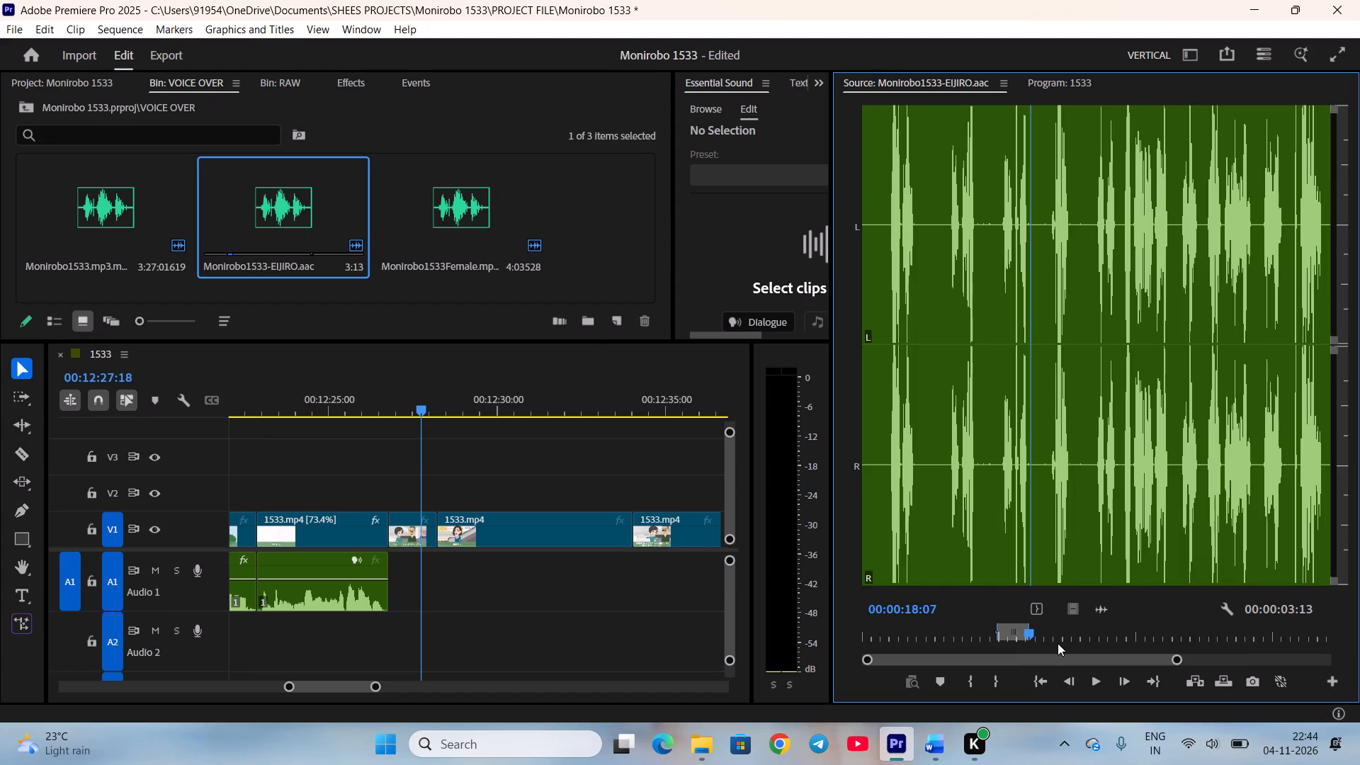
left_click(1054, 637)
key("space")
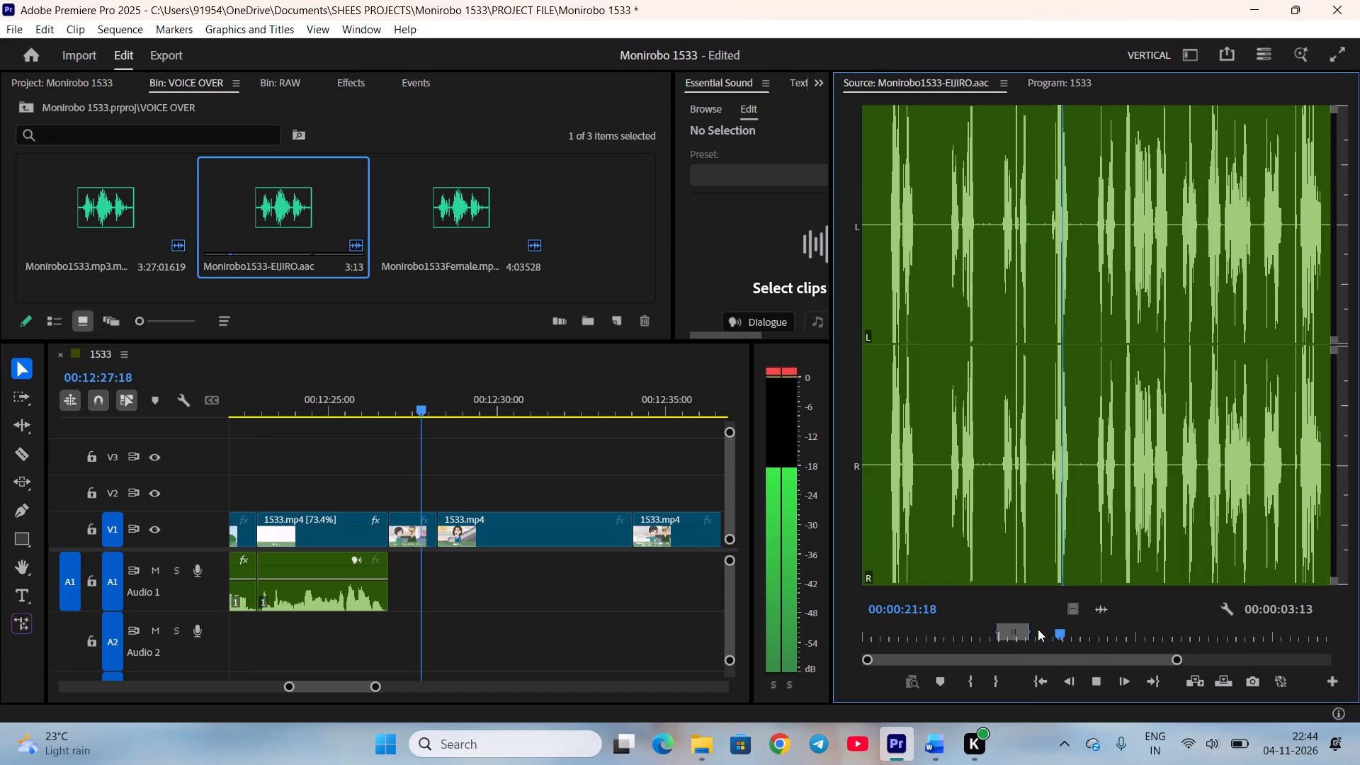
left_click(1047, 631)
scroll(1072, 634, "down", 7)
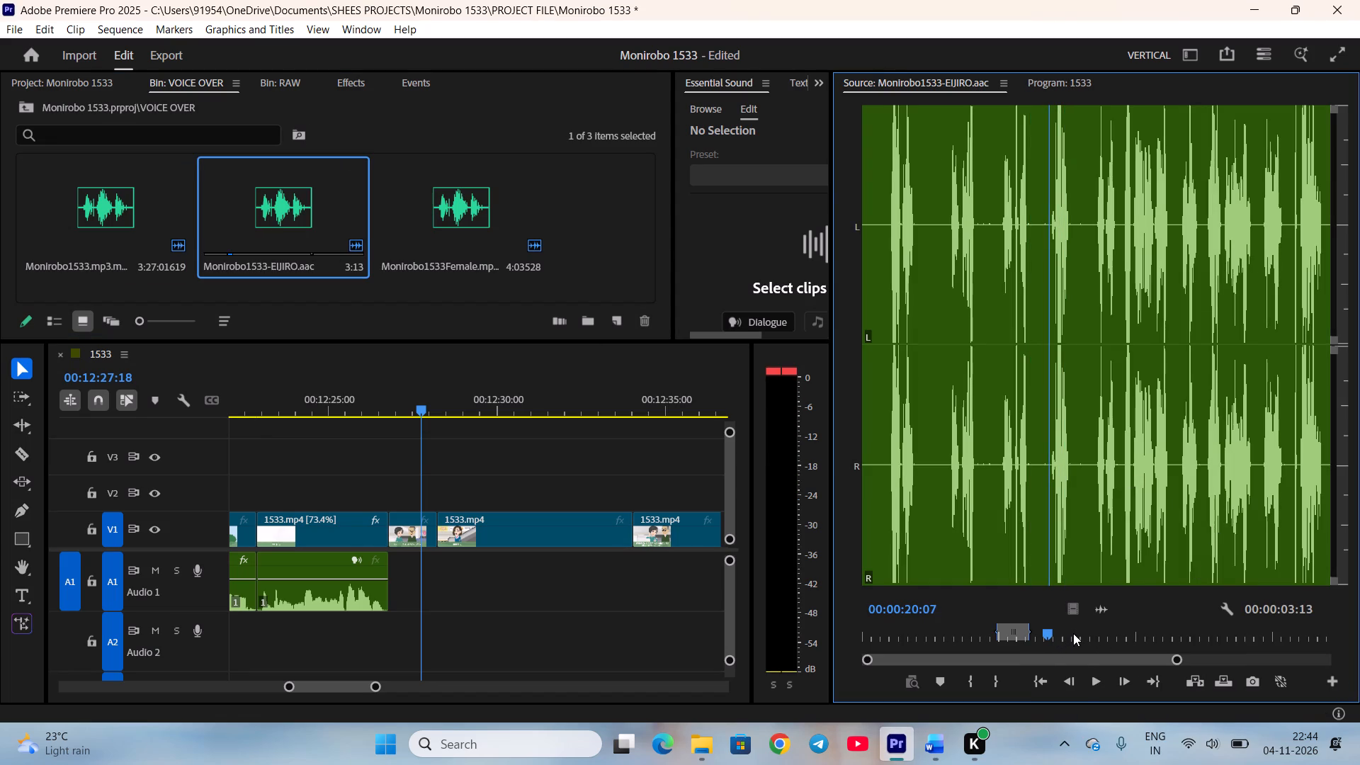
type("i")
key("space")
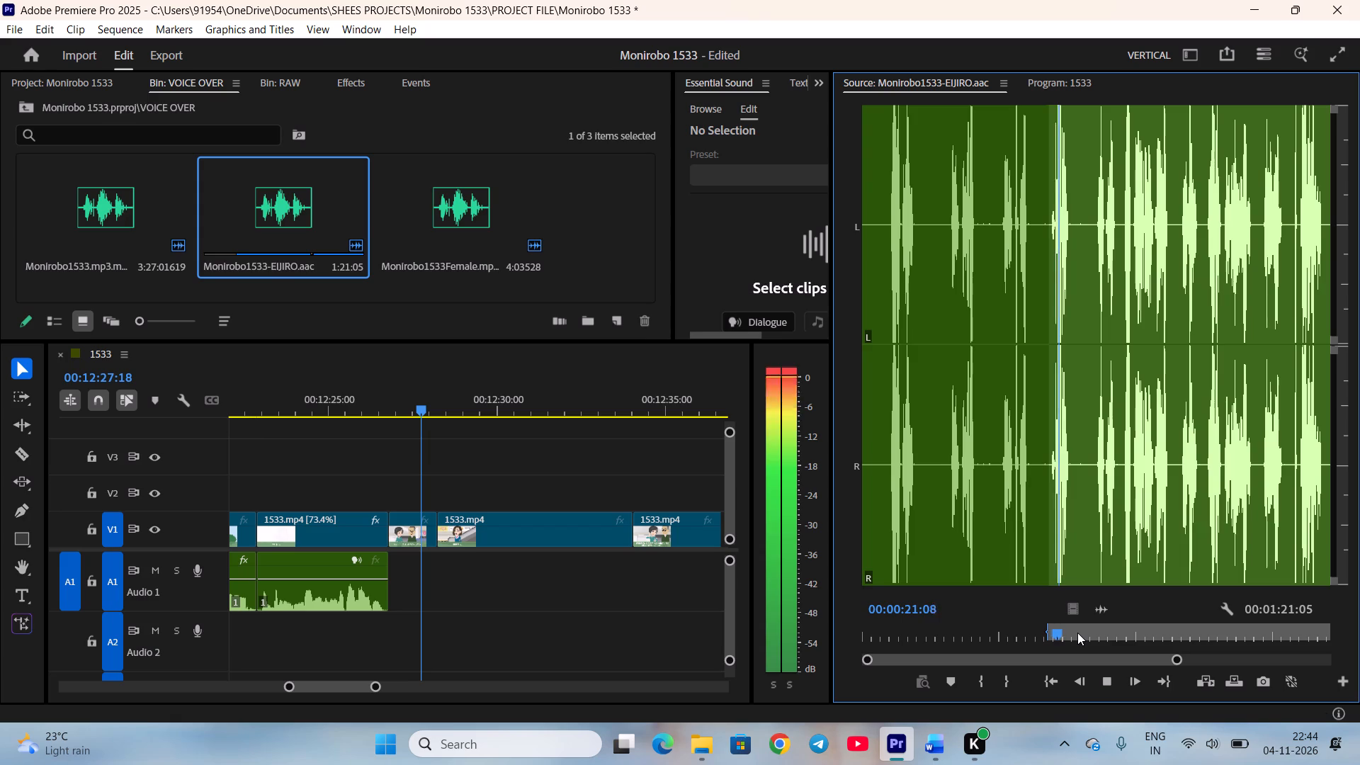
key("space")
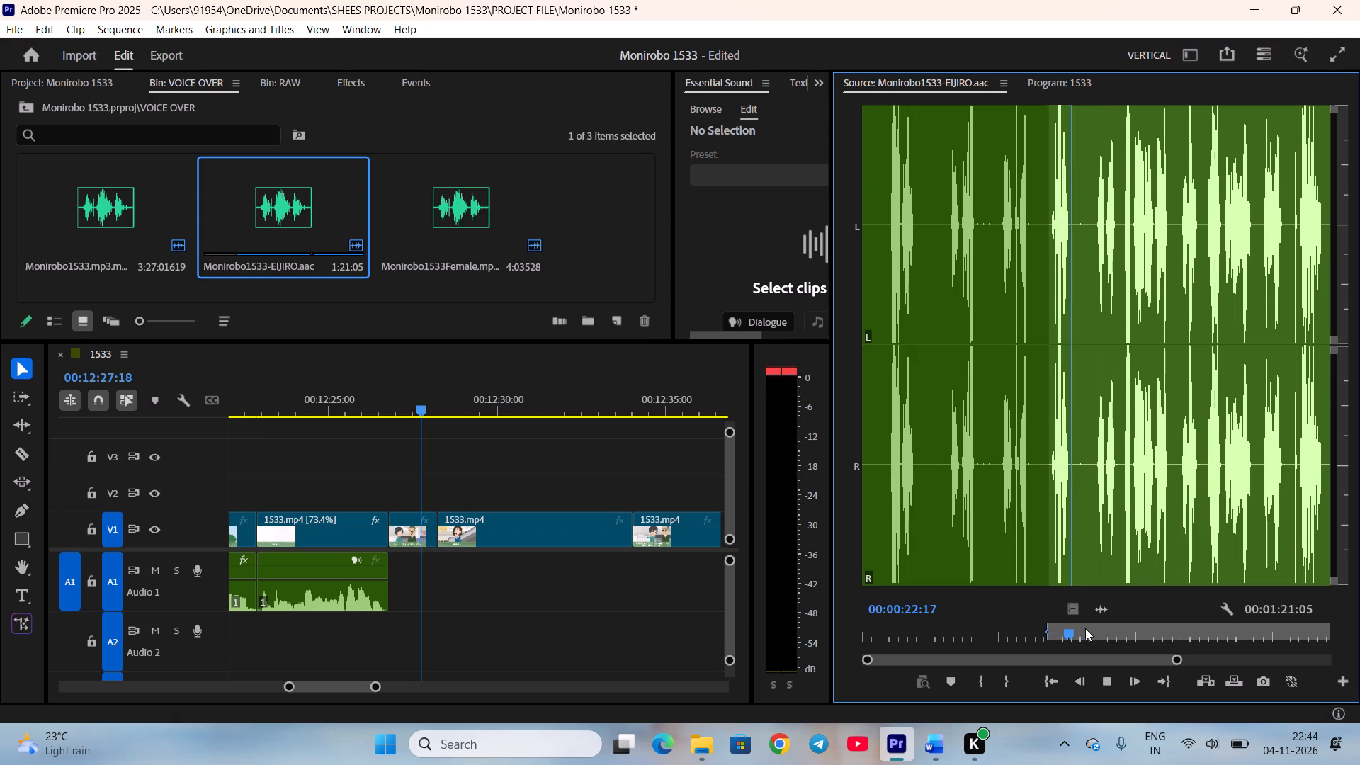
key("o")
Place Eijiro's laugh on A1 directly after the mother-in-law's line and trim its silent ends to a duration of 00:00:02:00.
left_click_drag(1106, 609, 416, 591)
left_click_drag(426, 596, 436, 596)
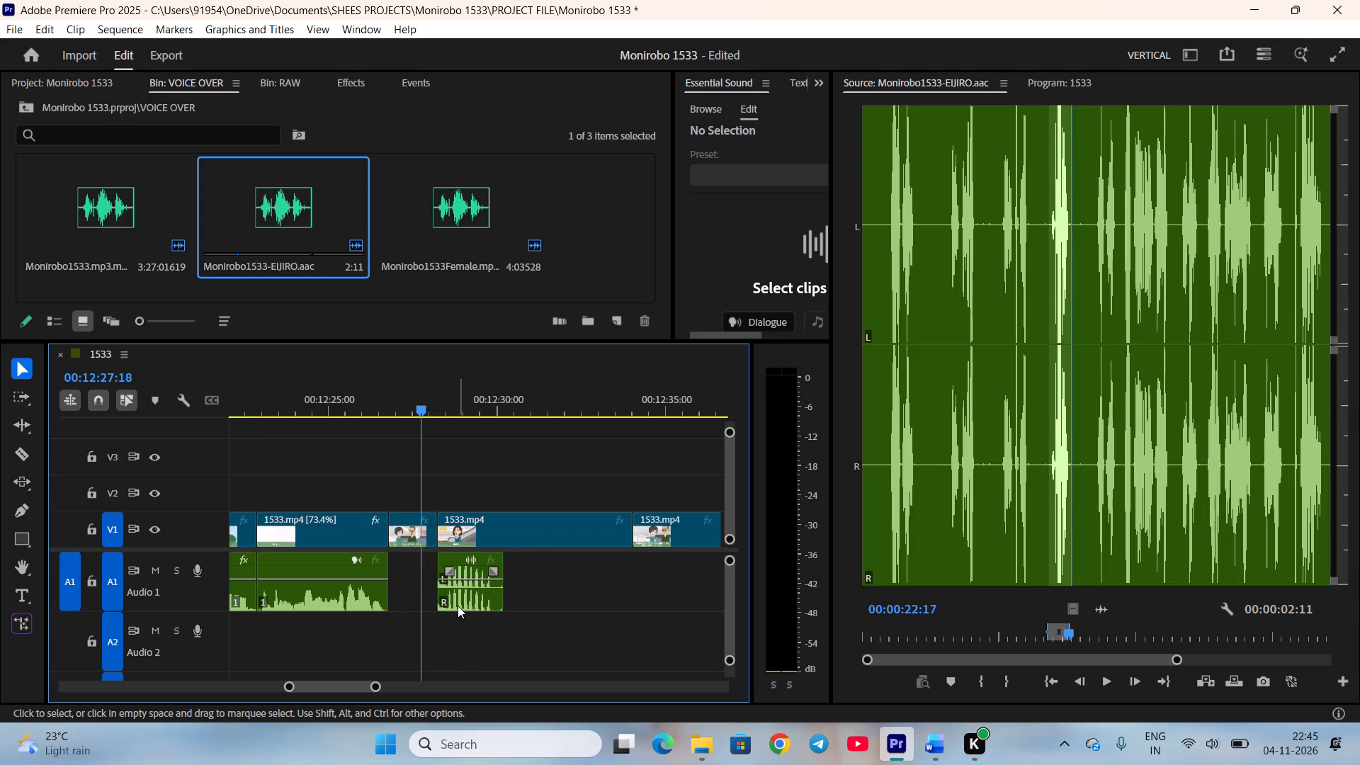
key("ctrl+z")
left_click_drag(458, 591, 492, 594)
left_click(482, 623)
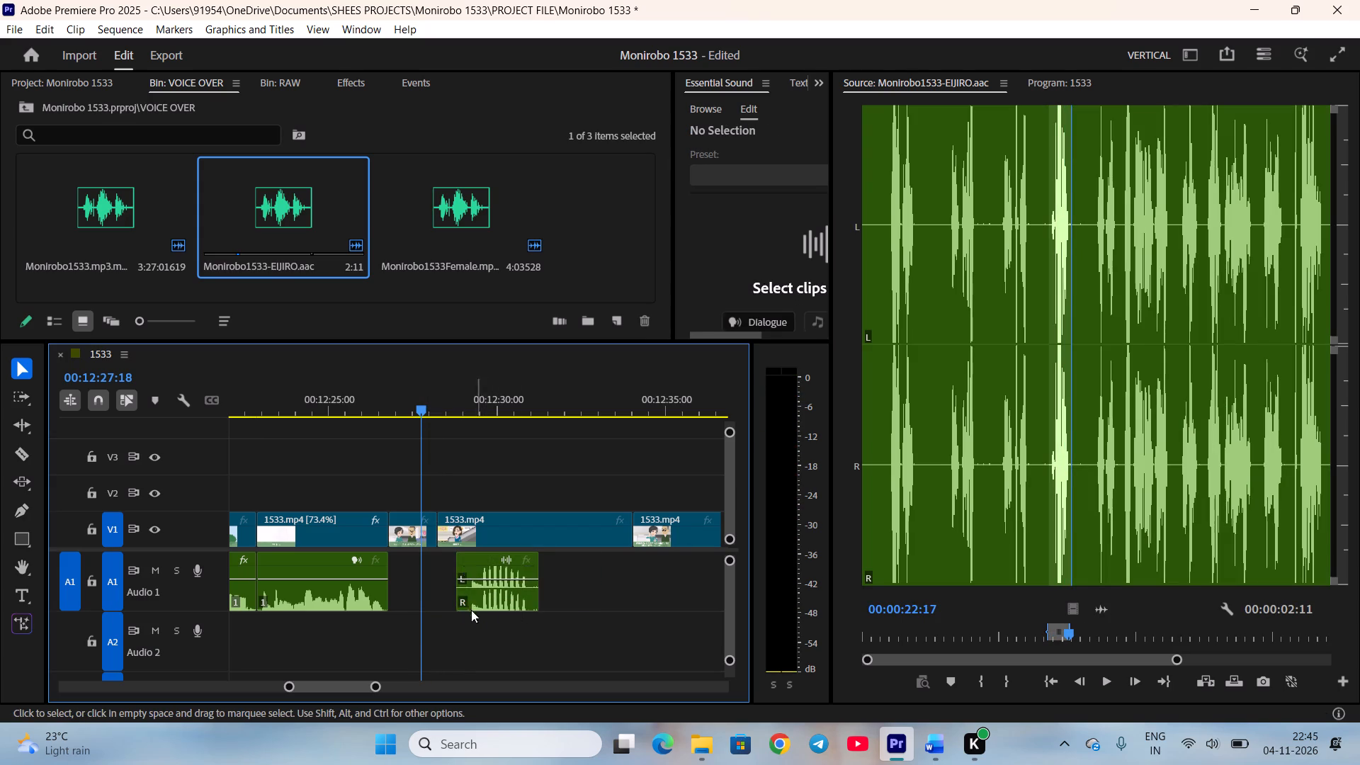
left_click_drag(460, 601, 470, 600)
left_click_drag(488, 599, 429, 595)
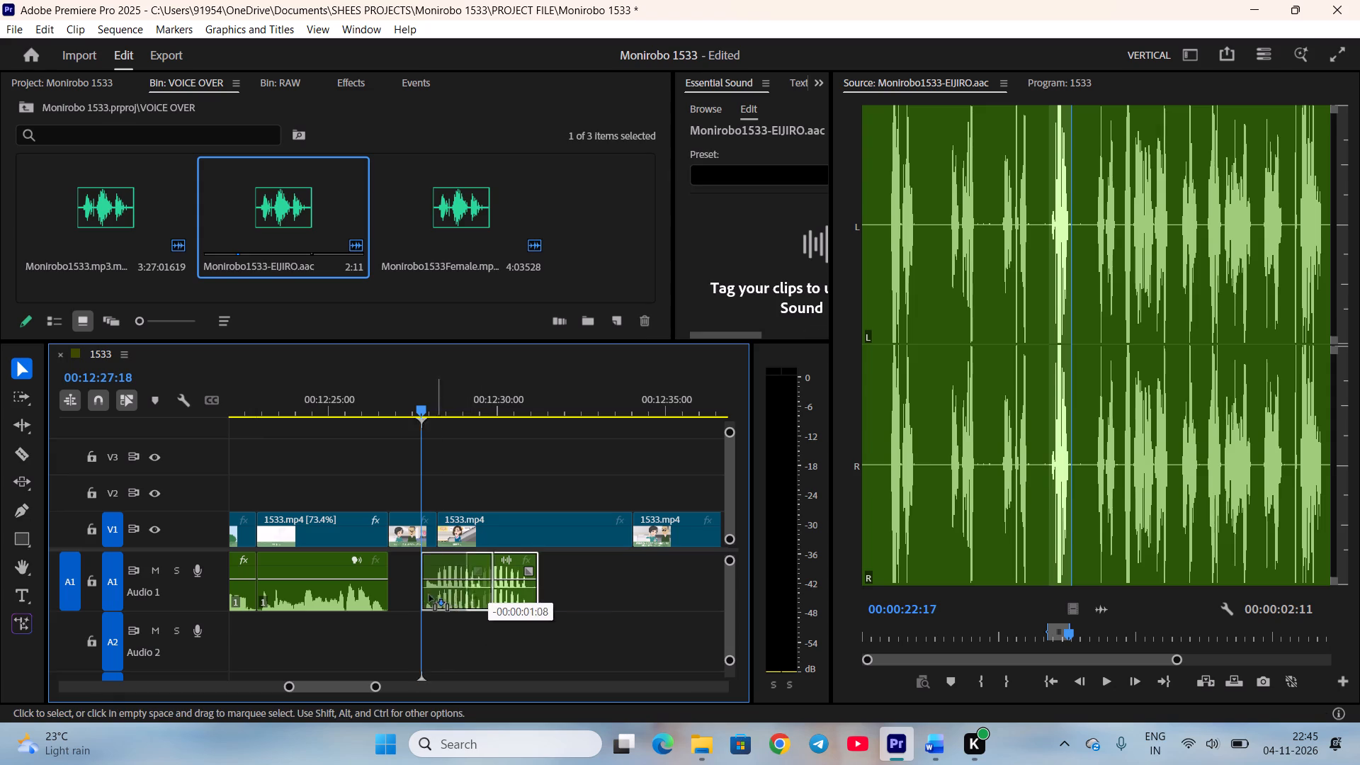
left_click_drag(429, 595, 407, 594)
left_click(466, 625)
left_click(467, 596)
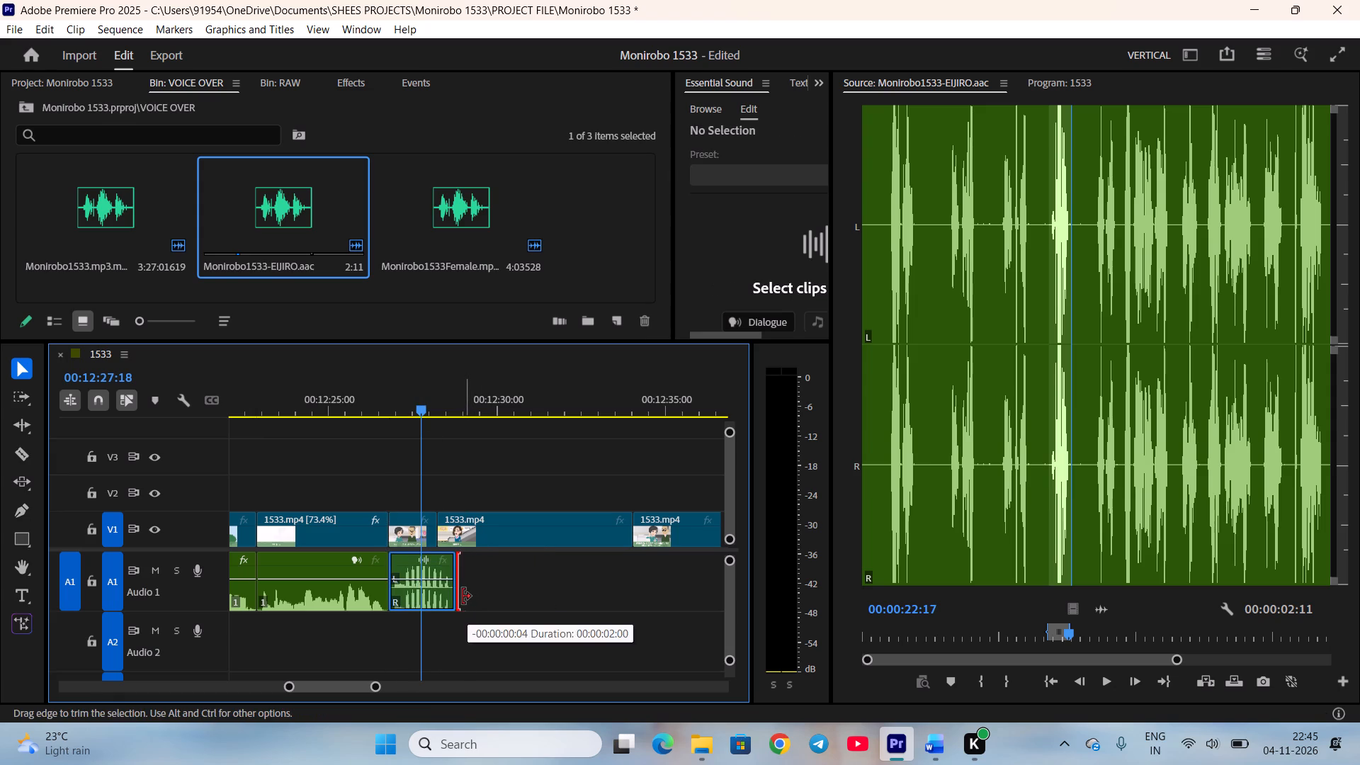
left_click(465, 628)
Shift all V1 clips after Eijiro's 「はははっ」 scene about 2 seconds later.
left_click(11, 383)
left_click(19, 392)
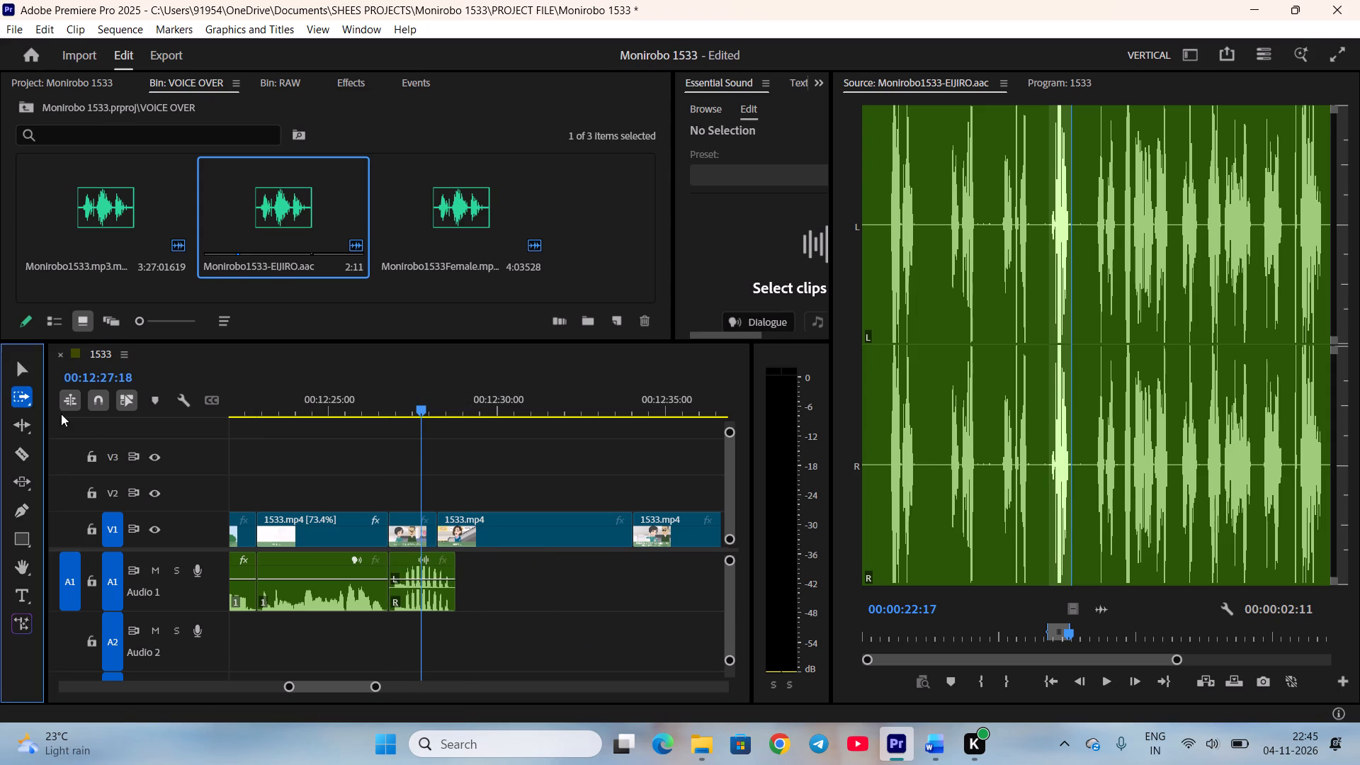
left_click_drag(519, 526, 582, 526)
key("v")
left_click(502, 448)
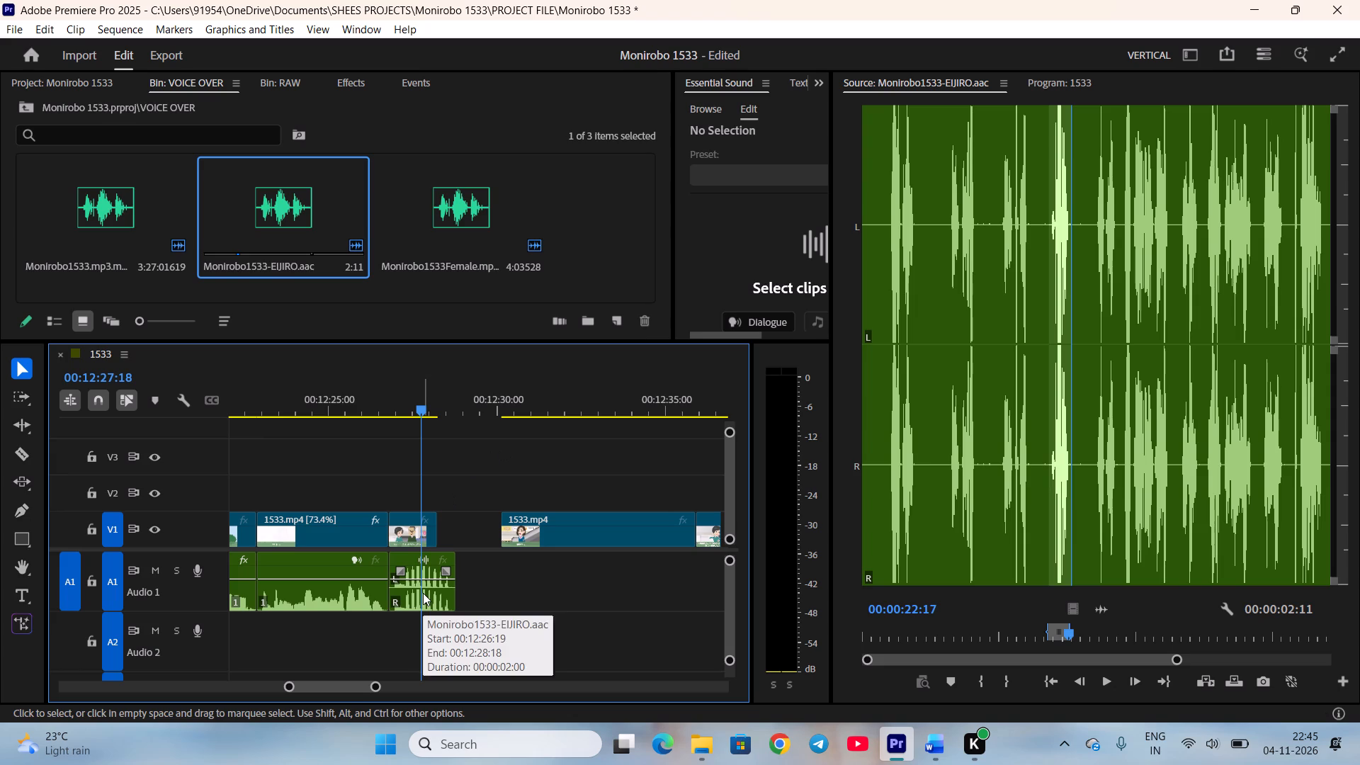
Set the duration of Eijiro's 「はははっ」 scene on V1 to 00:00:02:00.
right_click(417, 525)
left_click(446, 522)
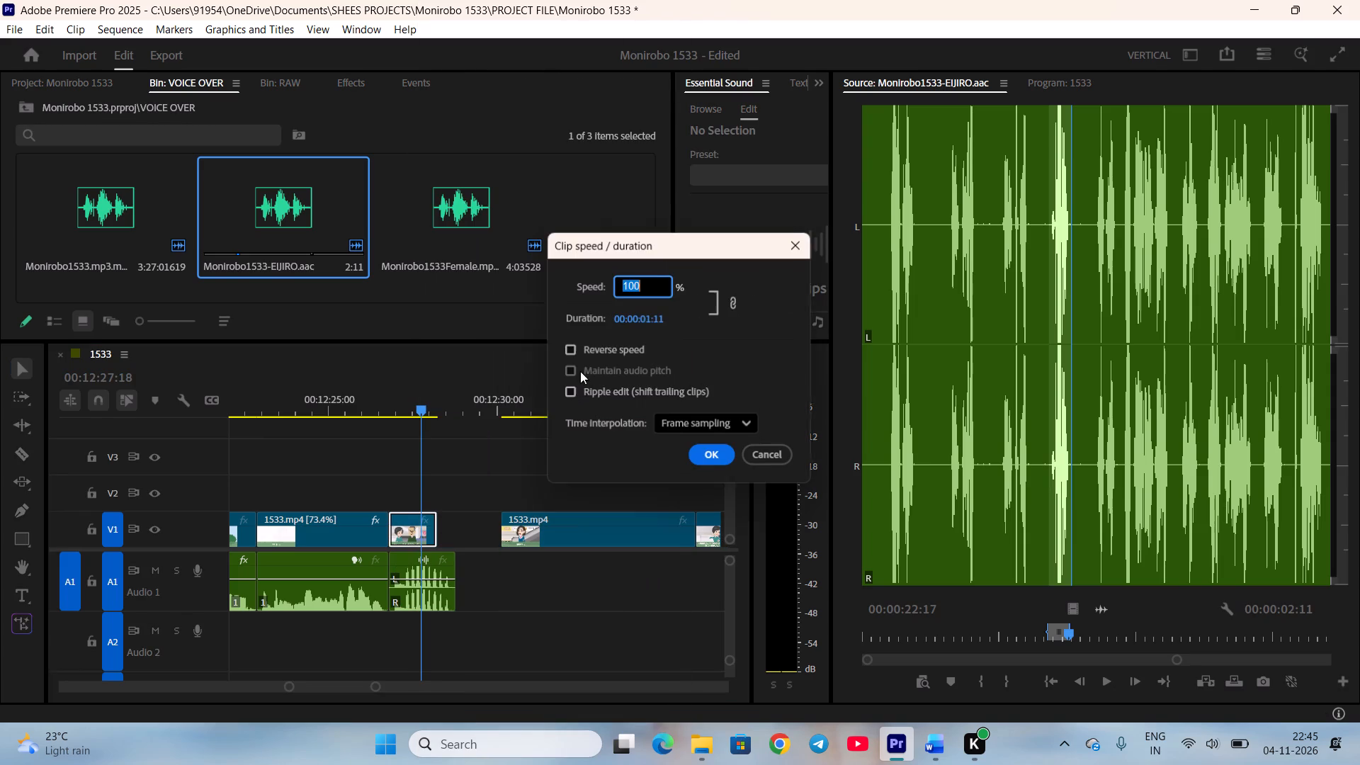
left_click(646, 320)
left_click(675, 319)
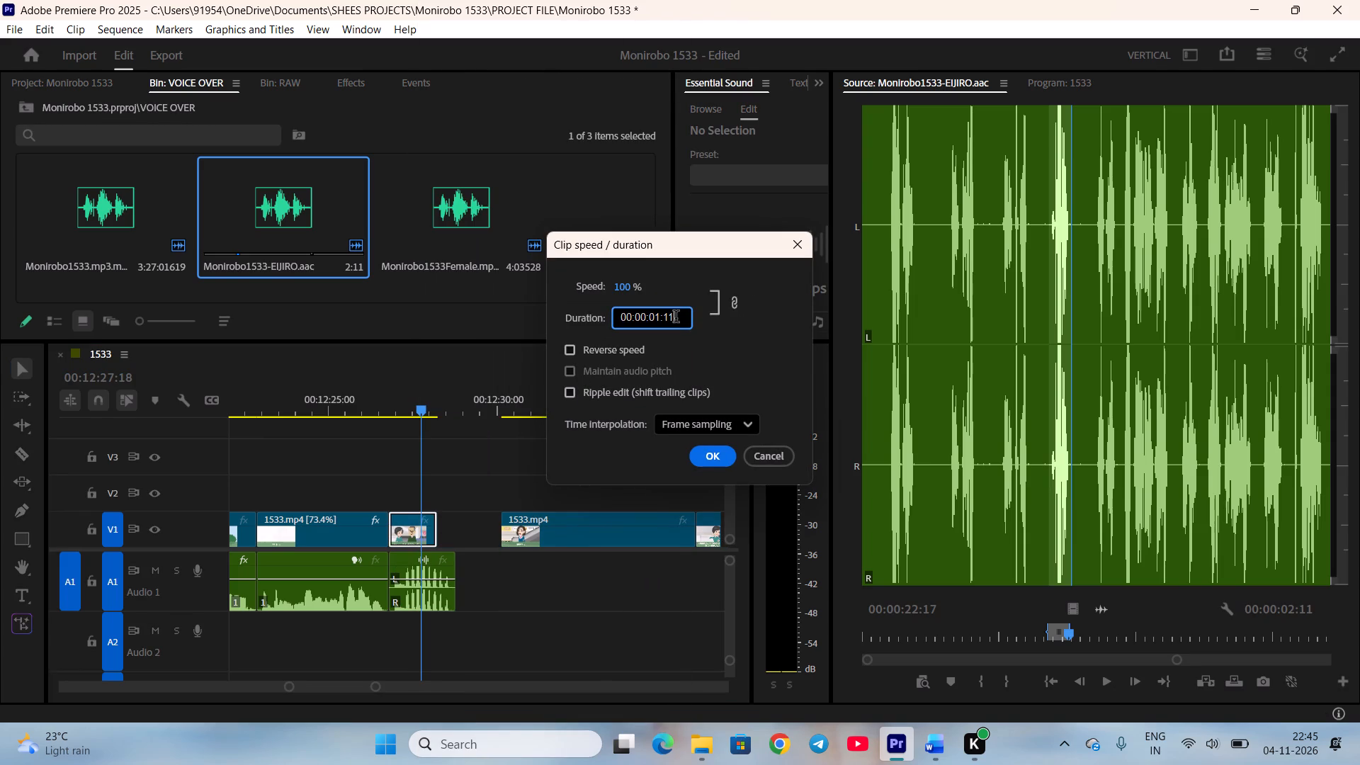
key("BackSpace")
key("BackSpace")
type("00")
key("Left")
key("Left")
key("Left")
key("BackSpace")
key("2")
key("Return")
left_click(490, 450)
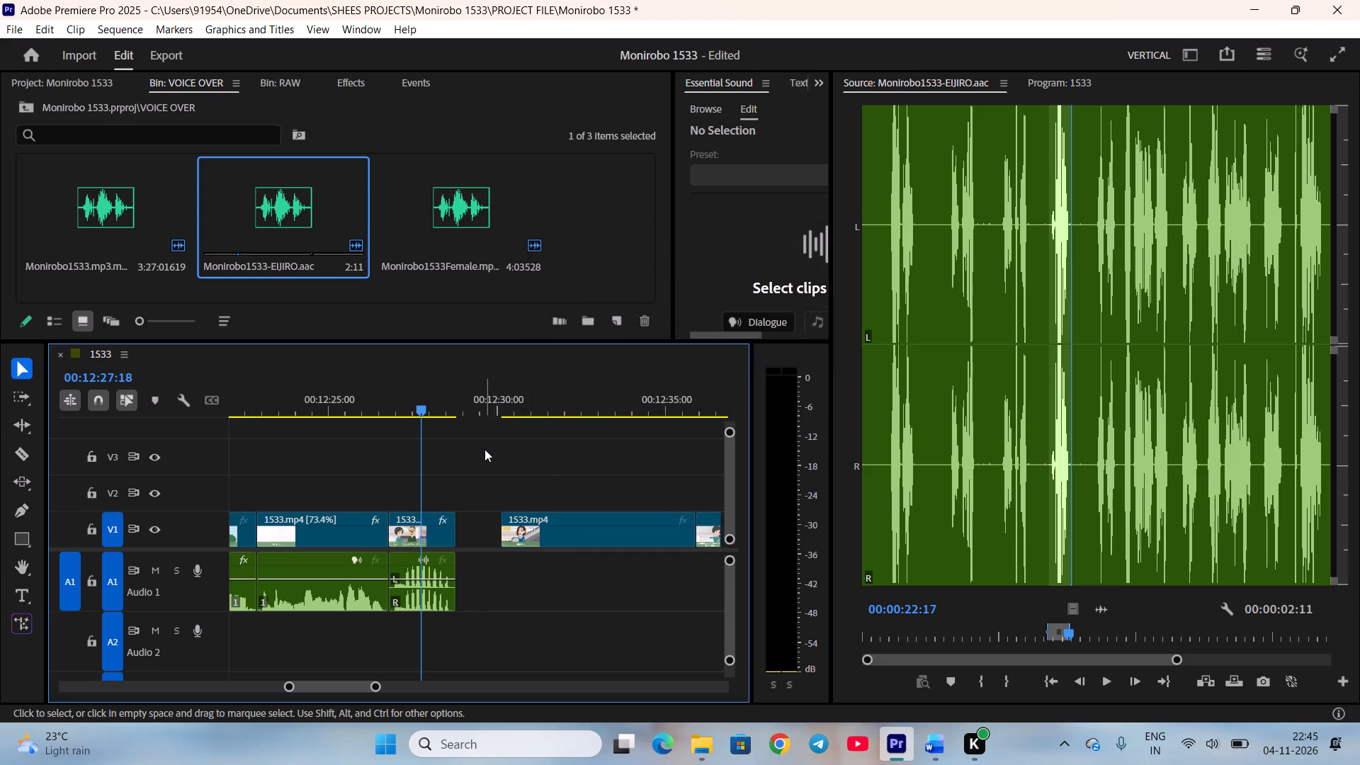
Ripple-delete the gap after Eijiro's slowed scene on V1, preview Eriko's following scene up to 00:12:34:00 and save the project.
key("ctrl+s")
key("space")
right_click(471, 522)
left_click(484, 530)
key("space")
scroll(487, 538, "down", 6)
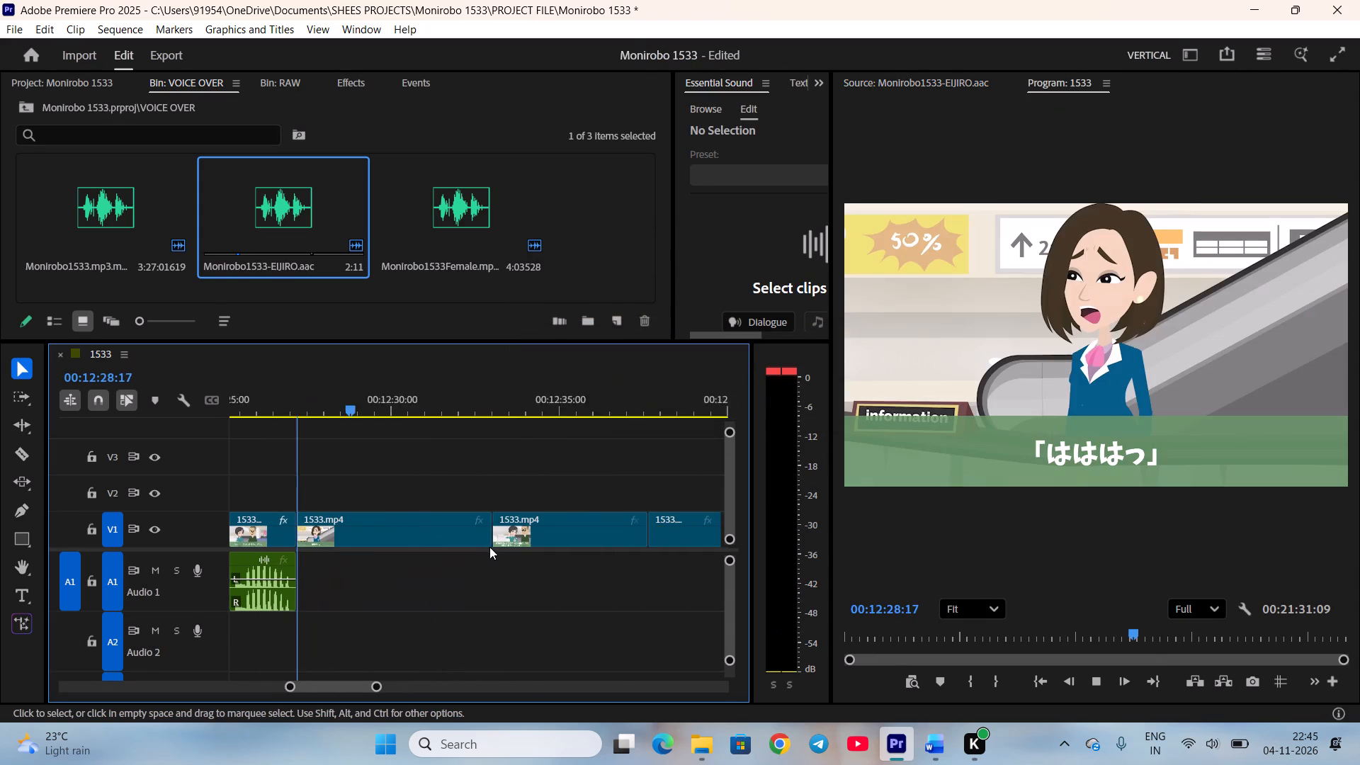
key("space")
left_click_drag(358, 414, 469, 432)
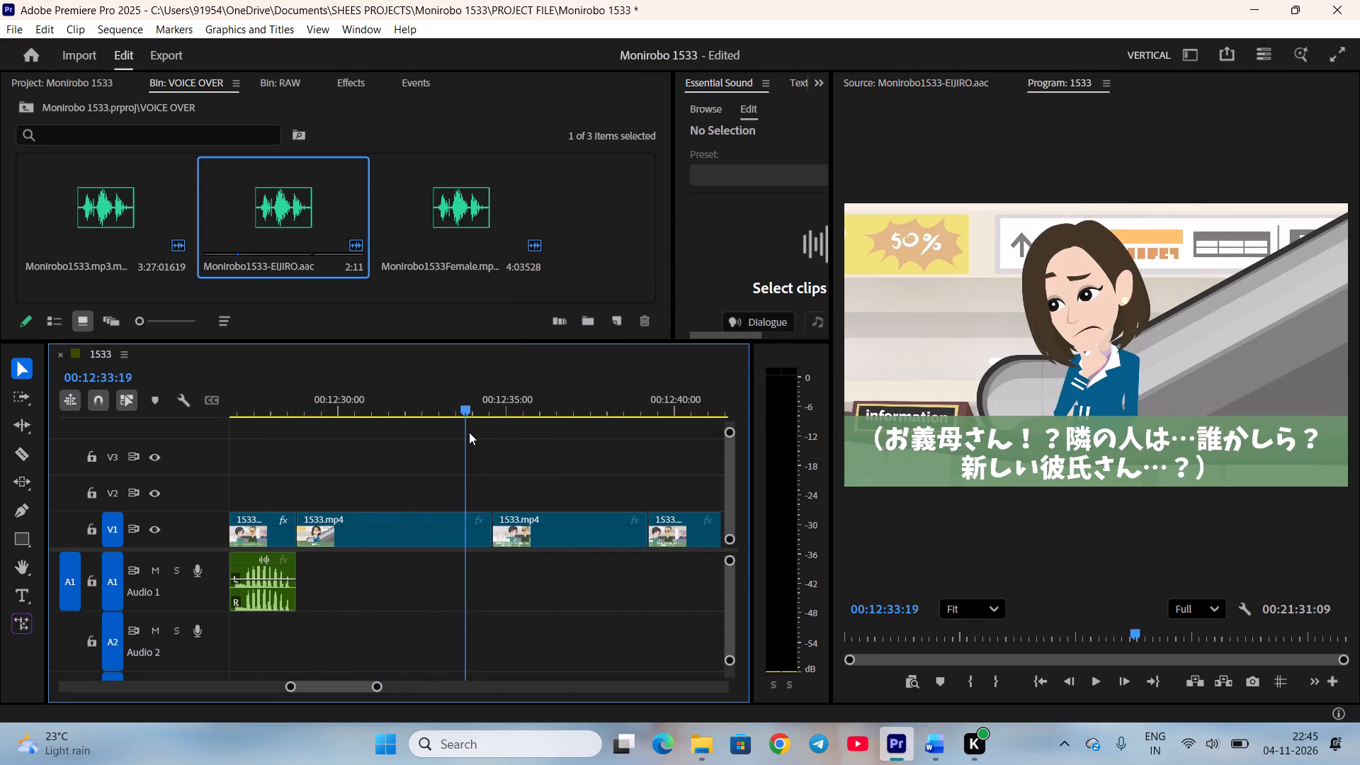
left_click_drag(469, 432, 476, 454)
key("space")
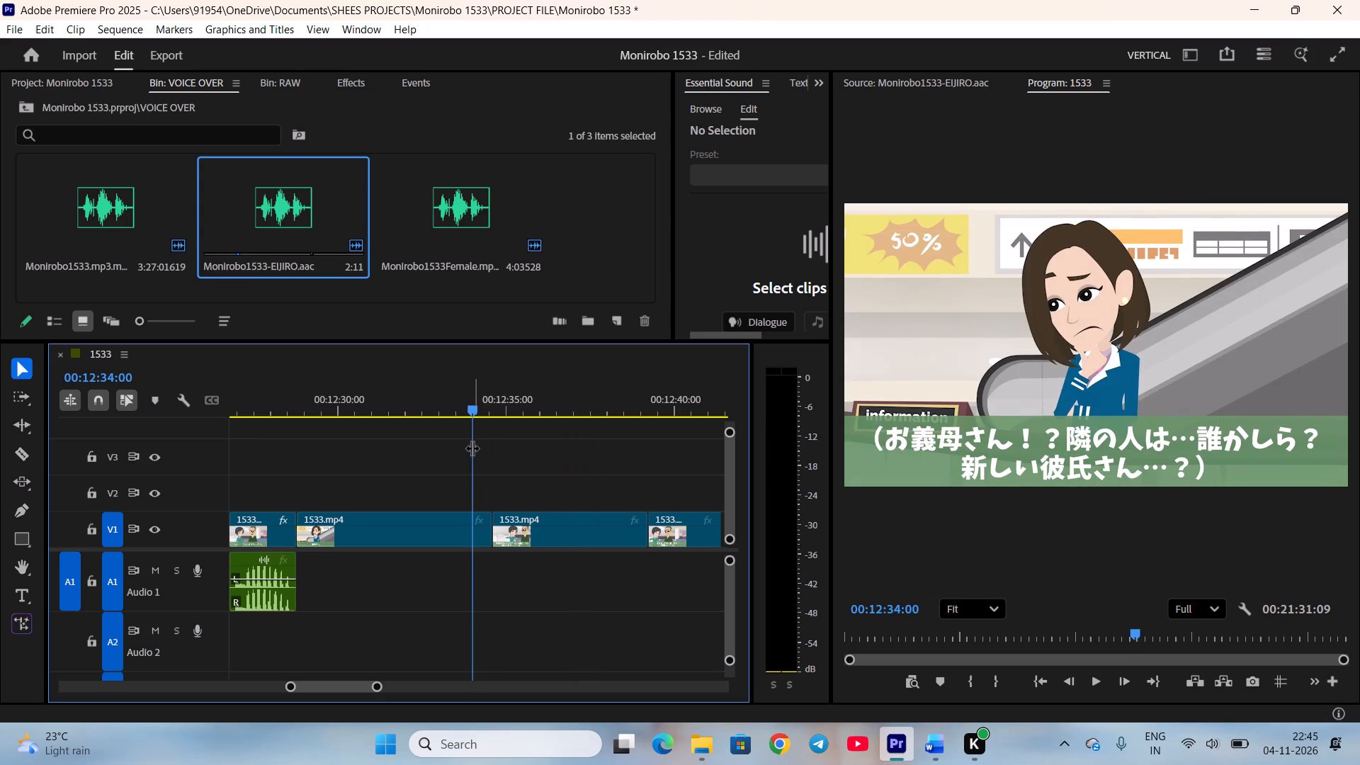
key("ctrl+s")
Mark Eriko's "My mother-in-law?!" line in the Monirobo1533Female voice-over up to 00:11:57:16, checking the script, and place it on A1 after Eijiro's laugh.
double_click(432, 219)
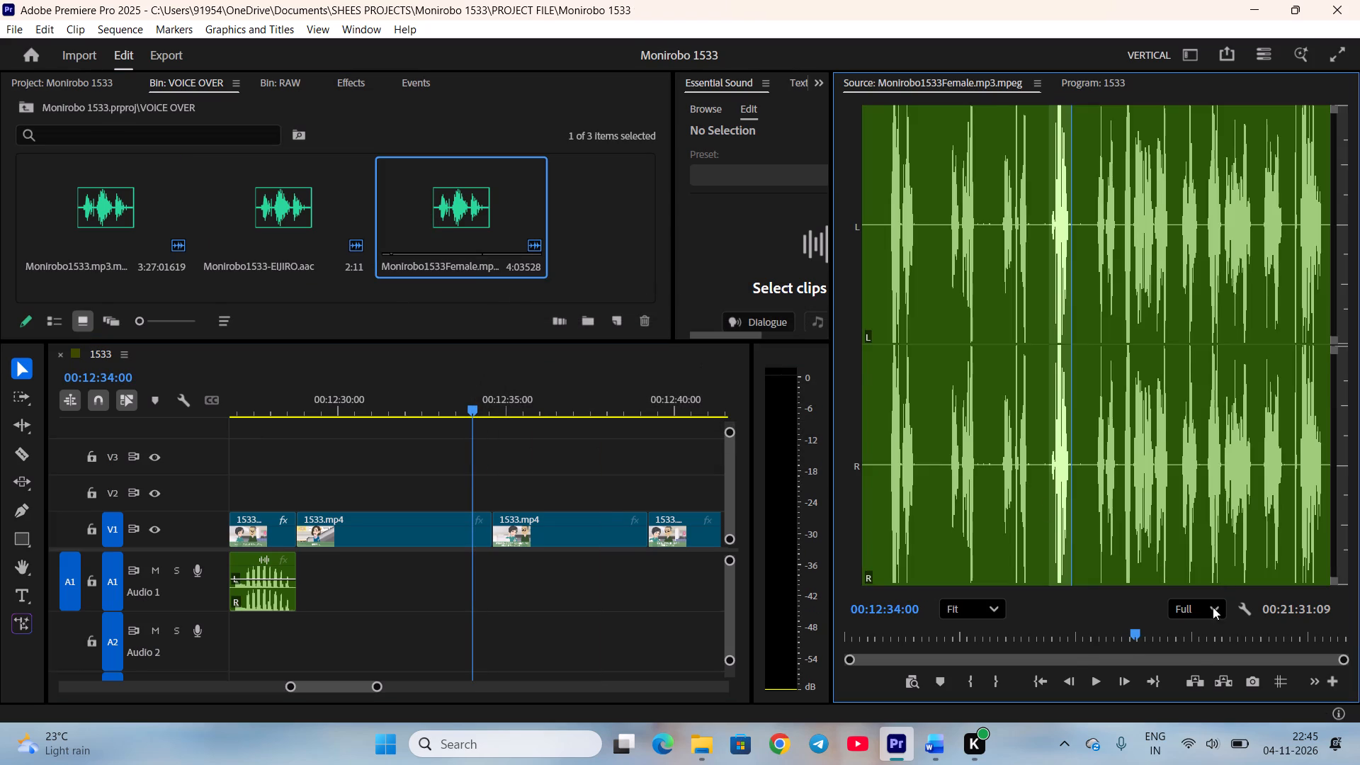
scroll(1198, 647, "down", 3)
key("i")
key("space")
left_click(941, 764)
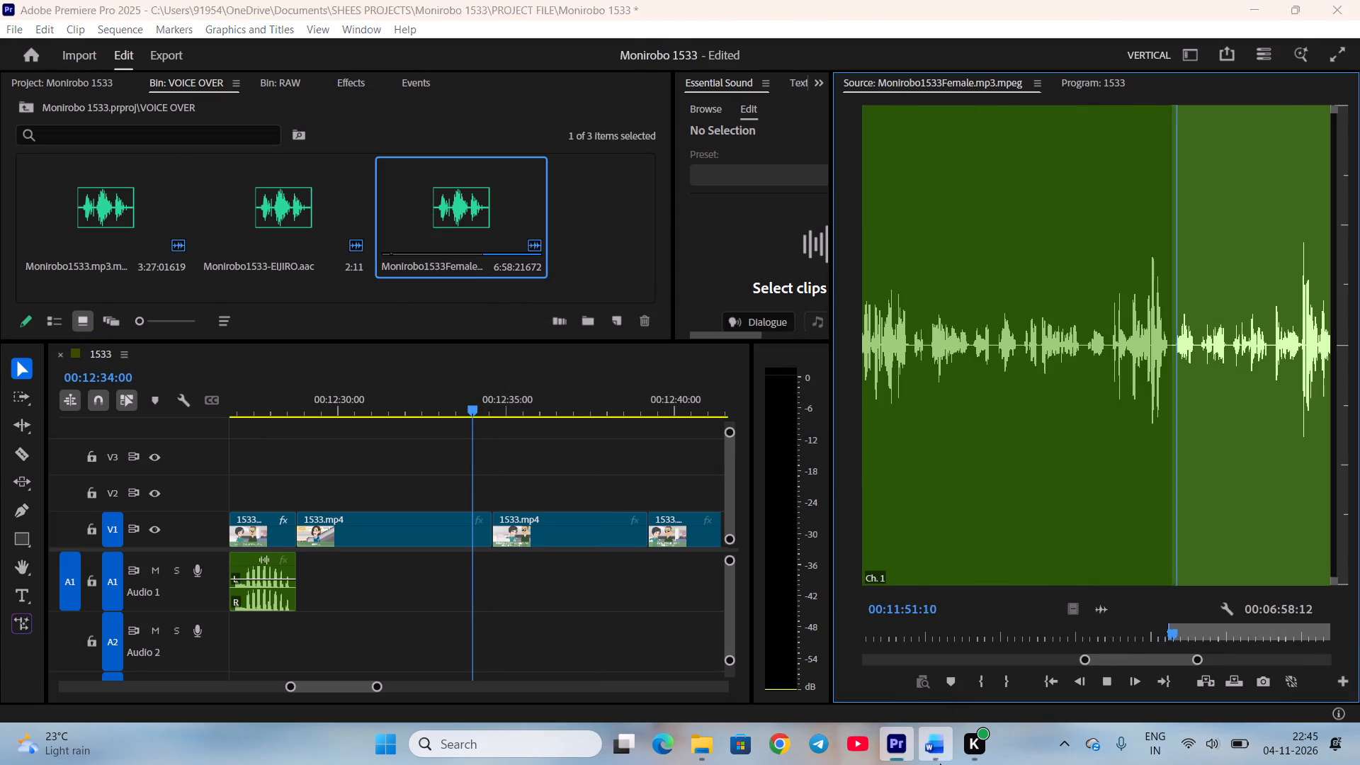
scroll(825, 599, "down", 3)
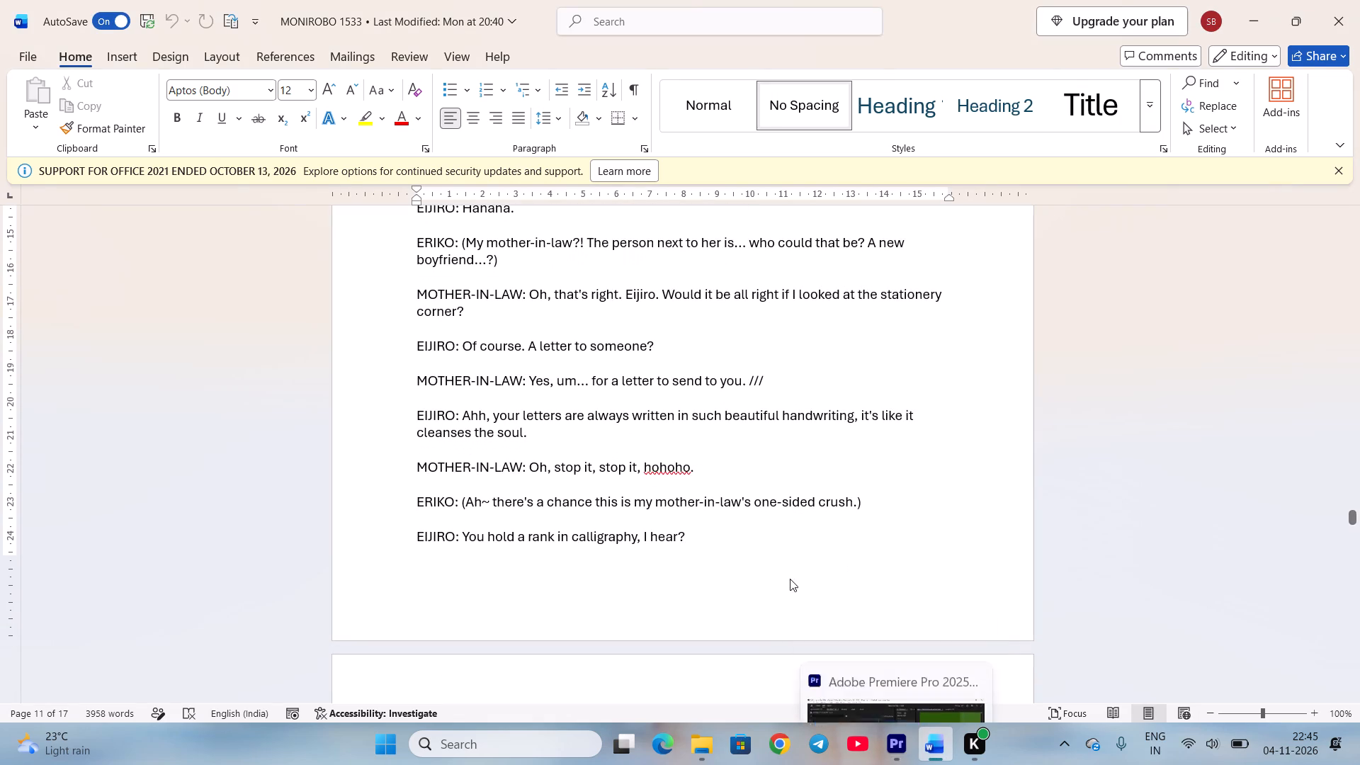
scroll(805, 585, "up", 1)
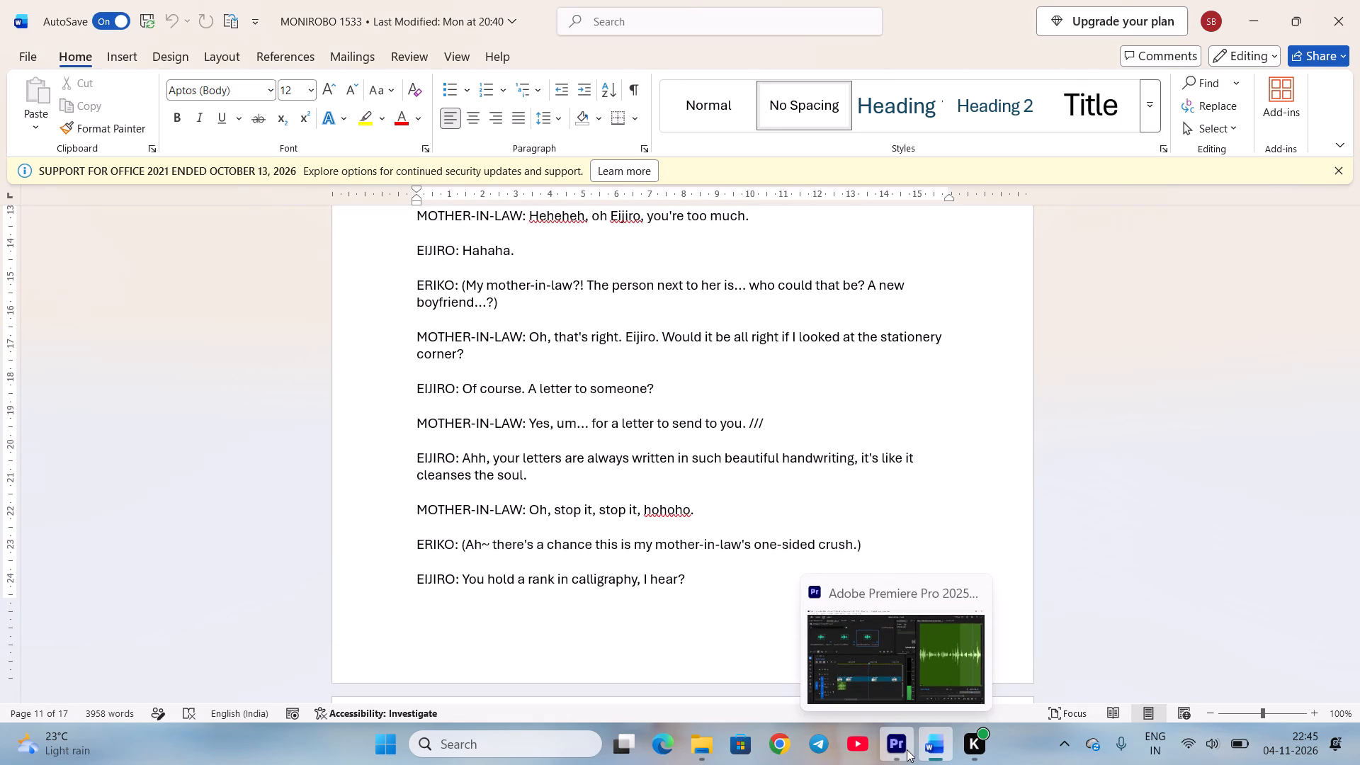
left_click(907, 749)
key("space")
scroll(1180, 650, "up", 8)
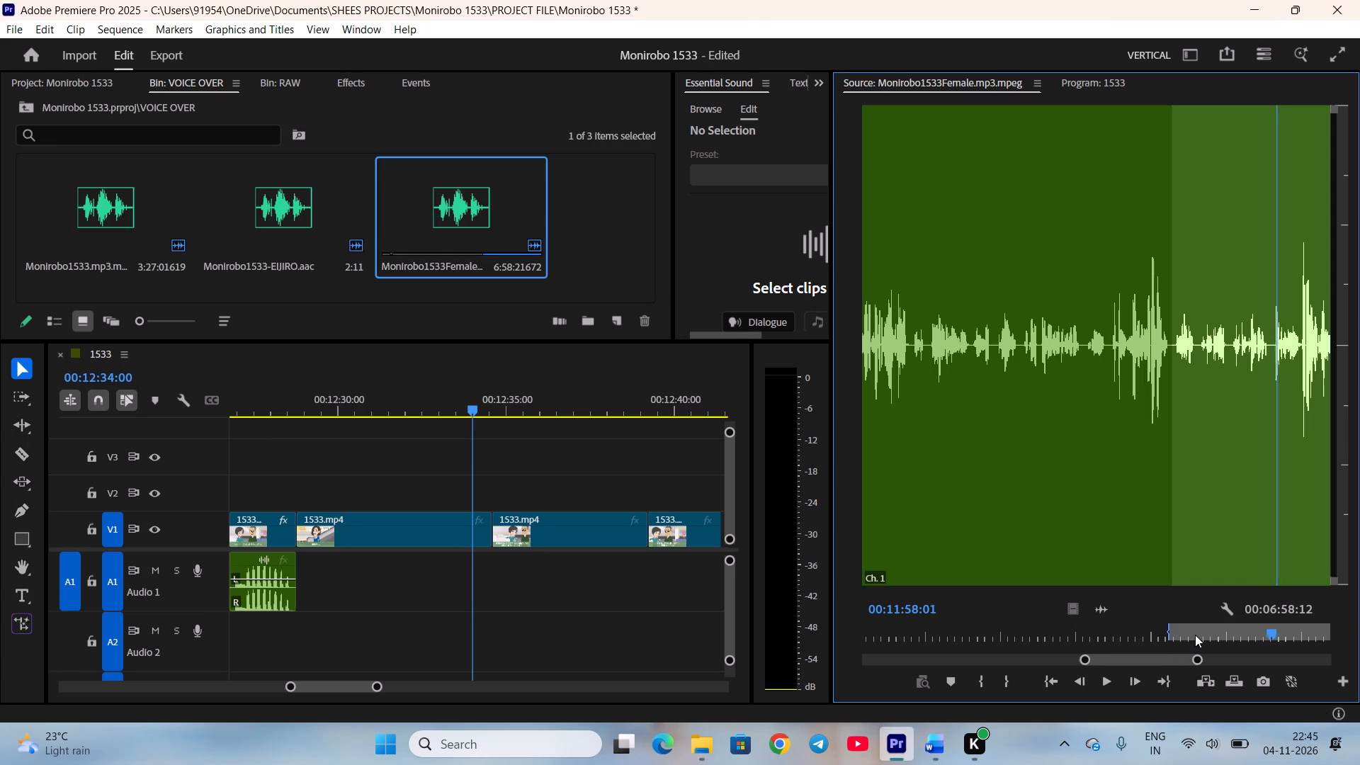
scroll(1195, 635, "up", 9)
key("o")
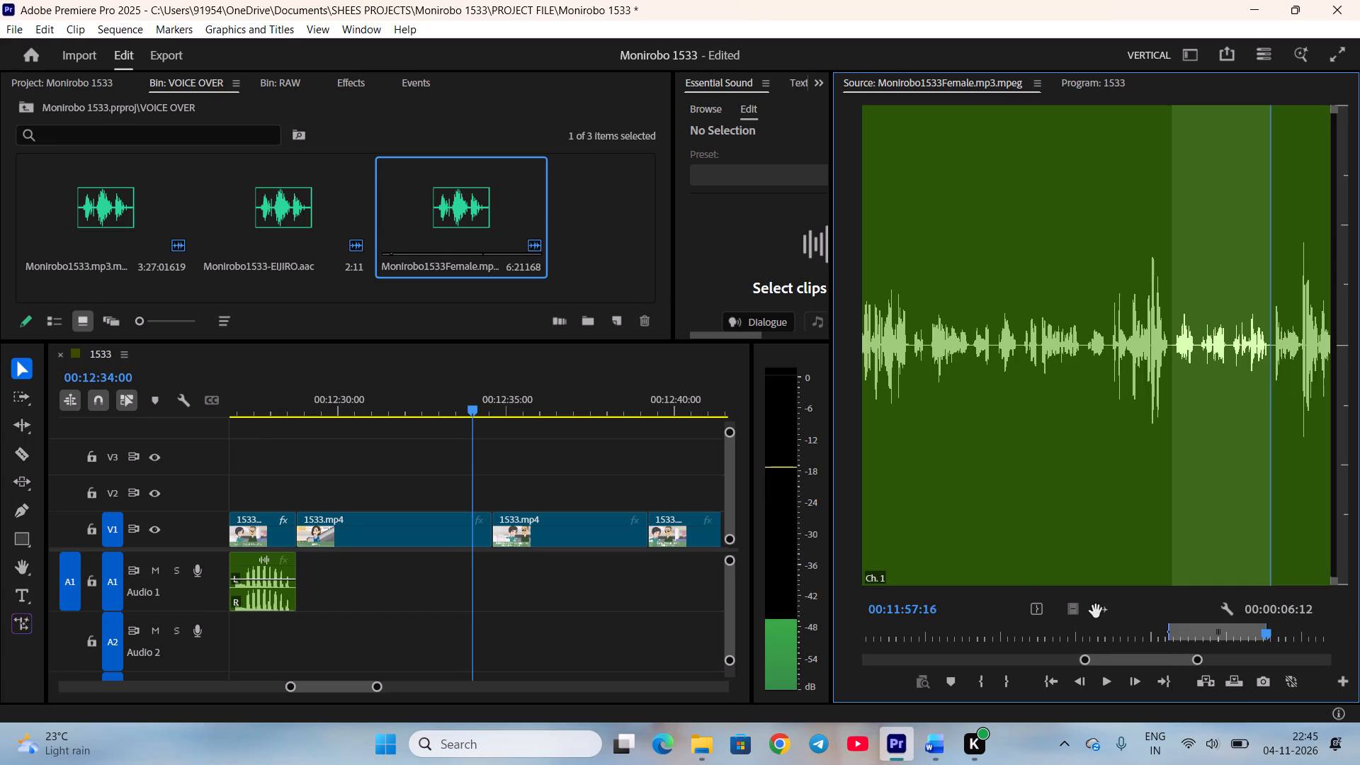
left_click_drag(1100, 611, 298, 585)
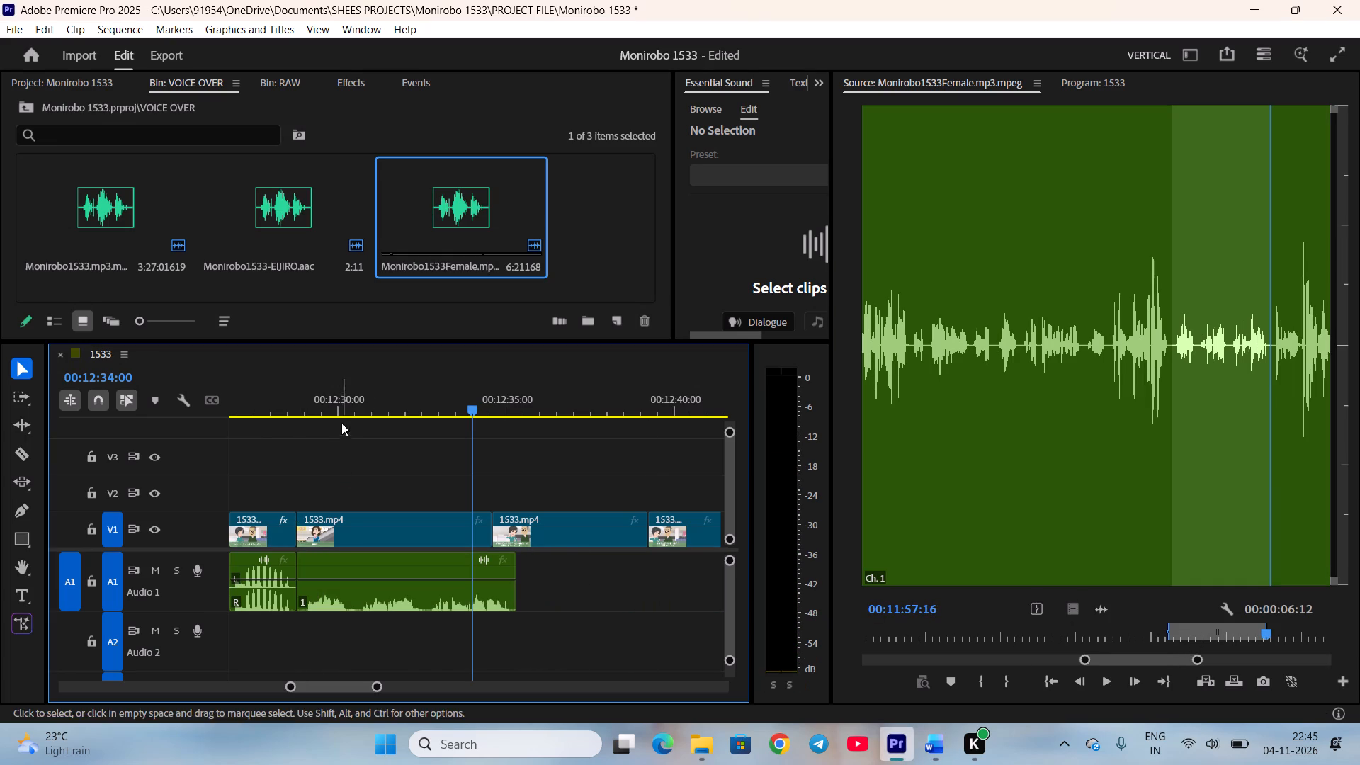
Cut Eriko's line on A1 at 00:12:30:09, trim the pause off the second piece's start and move it back against the first.
left_click_drag(346, 409, 353, 416)
left_click(363, 597)
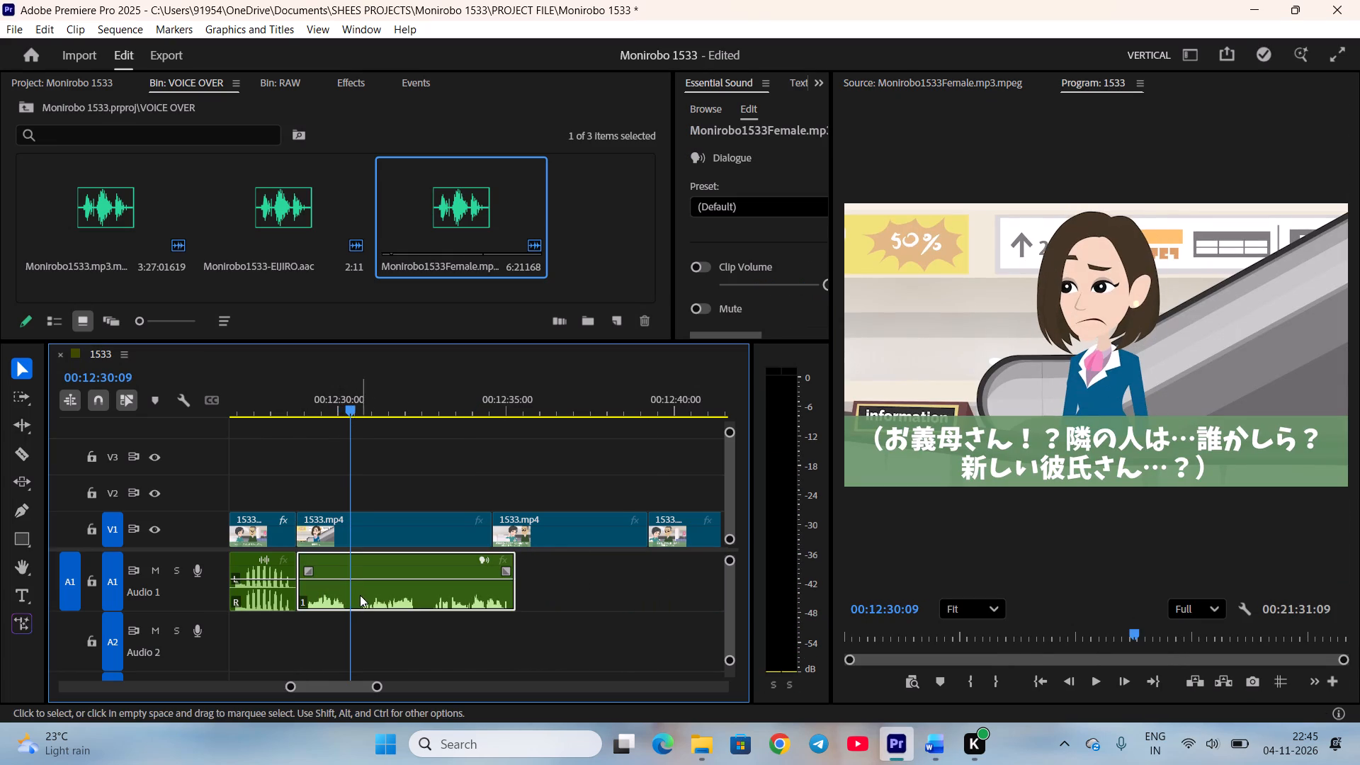
key("c")
left_click_drag(353, 592, 362, 593)
key("equal")
left_click_drag(531, 605, 530, 604)
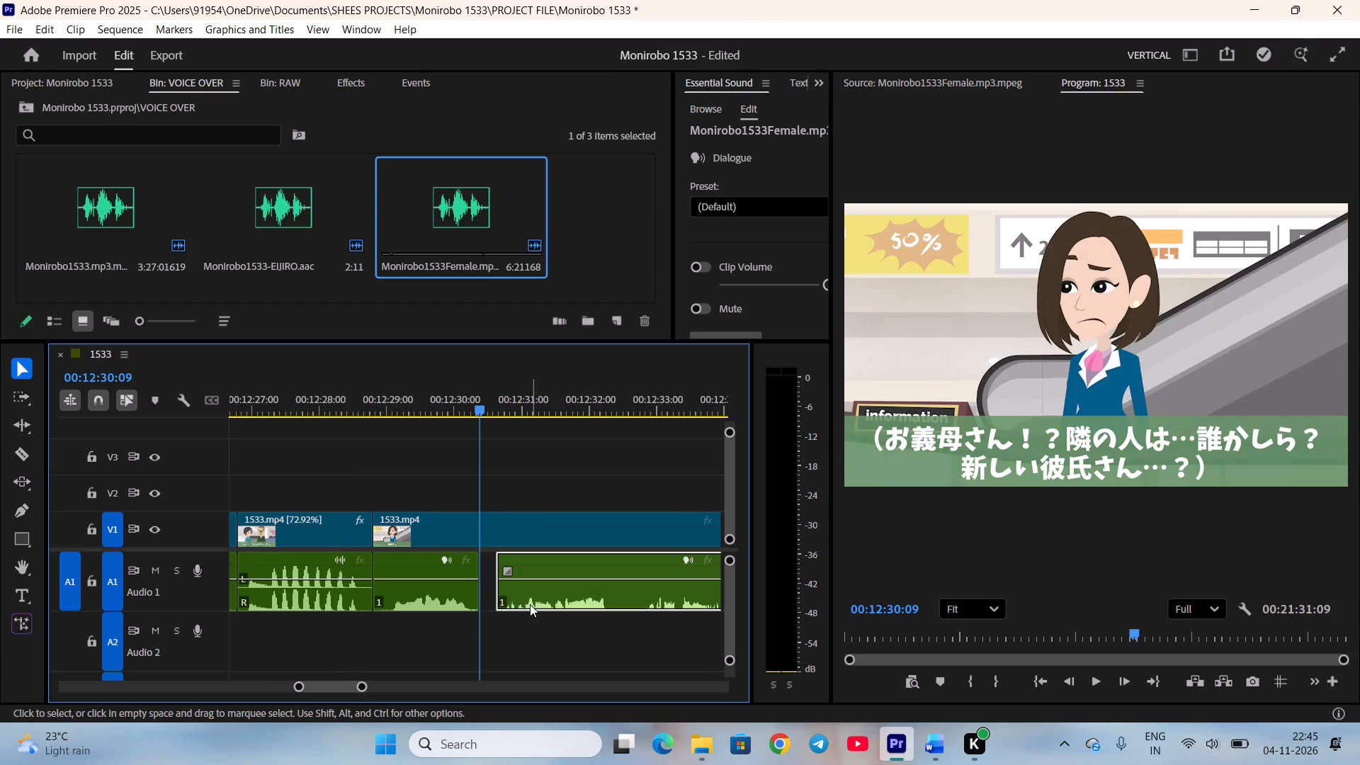
left_click_drag(530, 604, 514, 603)
left_click(546, 630)
Cut Eriko's line on A1 again at 00:12:32:05, trim the pause off the last piece's start and close the gap.
scroll(595, 615, "down", 3)
left_click(524, 421)
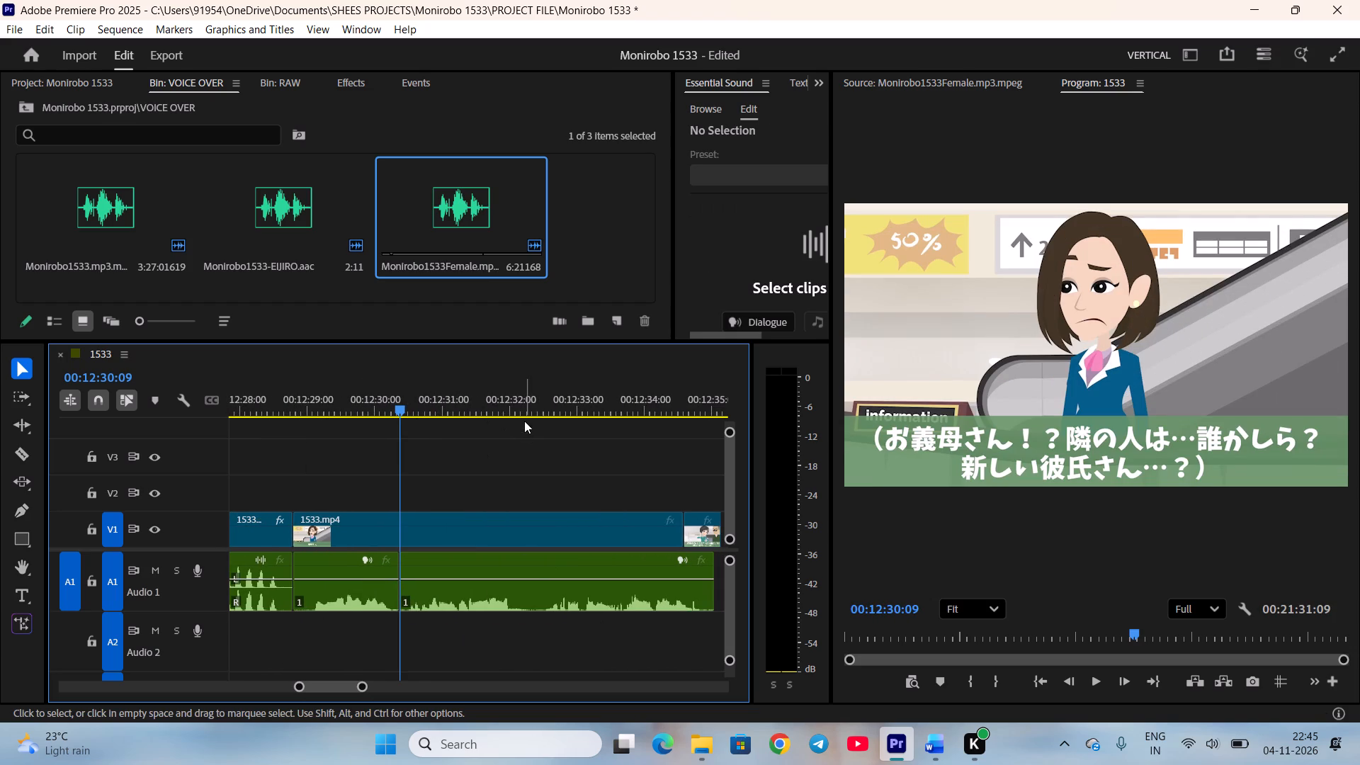
left_click_drag(523, 408, 528, 417)
left_click(535, 600)
key("c")
left_click_drag(529, 594, 541, 596)
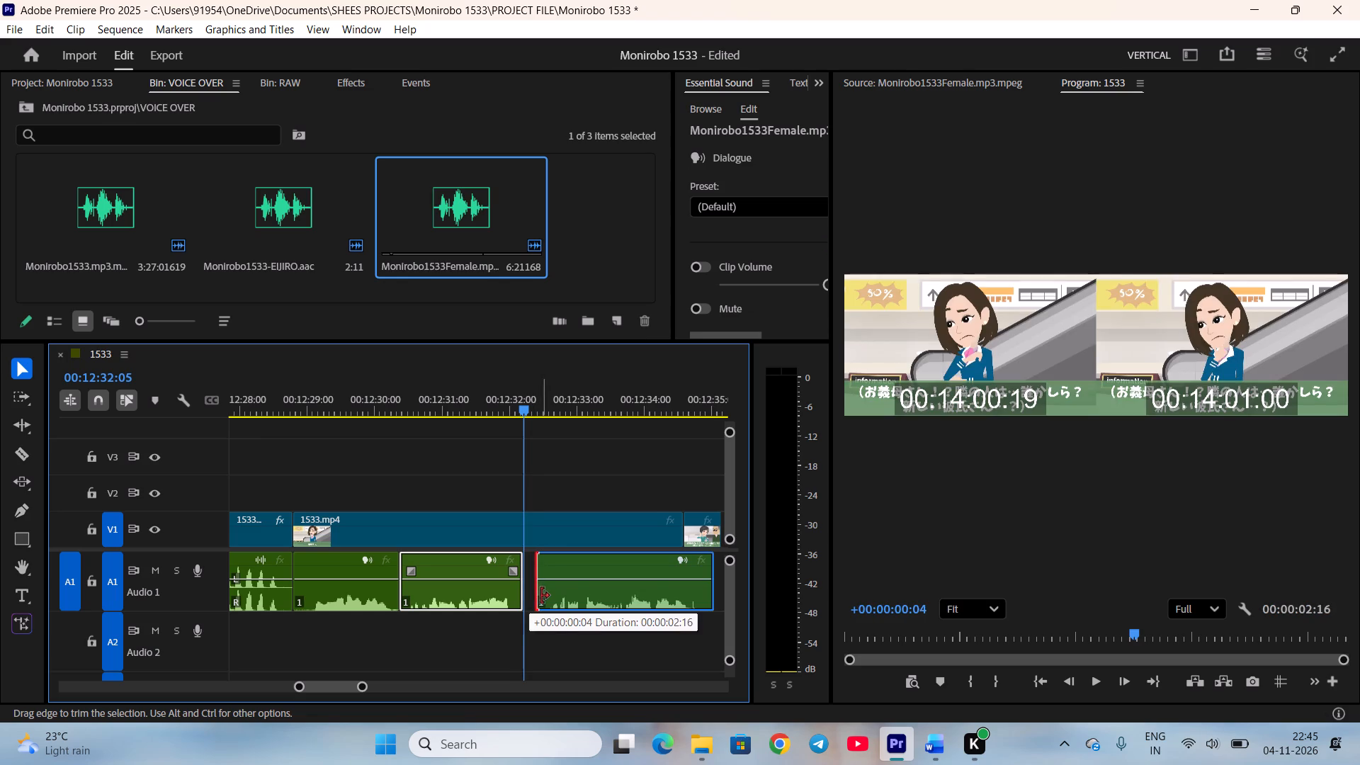
left_click_drag(541, 596, 543, 596)
left_click_drag(562, 601, 550, 599)
left_click(572, 618)
Trim the silence before Eriko's first words and move all three pieces 5 frames earlier to the start of her scene.
scroll(574, 618, "down", 1)
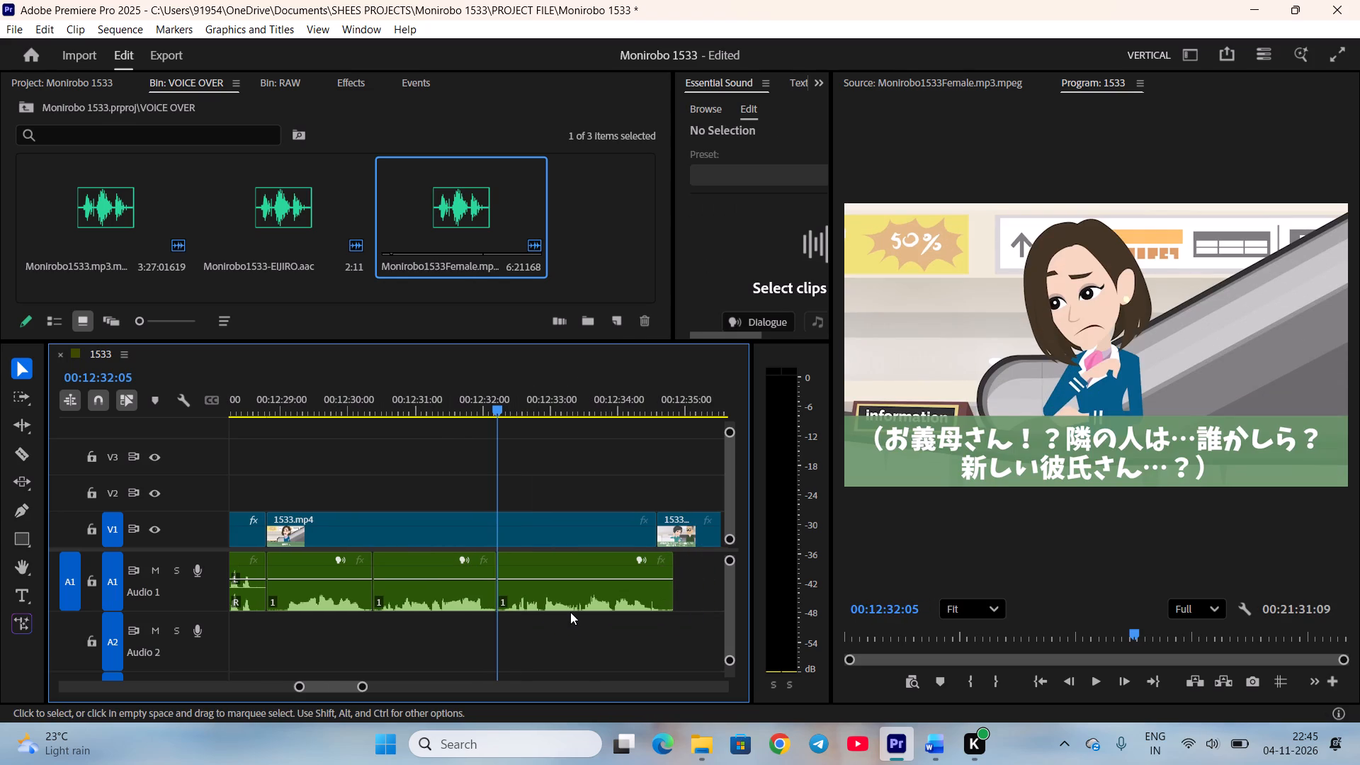
left_click_drag(271, 596, 284, 596)
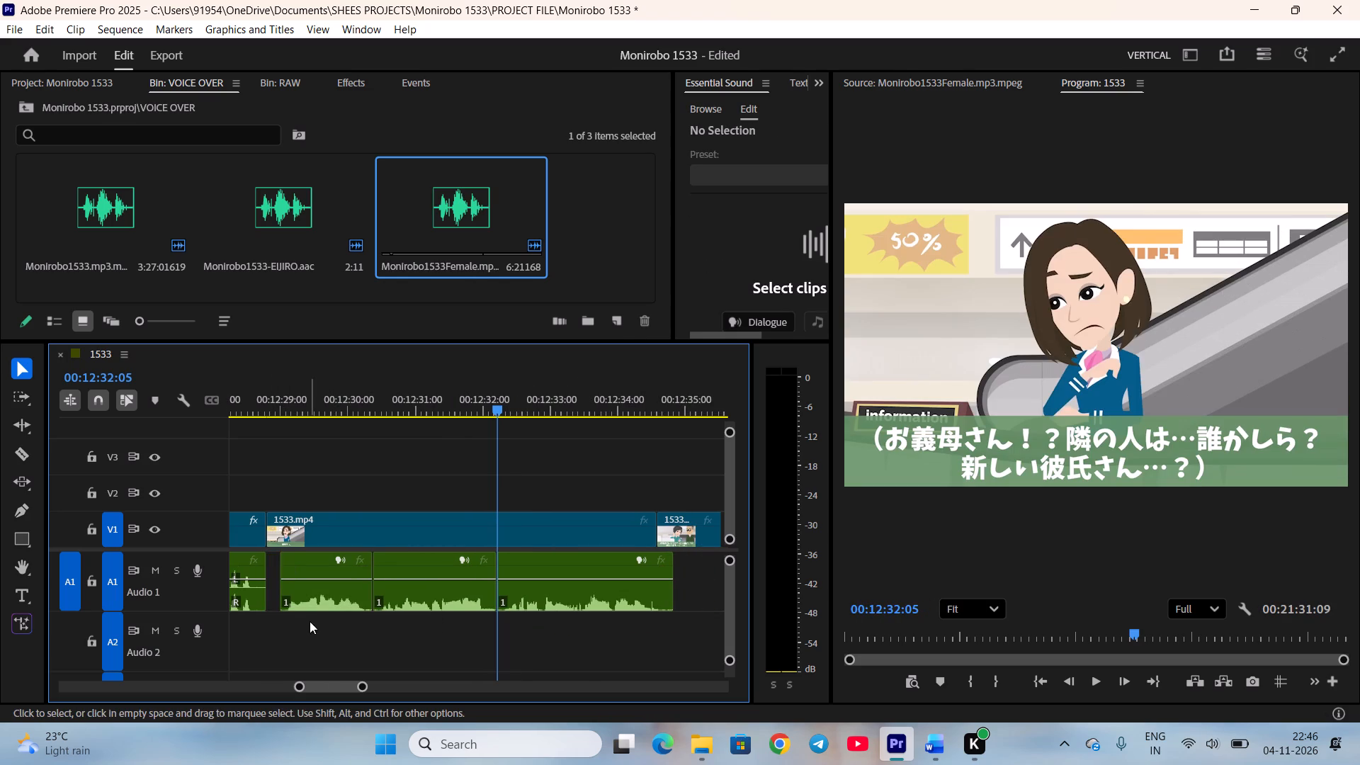
left_click(310, 621)
left_click_drag(324, 638, 528, 597)
left_click_drag(528, 592, 518, 594)
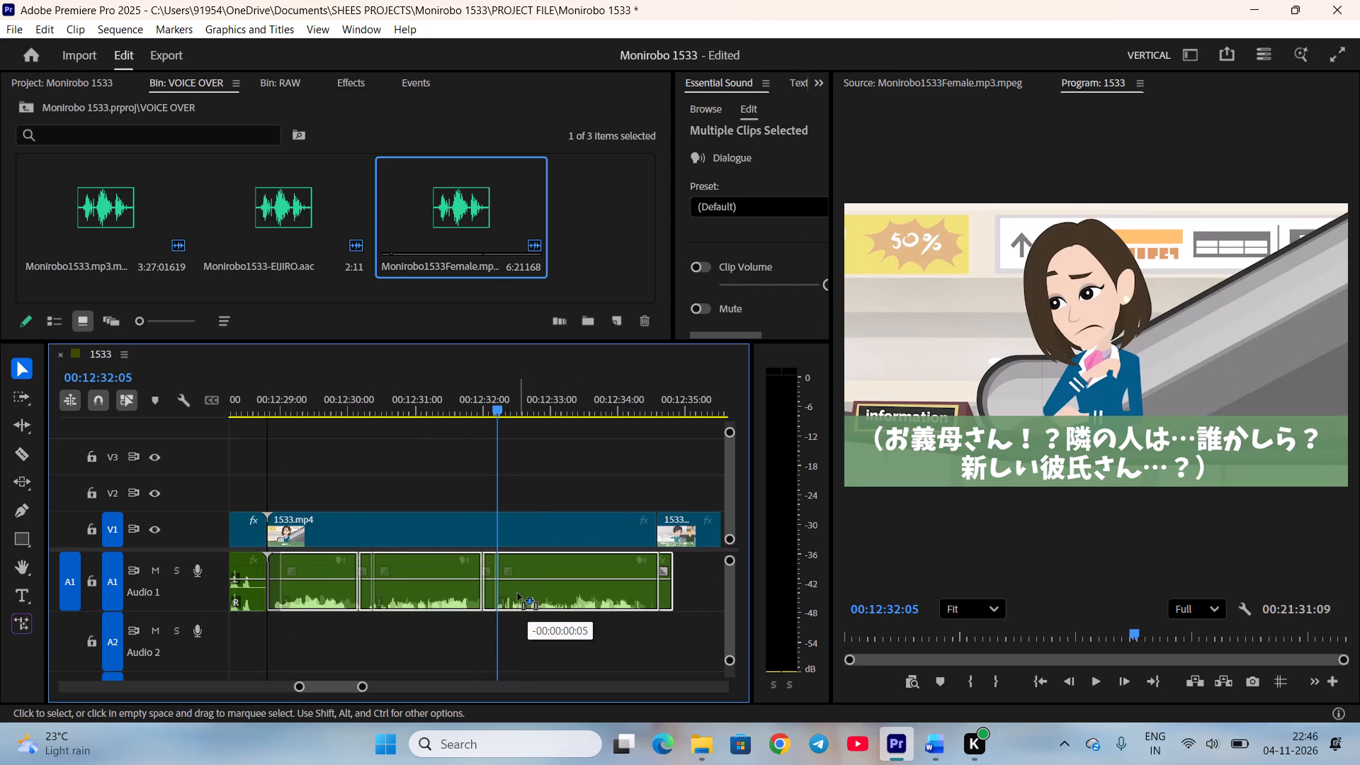
left_click_drag(518, 594, 518, 594)
left_click(560, 623)
Trim the last piece of Eriko's line to about 00:00:02:11 and shorten her V1 scene to end with it.
left_click_drag(657, 603, 646, 601)
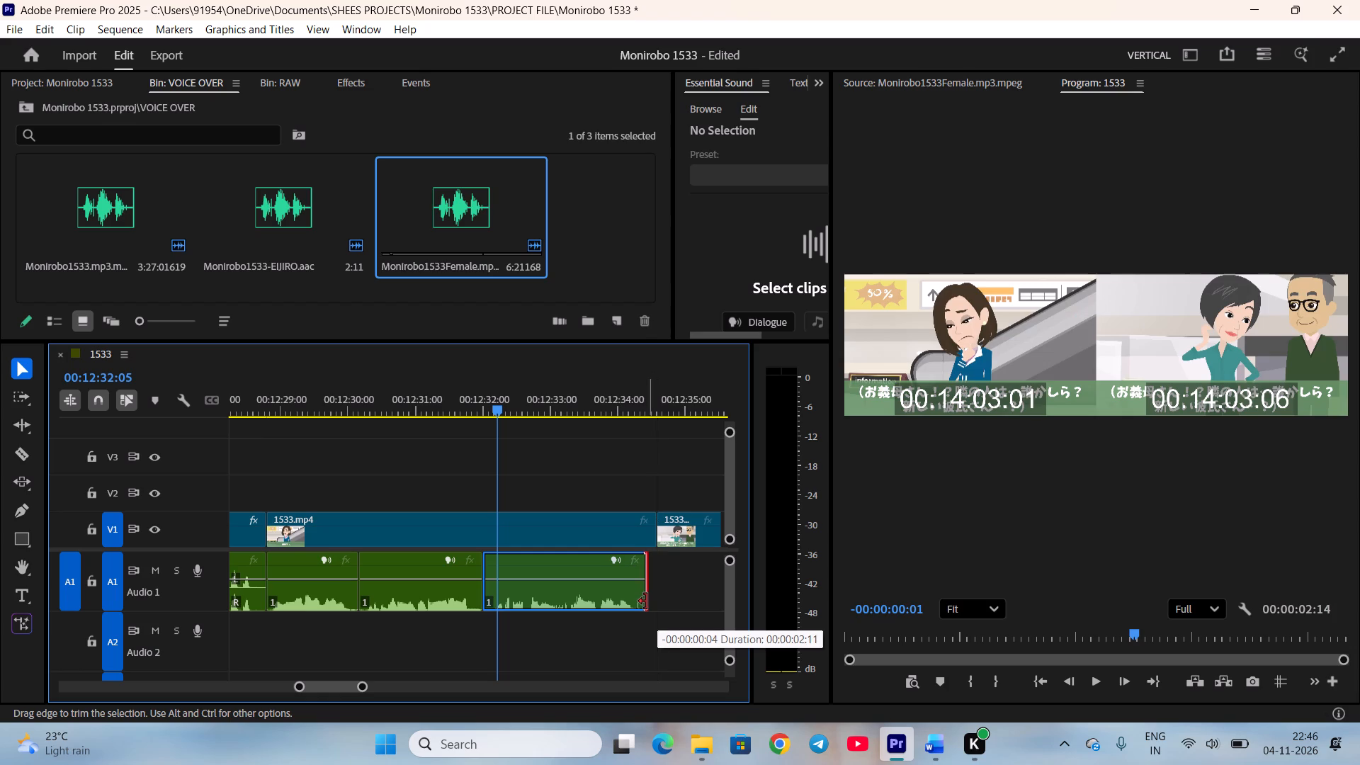
left_click_drag(646, 601, 645, 601)
left_click_drag(650, 540, 640, 539)
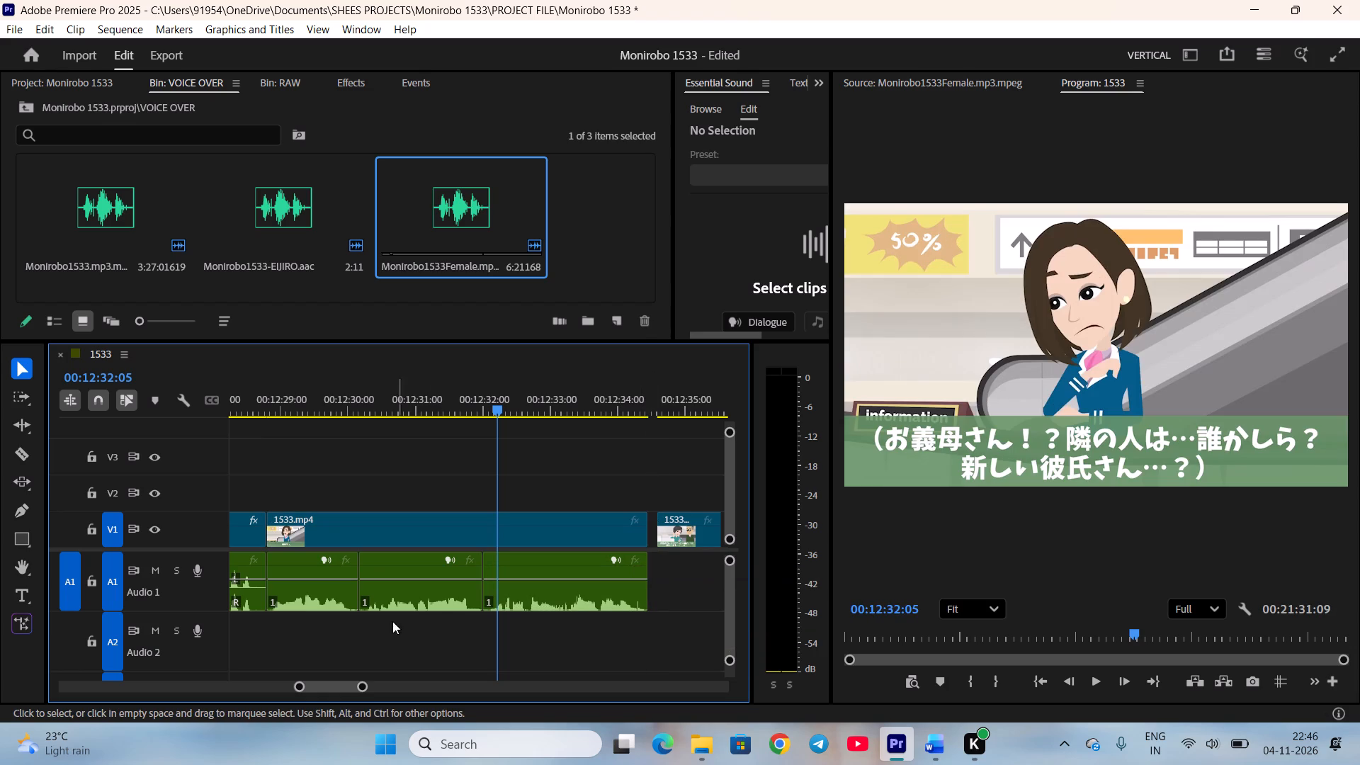
Raise the gain of all three pieces of Eriko's line on A1 by 10 dB and play them back.
left_click_drag(317, 627, 586, 599)
key("g")
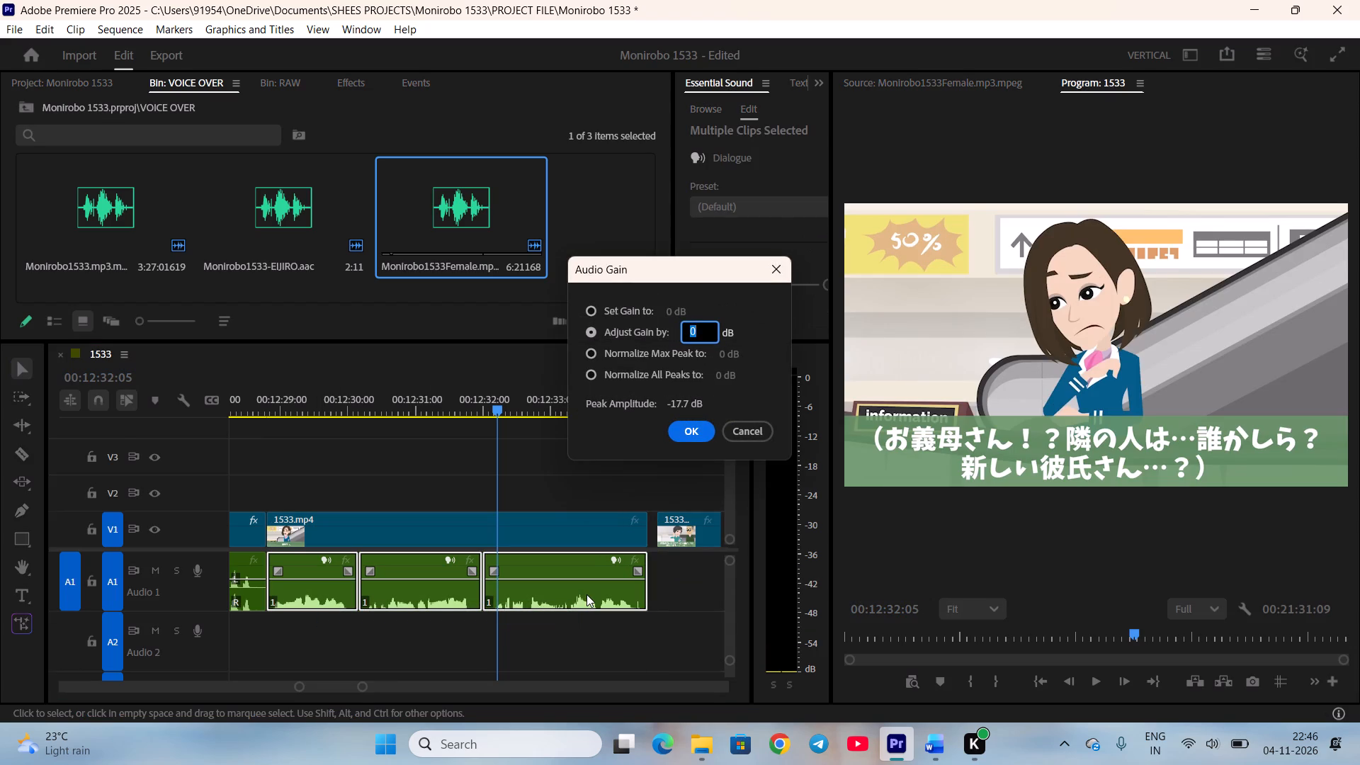
key("1")
key("0")
key("Return")
left_click(661, 655)
key("space")
scroll(569, 640, "down", 4)
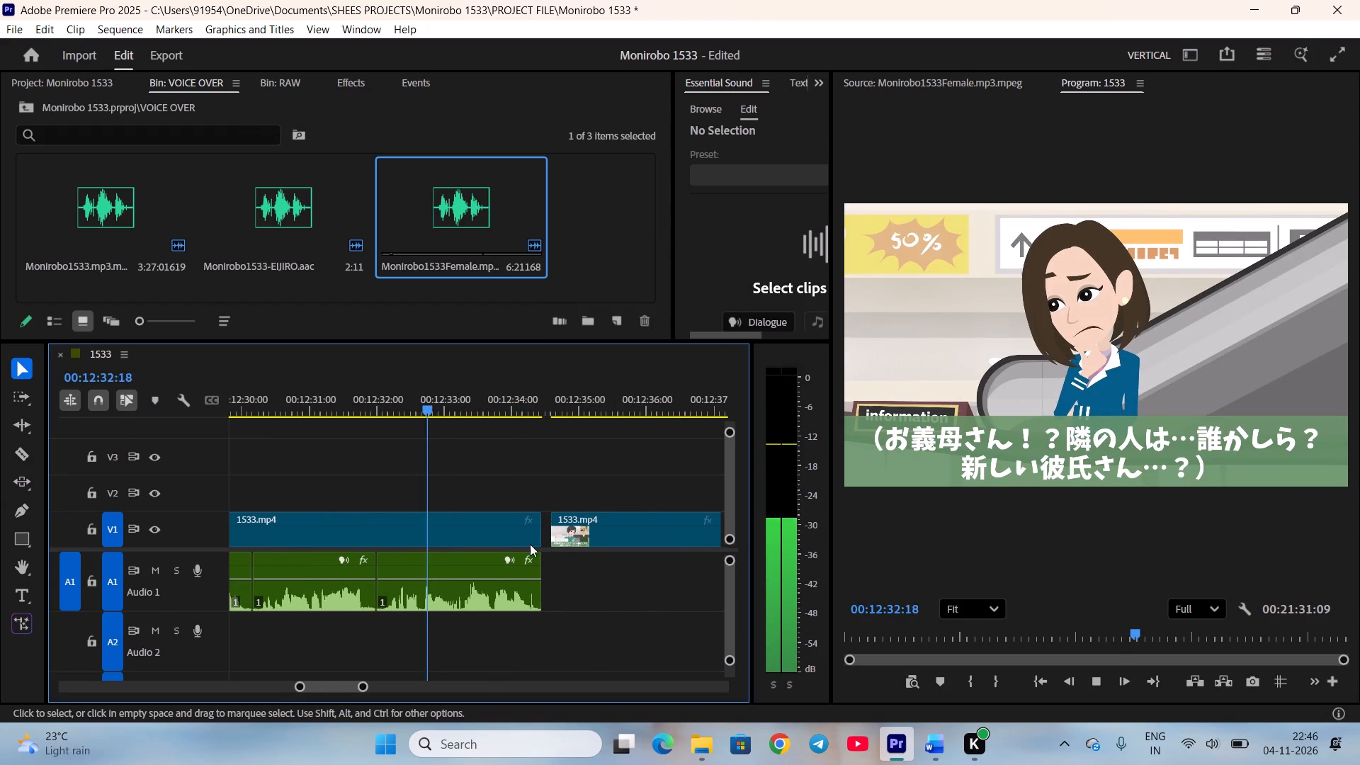
key("space")
Close the V1 gap after Eriko's scene, check the mother-in-law's stationery scene that follows and save the project.
right_click(547, 534)
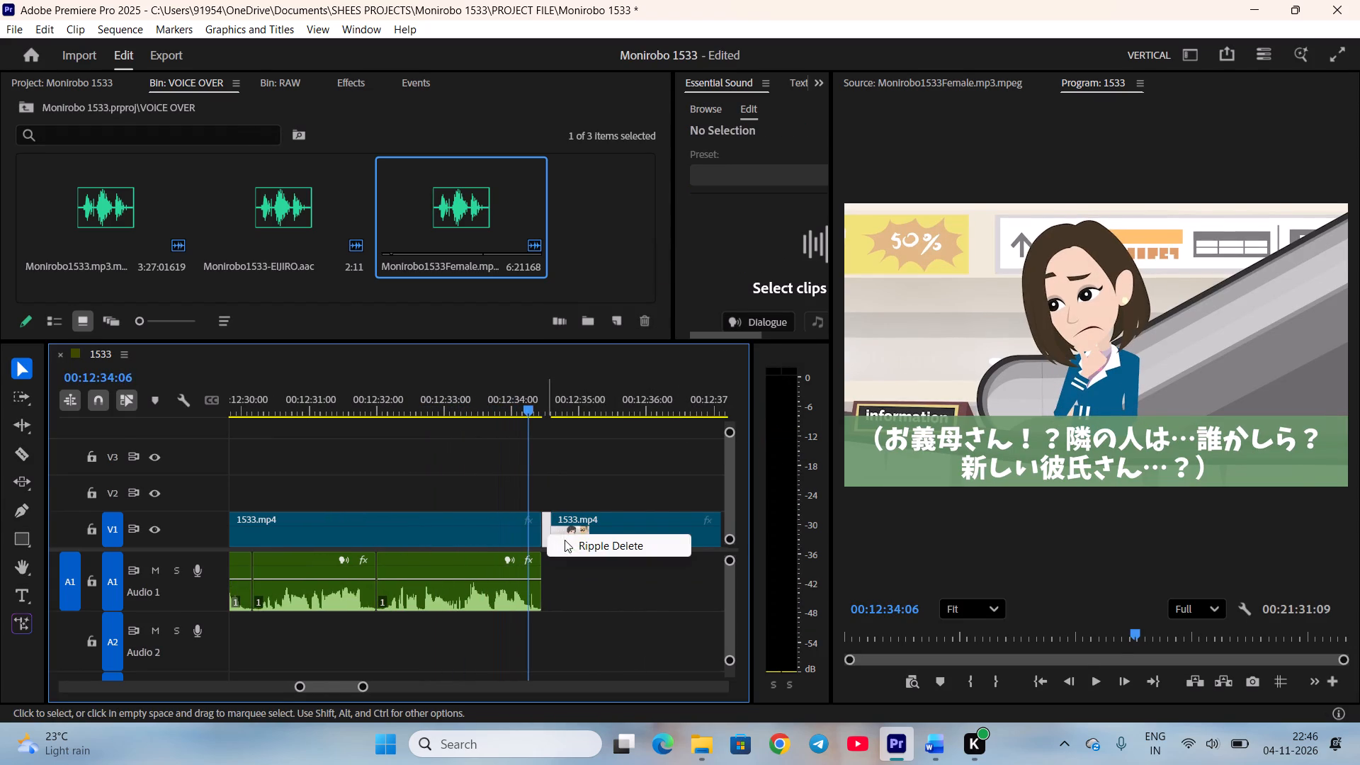
left_click(565, 540)
scroll(552, 543, "down", 6)
key("space")
scroll(516, 531, "down", 3)
left_click_drag(395, 401, 586, 433)
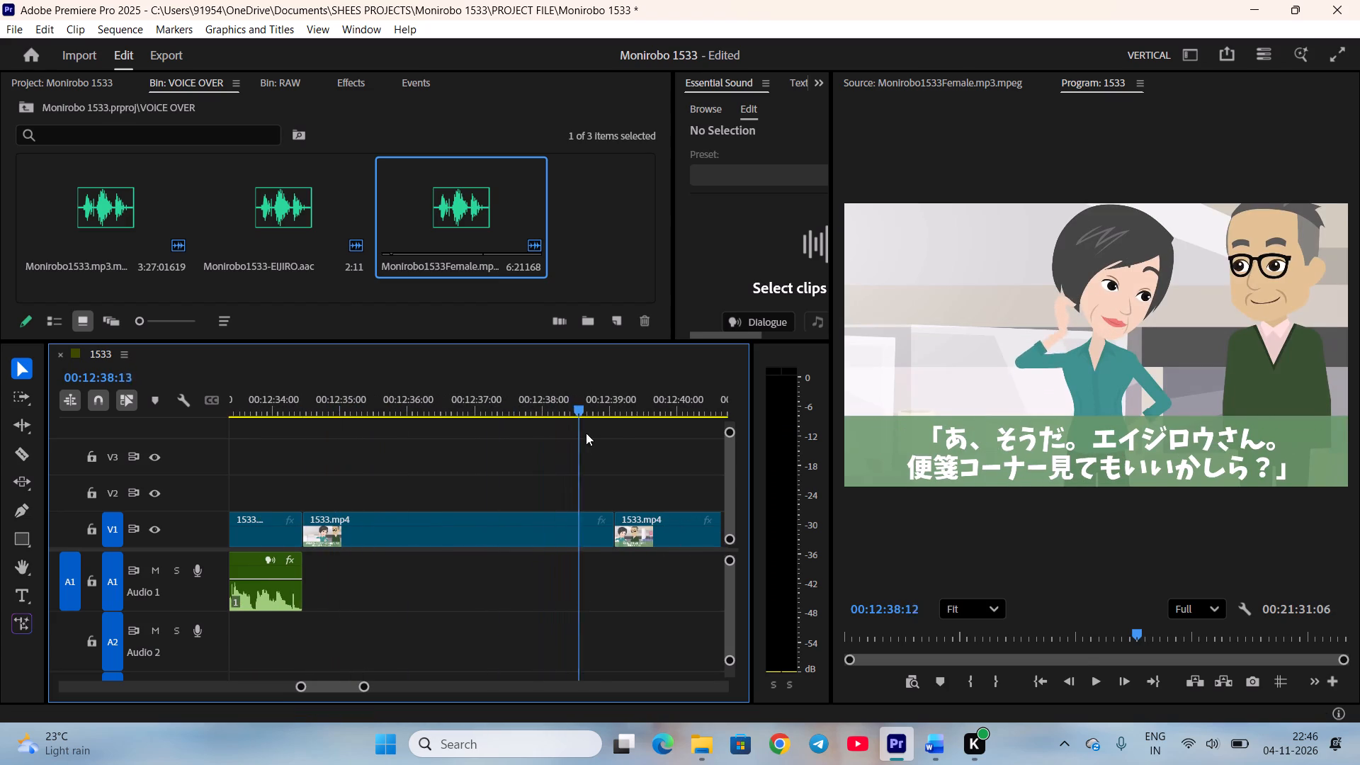
left_click_drag(586, 433, 585, 436)
key("ctrl+s")
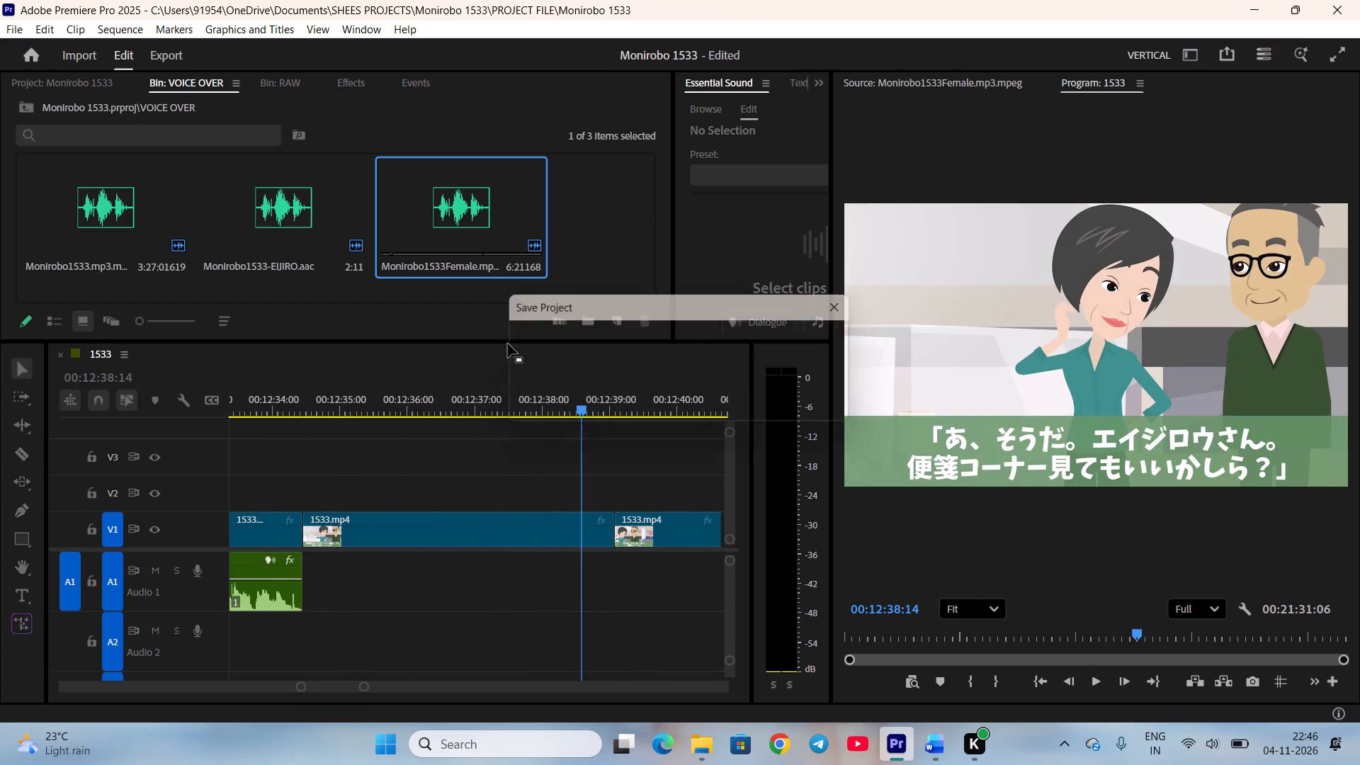
Find the mother-in-law's stationery corner line in Monirobo1533Female, check it against the Word script and mark it, ending at 00:12:02:09.
double_click(130, 212)
double_click(478, 205)
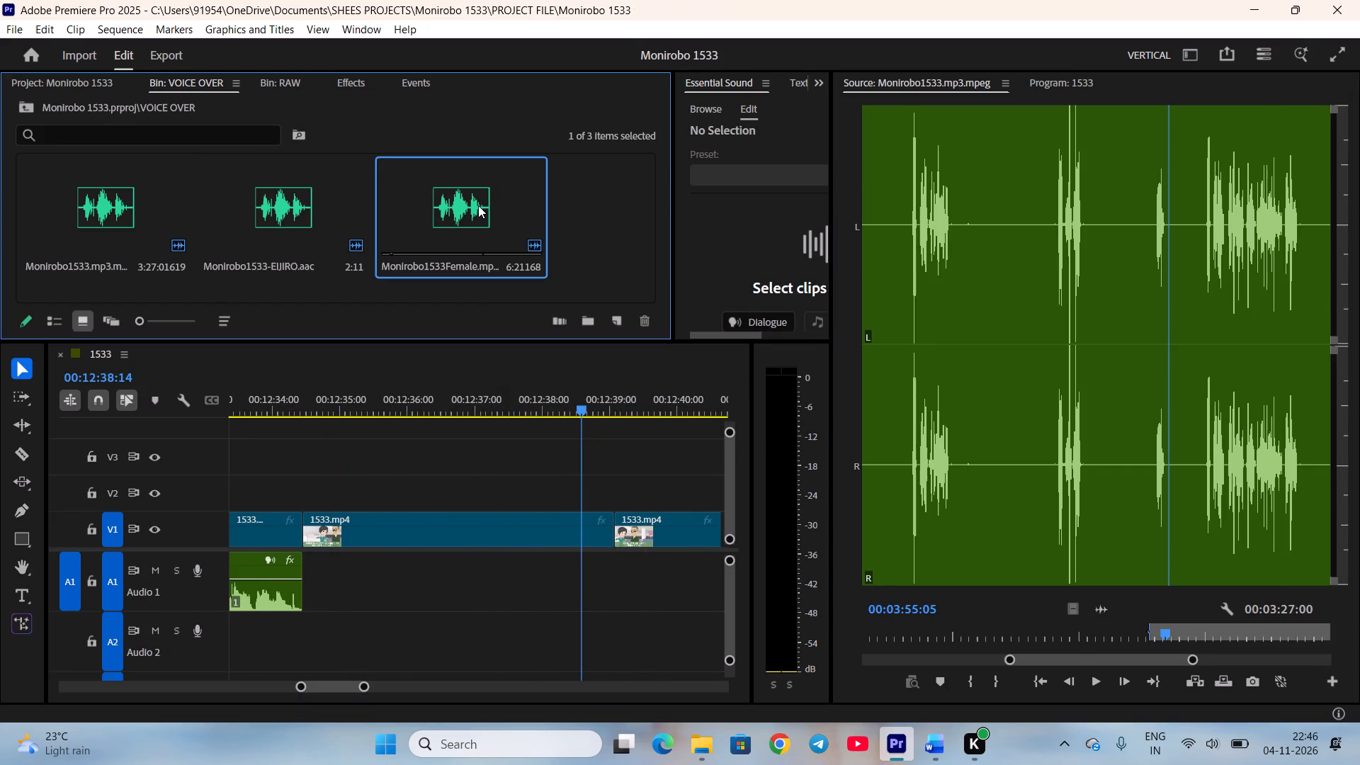
scroll(1118, 591, "down", 4)
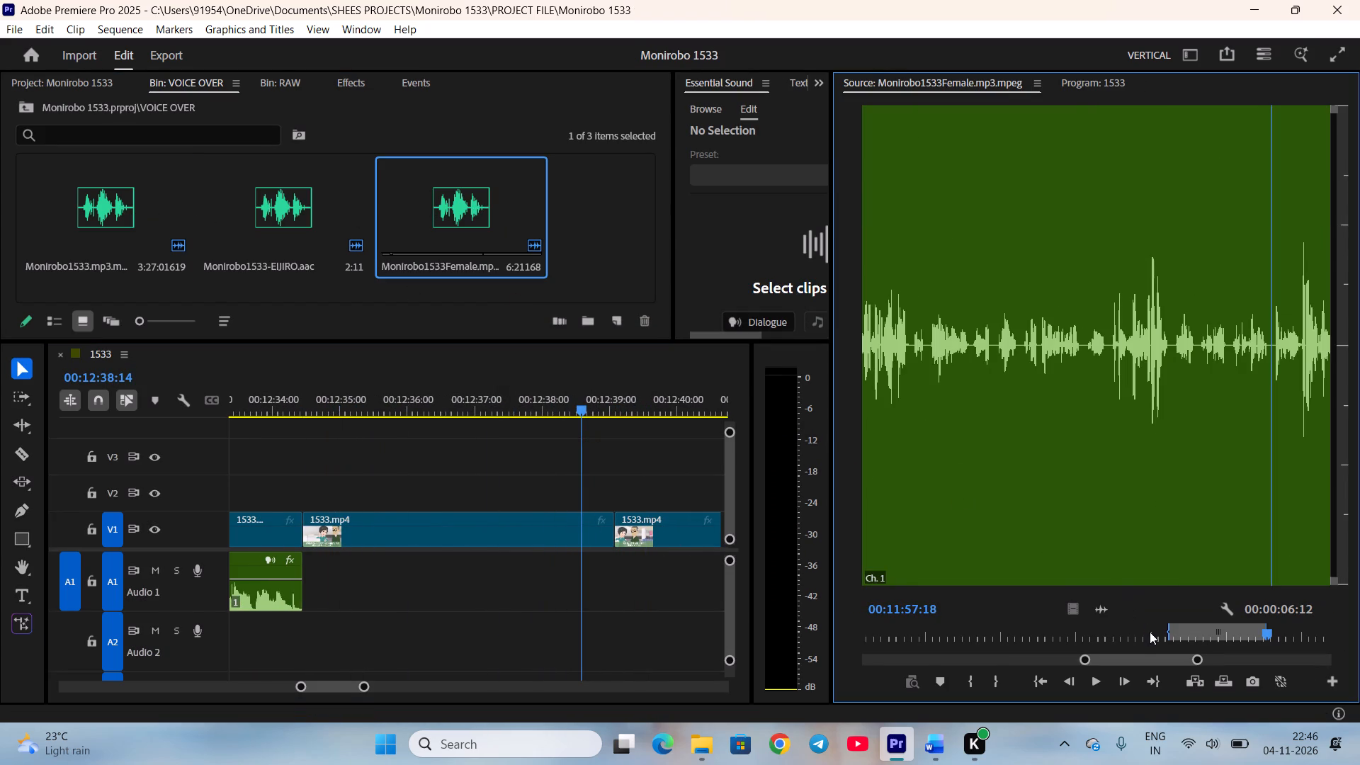
scroll(1150, 627, "down", 2)
scroll(1150, 626, "up", 1)
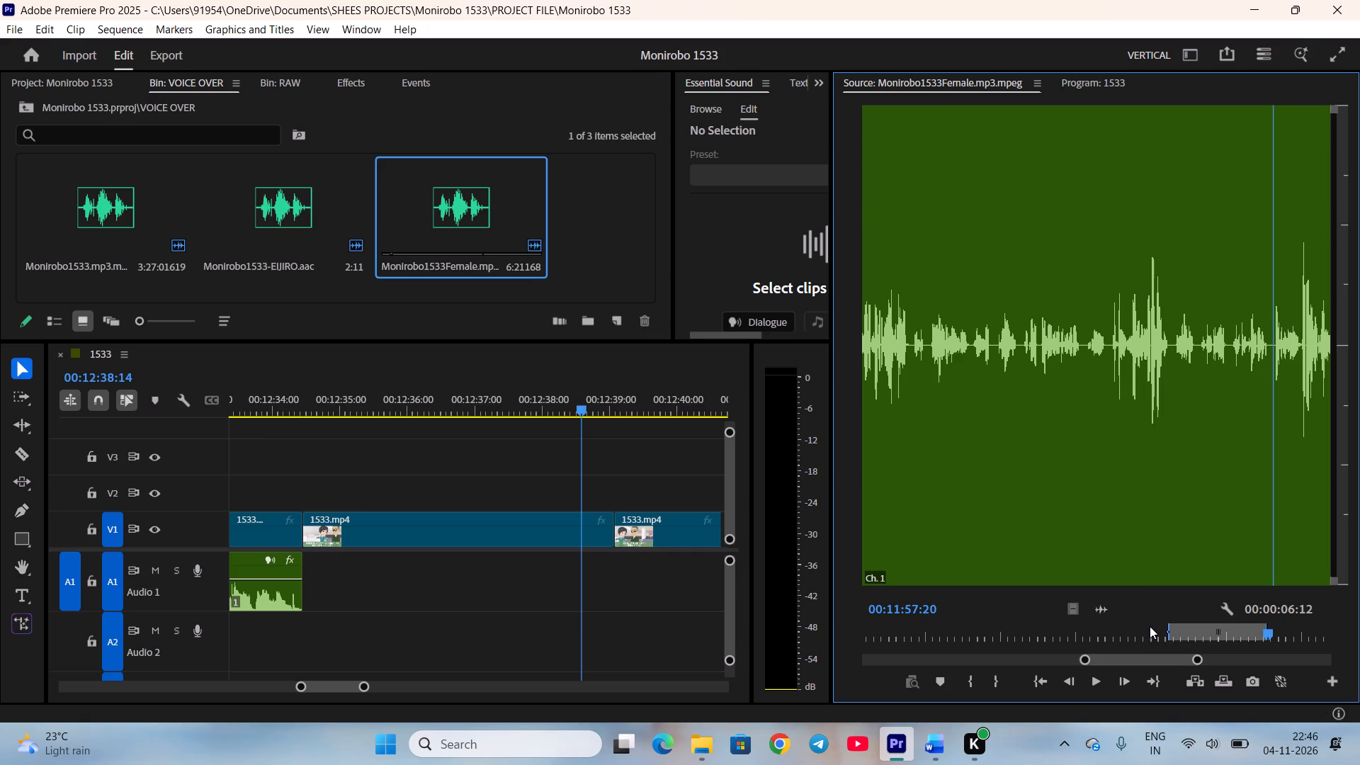
key("i")
key("space")
left_click(938, 758)
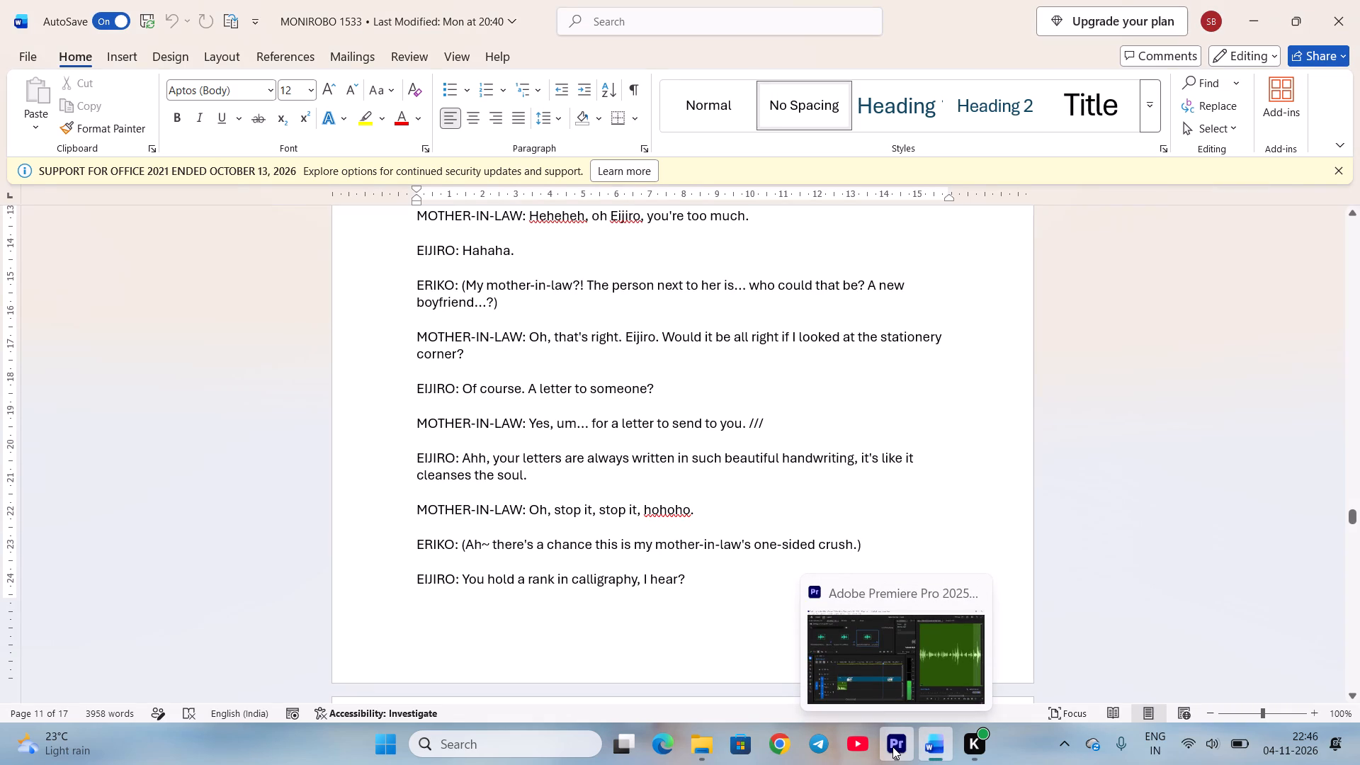
left_click(892, 747)
key("space")
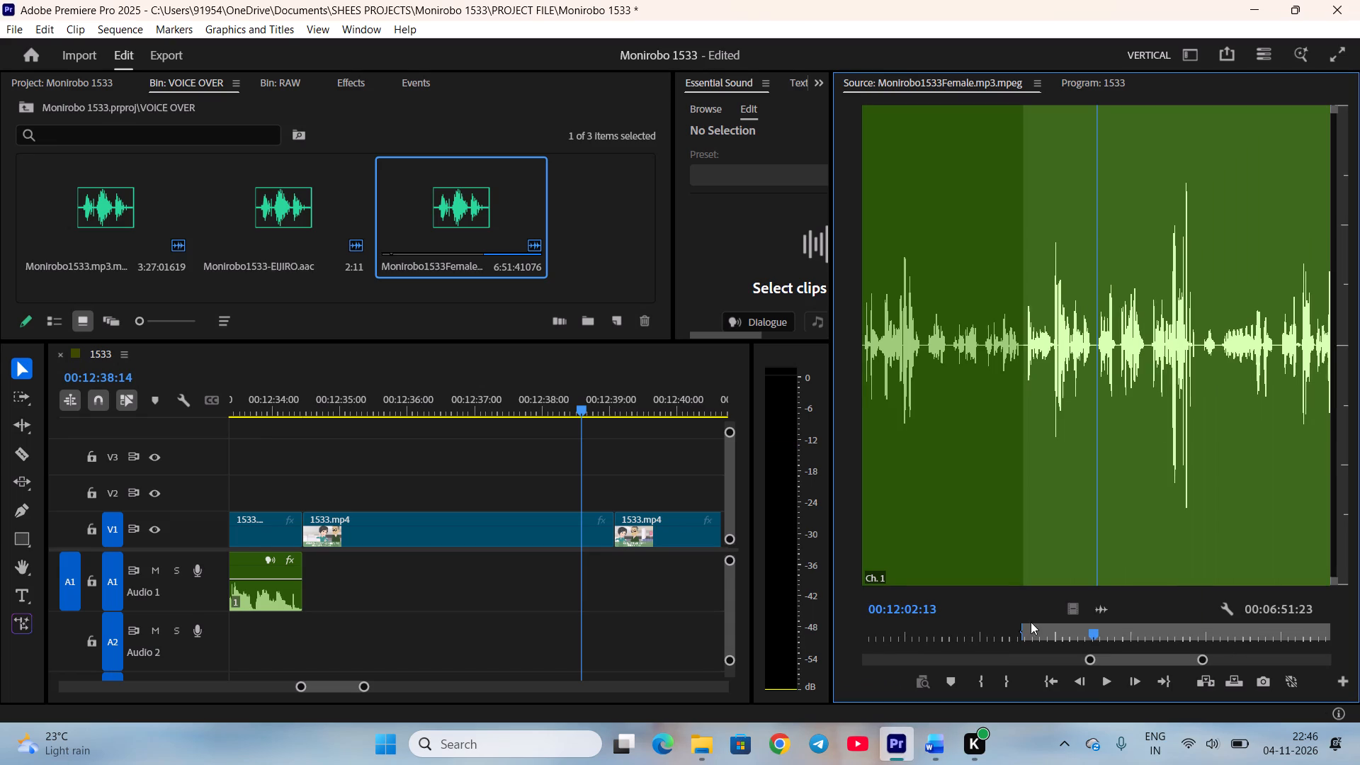
scroll(1066, 619, "up", 5)
key("o")
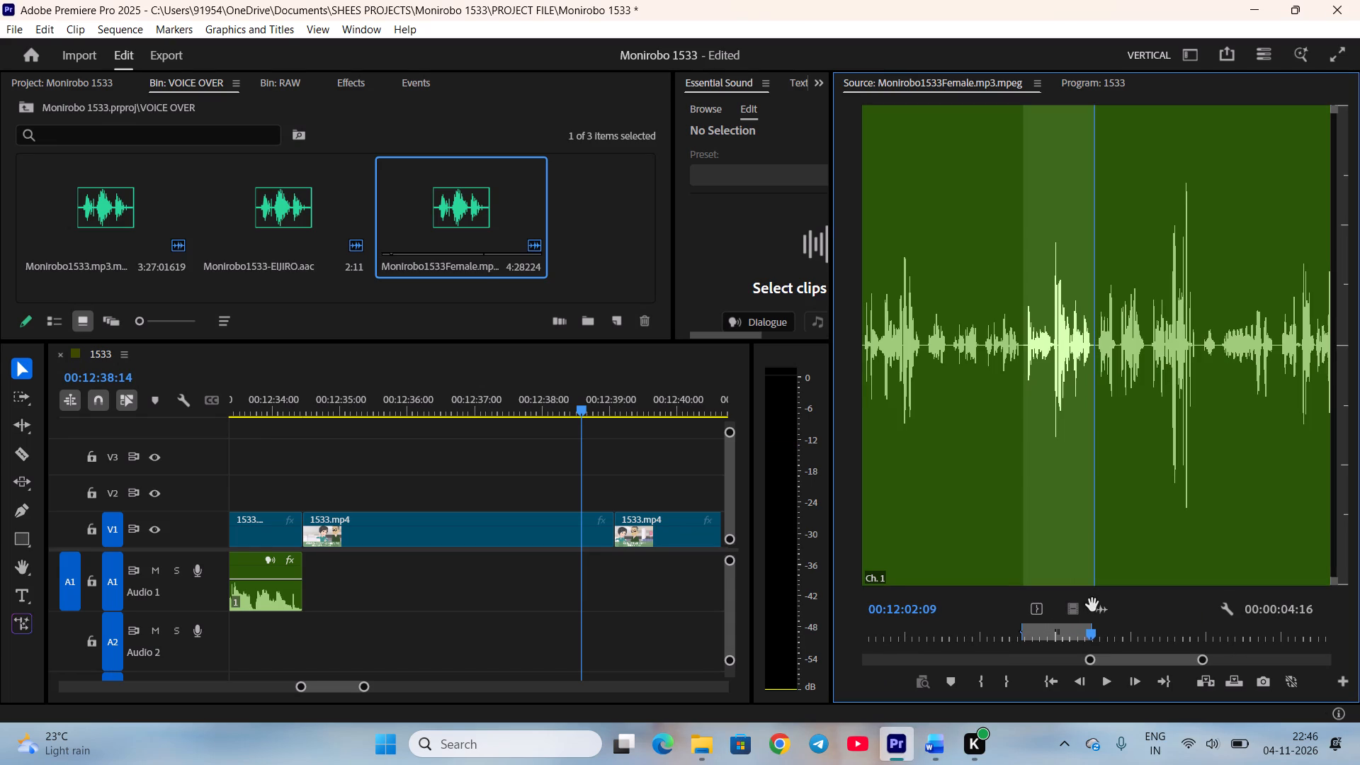
Place the marked stationery line on A1, trim its start to a 00:00:04:10 duration and move it against Eriko's line.
left_click_drag(1101, 605, 399, 590)
left_click_drag(402, 597, 411, 598)
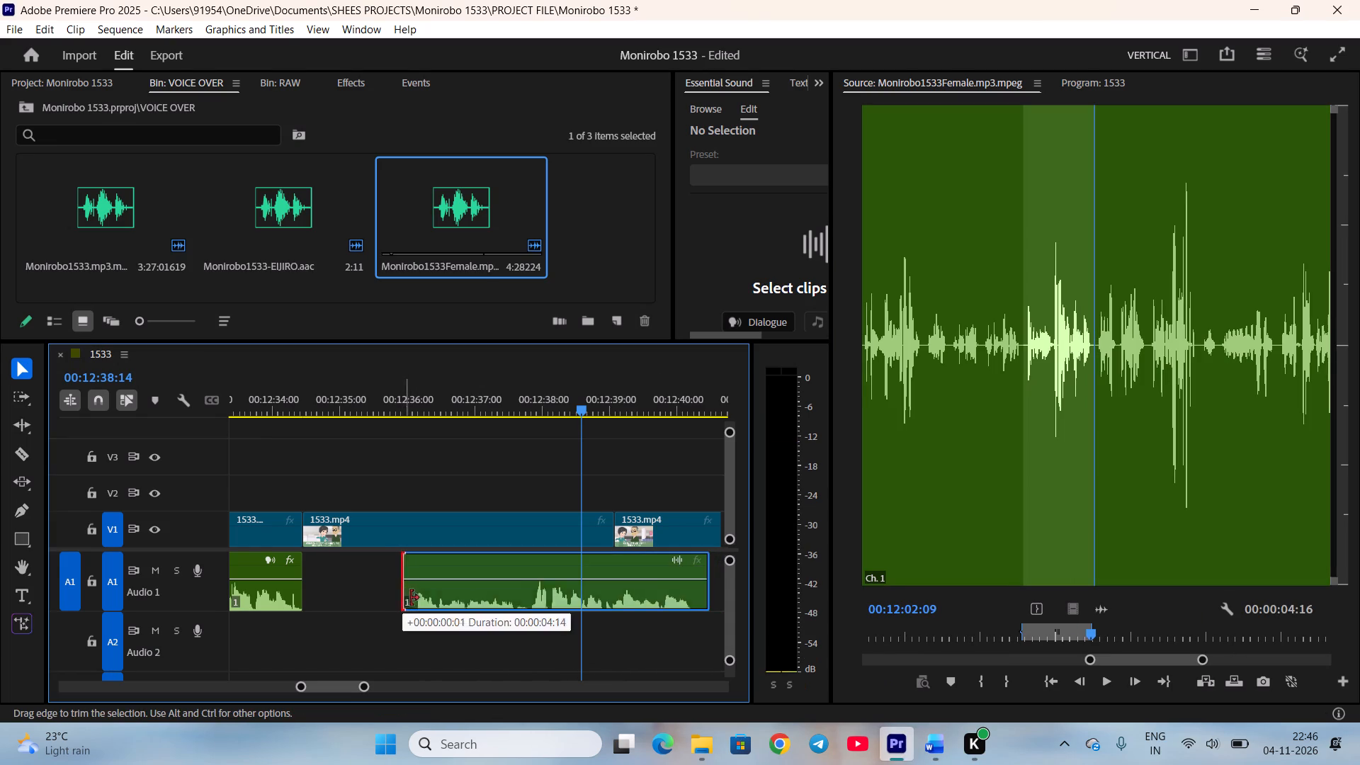
left_click_drag(411, 598, 416, 598)
left_click_drag(455, 595, 348, 595)
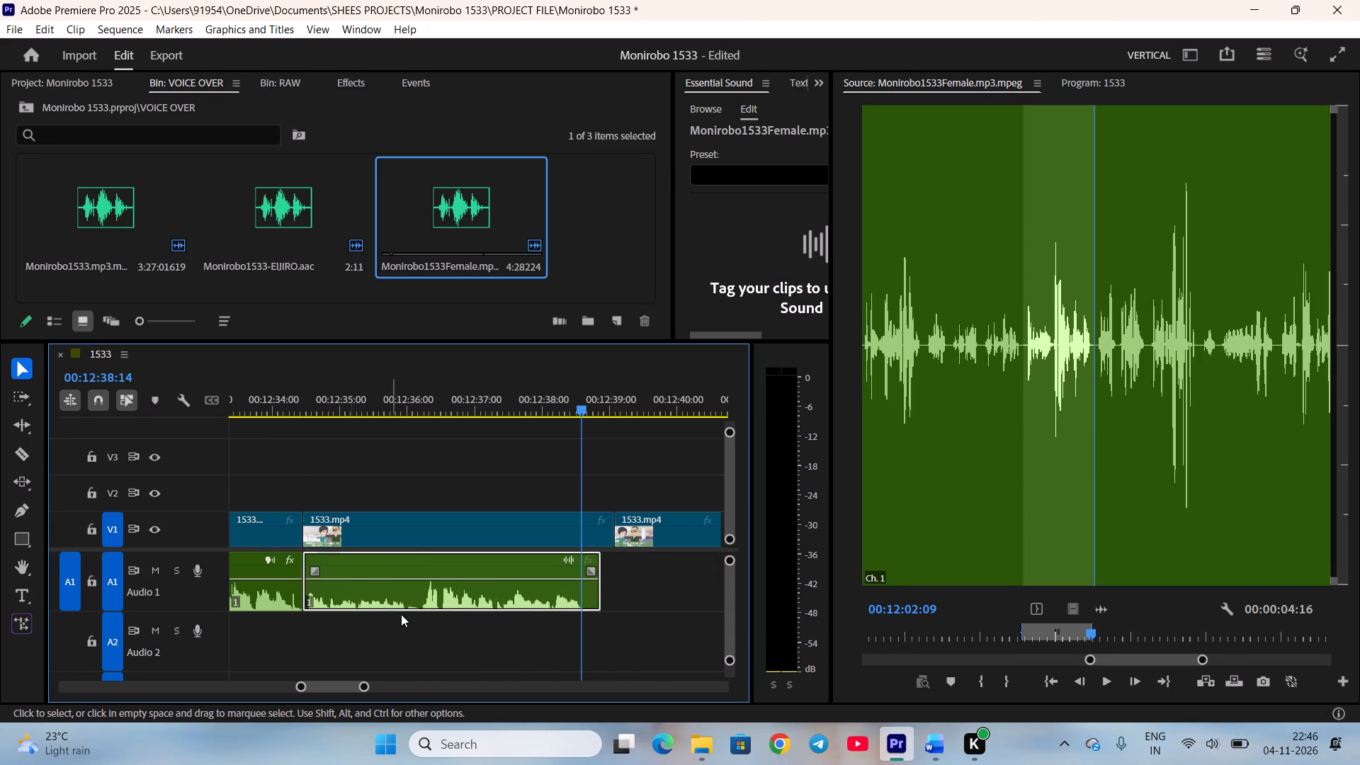
Trim the silence off the end of the mother-in-law's stationery line and shorten her V1 scene to end with it.
left_click(448, 621)
key("space")
key("space")
left_click_drag(599, 591, 594, 591)
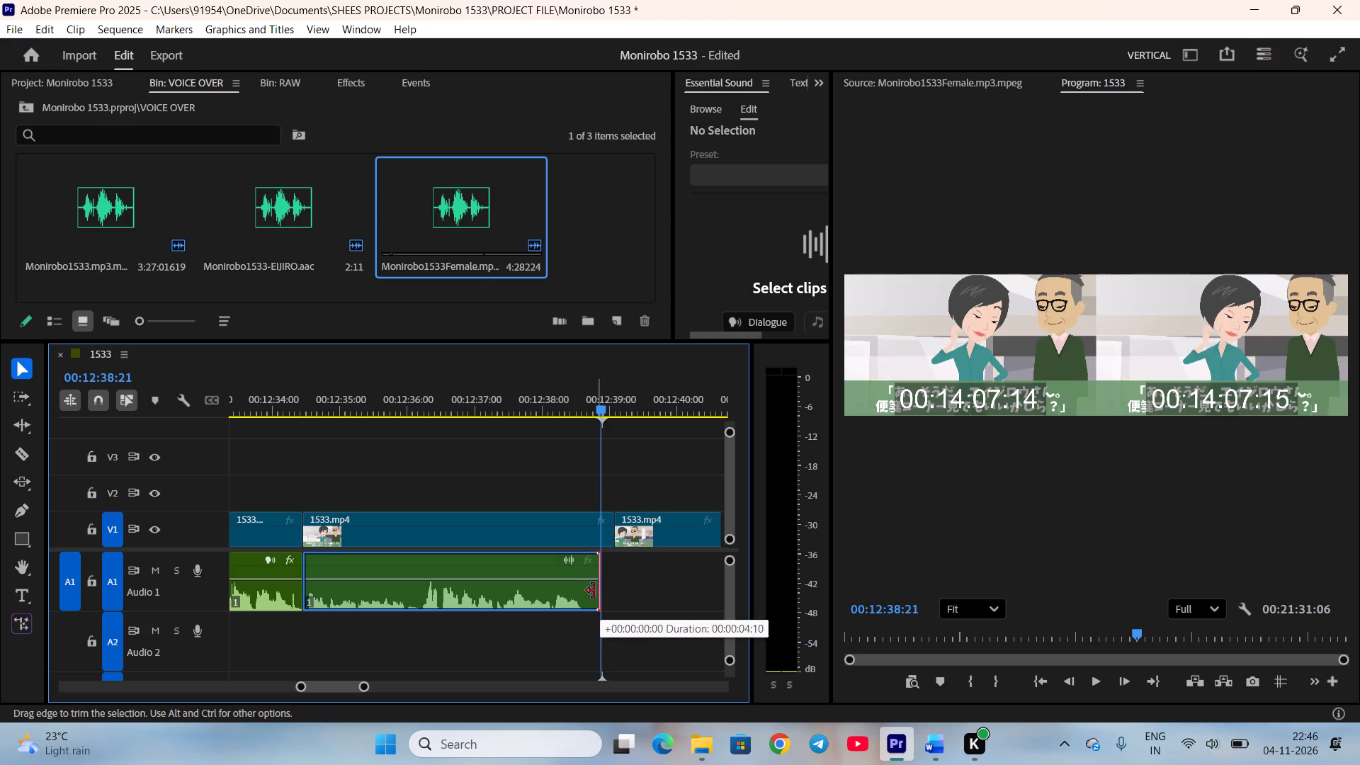
left_click_drag(594, 591, 589, 591)
left_click(526, 403)
key("space")
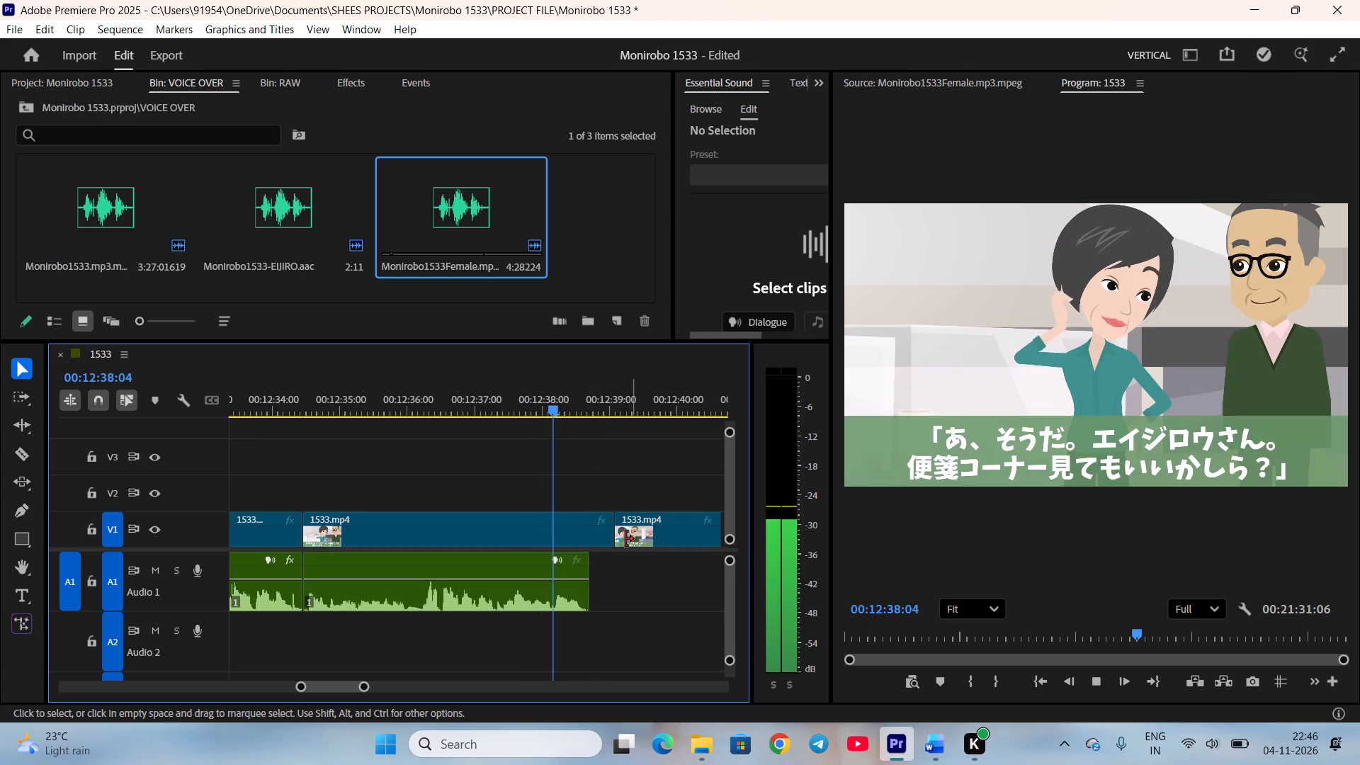
key("space")
left_click_drag(610, 533, 589, 533)
Raise the gain of the mother-in-law's stationery line by 5 dB and play its ending.
left_click(494, 594)
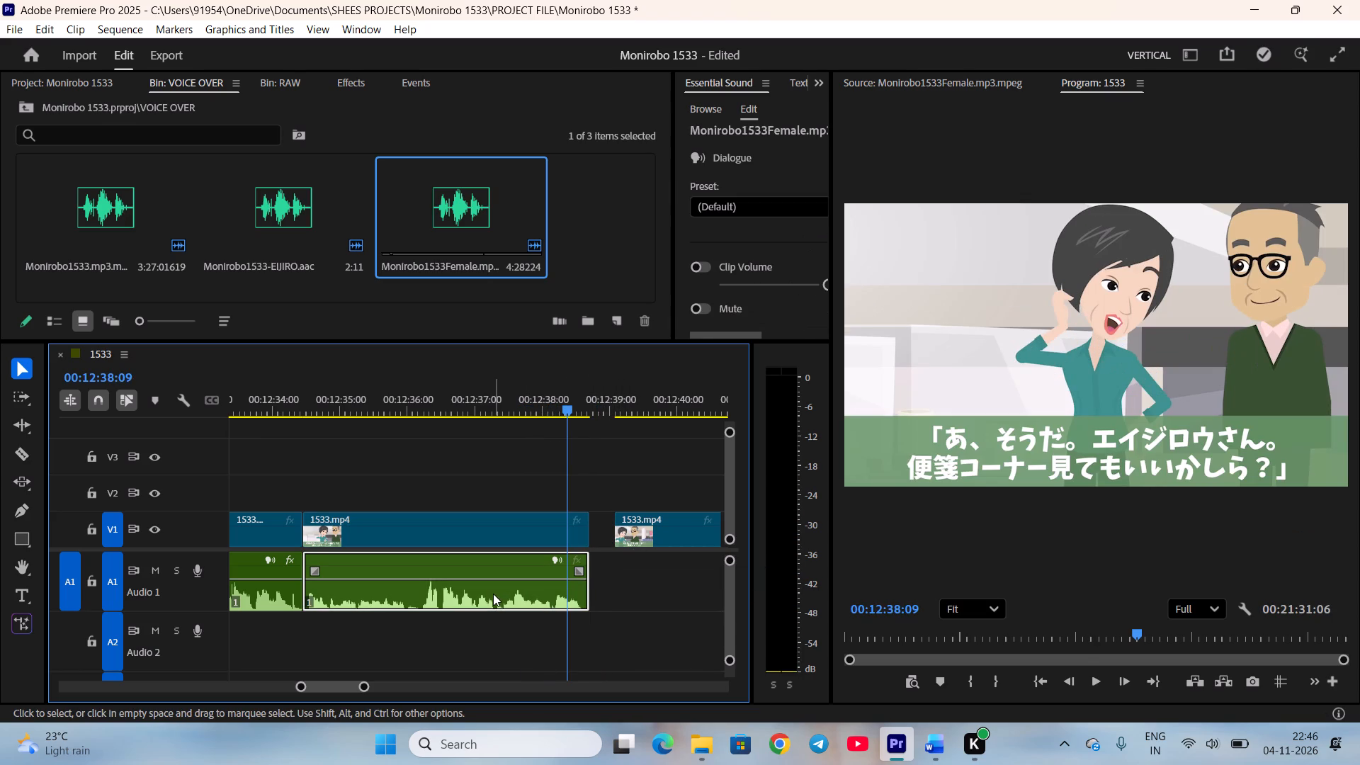
key("g")
key("5")
key("Return")
key("space")
left_click(604, 657)
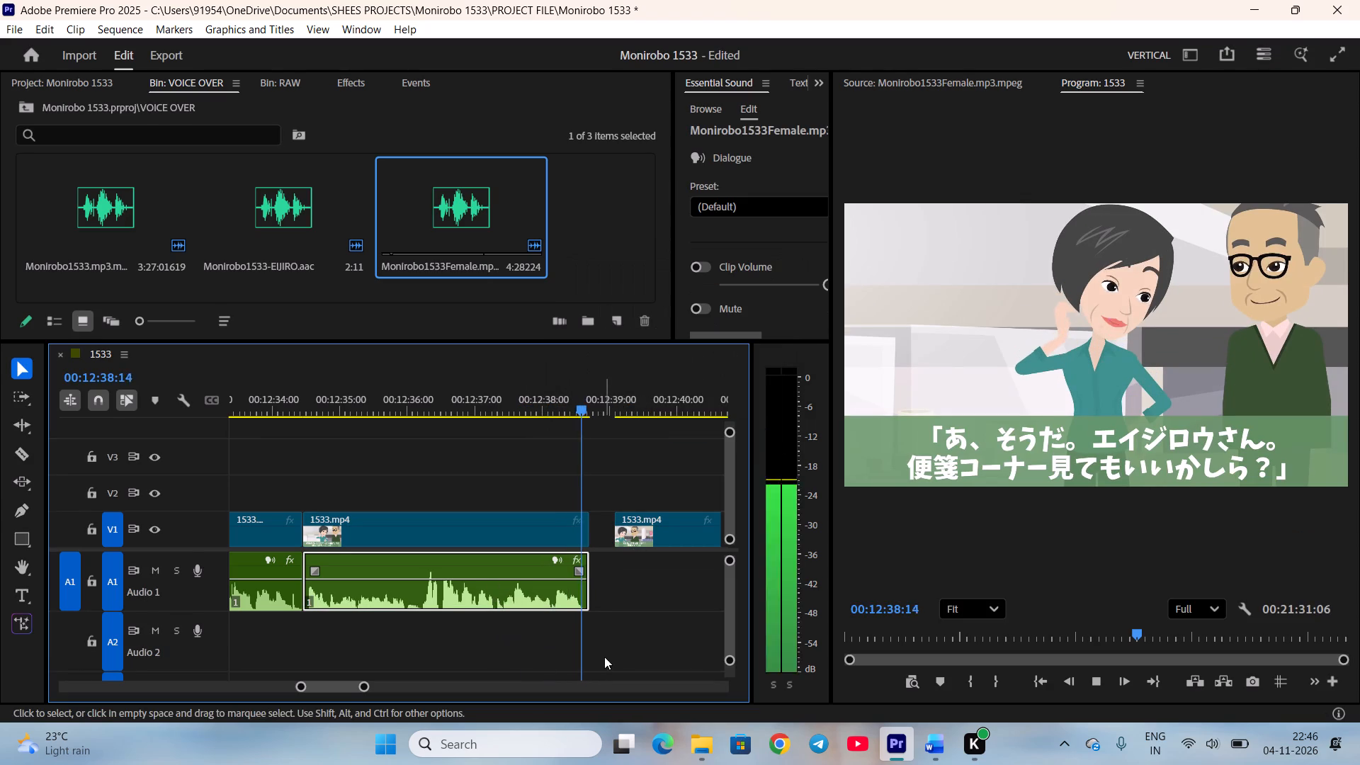
key("space")
Close the V1 gap after the mother-in-law's scene, look over Eijiro's scene that follows and save the project.
right_click(599, 528)
left_click(614, 533)
scroll(545, 556, "down", 11)
key("space")
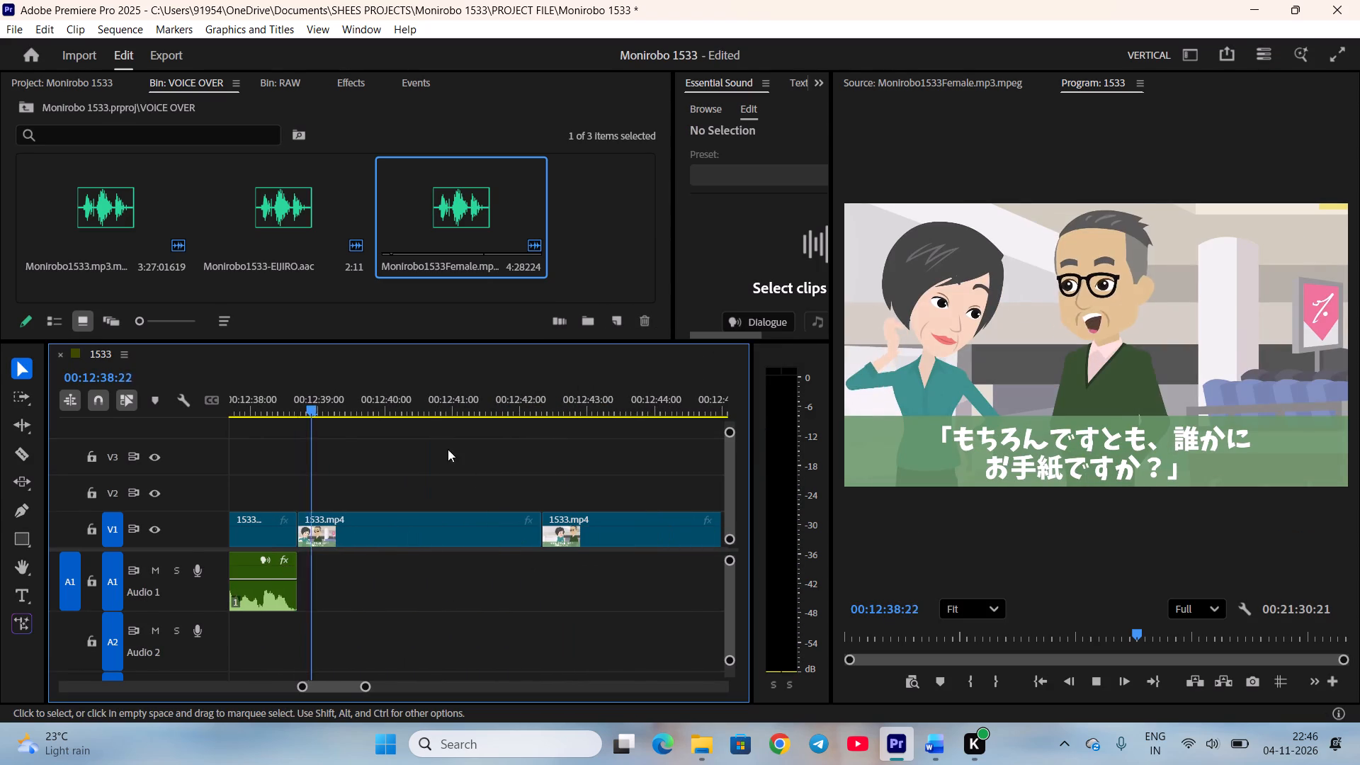
left_click_drag(373, 390, 579, 442)
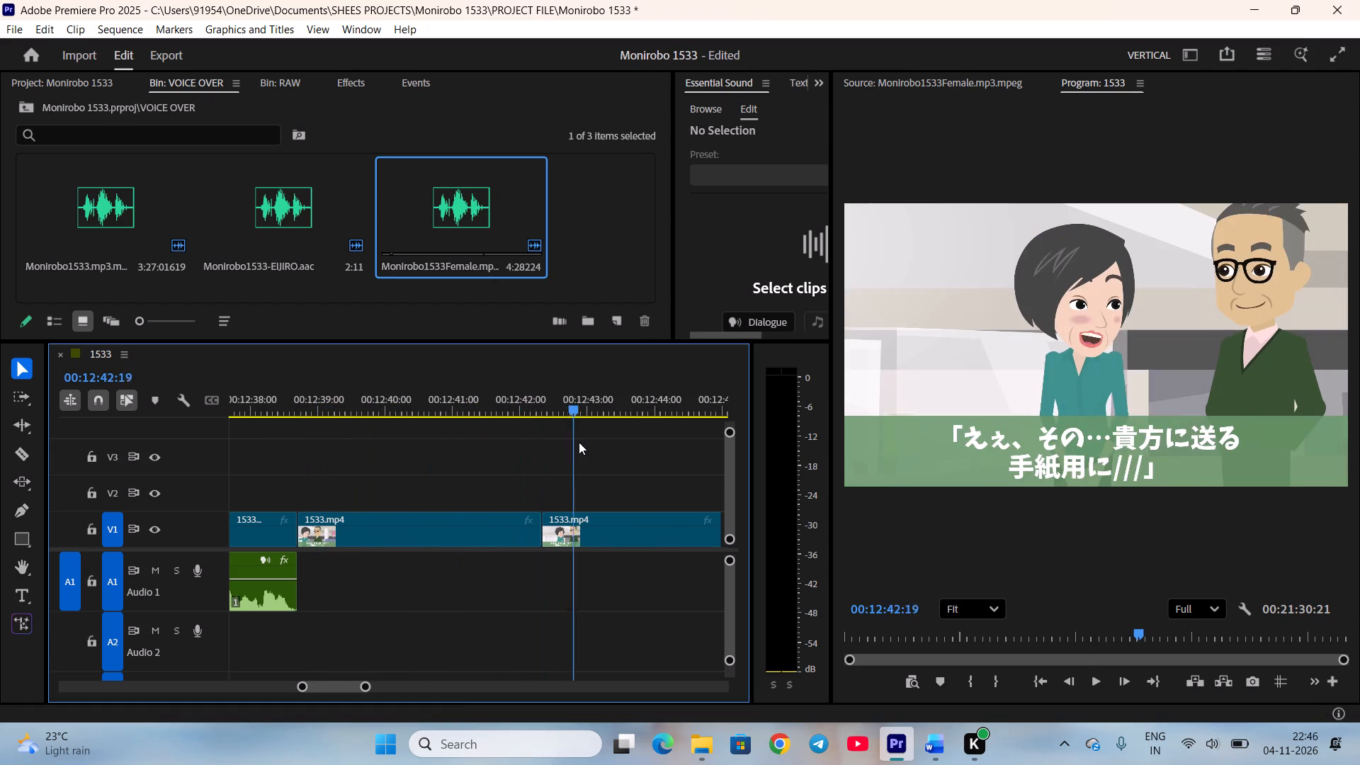
left_click_drag(579, 442, 492, 441)
key("ctrl+s")
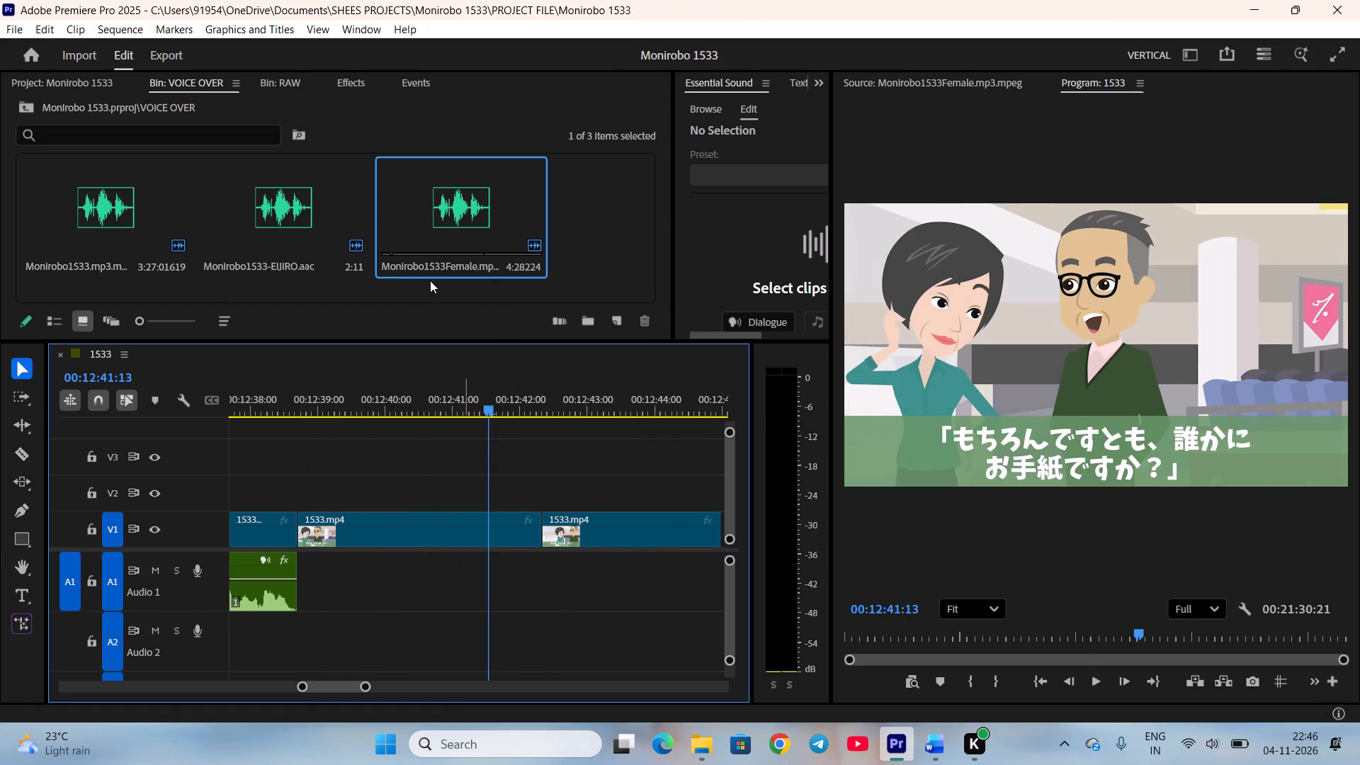
Mark Eijiro's "Of course. A letter to someone?" line in Monirobo1533-EIJIRO.aac from 00:00:25:06 to 00:00:27:15, checking it against the Word script.
double_click(284, 207)
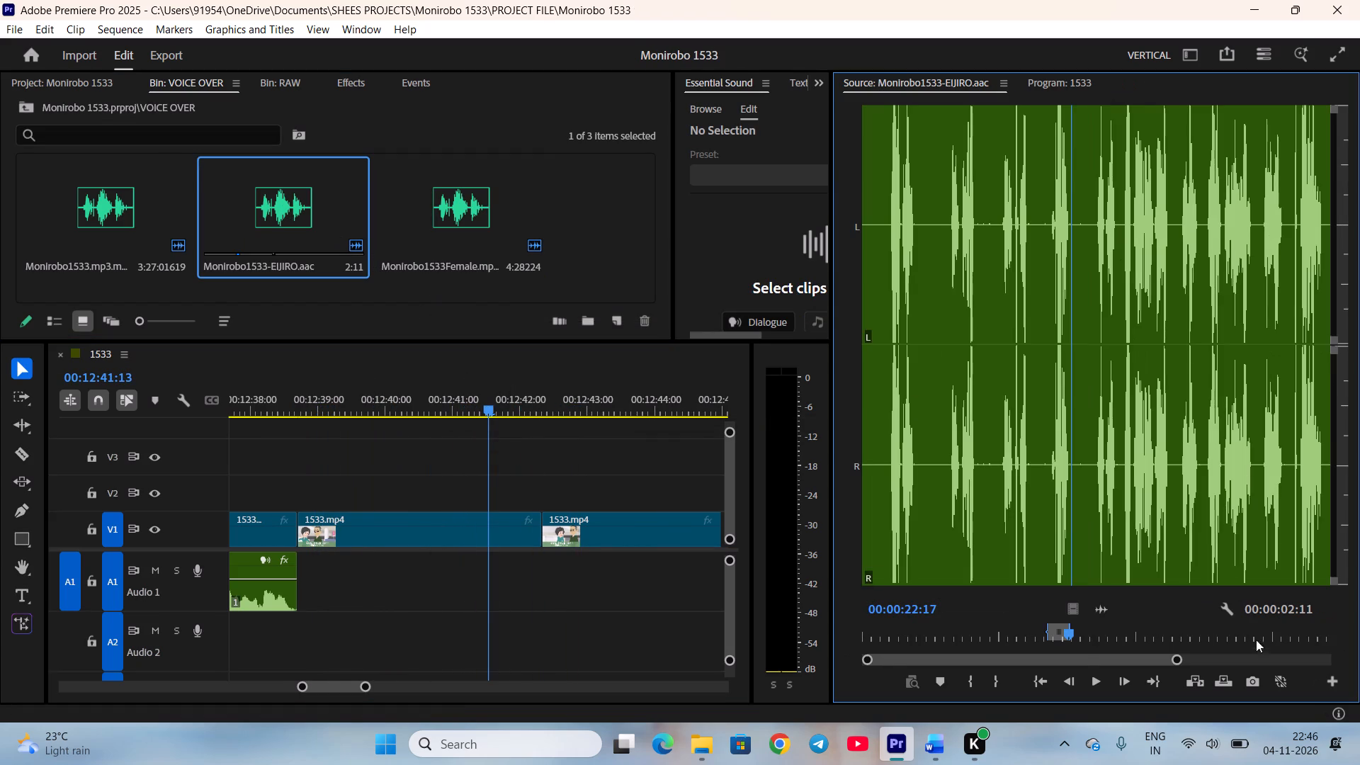
key("space")
left_click(1089, 634)
scroll(1116, 633, "down", 5)
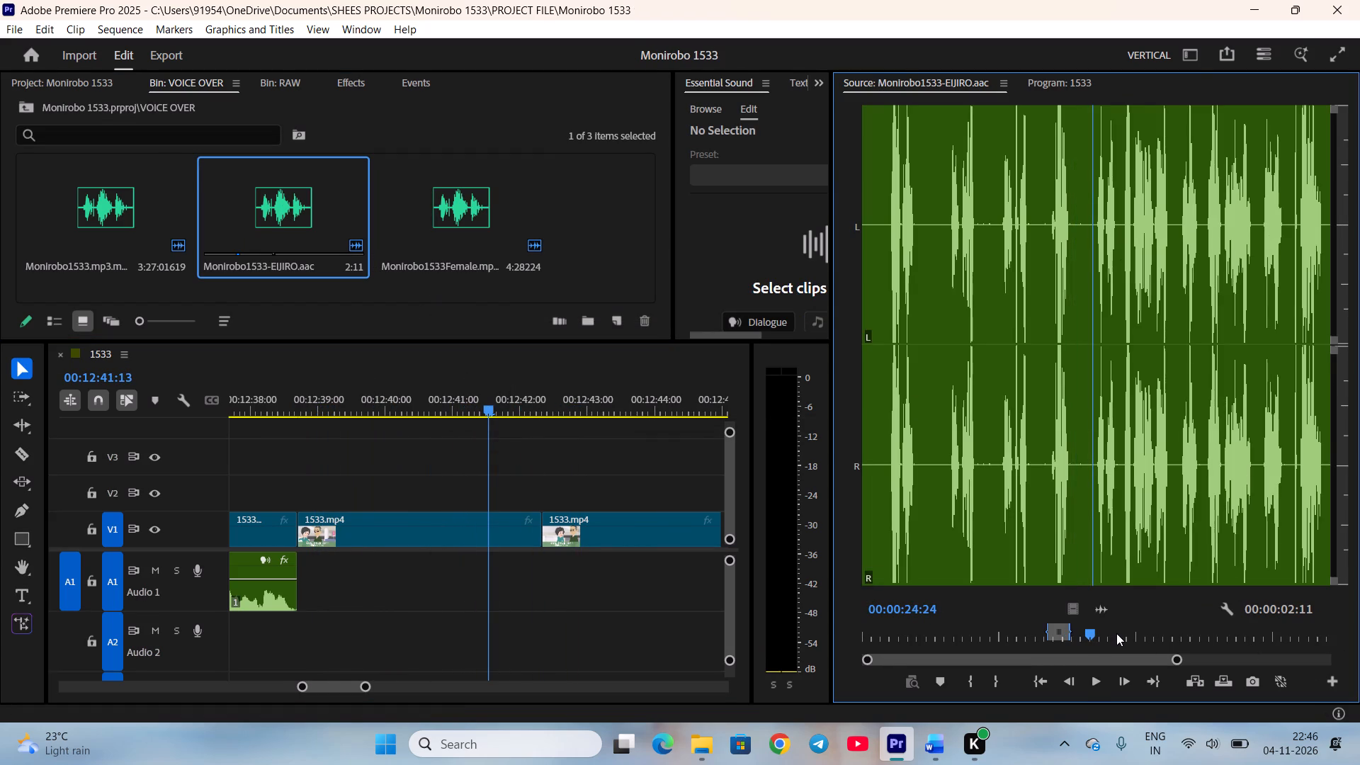
key("equal")
left_click_drag(1094, 654, 1106, 654)
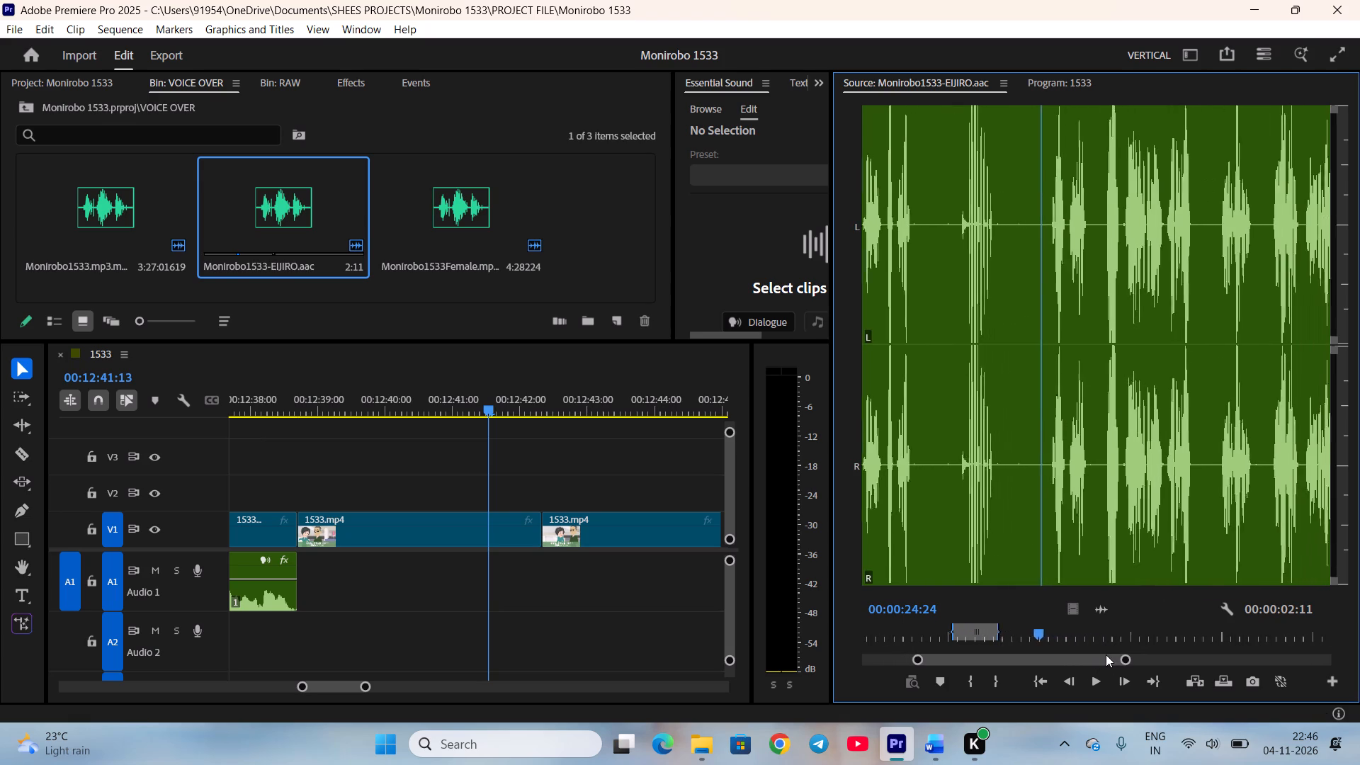
left_click_drag(1106, 654, 1115, 652)
scroll(1104, 630, "down", 8)
scroll(1101, 623, "up", 1)
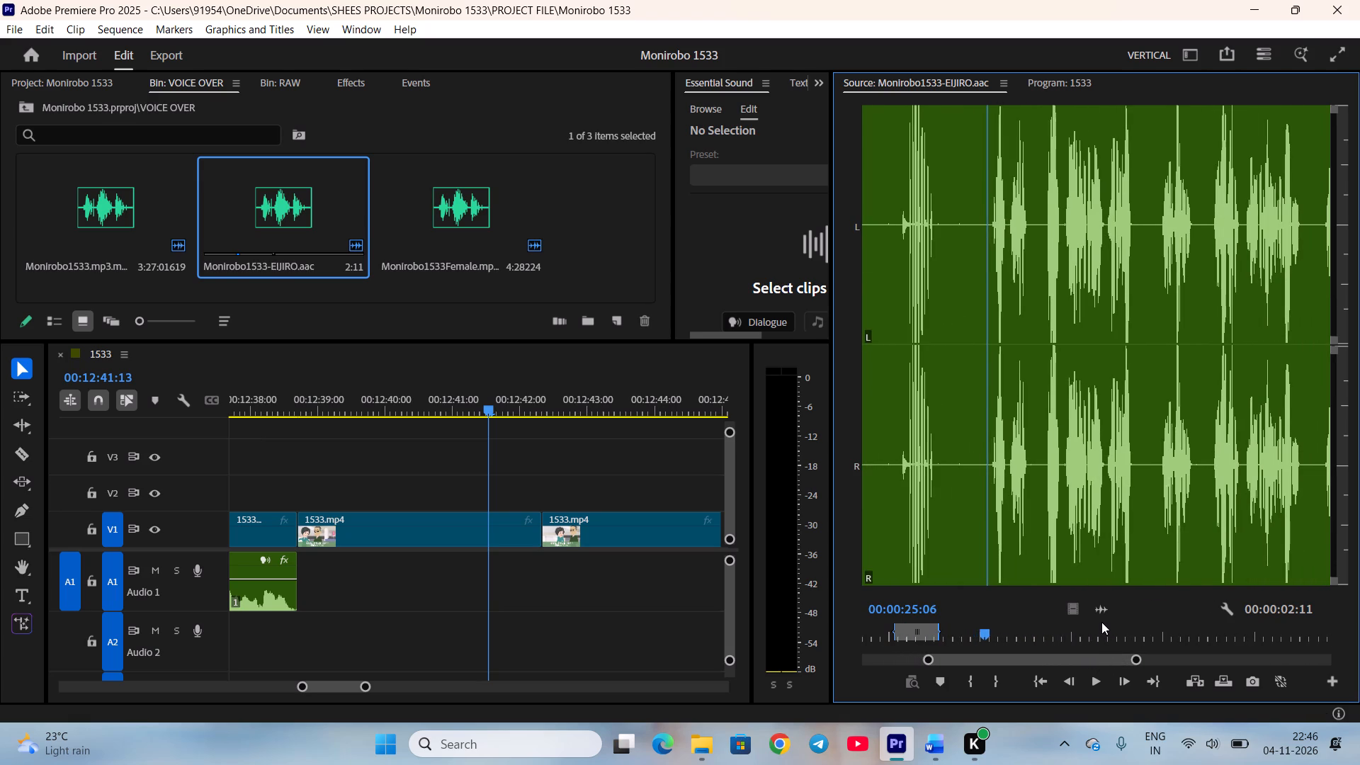
key("o")
key("i")
key("space")
left_click(939, 749)
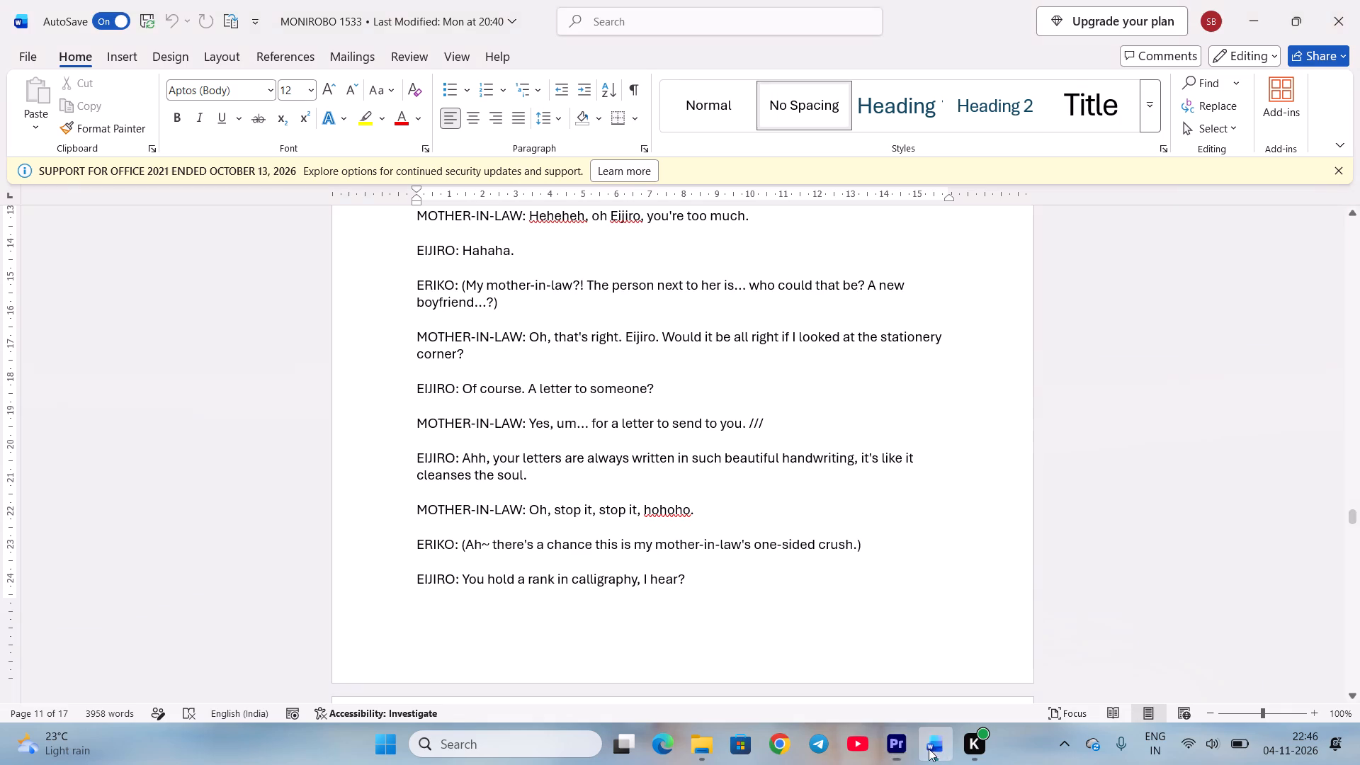
left_click(902, 741)
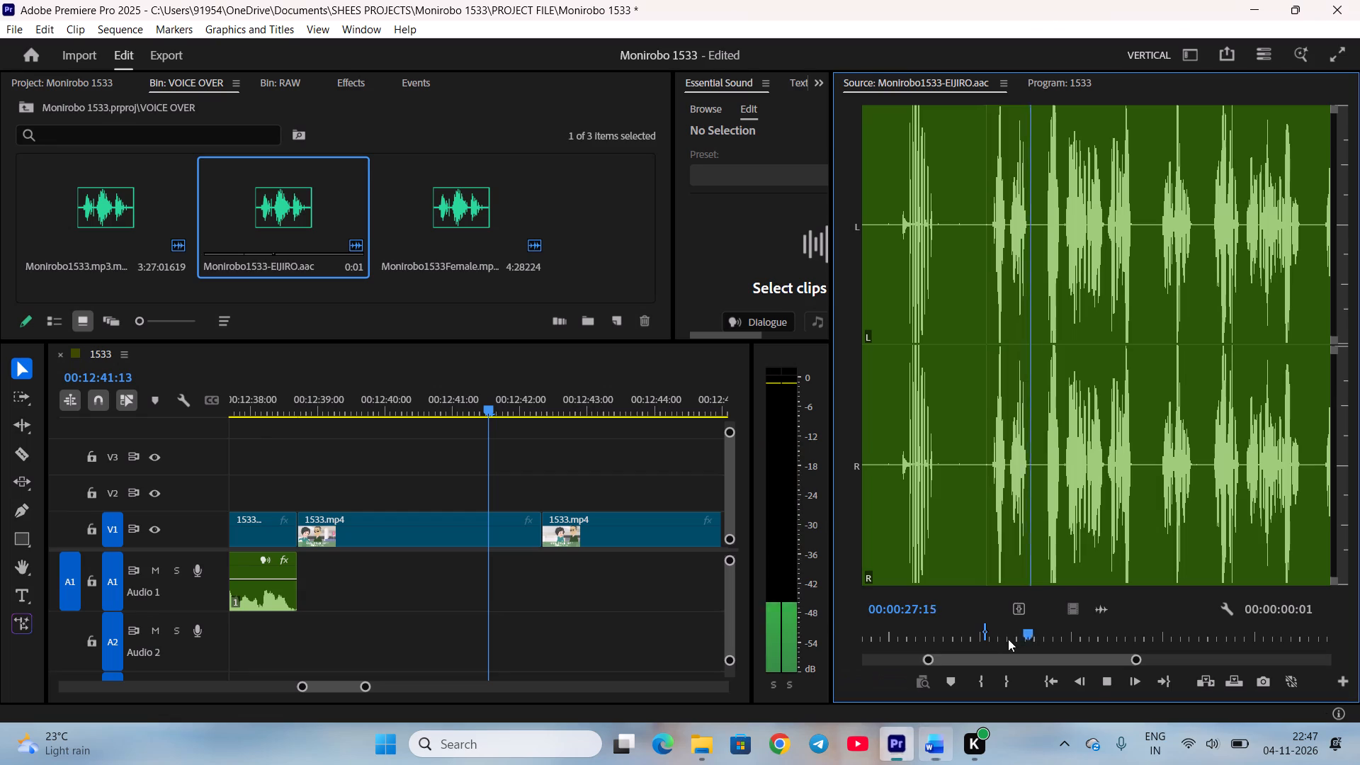
key("space")
scroll(1077, 643, "up", 9)
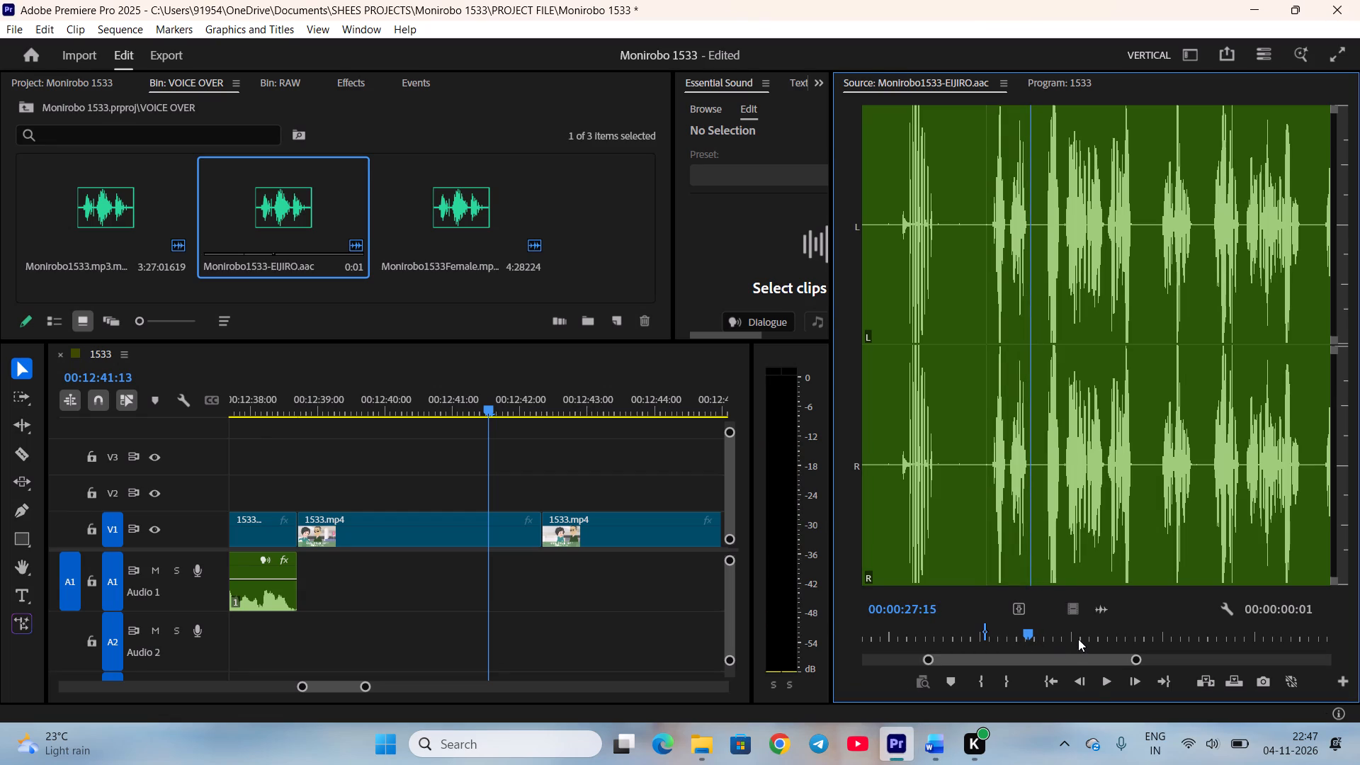
key("o")
Place Eijiro's line on A1, trim the silence off its start and move it about 2 seconds earlier under his scene.
left_click_drag(1105, 614, 463, 596)
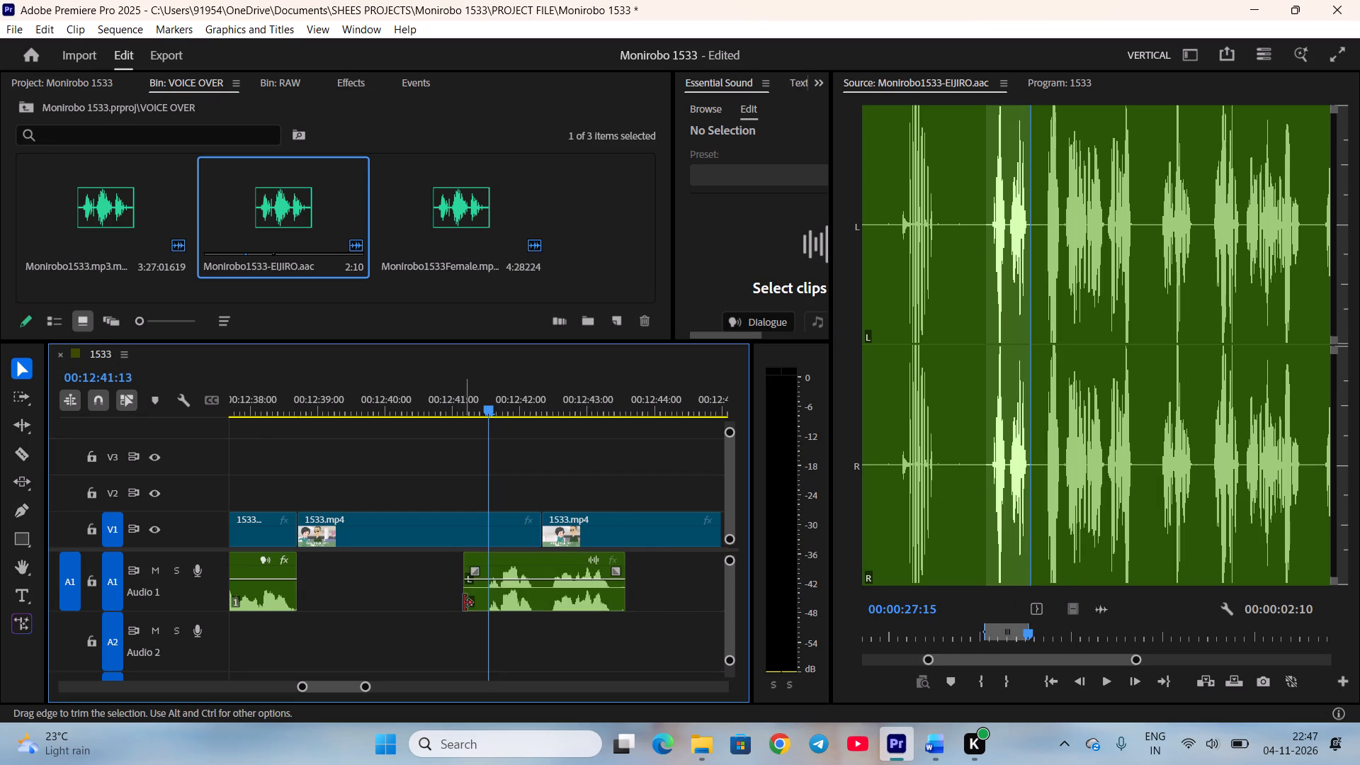
left_click_drag(464, 603, 480, 603)
left_click_drag(513, 600, 393, 591)
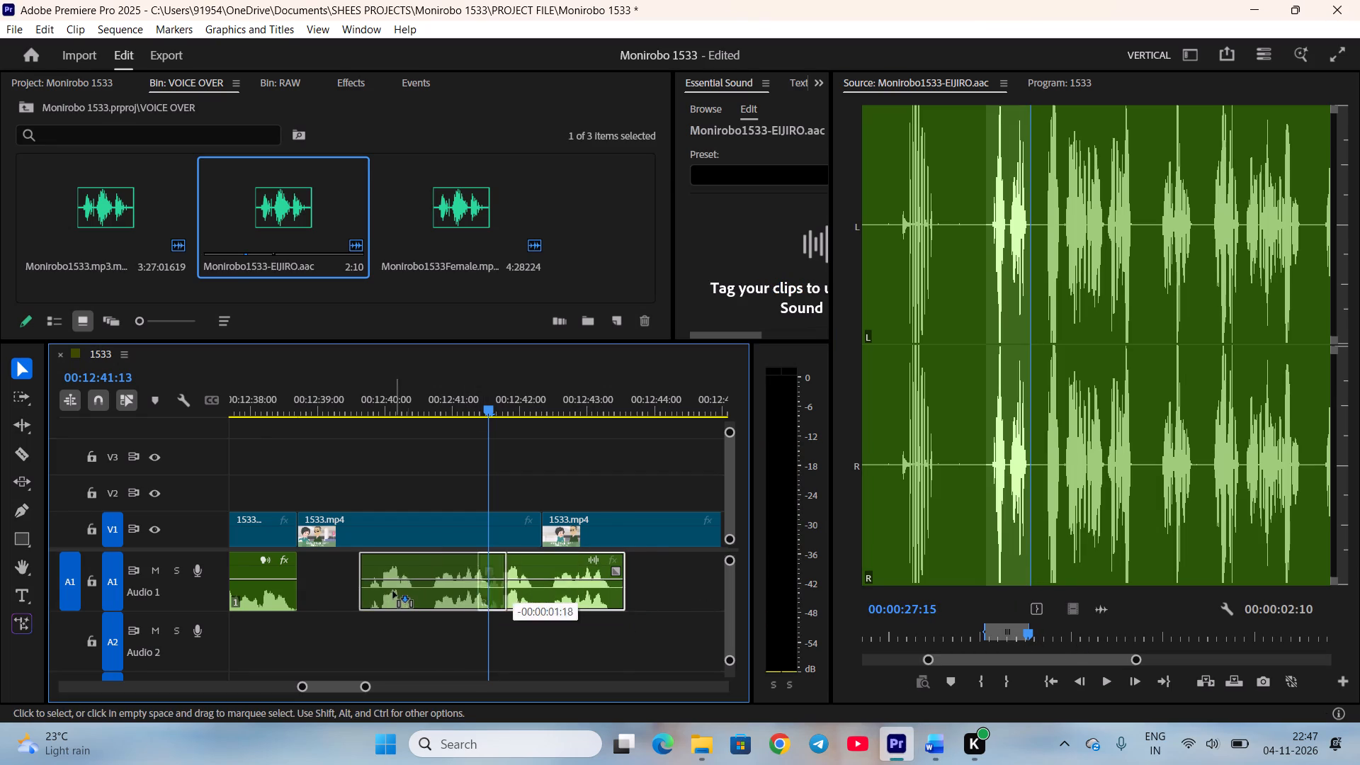
left_click_drag(393, 591, 383, 591)
Cut Eijiro's line at 00:12:40:05, trim the pause off the second piece's start and move it back against the first.
left_click(375, 619)
left_click_drag(409, 412, 402, 416)
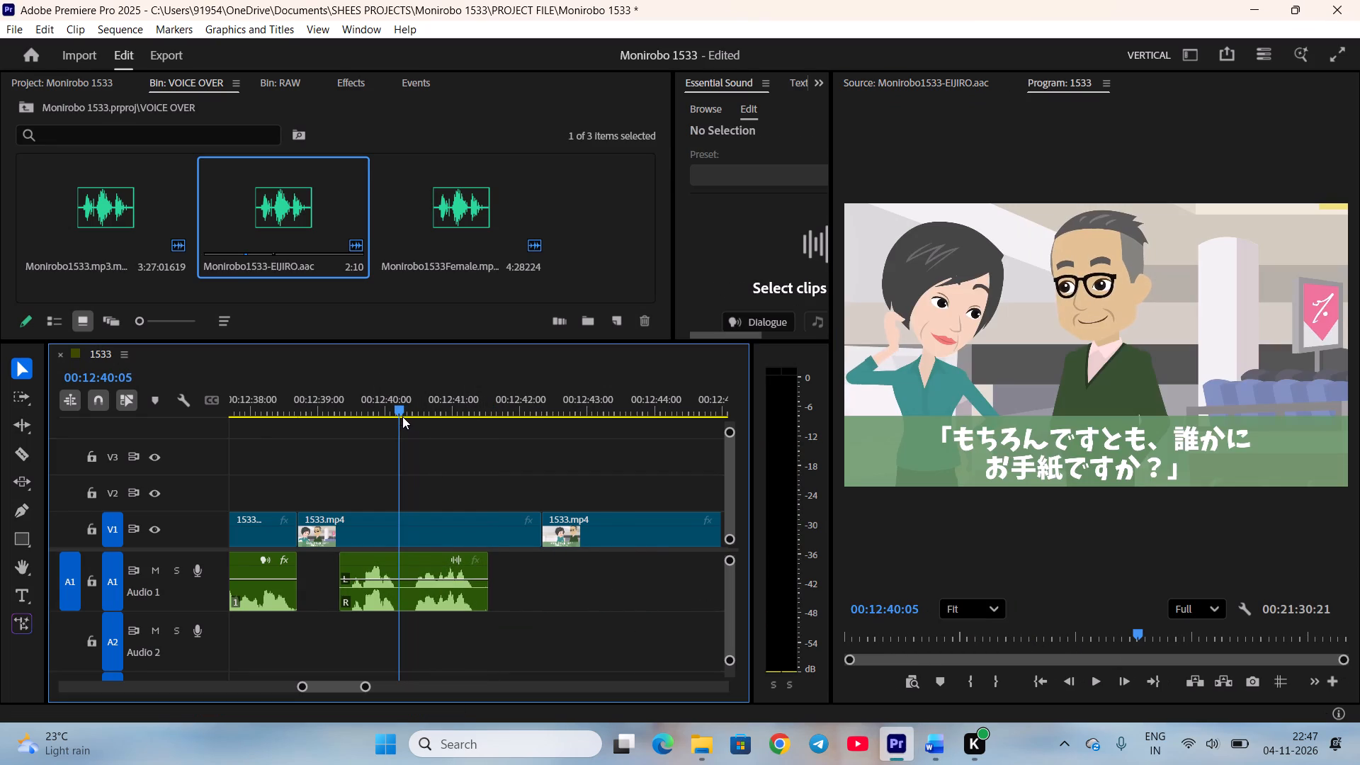
left_click_drag(402, 416, 402, 417)
left_click(415, 589)
key("c")
left_click_drag(402, 594, 411, 595)
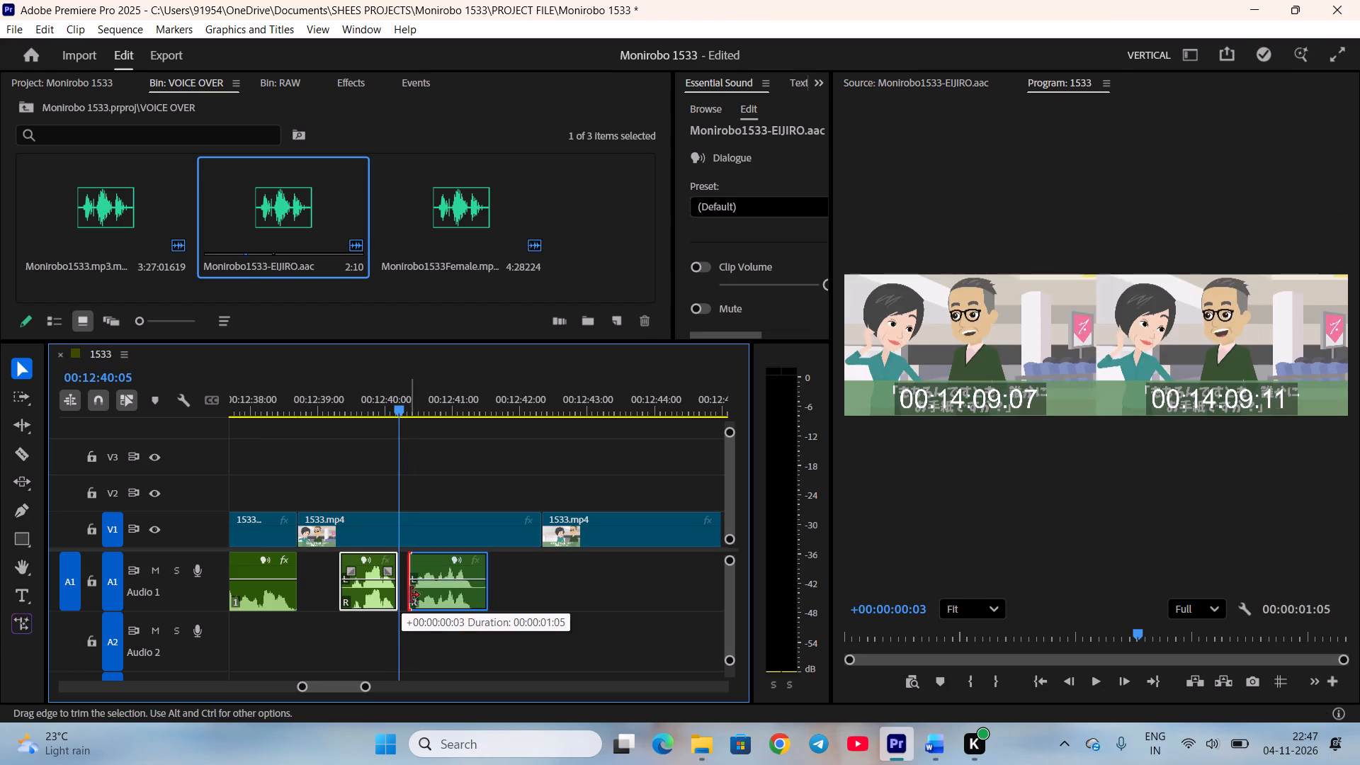
left_click_drag(411, 595, 412, 595)
left_click_drag(437, 592, 424, 593)
Trim the silence off the end of the second piece of Eijiro's line.
left_click(460, 631)
left_click_drag(477, 604, 473, 603)
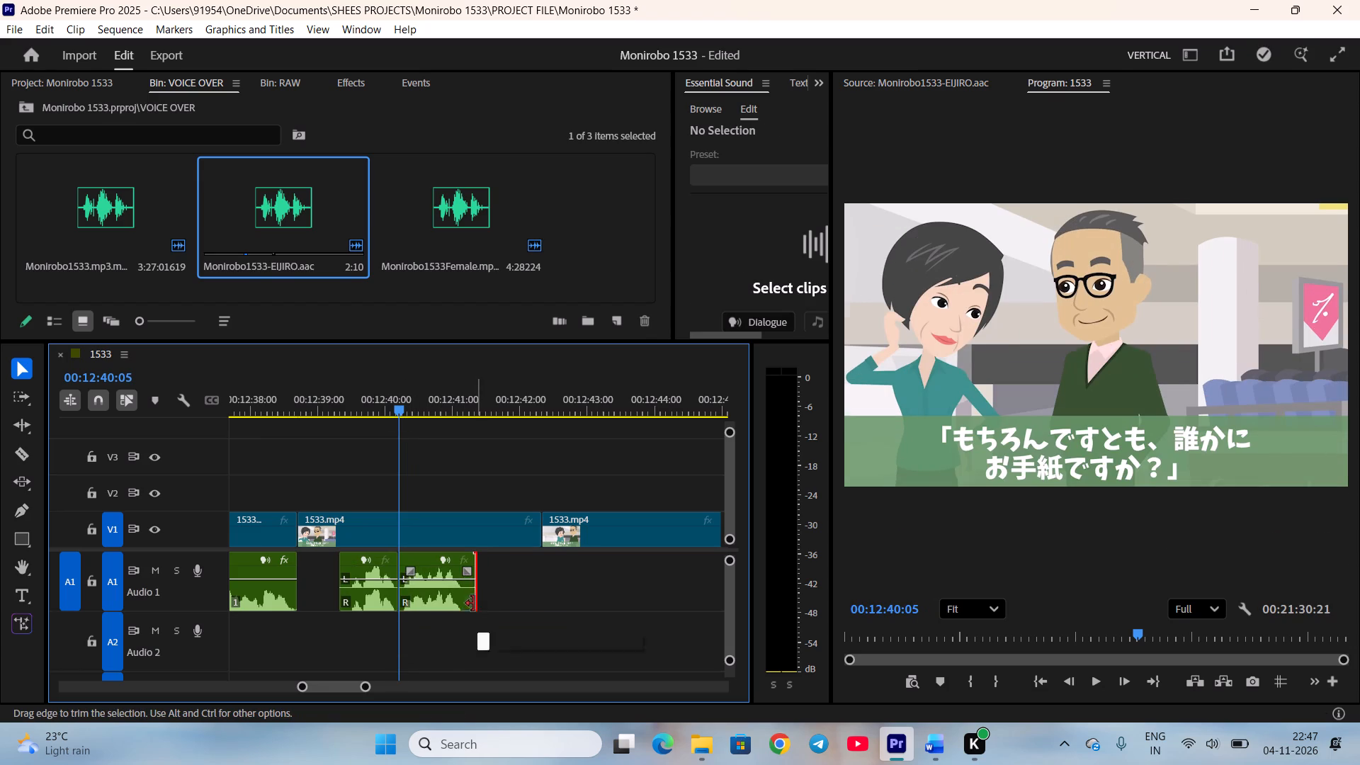
left_click_drag(473, 603, 470, 602)
left_click(424, 647)
Trim the start of Eijiro's first piece slightly, move both pieces to the start of his scene and play them back.
left_click(344, 606)
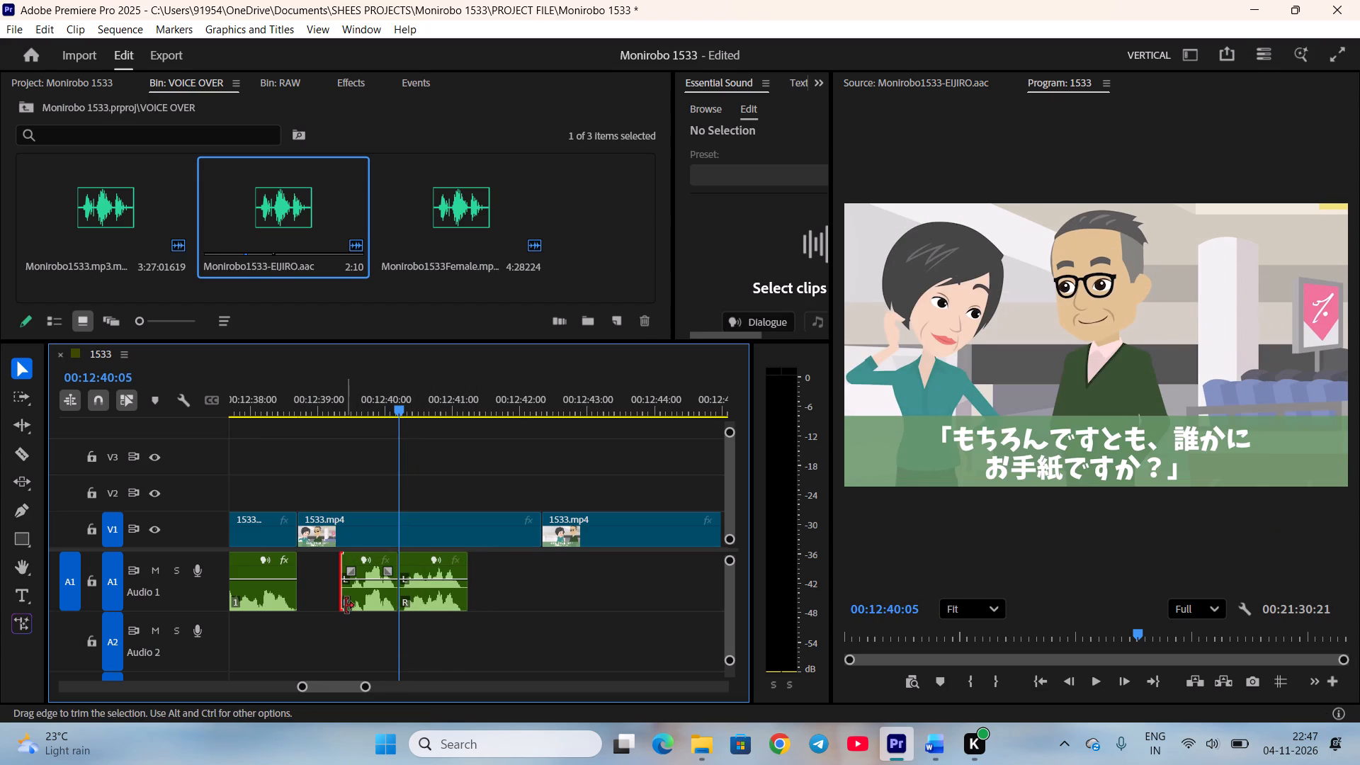
left_click_drag(371, 628, 419, 605)
left_click_drag(424, 598, 381, 593)
left_click(402, 664)
left_click(304, 362)
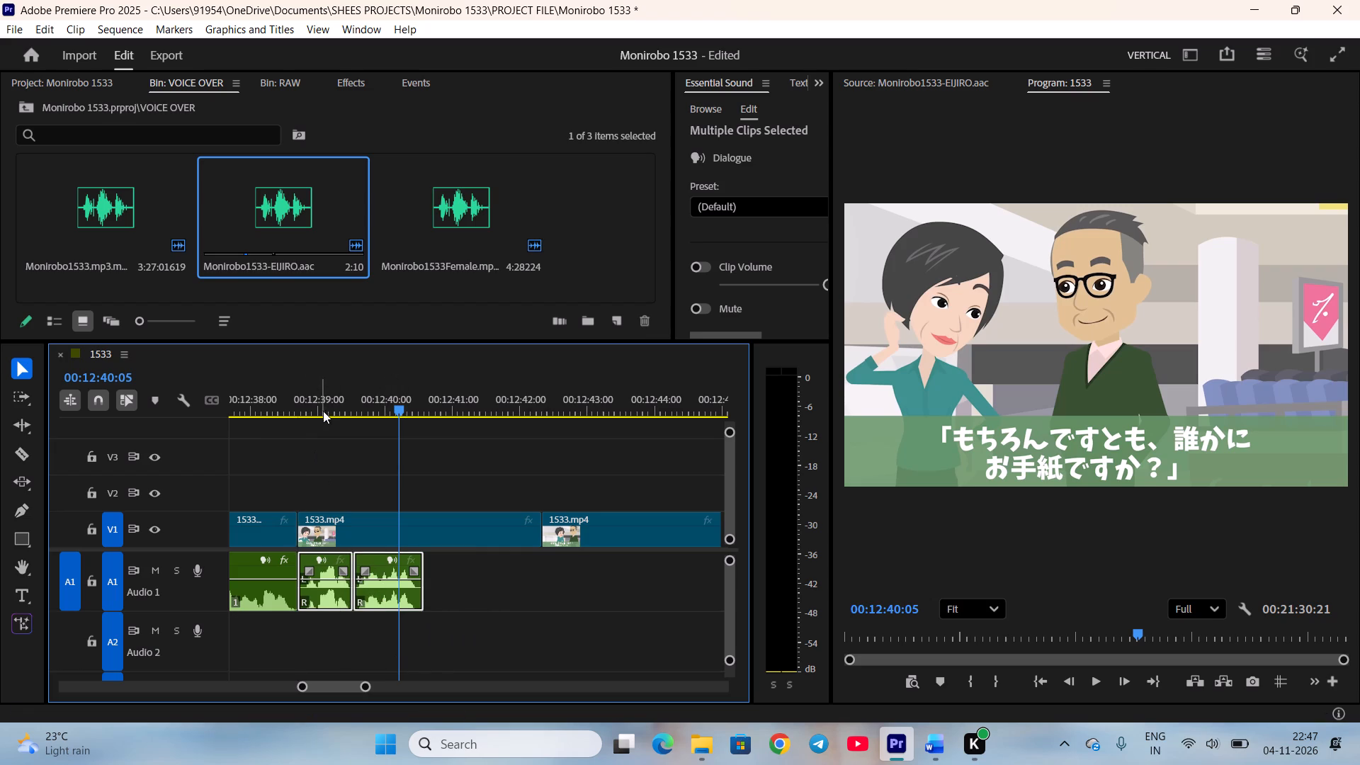
left_click(308, 385)
left_click(380, 452)
key("space")
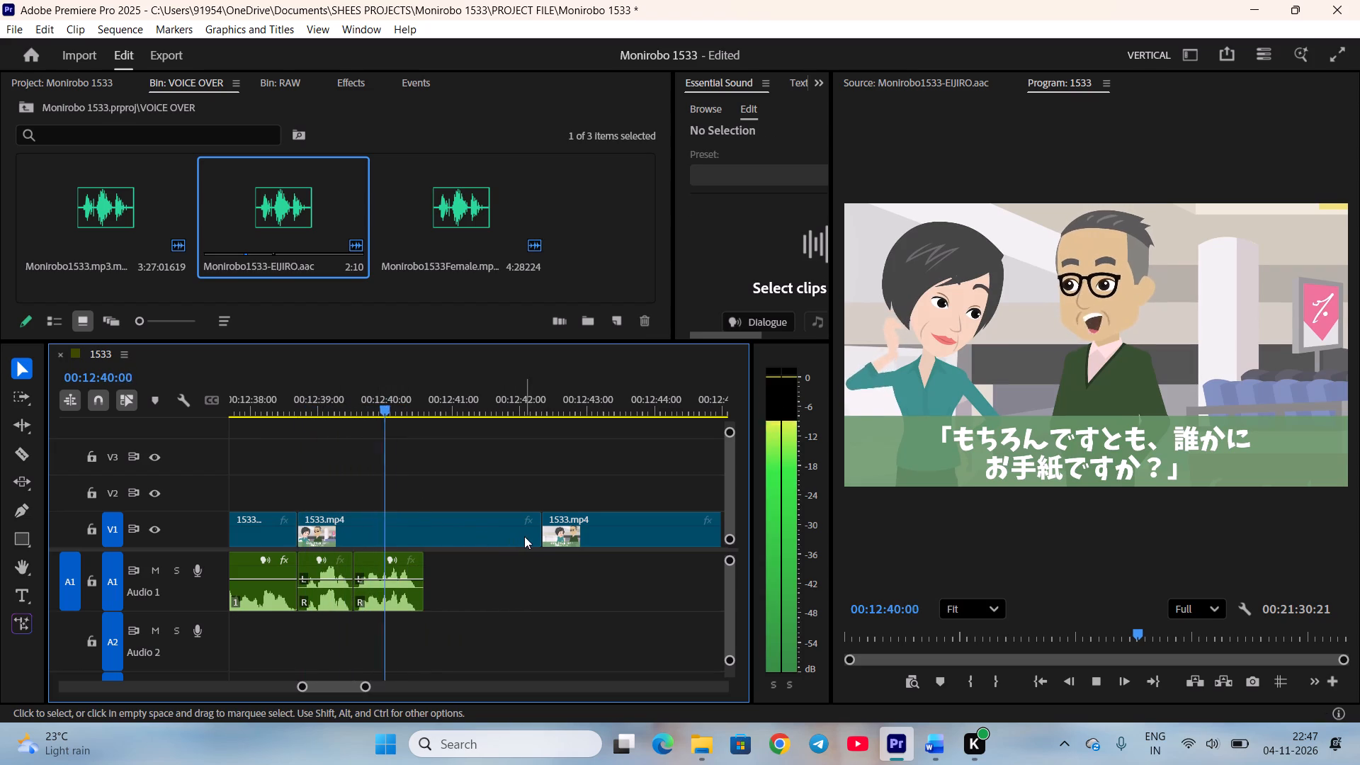
Trim the end of Eijiro's scene back to the end of his line, close the gap and save the project.
key("space")
key("space")
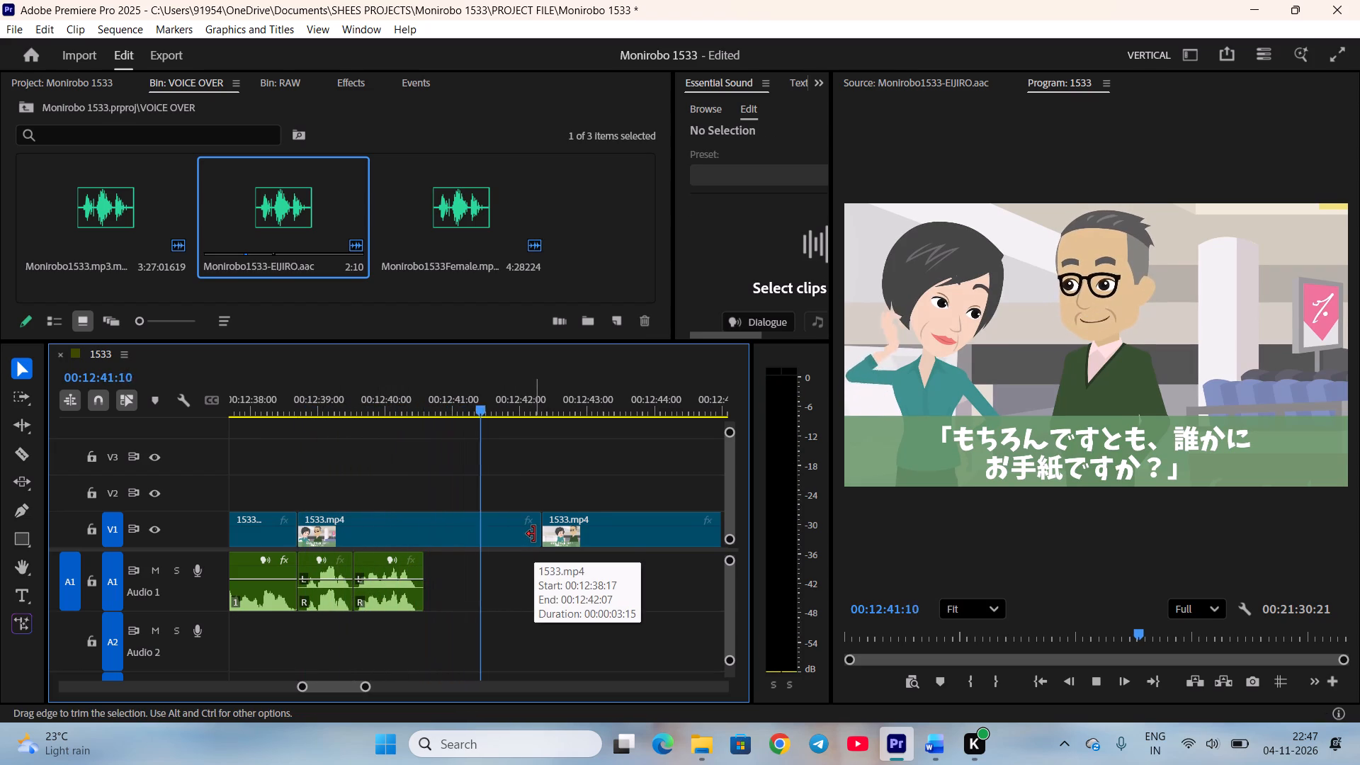
key("space")
left_click_drag(534, 534, 416, 527)
right_click(474, 521)
left_click(489, 526)
scroll(492, 531, "down", 3)
key("space")
left_click_drag(421, 406, 598, 433)
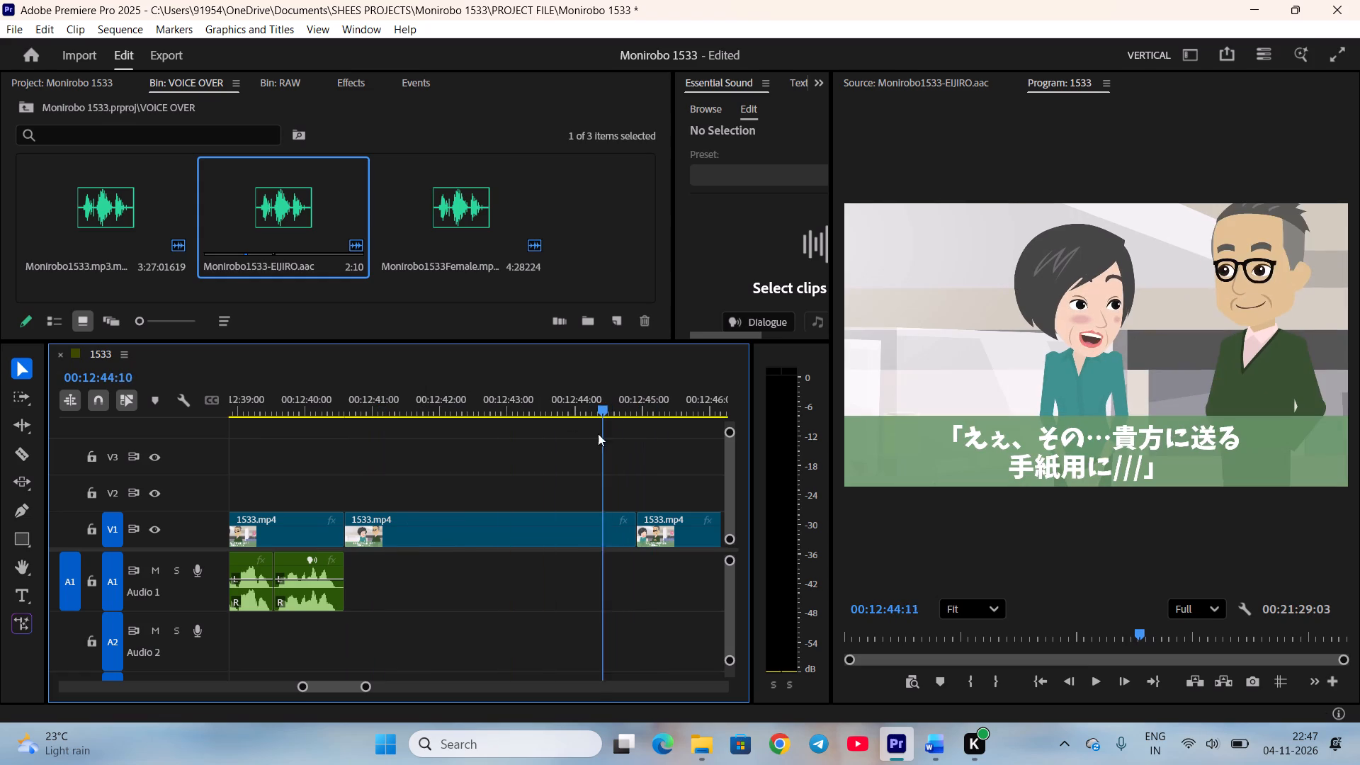
left_click_drag(598, 433, 596, 433)
key("ctrl+s")
Mark the mother-in-law's line "Yes, um... for a letter to send to you" in the female voice-over, ending at 00:12:05:22.
left_click(922, 735)
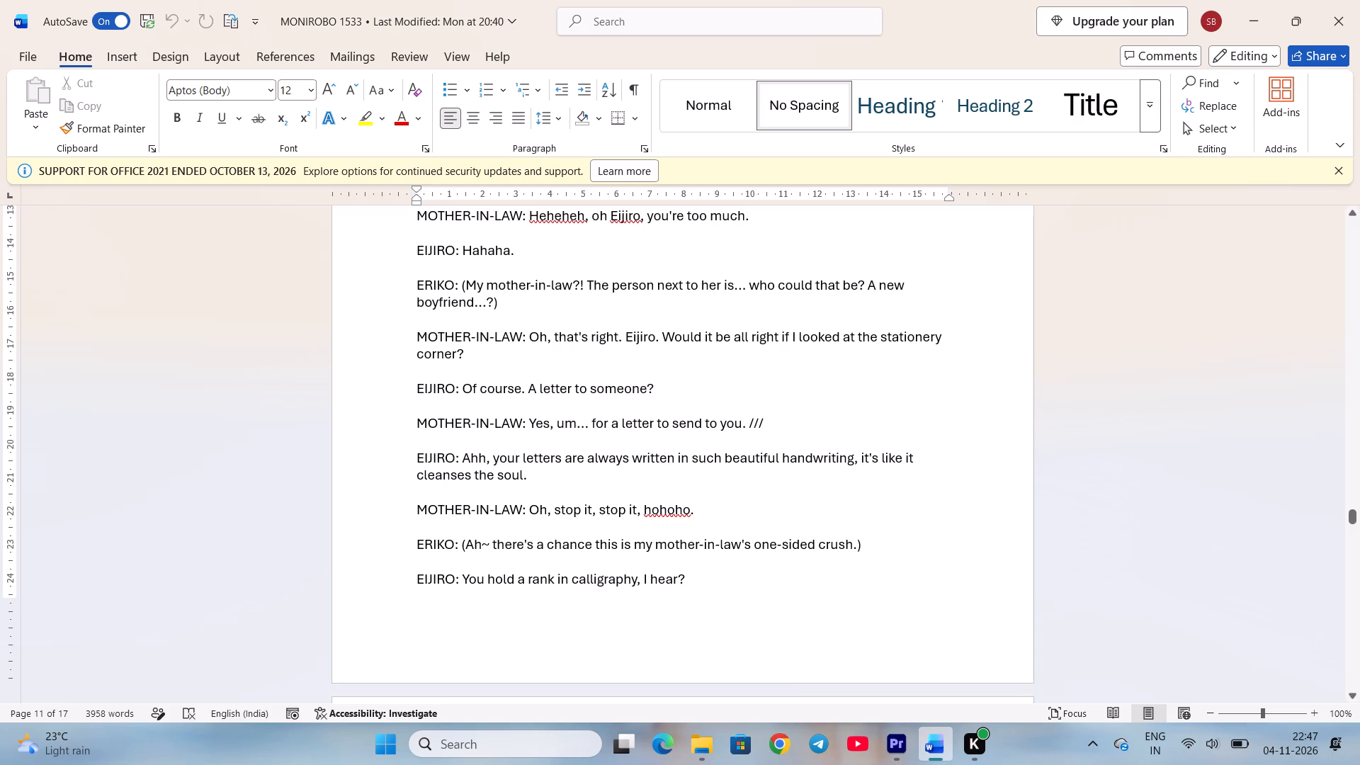
left_click(895, 764)
scroll(486, 564, "down", 3)
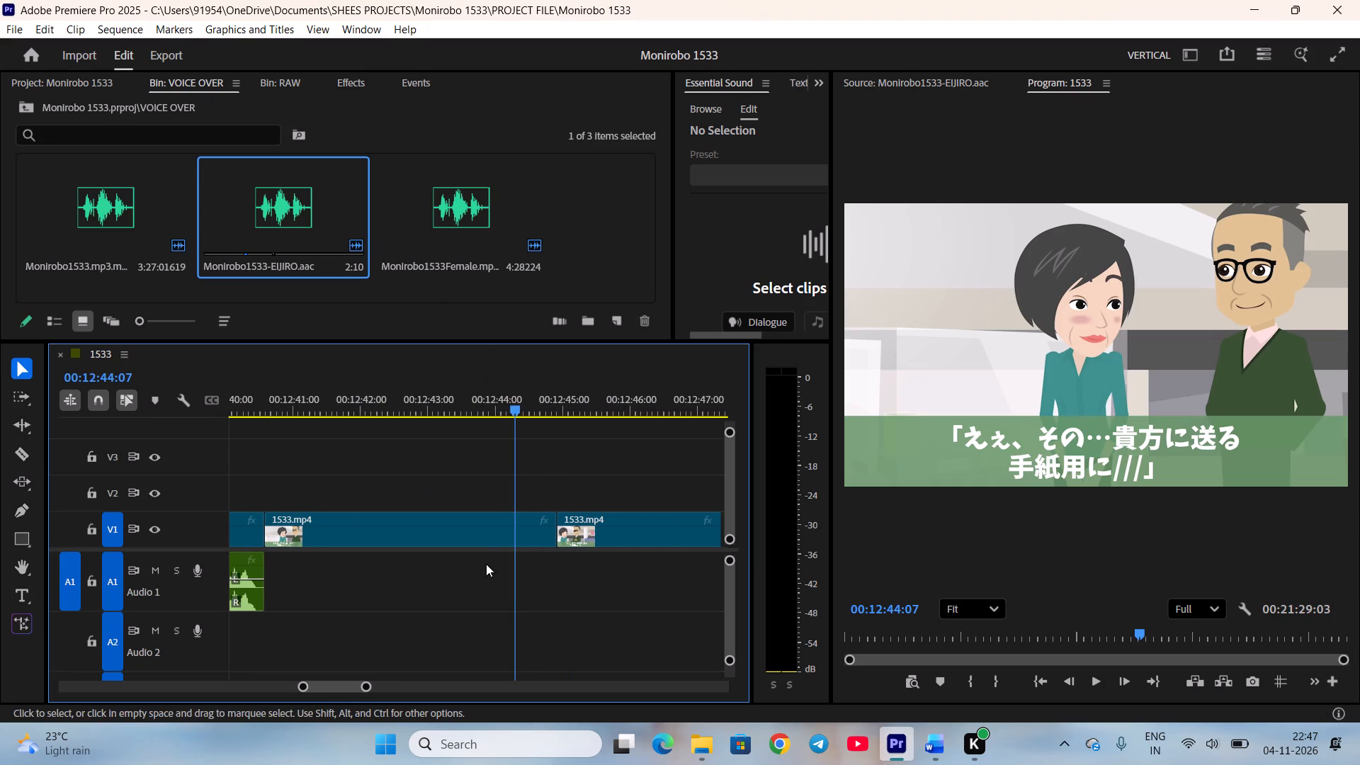
double_click(451, 219)
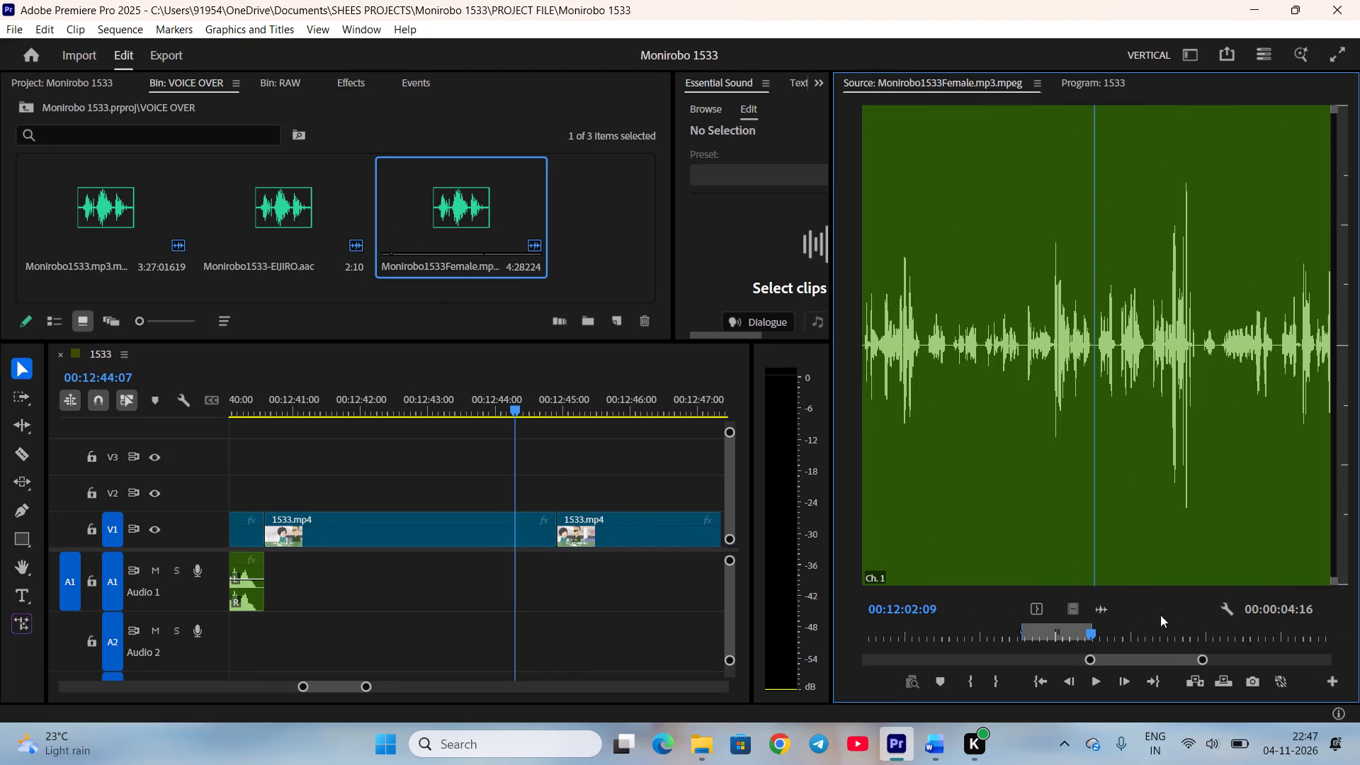
scroll(1171, 620, "down", 1)
key("i")
key("space")
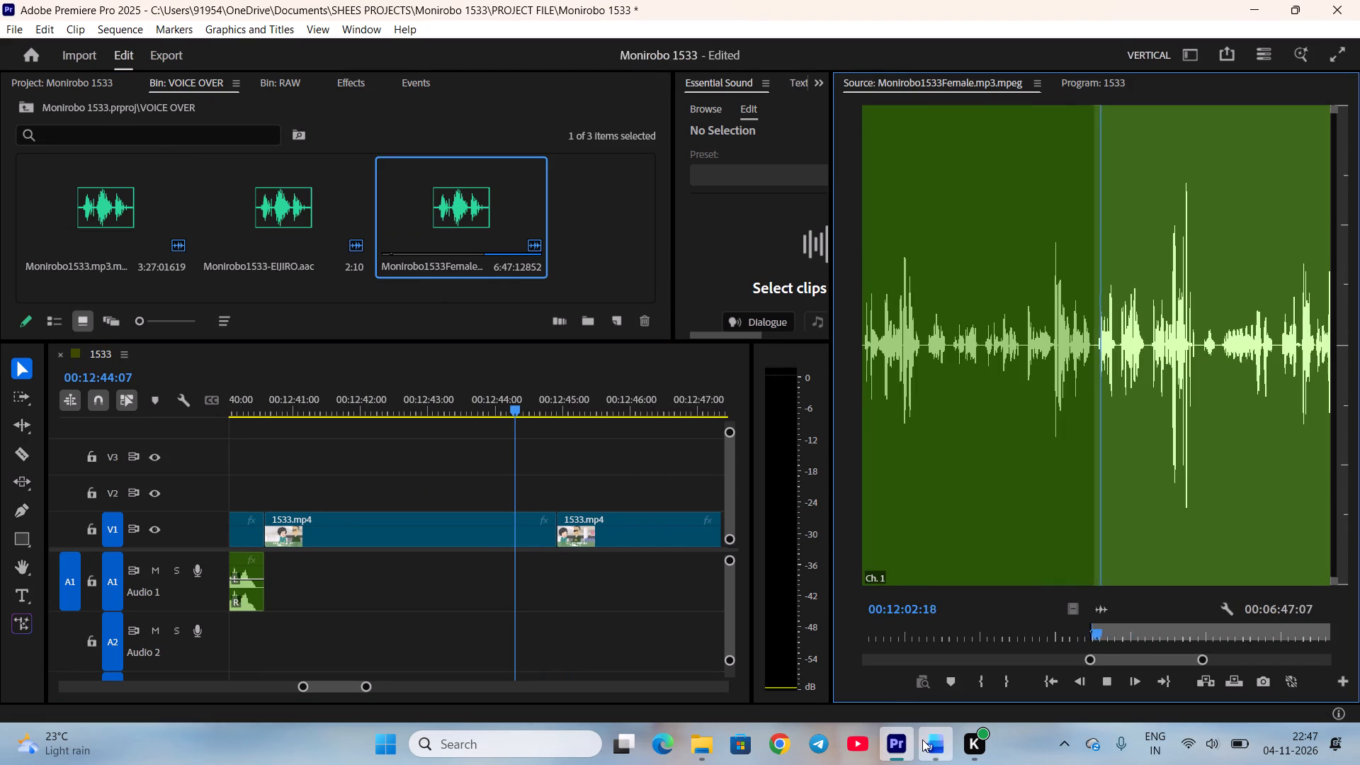
left_click(922, 739)
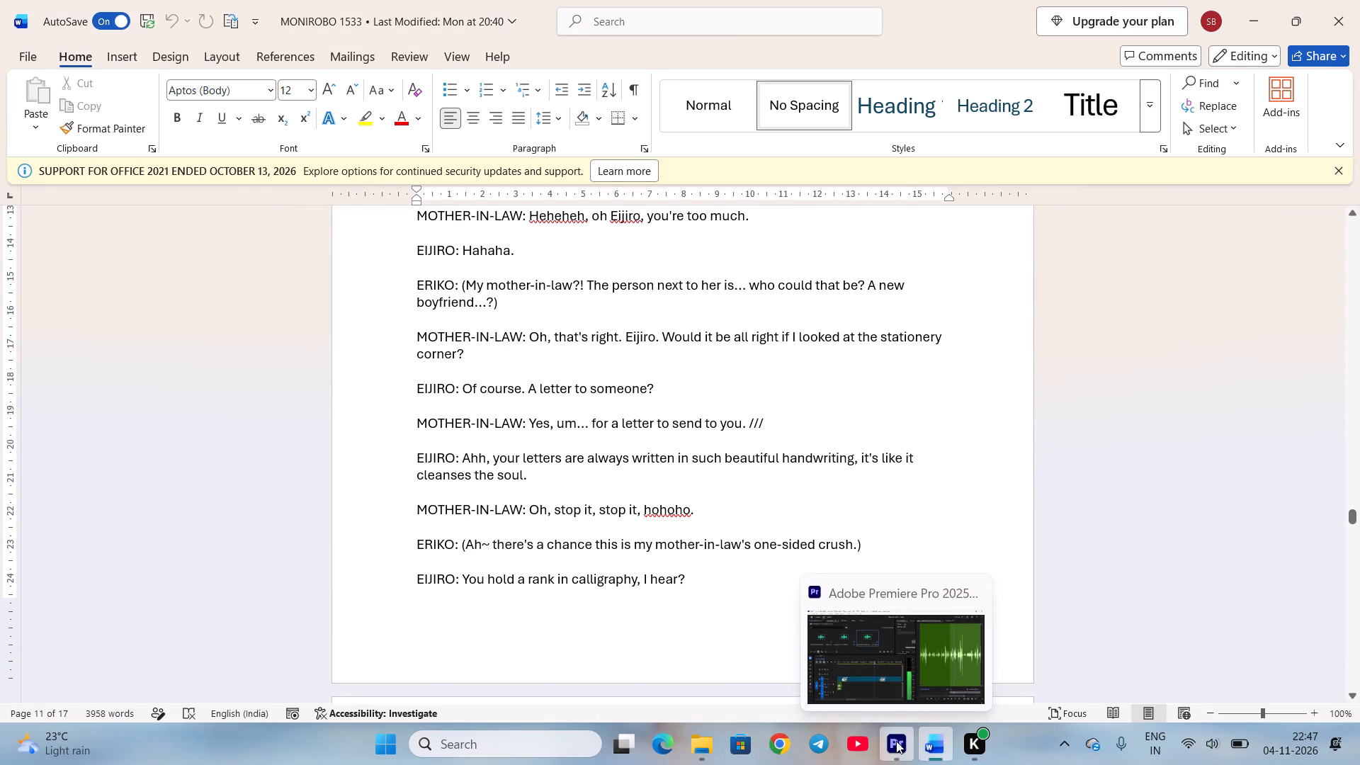
key("space")
scroll(1115, 650, "up", 4)
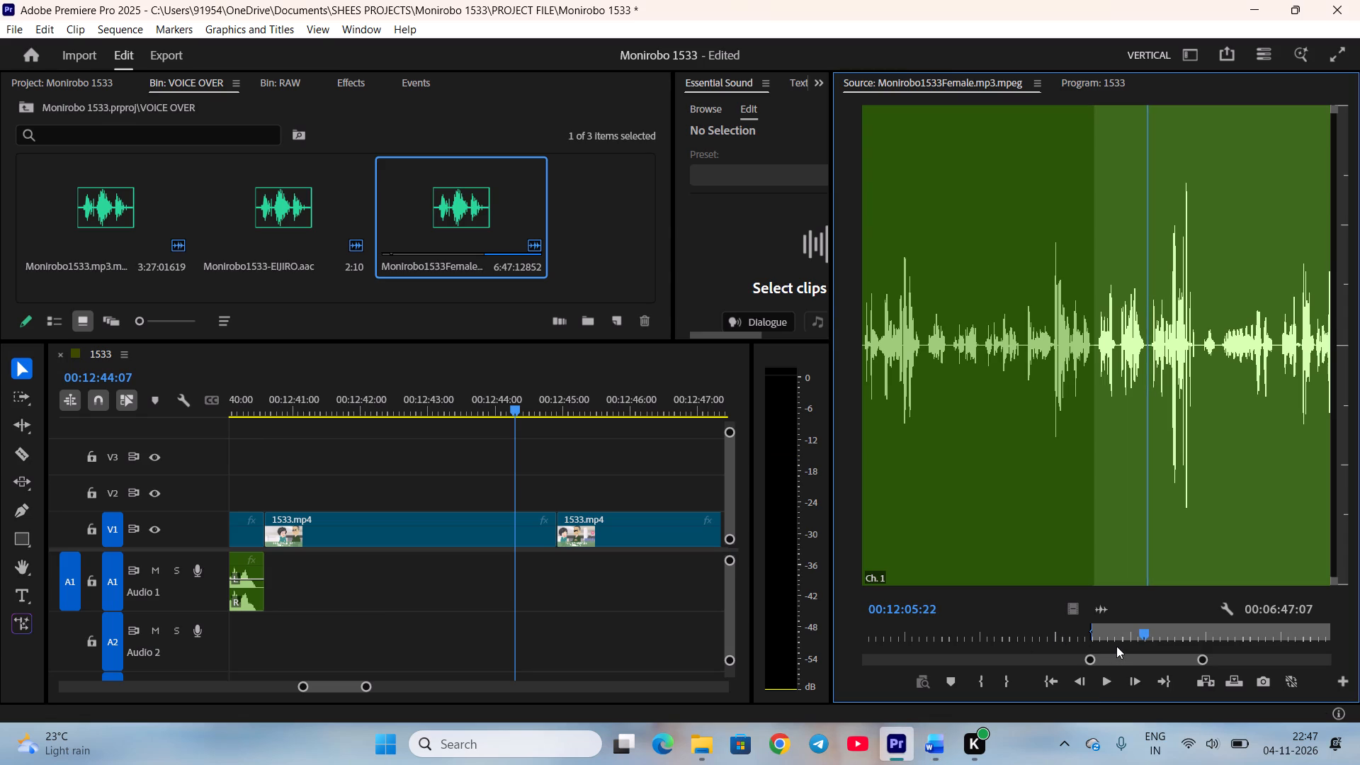
key("o")
Place the mother-in-law's line on A1, trim its start, move it against Eijiro's line and trim its end slightly.
left_click_drag(1097, 606, 362, 594)
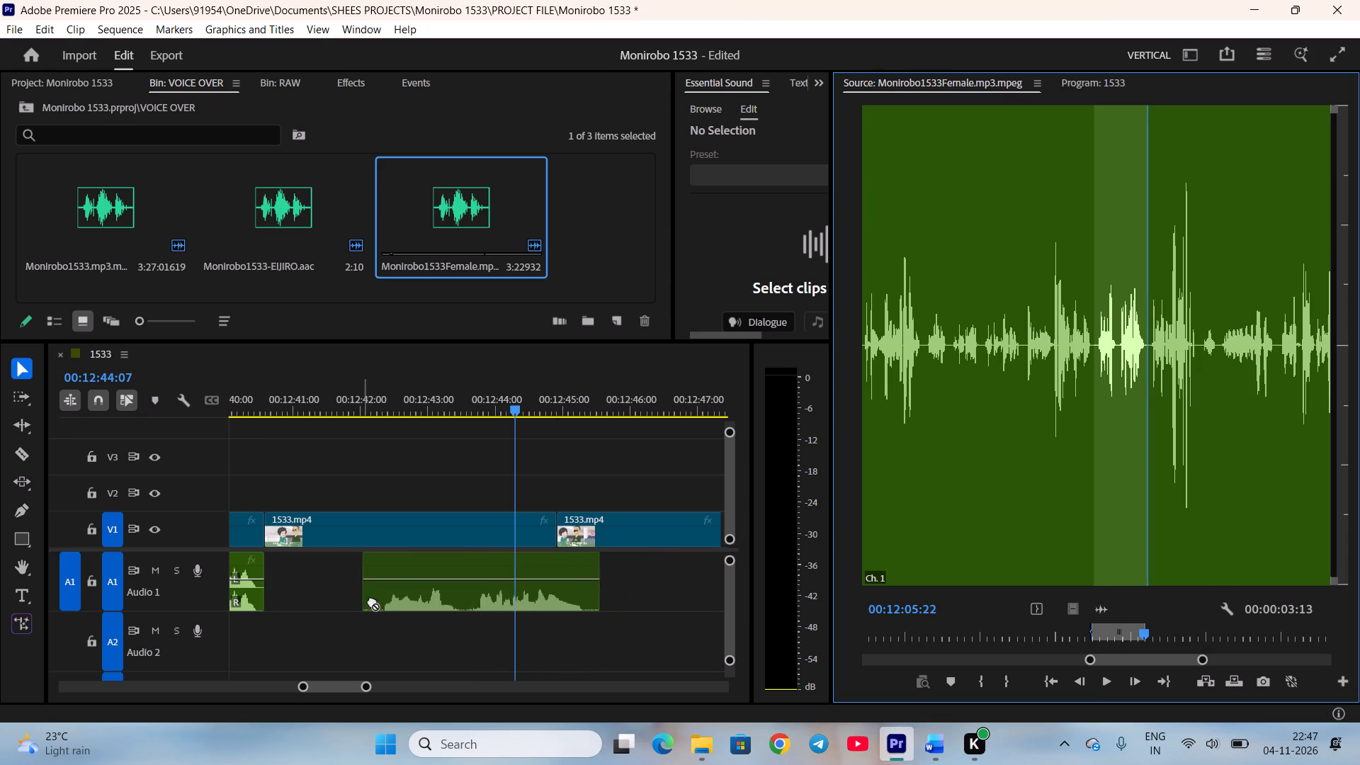
left_click_drag(363, 599, 378, 599)
left_click_drag(406, 598, 371, 592)
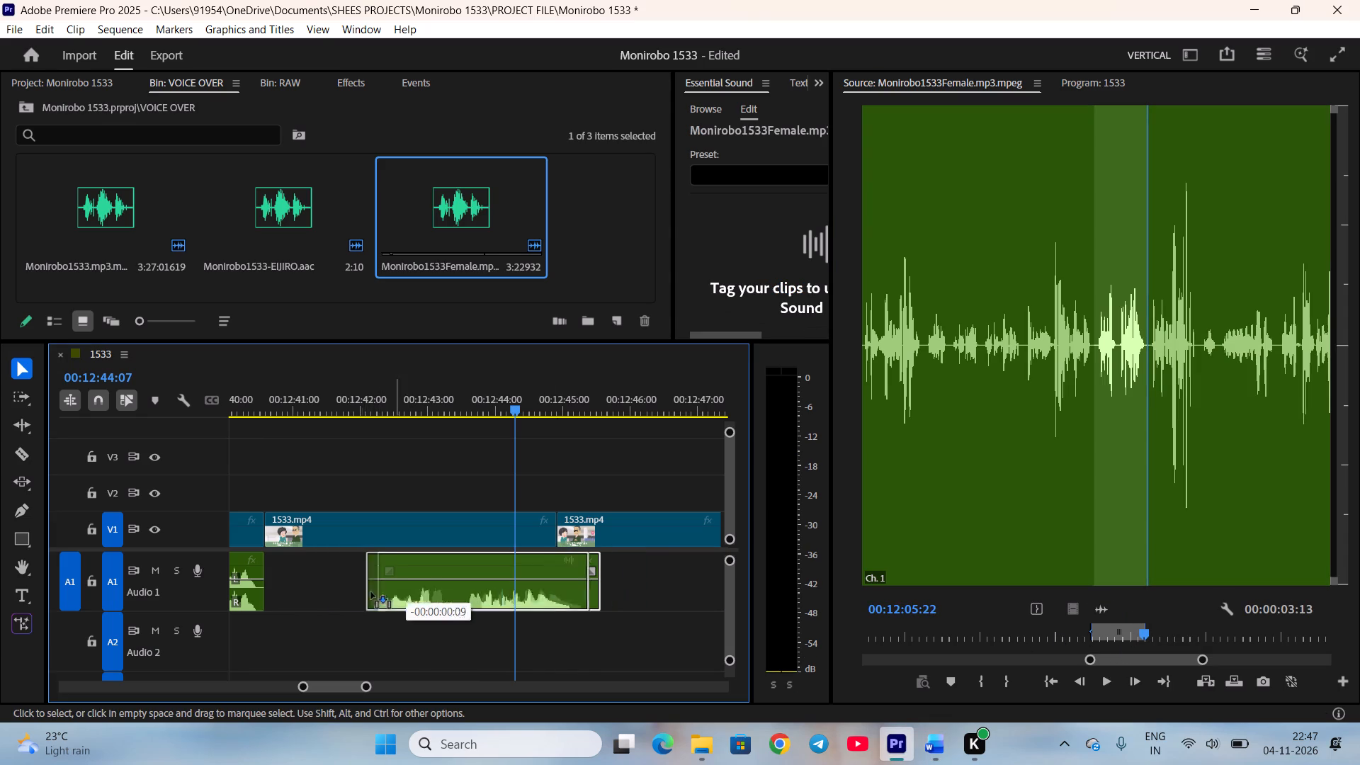
left_click_drag(371, 592, 297, 583)
left_click(327, 626)
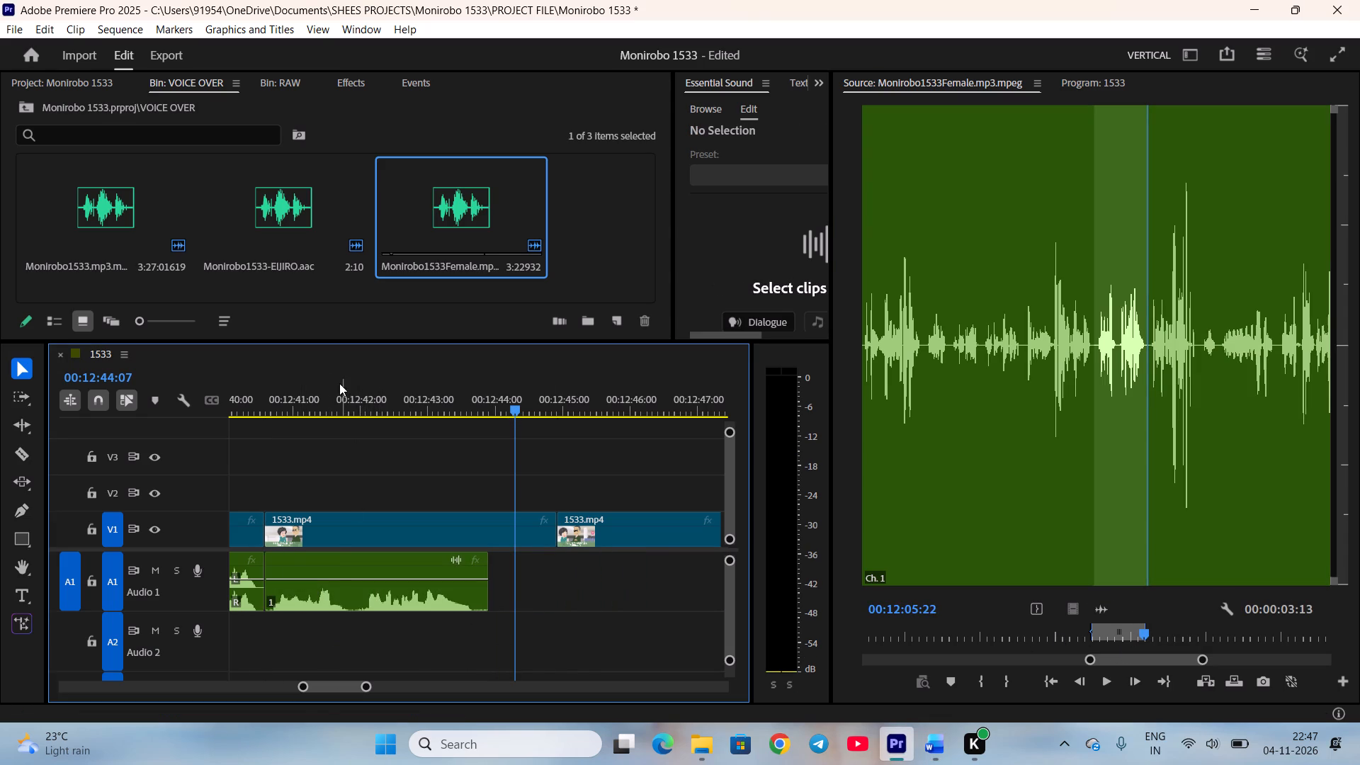
left_click(339, 383)
key("space")
left_click_drag(487, 594, 480, 594)
key("space")
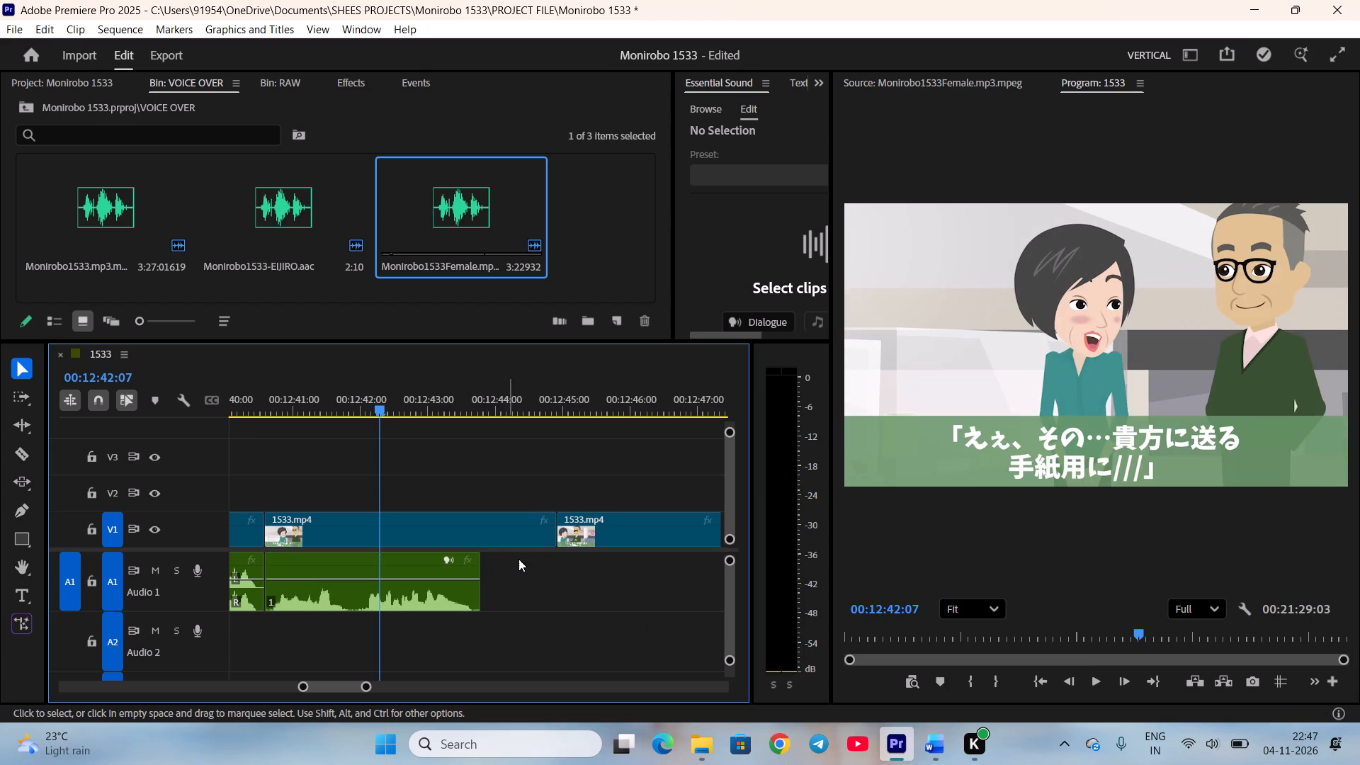
Trim the end of the mother-in-law's scene back to the end of her line, close the gap and save the project.
left_click_drag(550, 534, 470, 535)
key("space")
right_click(507, 526)
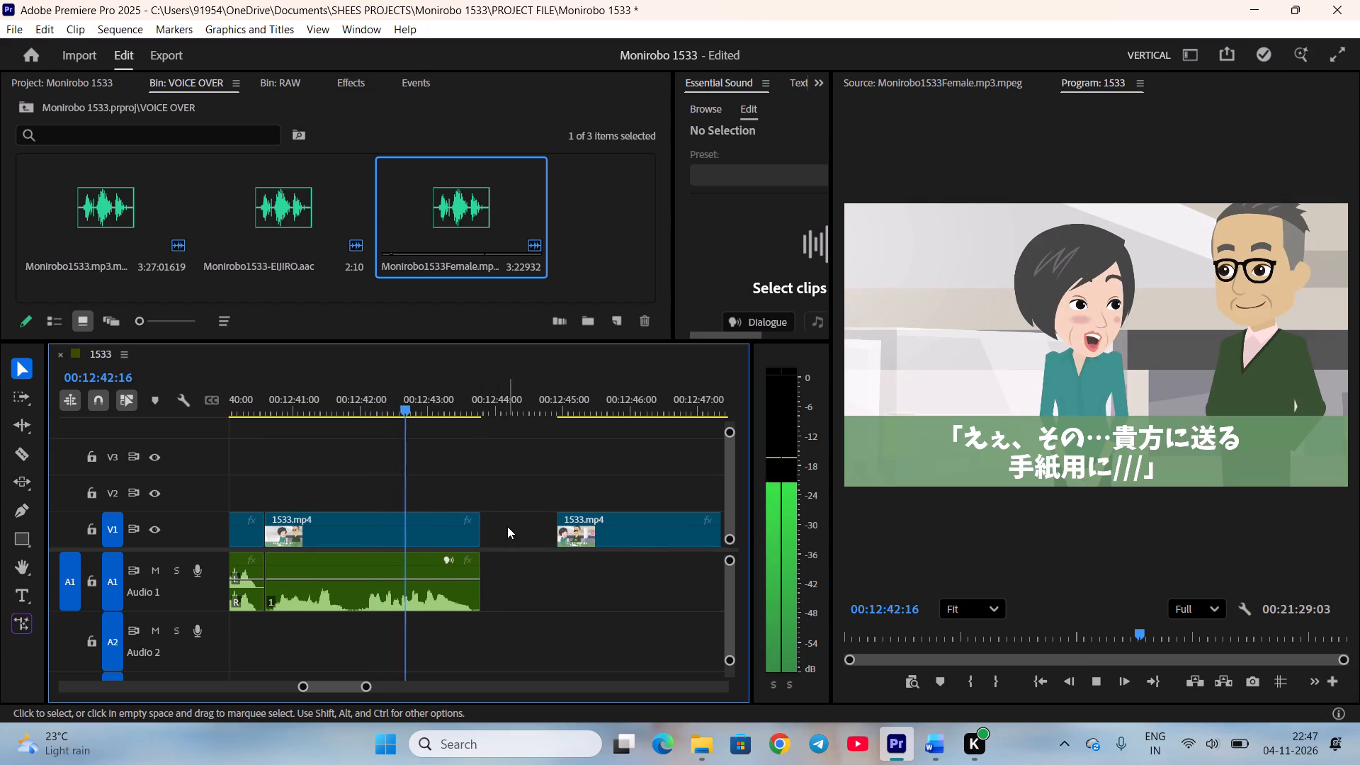
left_click(529, 531)
scroll(525, 543, "down", 5)
key("space")
scroll(521, 567, "down", 3)
left_click_drag(363, 389, 533, 422)
key("space")
scroll(550, 509, "down", 4)
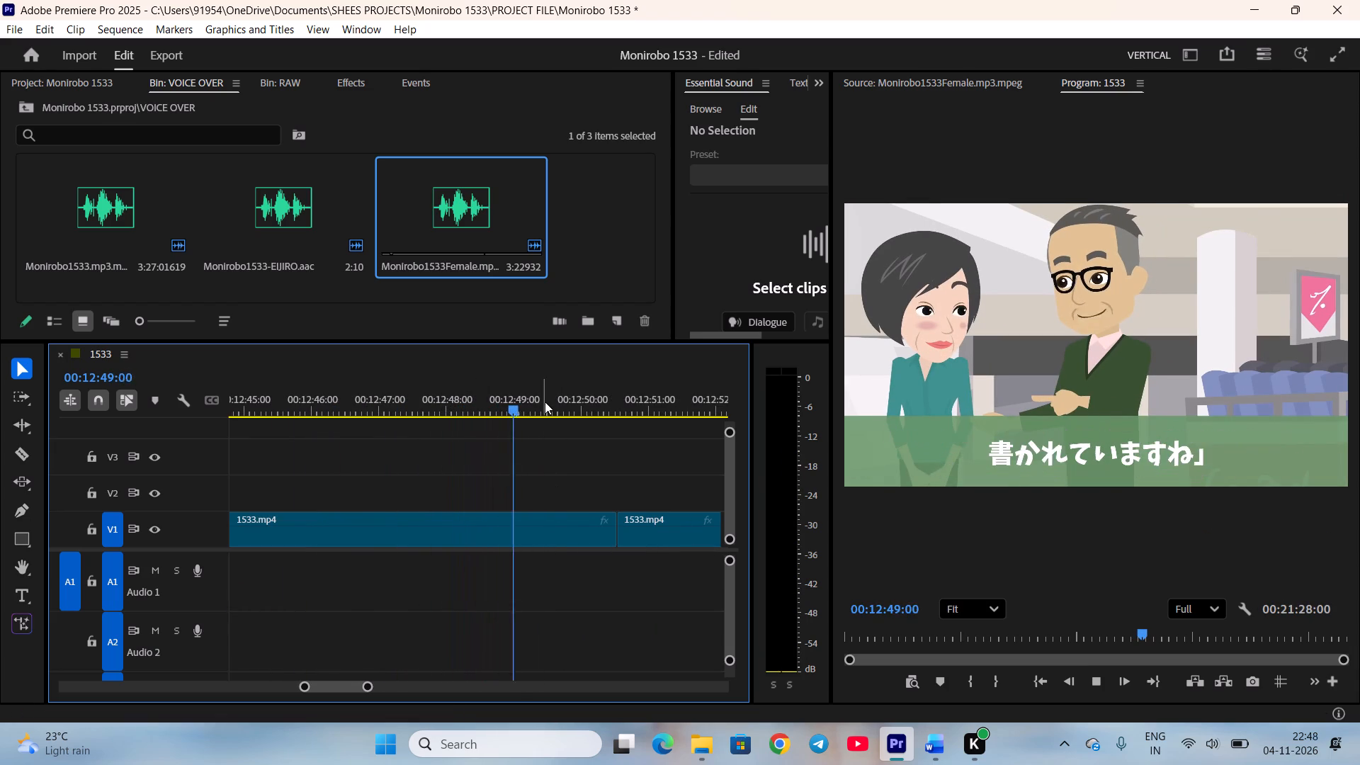
left_click_drag(545, 402, 577, 448)
scroll(606, 471, "up", 2)
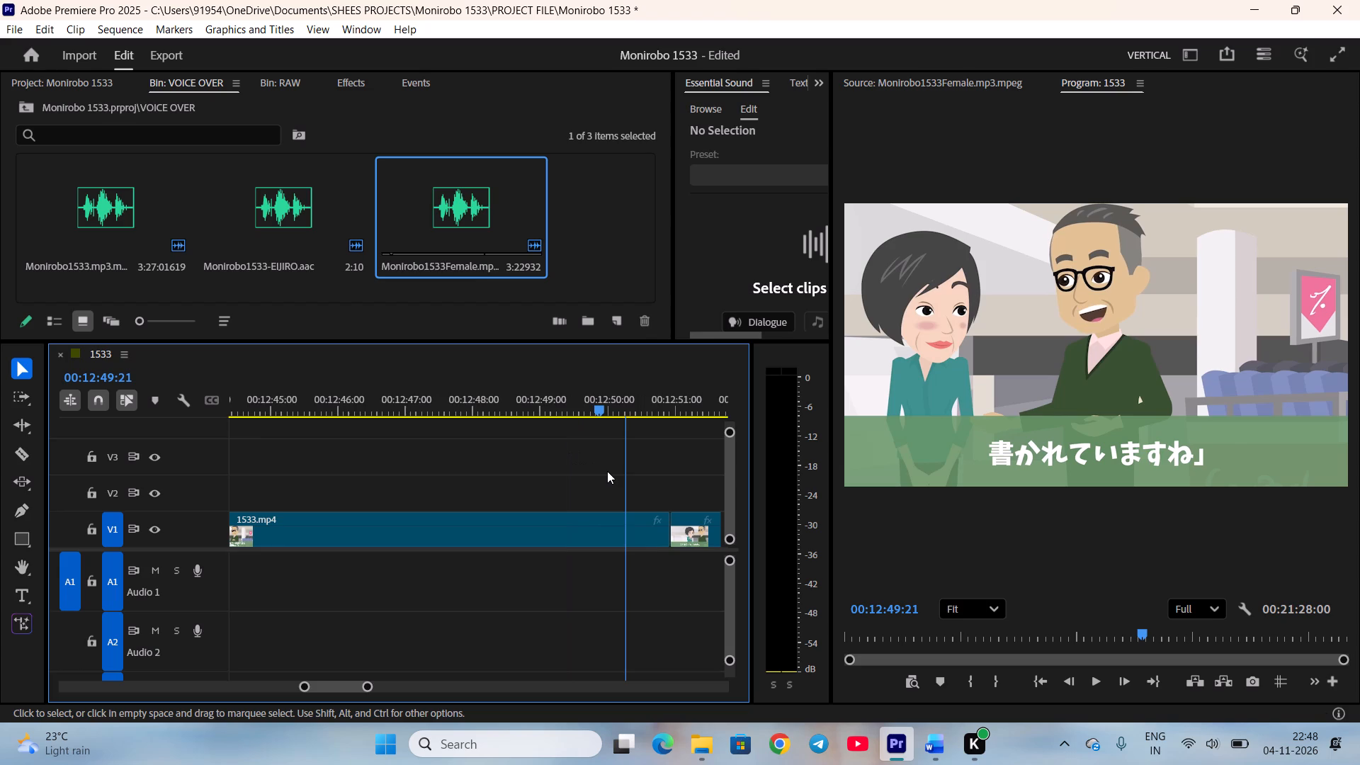
scroll(607, 471, "up", 1)
key("ctrl+s")
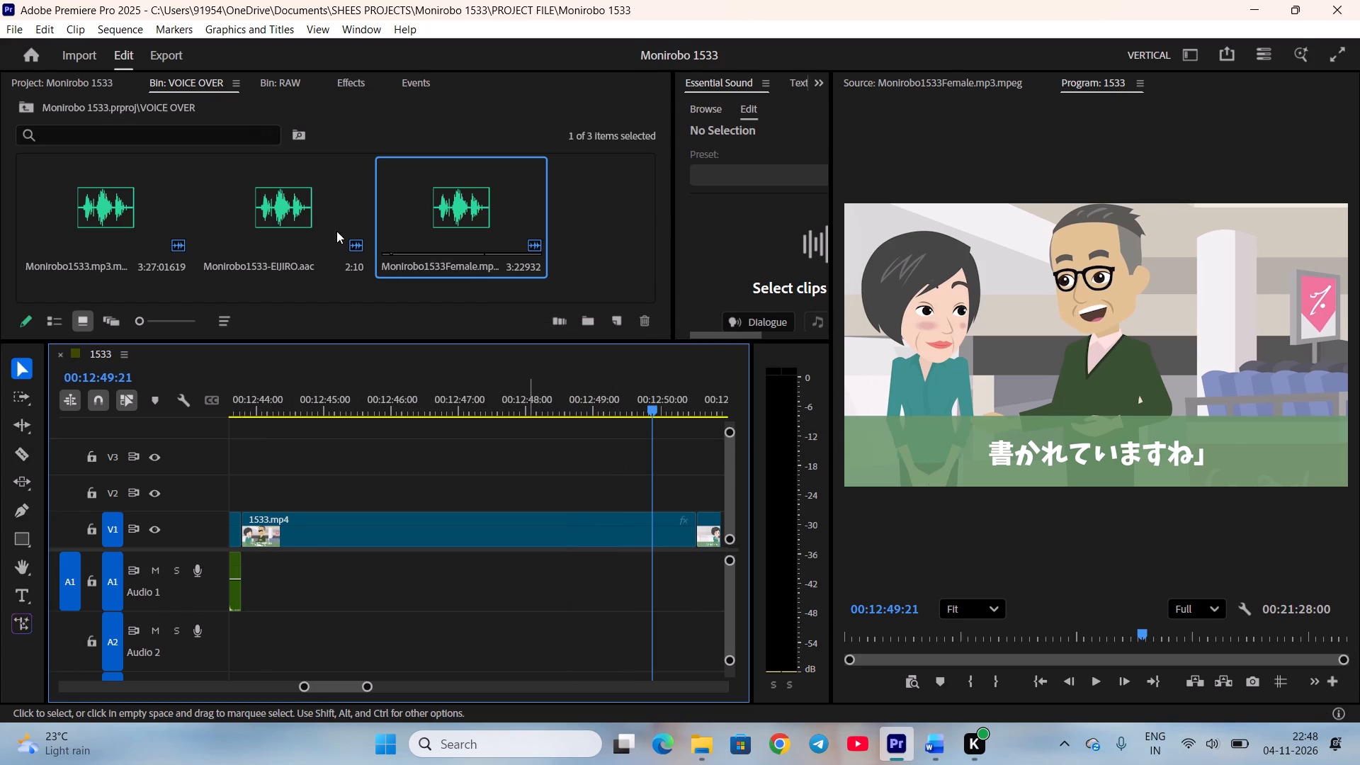
Mark Eijiro's line about her beautiful handwriting in the EIJIRO voice-over, ending at 00:00:33:07 after following the script.
double_click(305, 200)
key("space")
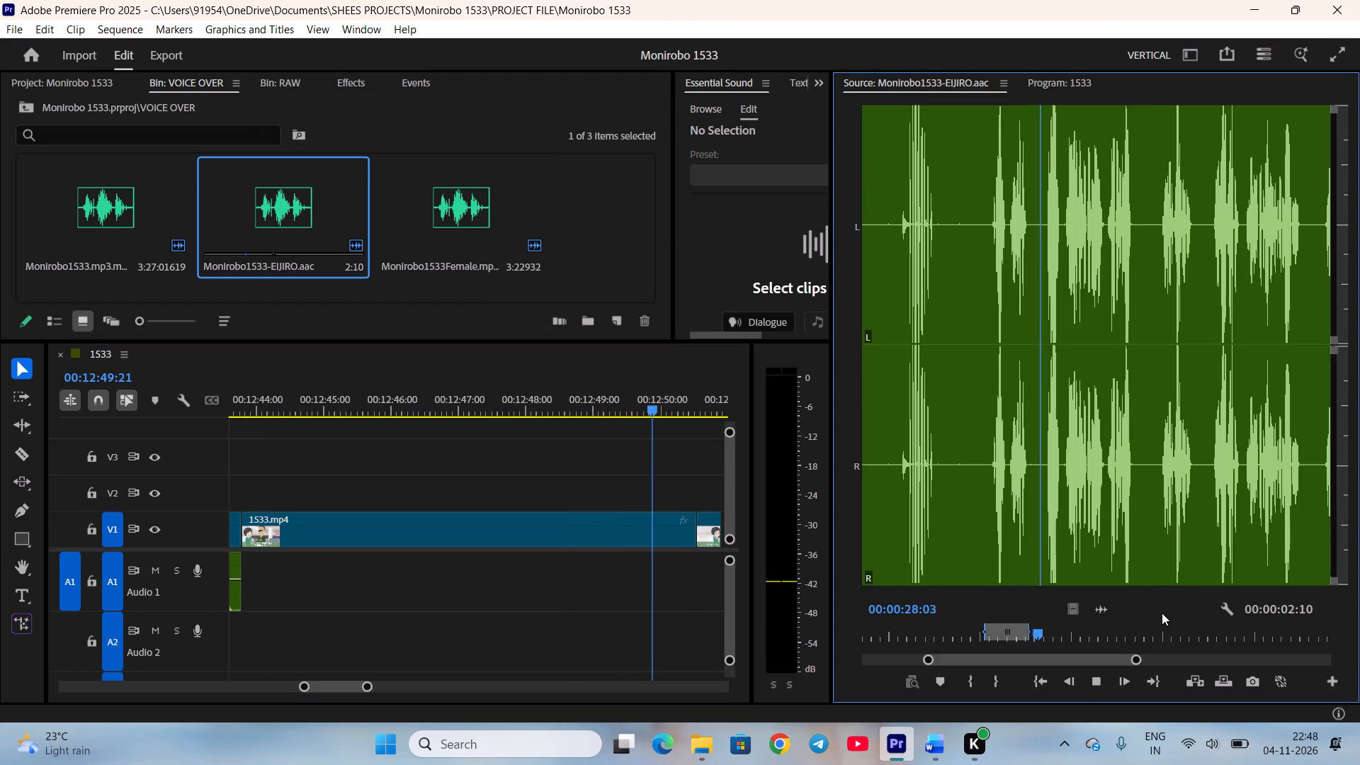
key("space")
key("i")
key("space")
left_click(940, 757)
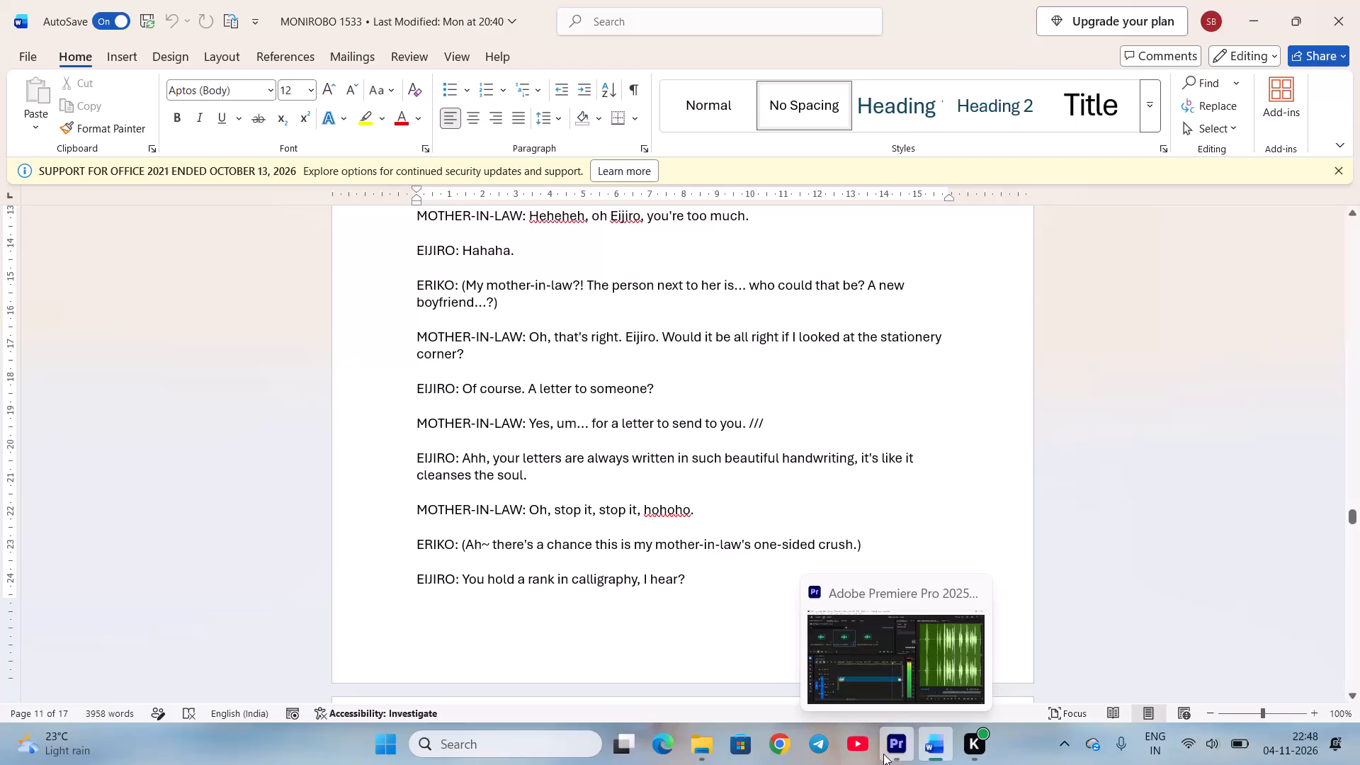
left_click(883, 754)
key("space")
scroll(1145, 620, "up", 5)
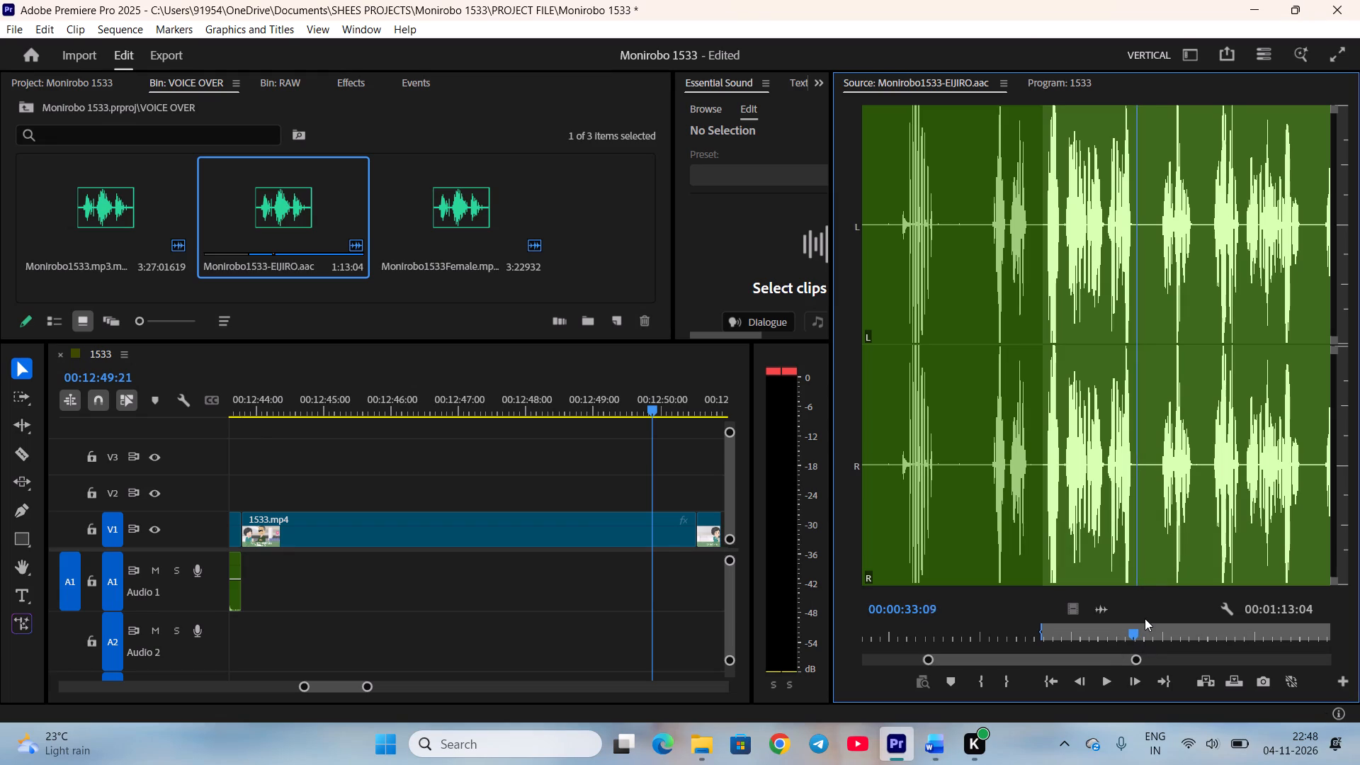
scroll(1145, 618, "up", 2)
key("o")
Place Eijiro's handwriting line on A1, trim the silence off its start and move it to the start of his scene.
left_click_drag(1101, 608, 491, 591)
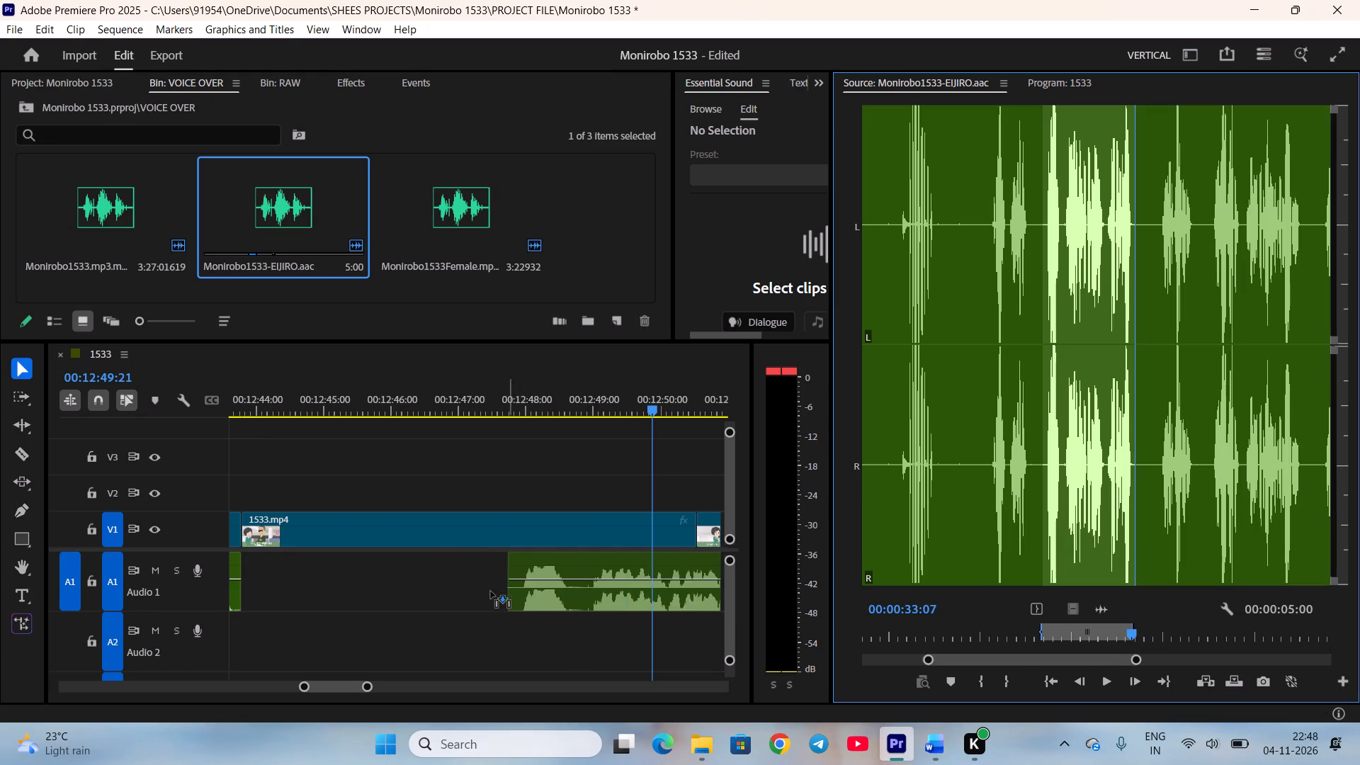
left_click_drag(491, 591, 452, 591)
left_click_drag(458, 602, 466, 602)
left_click_drag(536, 602, 452, 594)
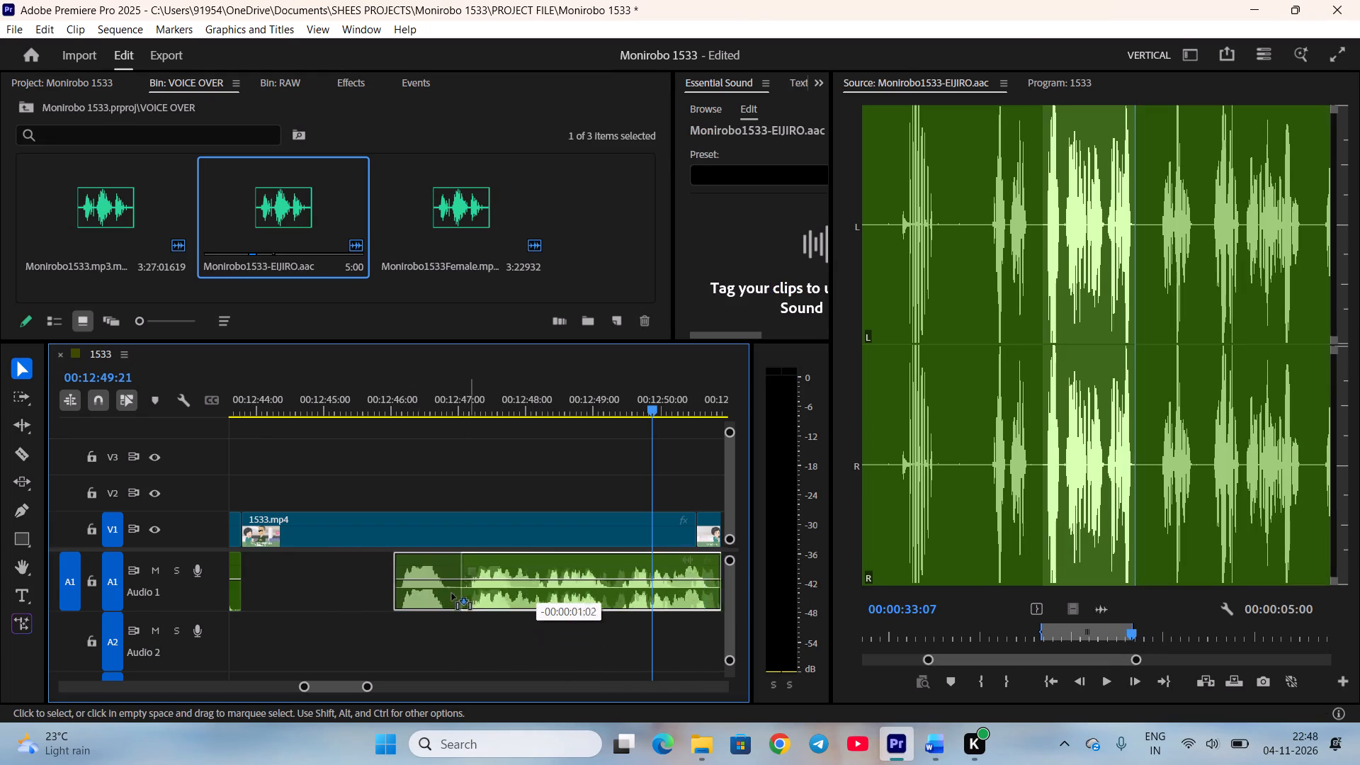
left_click_drag(452, 594, 327, 586)
left_click(390, 628)
scroll(497, 642, "up", 4)
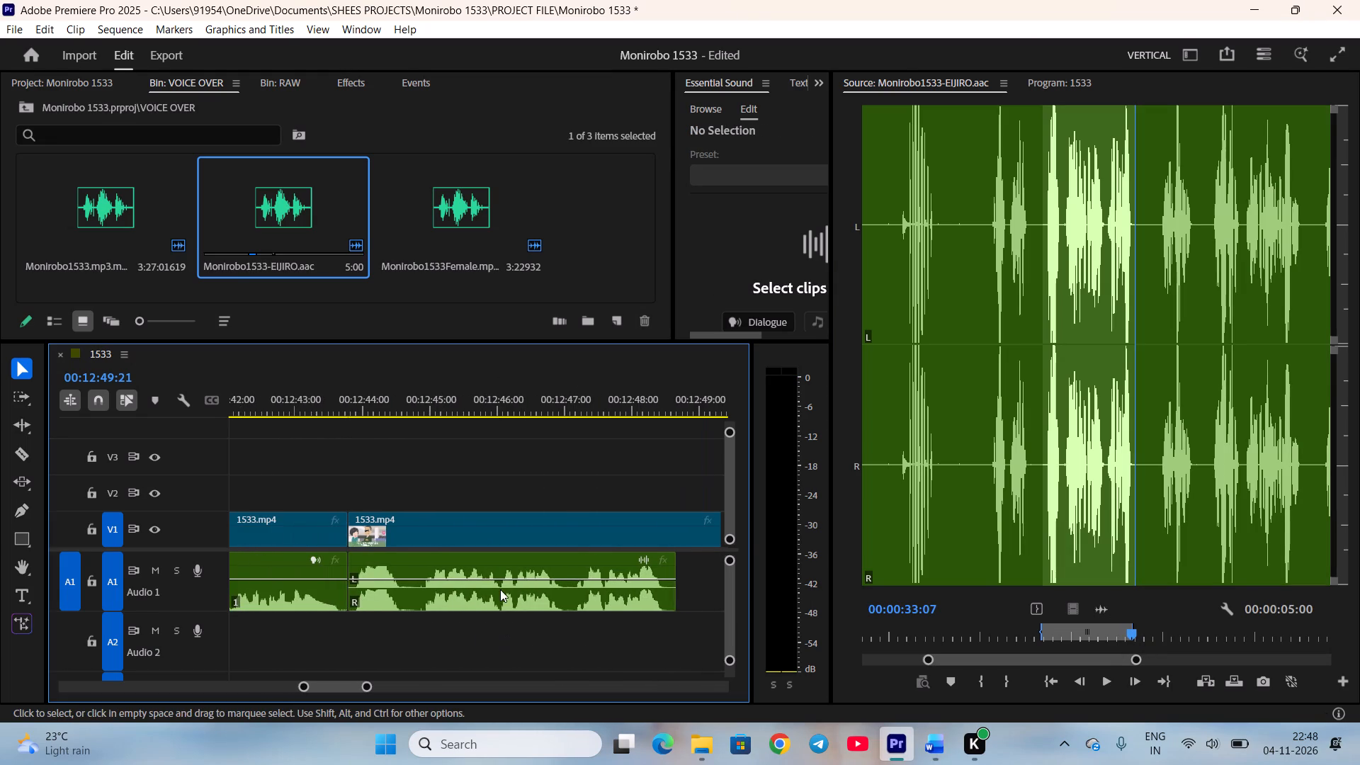
Cut Eijiro's line at 00:12:44:15, trim the pause off the second piece's start and move it back against the first.
left_click_drag(424, 395, 407, 414)
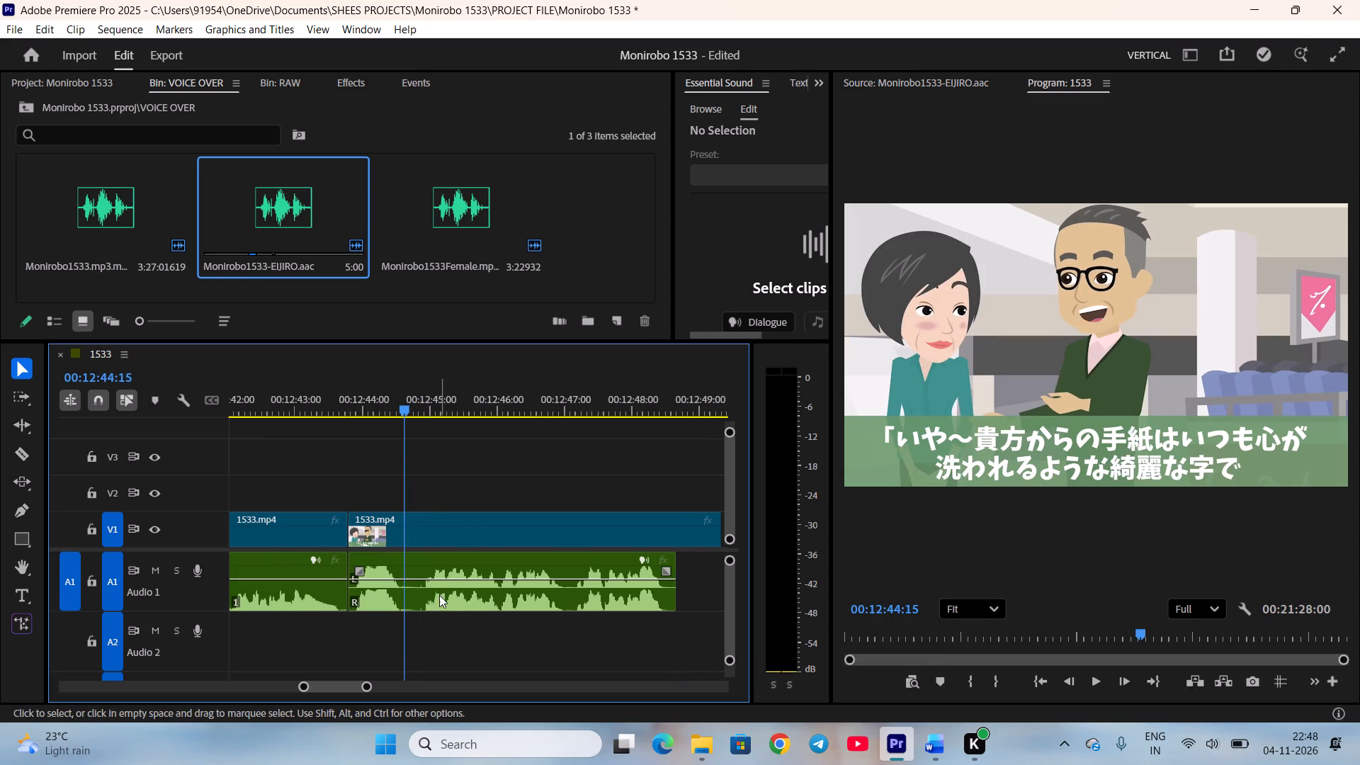
left_click(439, 595)
key("c")
left_click_drag(414, 594, 426, 595)
left_click_drag(457, 603, 448, 602)
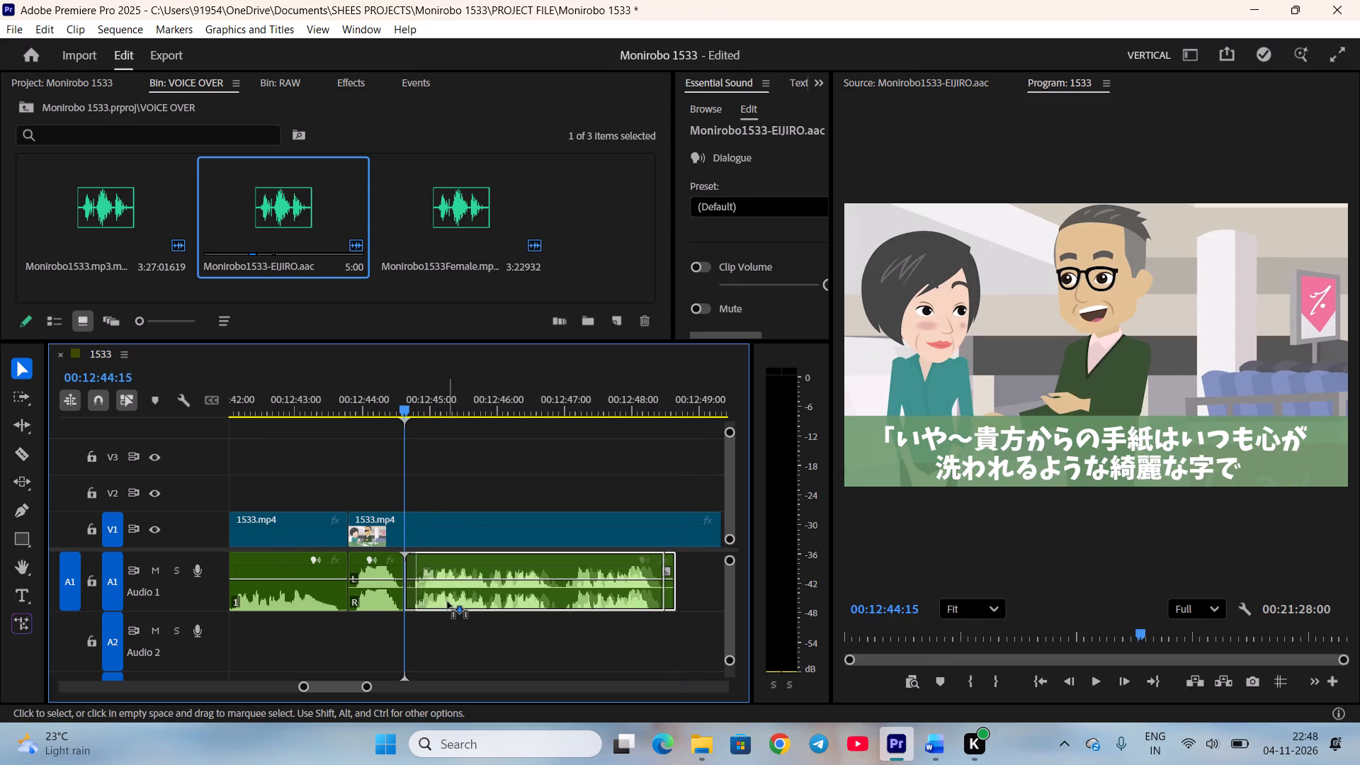
left_click_drag(448, 602, 447, 602)
left_click(491, 626)
Play back Eijiro's line and trim the silence off the end of its second piece.
key("space")
scroll(535, 618, "down", 3)
left_click(591, 591)
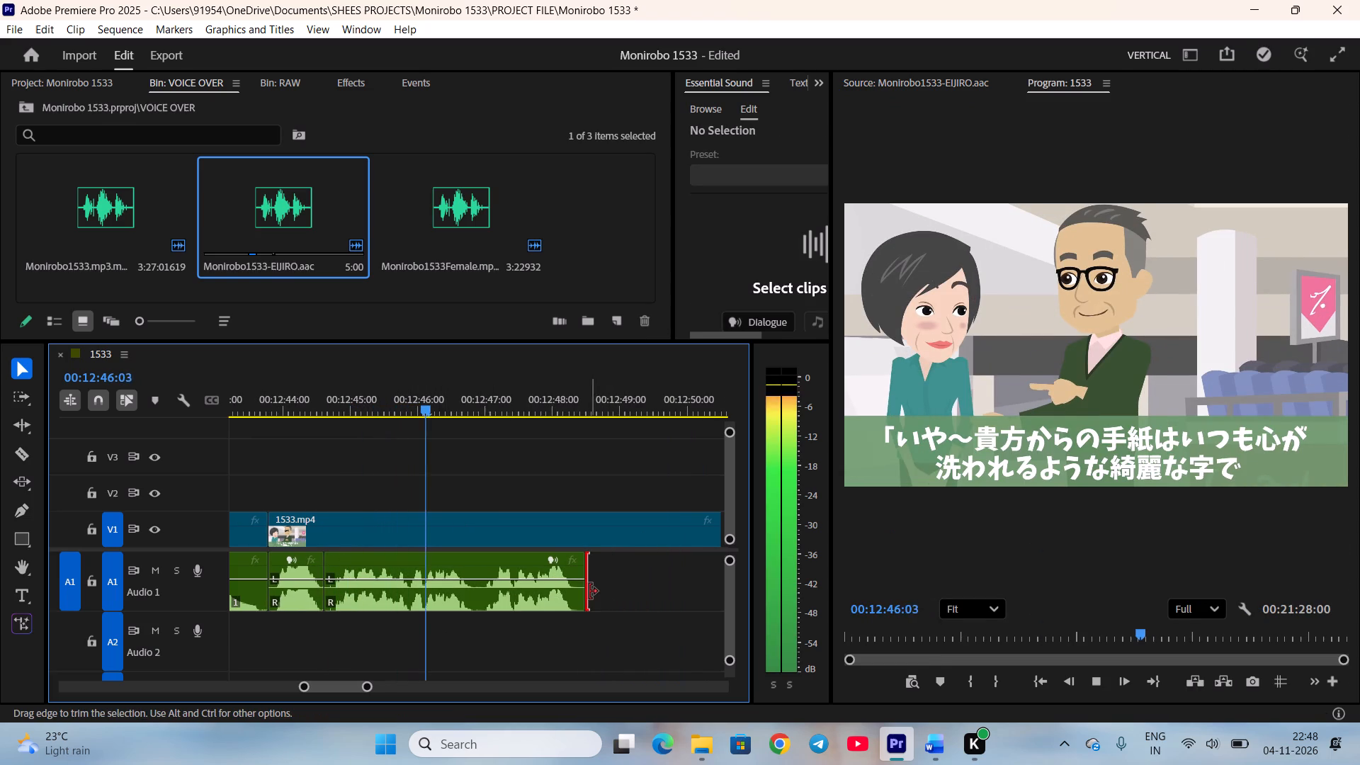
left_click(584, 595)
key("space")
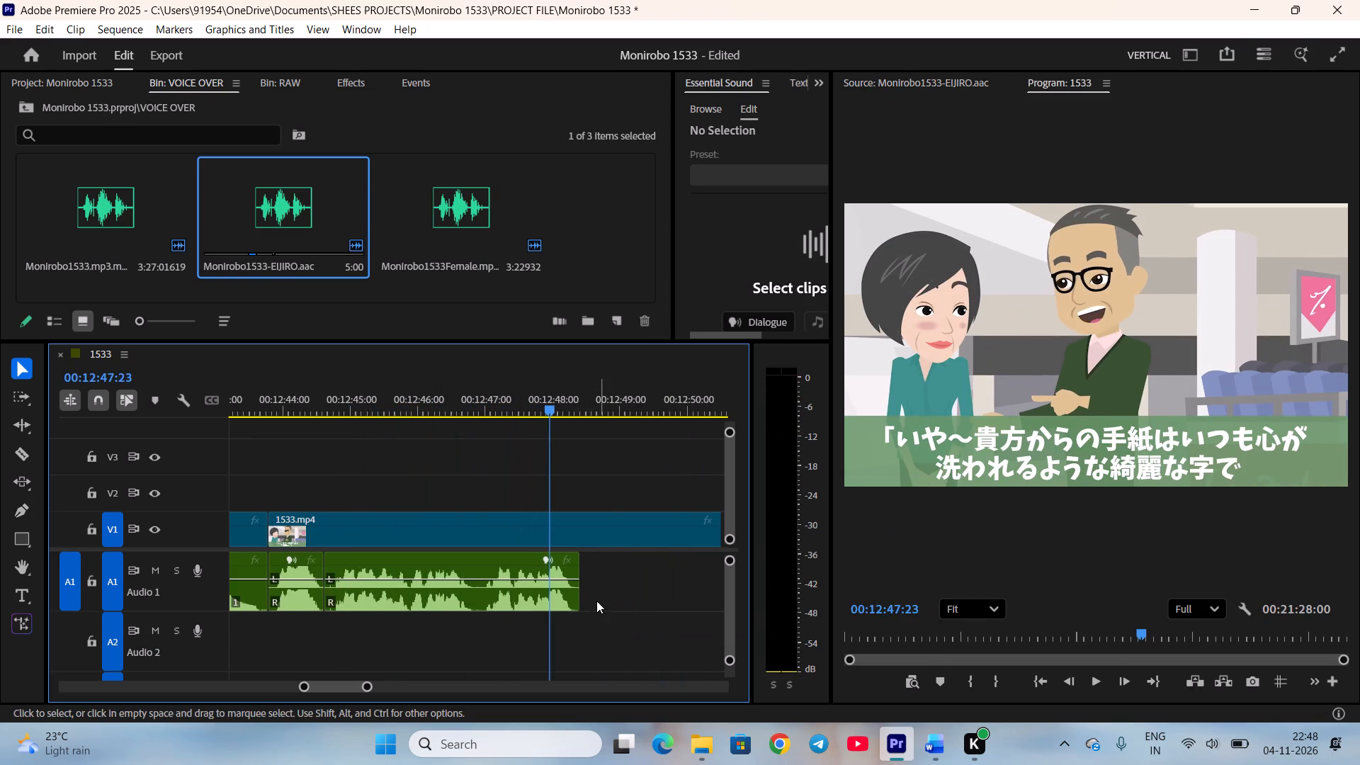
scroll(596, 601, "down", 5)
key("space")
key("space")
Trim the end of Eijiro's scene back to the end of his line, close the gap and save the project.
left_click_drag(584, 538, 442, 535)
right_click(477, 529)
left_click(526, 533)
scroll(528, 542, "down", 4)
key("space")
scroll(499, 557, "down", 2)
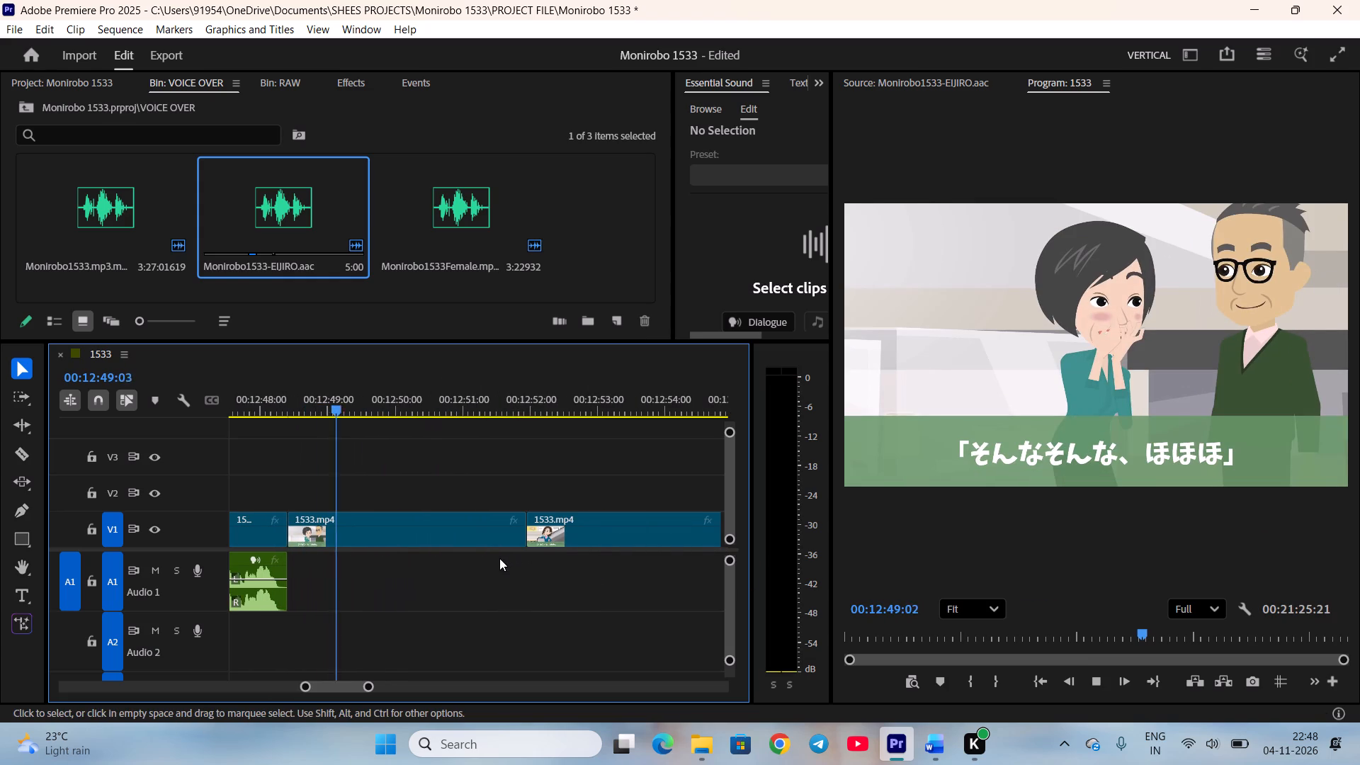
key("ctrl+s")
key("space")
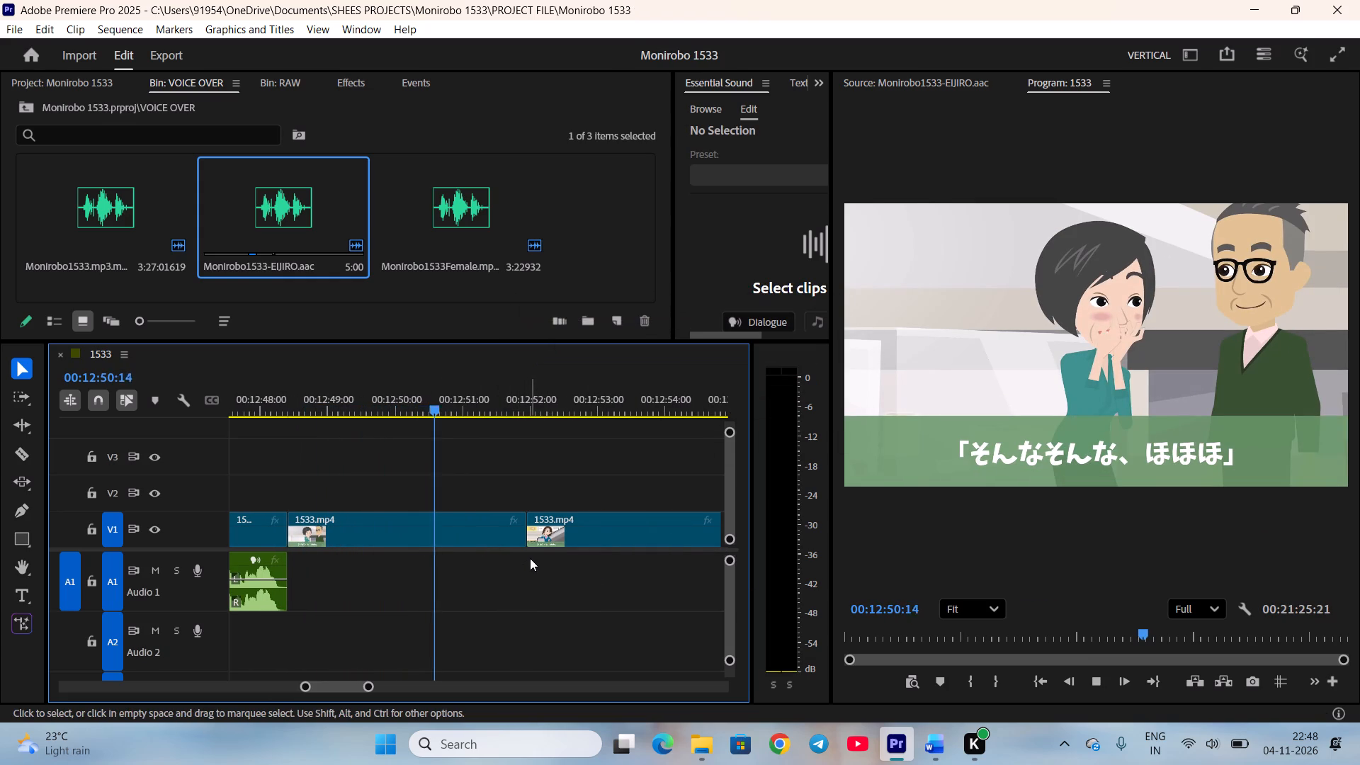
key("space")
Mark the mother-in-law's line "Oh, stop it, stop it, hohoho" in the female voice-over, ending at 00:12:09:05.
double_click(481, 229)
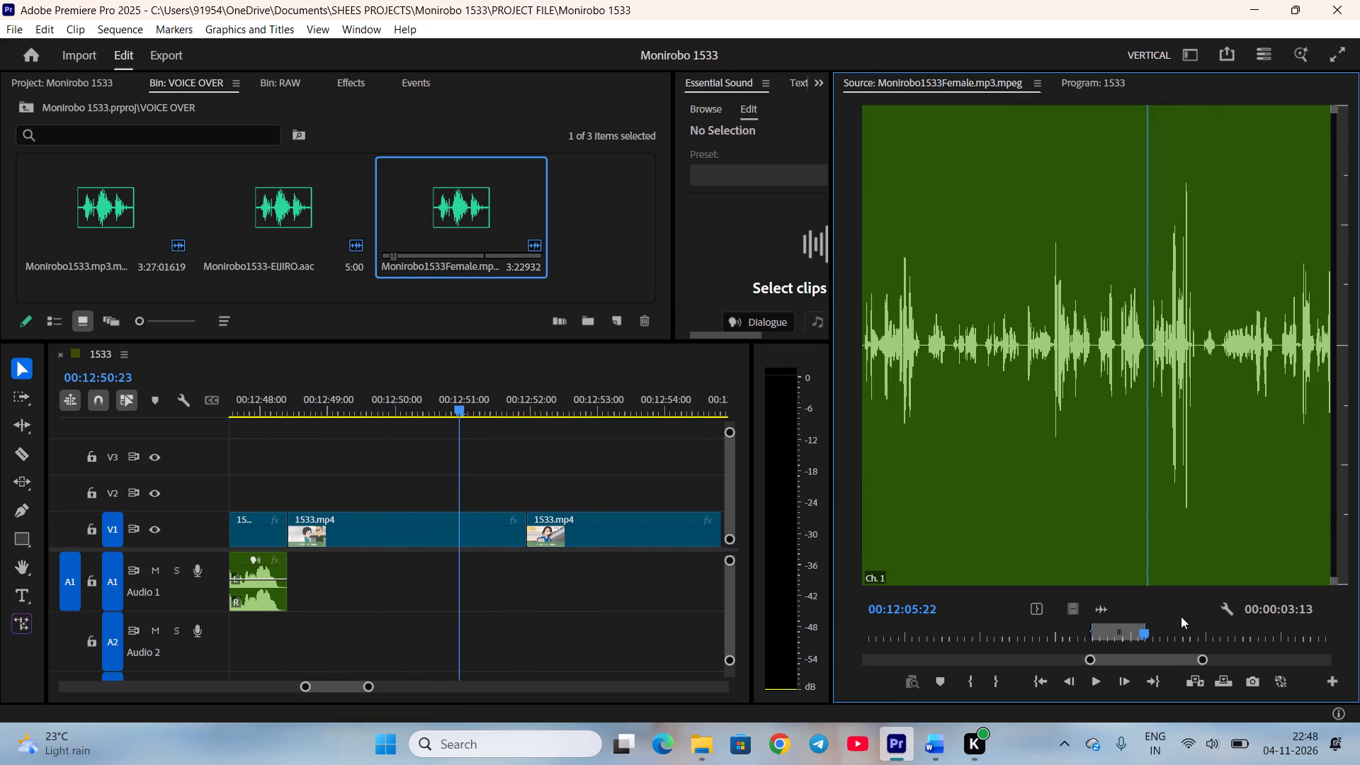
key("i")
key("space")
left_click(938, 761)
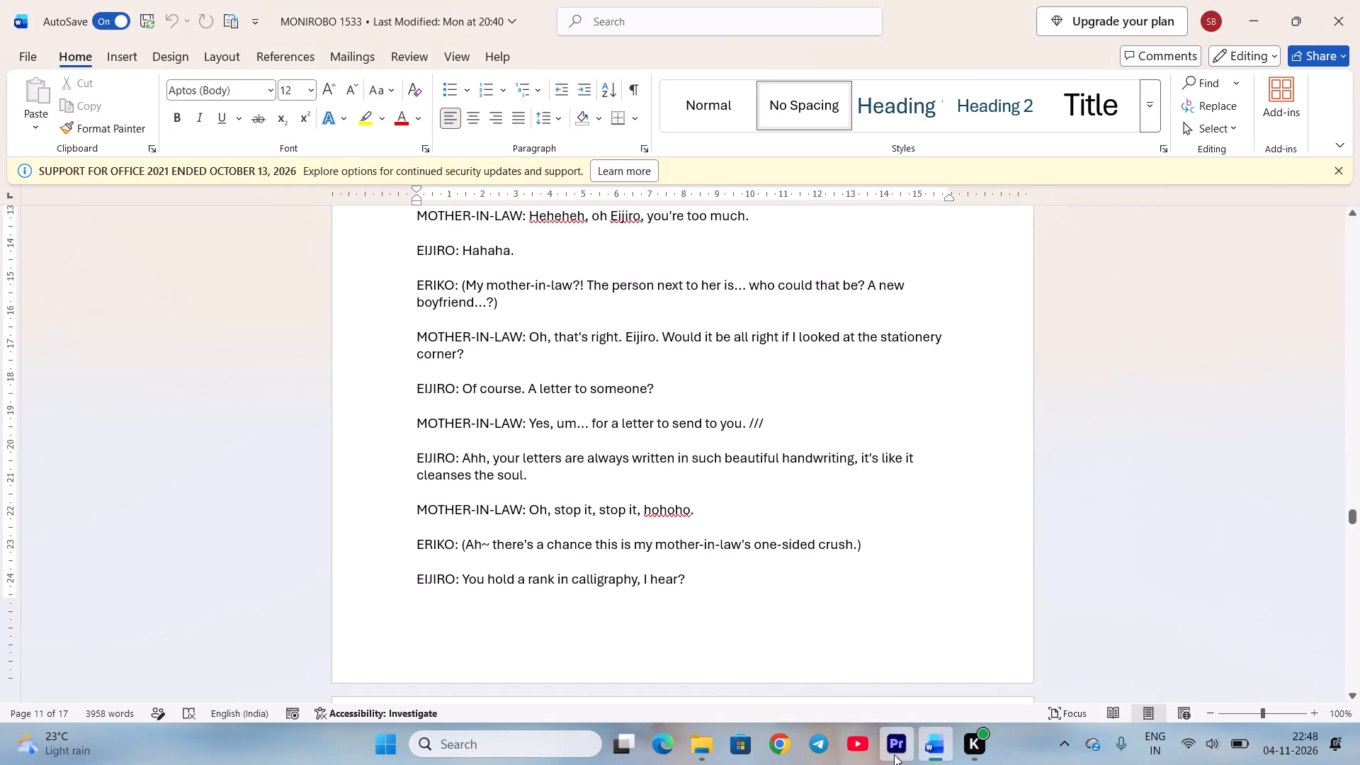
left_click(892, 754)
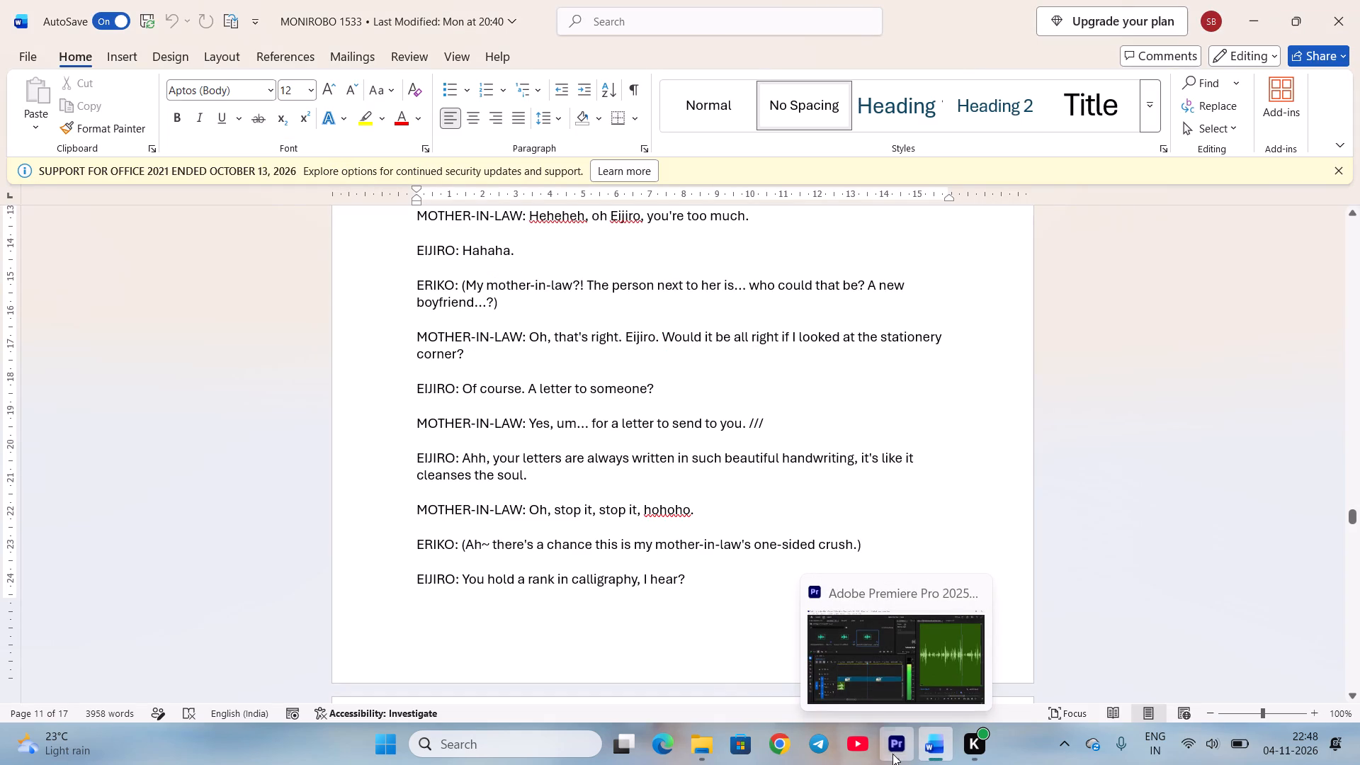
key("space")
scroll(1181, 623, "up", 2)
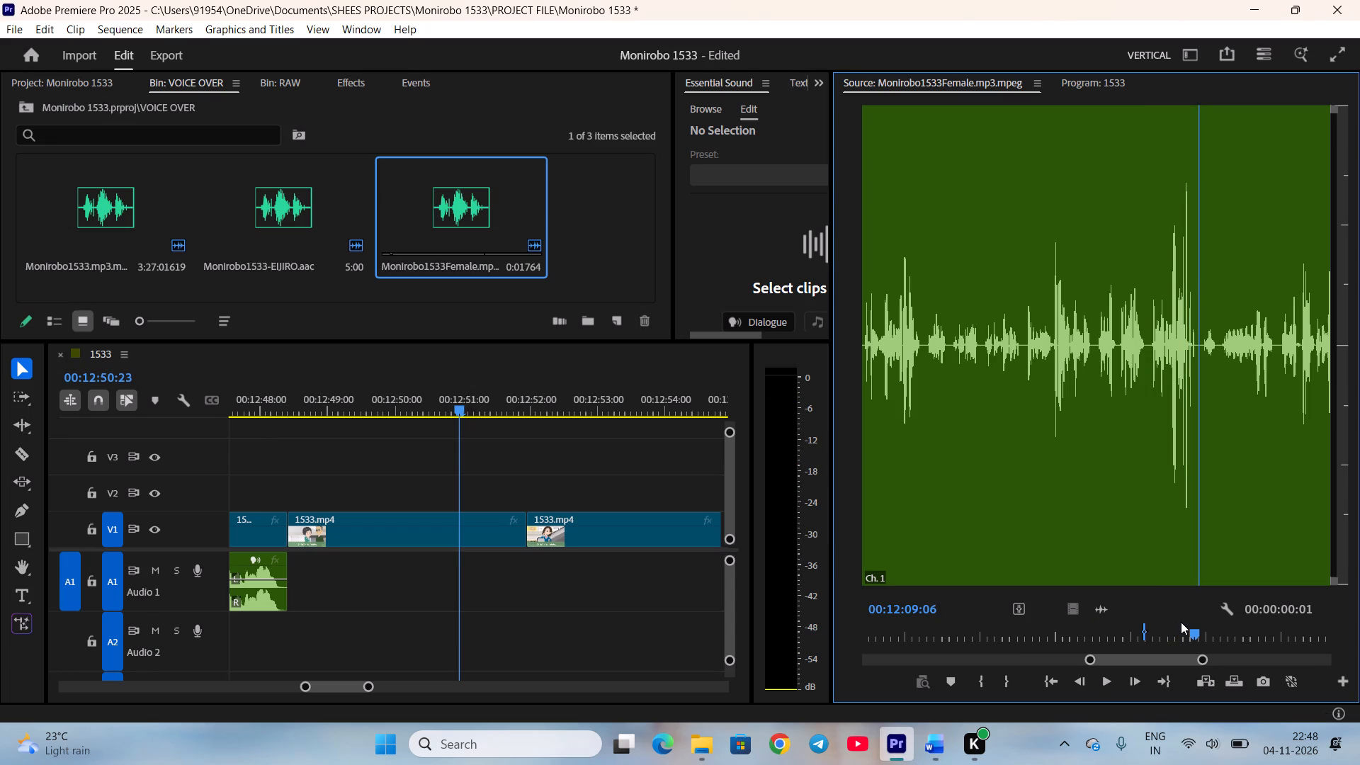
scroll(1181, 622, "up", 1)
key("o")
Place the mother-in-law's line on A1, trim its start and move it about 3.5 seconds earlier to the start of her scene.
left_click_drag(1100, 607, 698, 583)
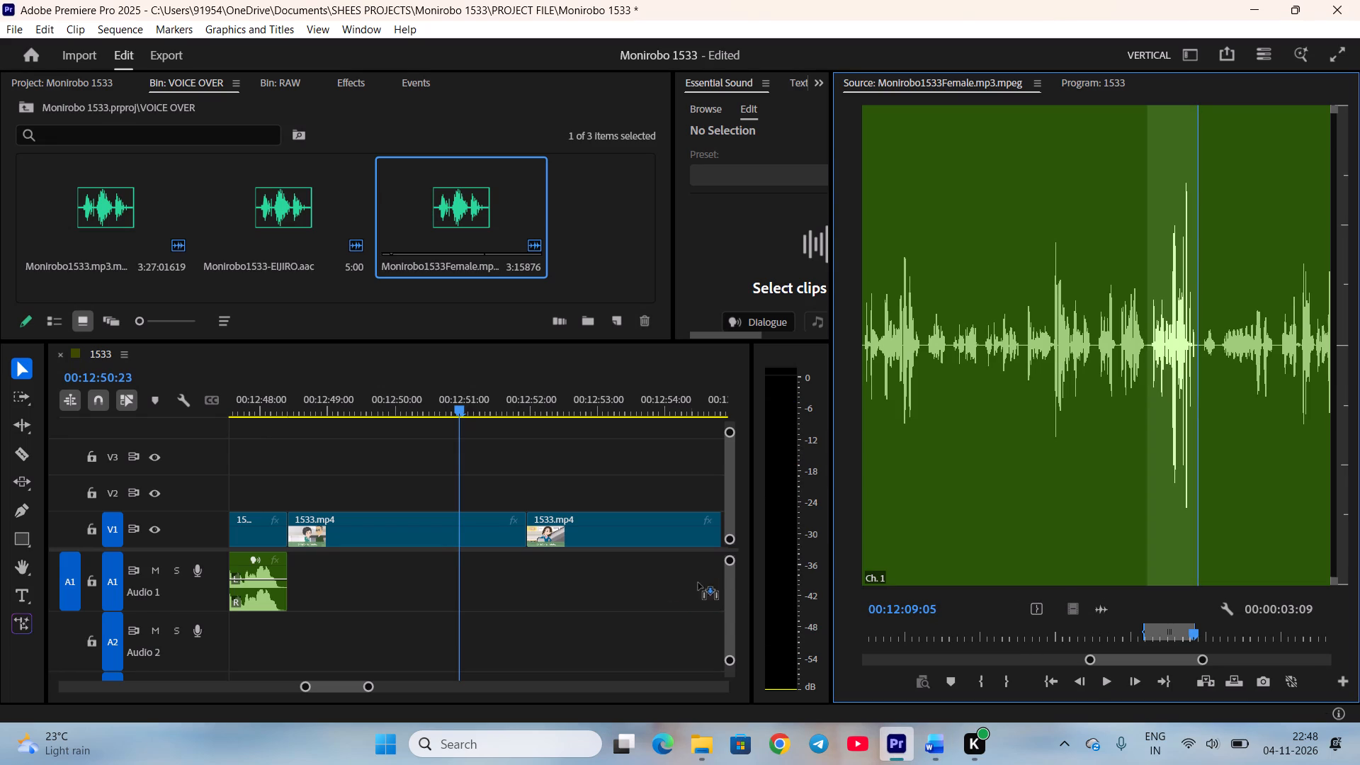
left_click_drag(698, 583, 514, 582)
left_click_drag(516, 597, 529, 598)
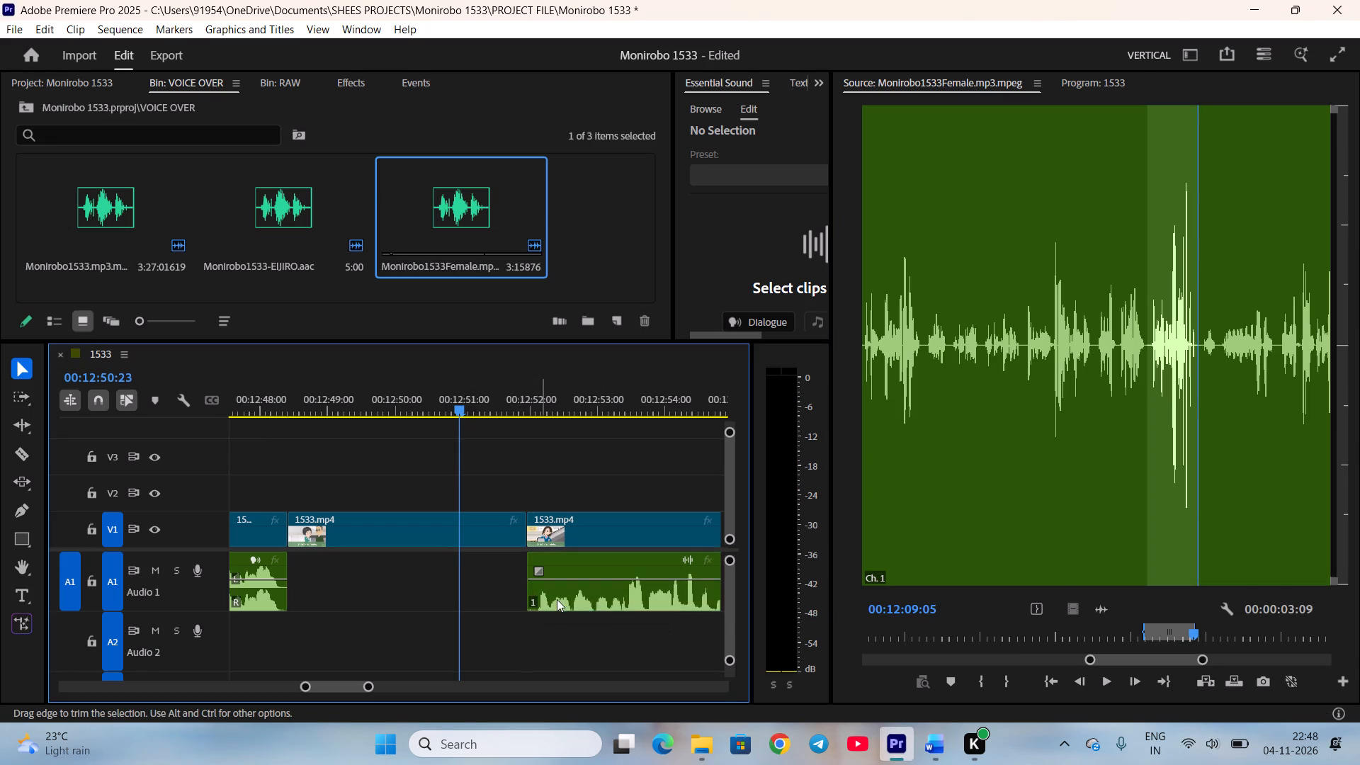
left_click_drag(587, 595, 350, 583)
left_click(395, 623)
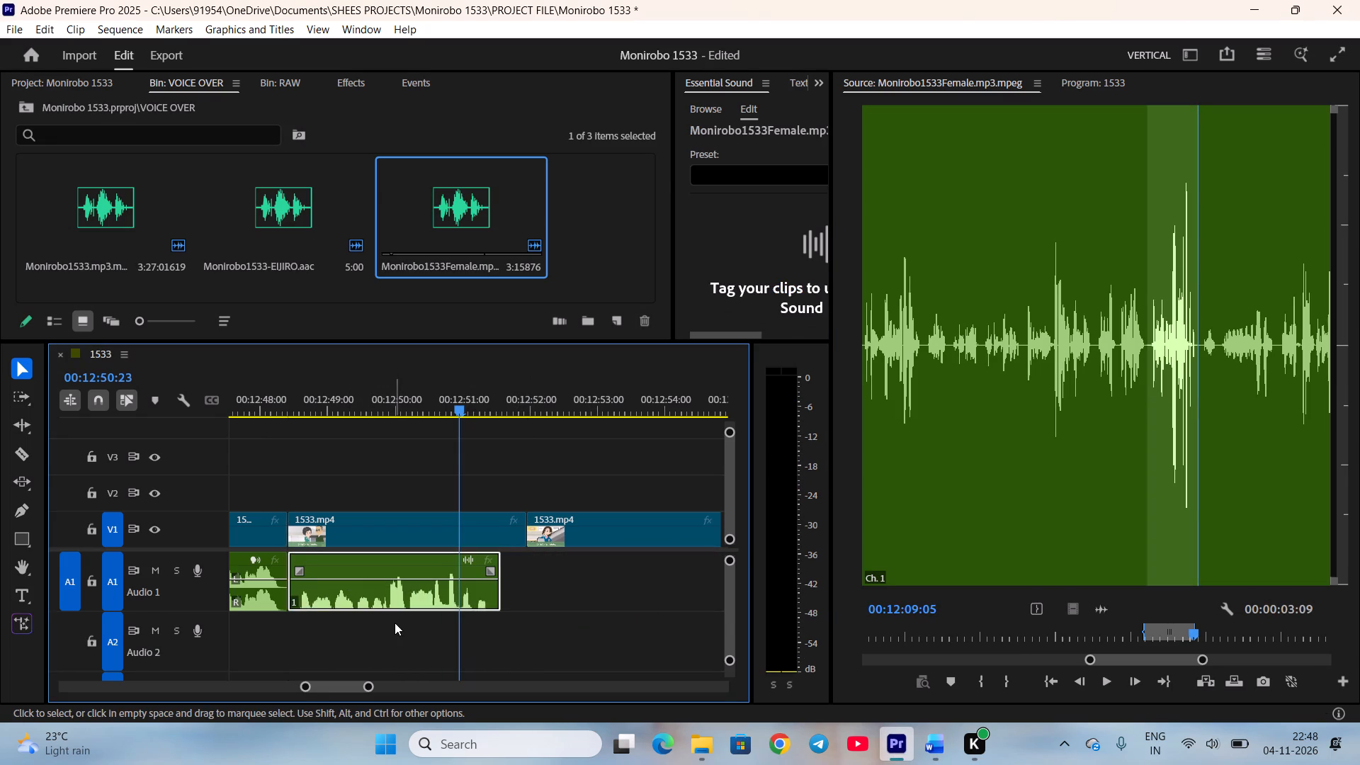
Trim the mother-in-law's line by one frame, cut her scene back to the same end and close the gap.
left_click(491, 595)
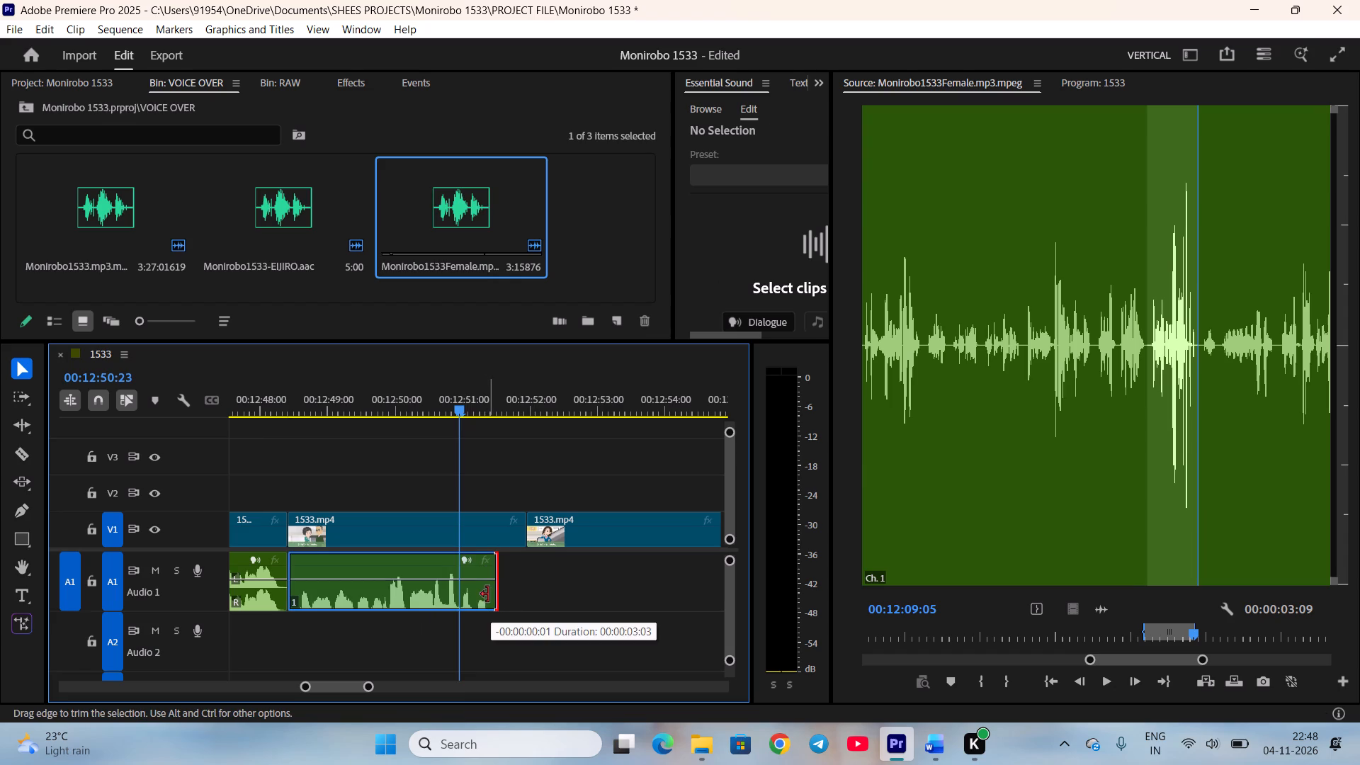
left_click_drag(517, 543, 489, 540)
key("space")
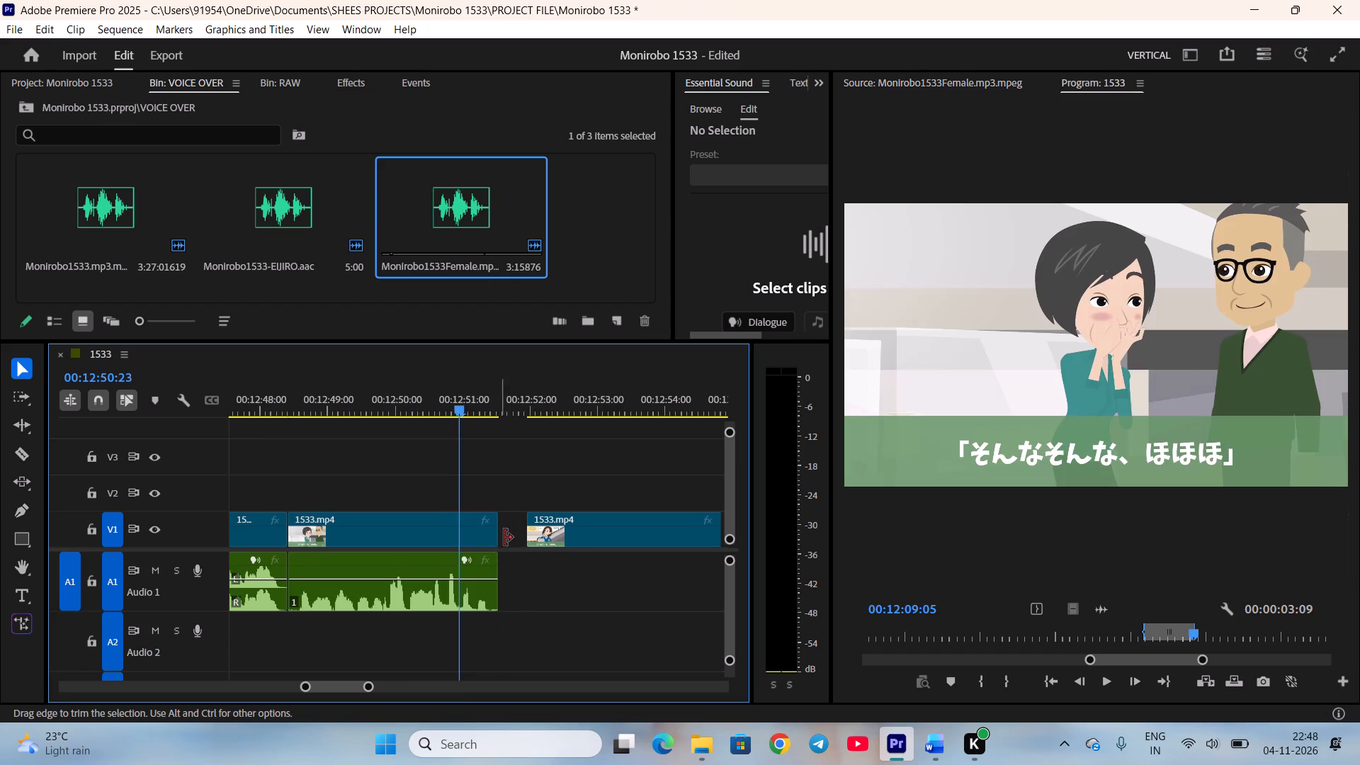
key("space")
right_click(510, 531)
left_click(525, 531)
right_click(514, 529)
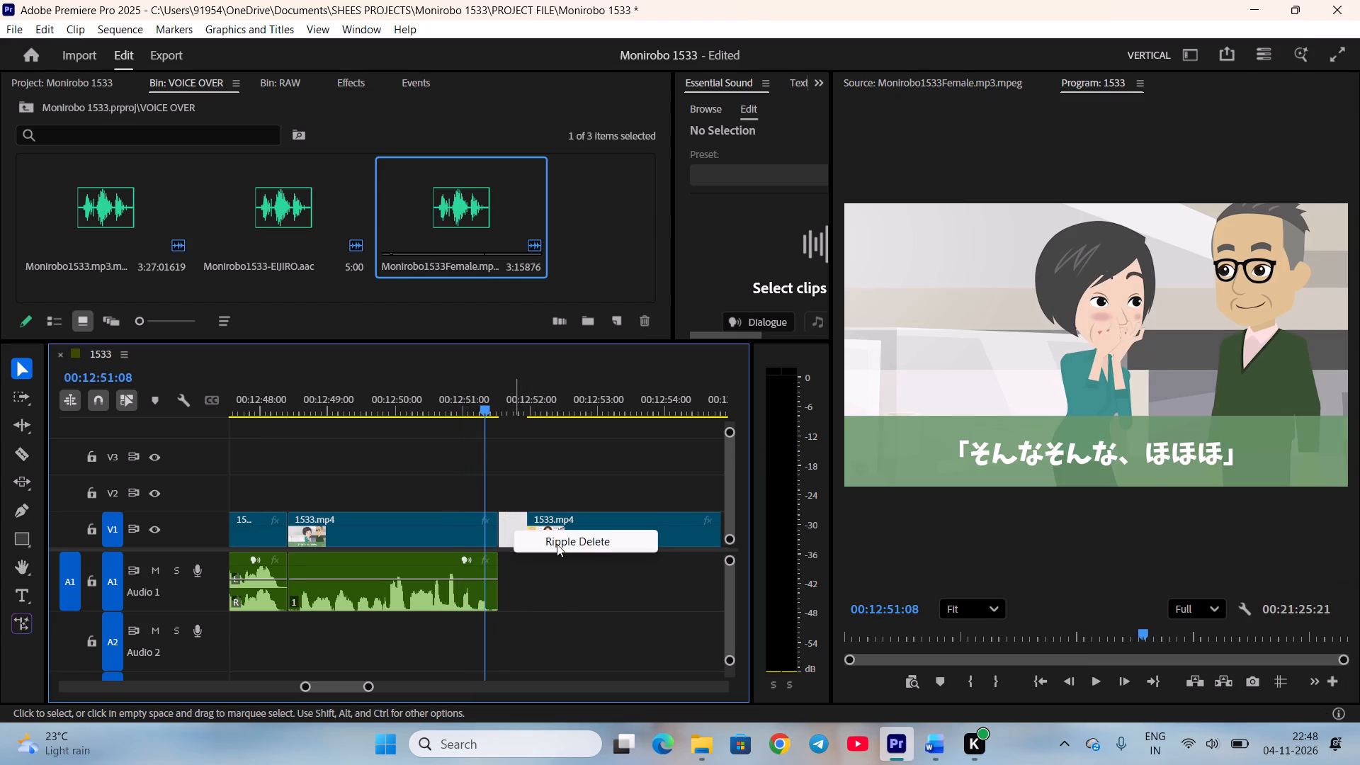
left_click(557, 544)
Play into Eriko's scene about her mother-in-law's one-sided crush and save the project.
scroll(426, 571, "down", 5)
key("space")
scroll(426, 574, "down", 4)
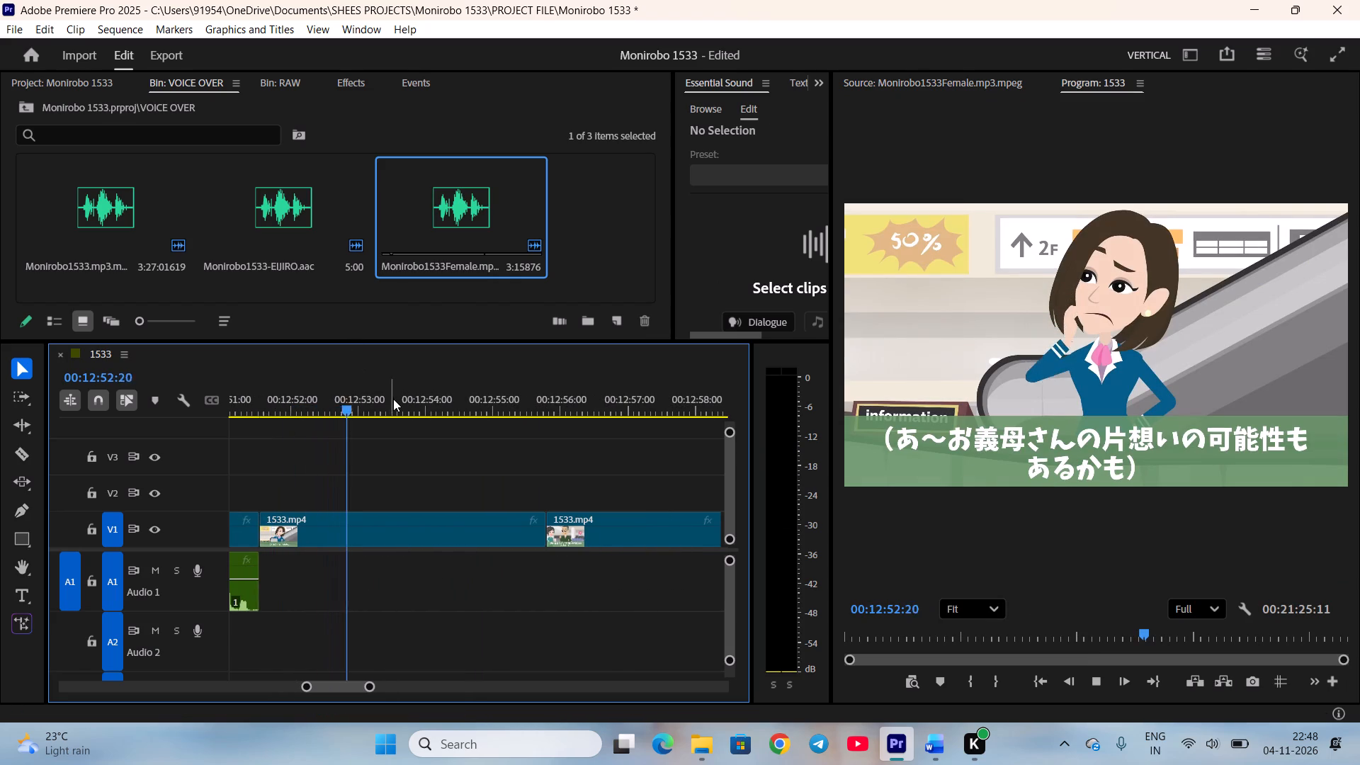
left_click_drag(393, 399, 496, 445)
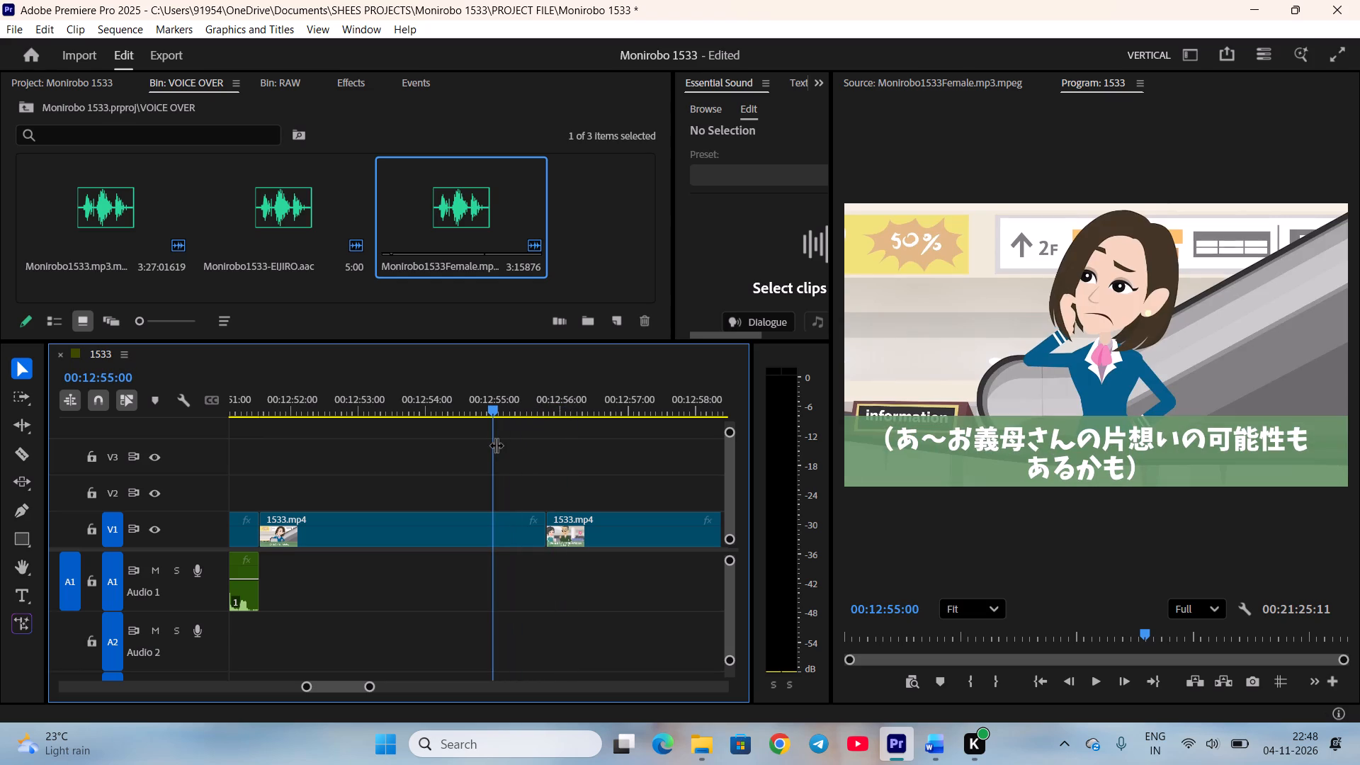
key("ctrl+s")
Following the Word script, mark Eriko's line "there's a chance this is my mother-in-law's one-sided crush" in the female voice-over, 00:12:09:07 to 00:12:14:08.
double_click(465, 205)
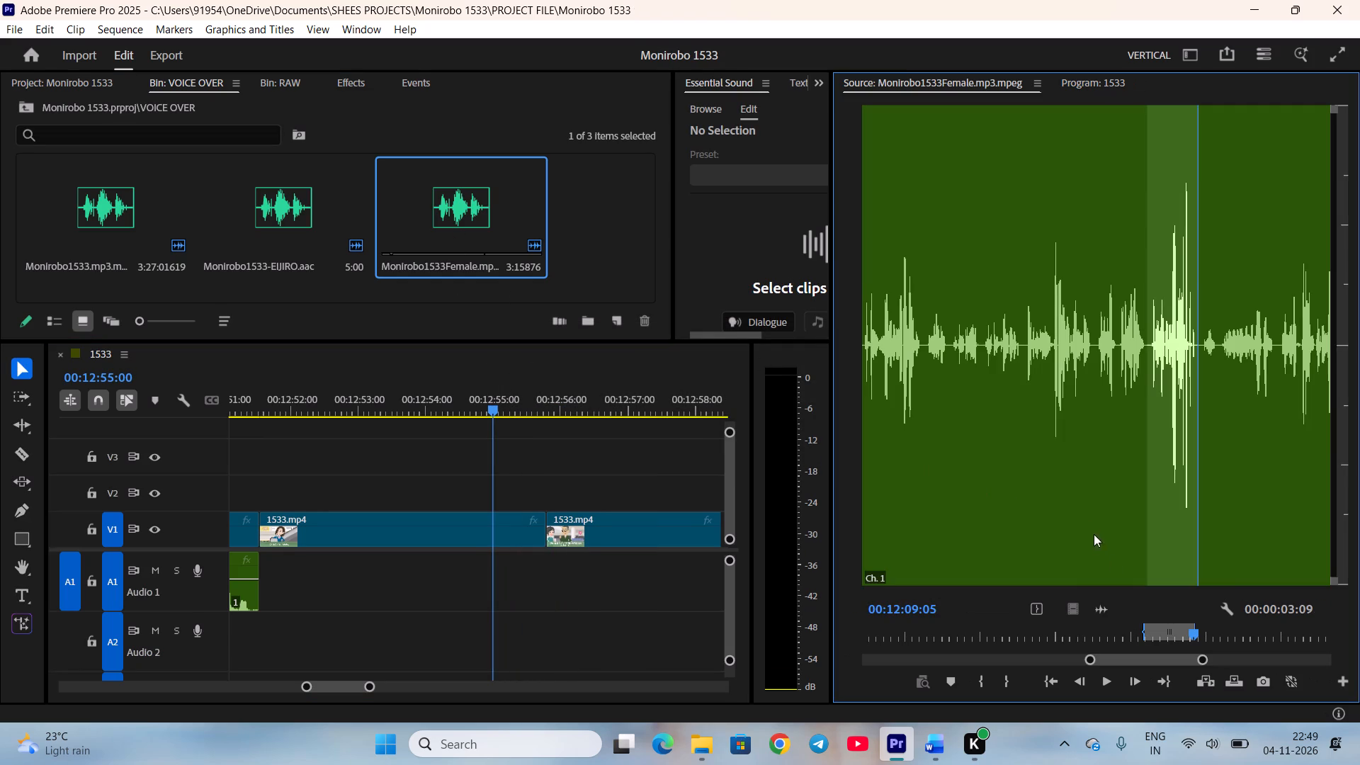
scroll(1213, 635, "down", 2)
key("i")
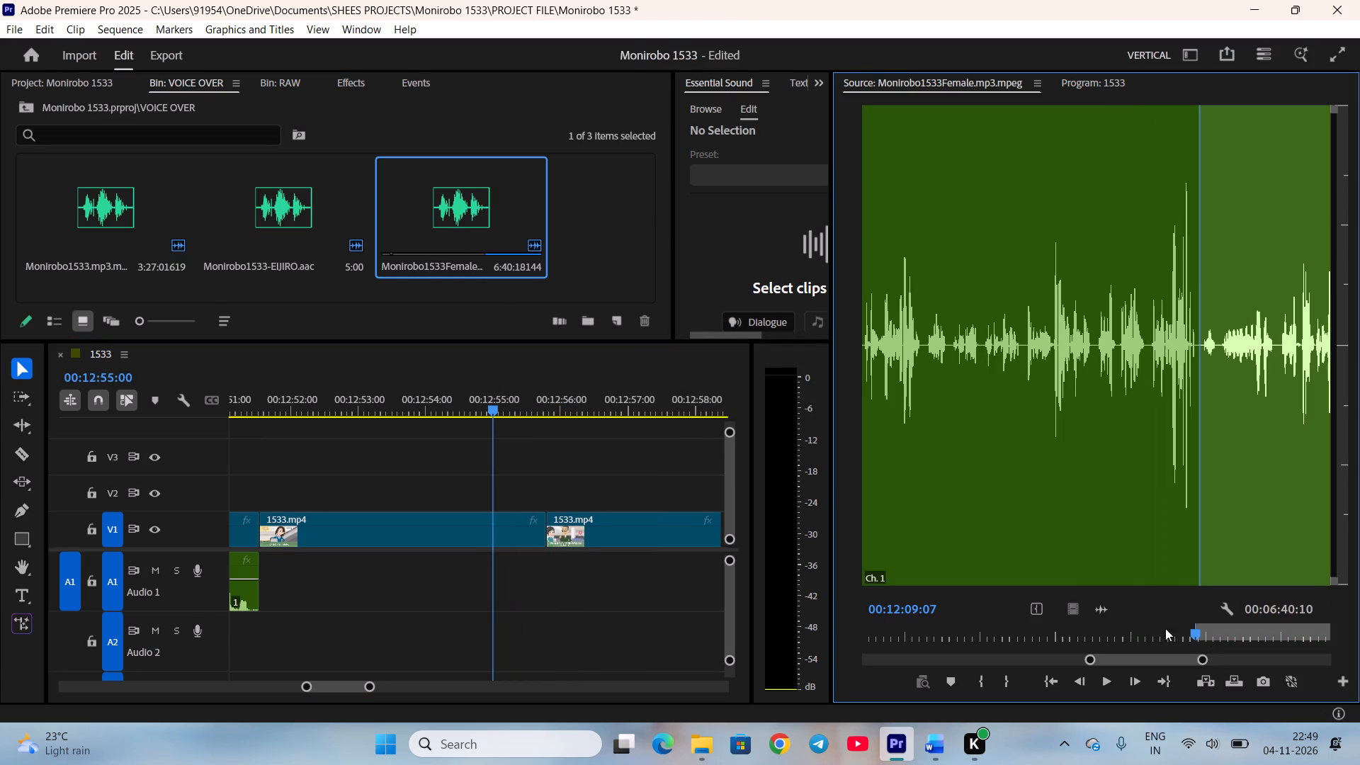
key("space")
left_click(926, 732)
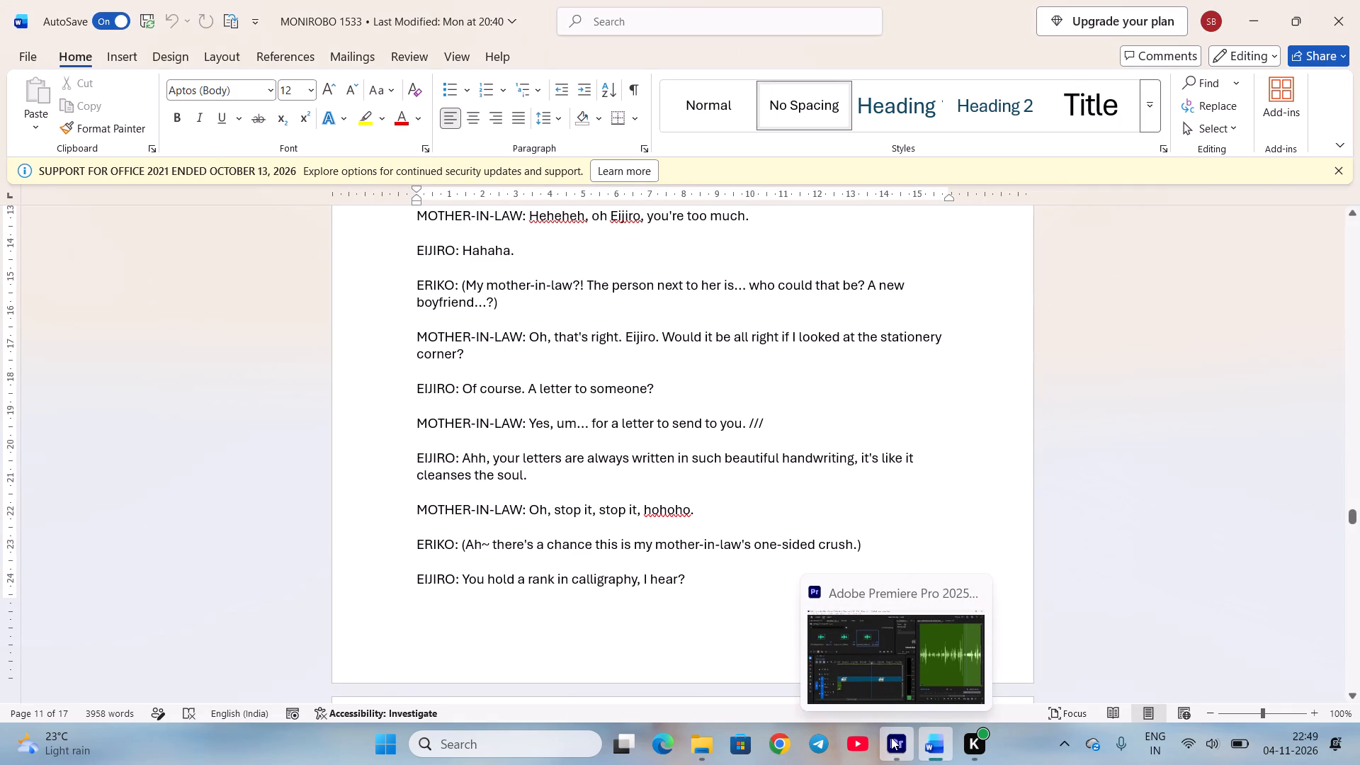
scroll(716, 607, "down", 4)
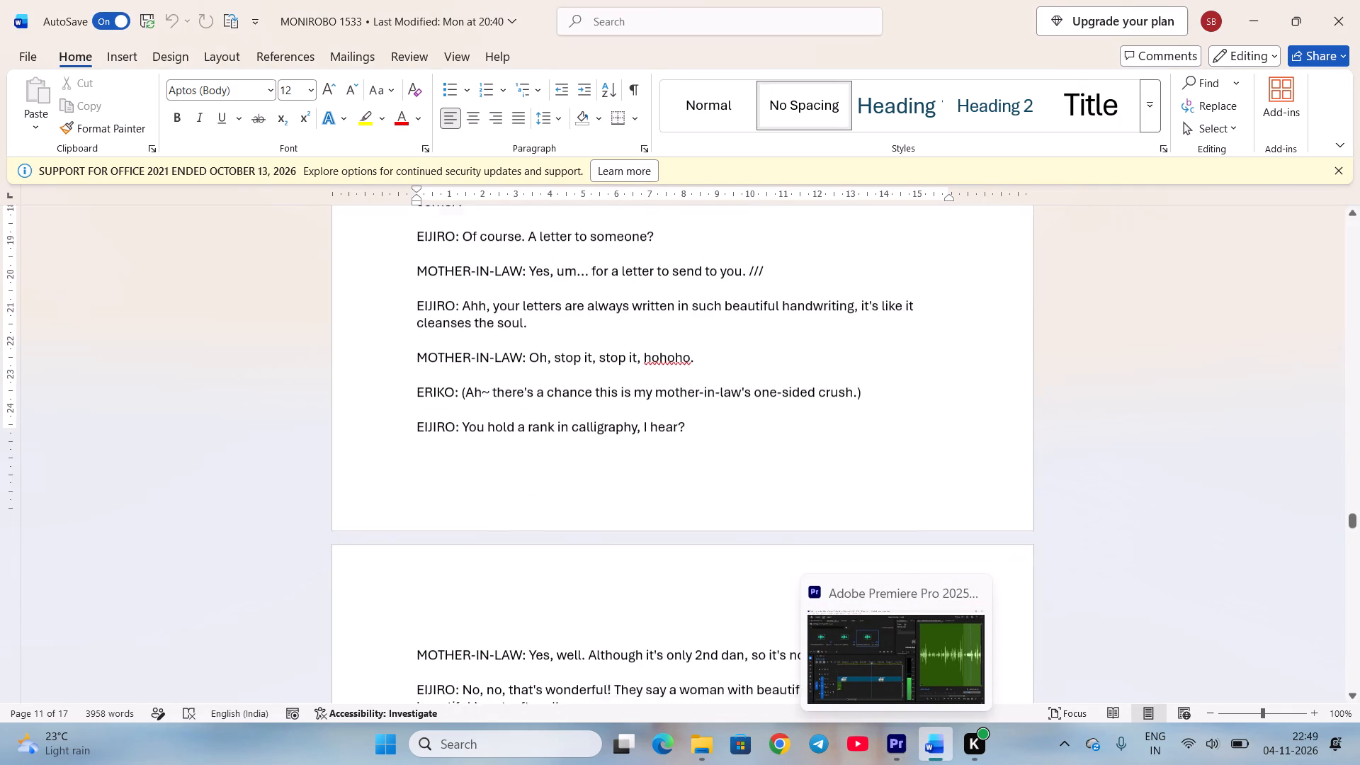
left_click(902, 749)
key("space")
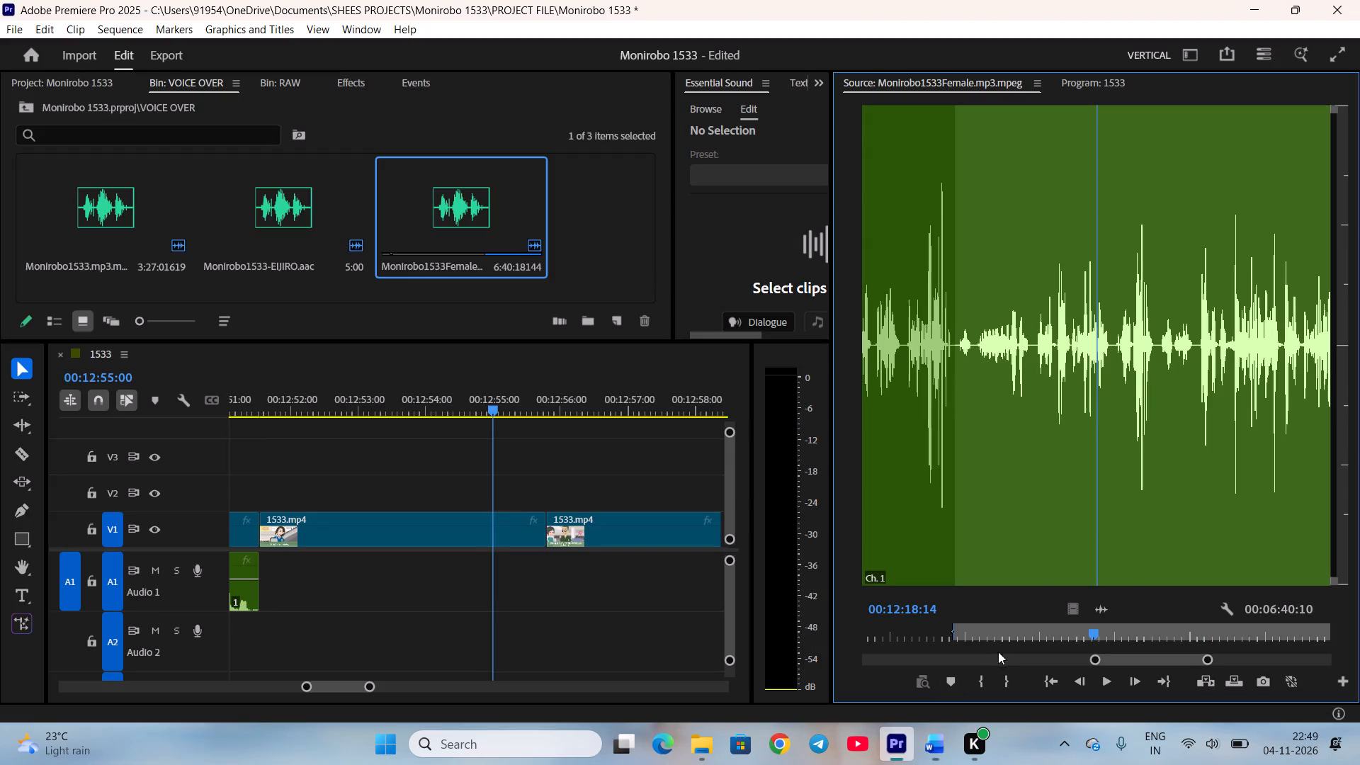
left_click(980, 625)
key("space")
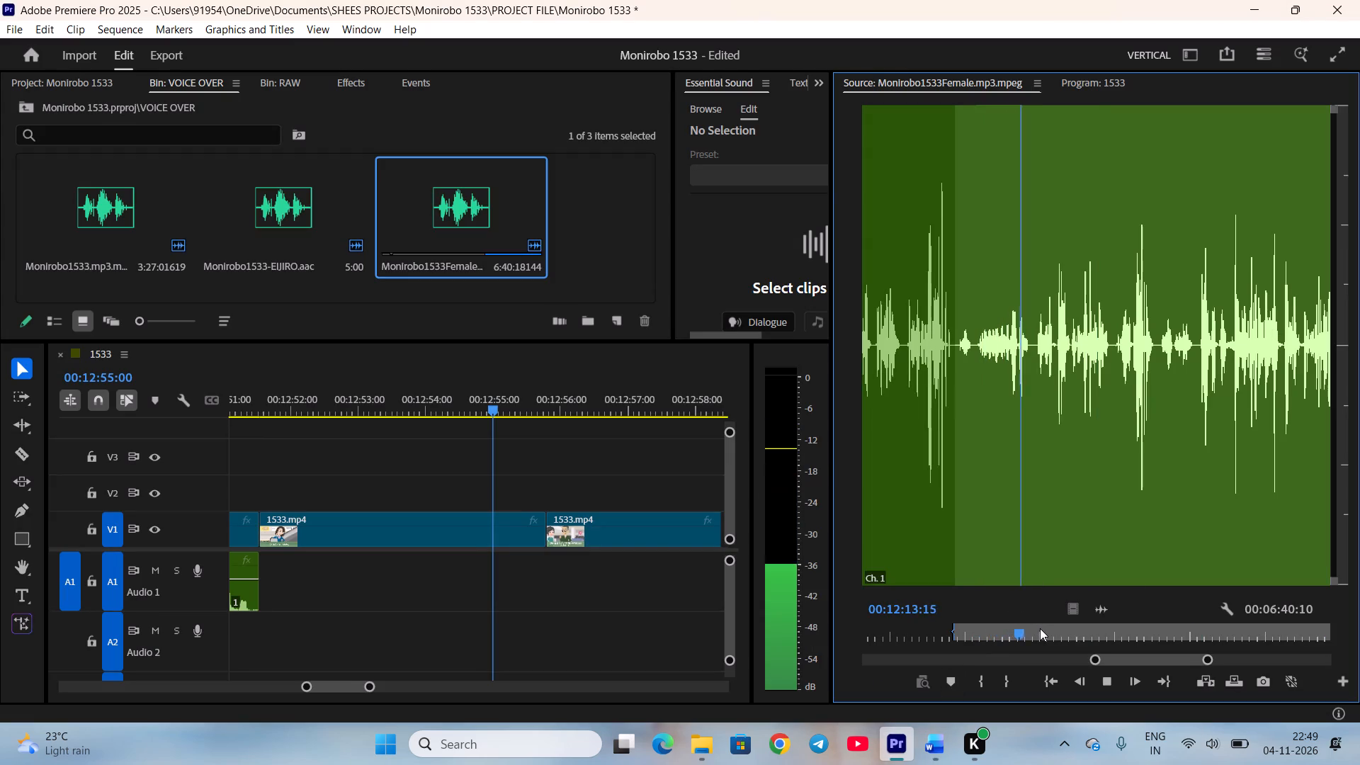
key("space")
scroll(1038, 628, "down", 3)
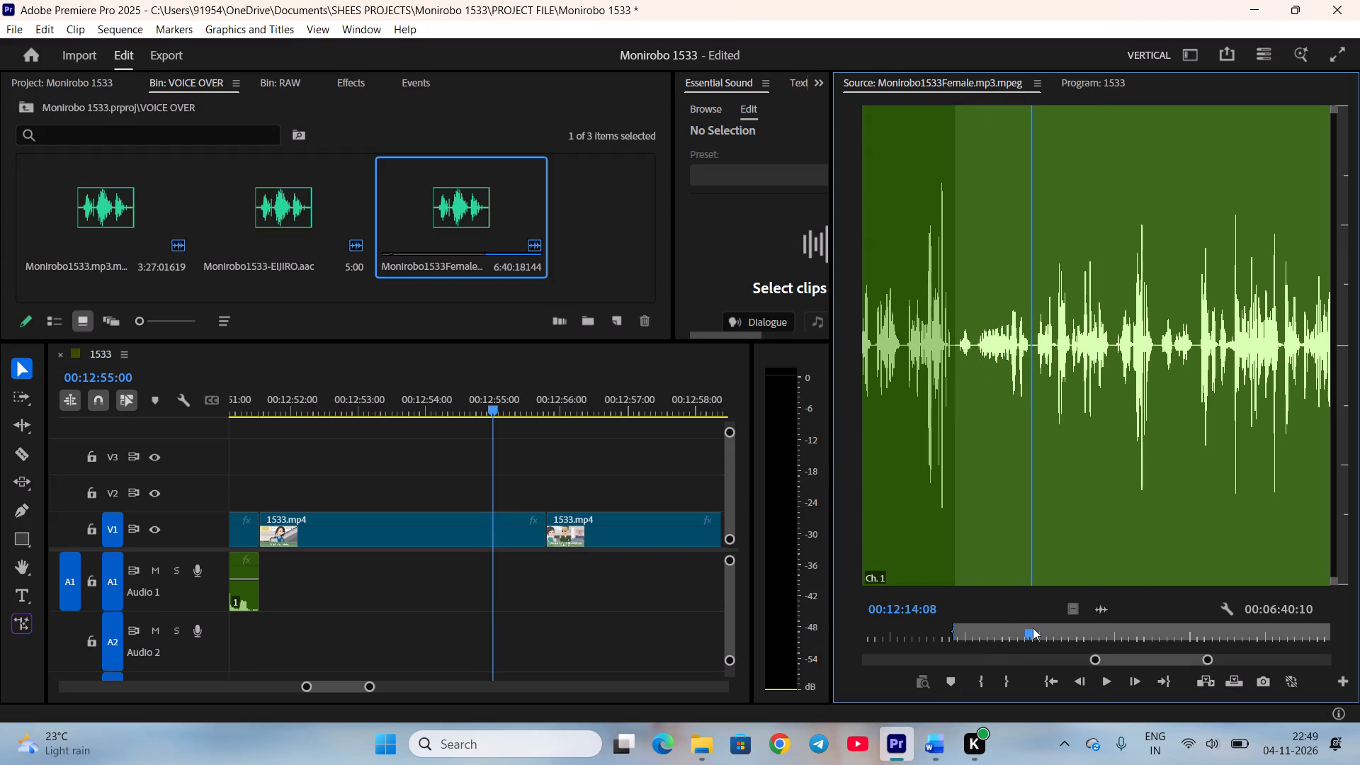
key("o")
Place Eriko's marked line on A1 under her scene and trim the silence off its start.
left_click_drag(1101, 603, 297, 599)
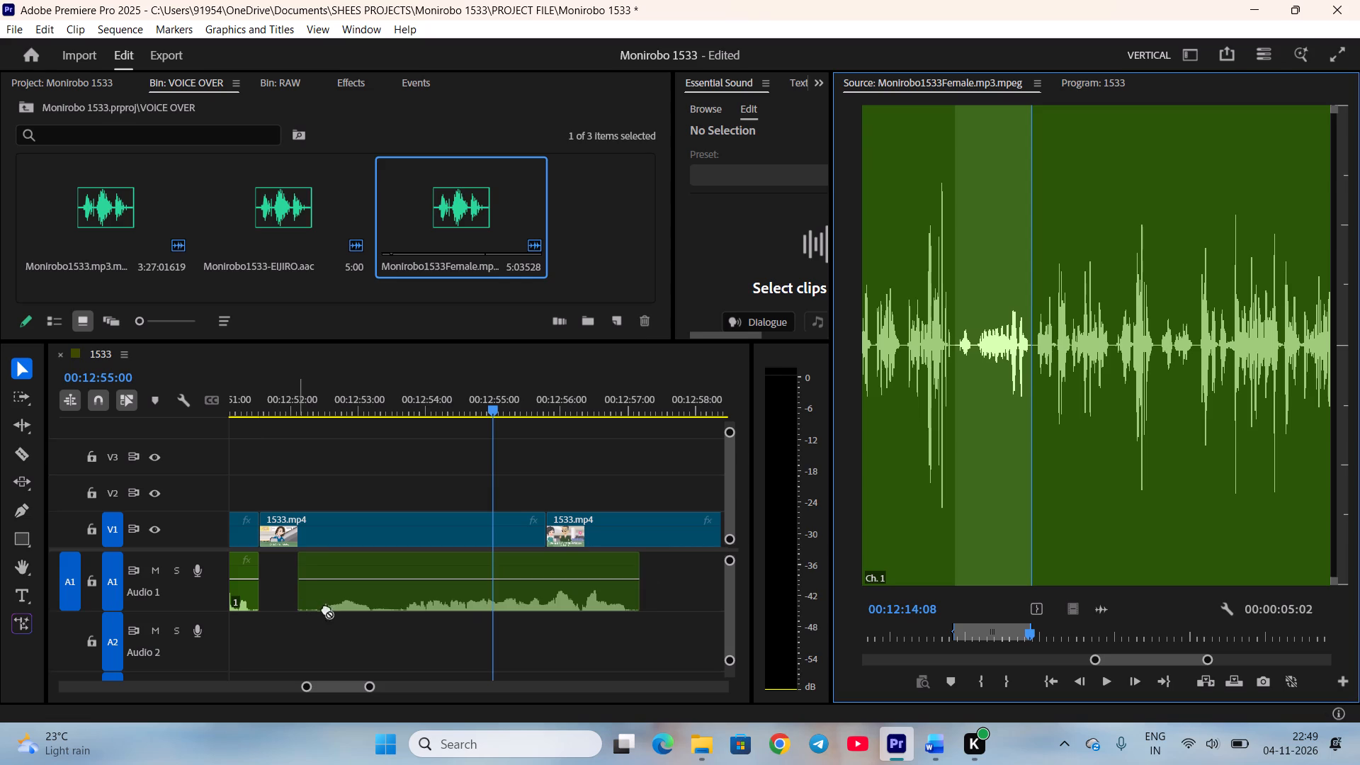
left_click_drag(304, 594, 322, 596)
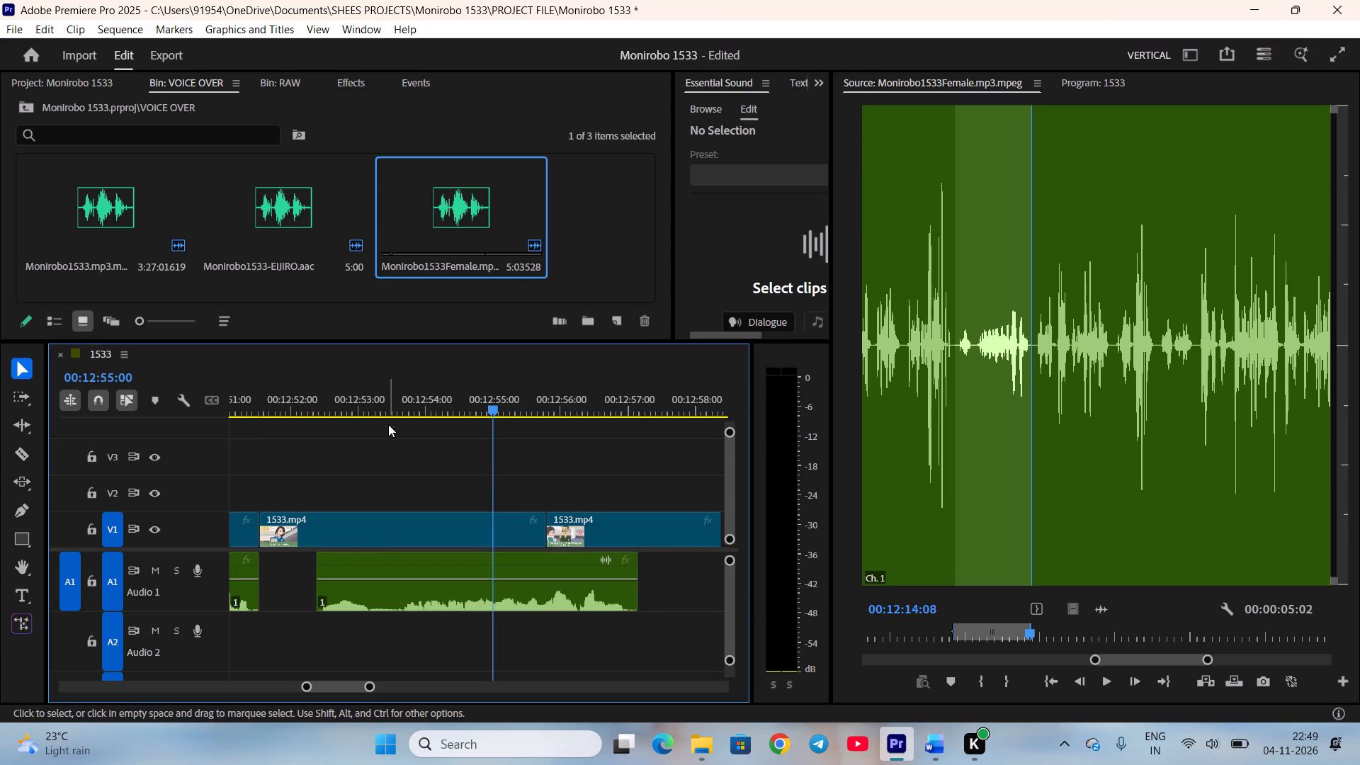
Split Eriko's line at 00:12:53:05, trim the pause off the second piece and move it 8 frames earlier against the first.
left_click_drag(384, 407, 377, 420)
left_click(397, 594)
key("c")
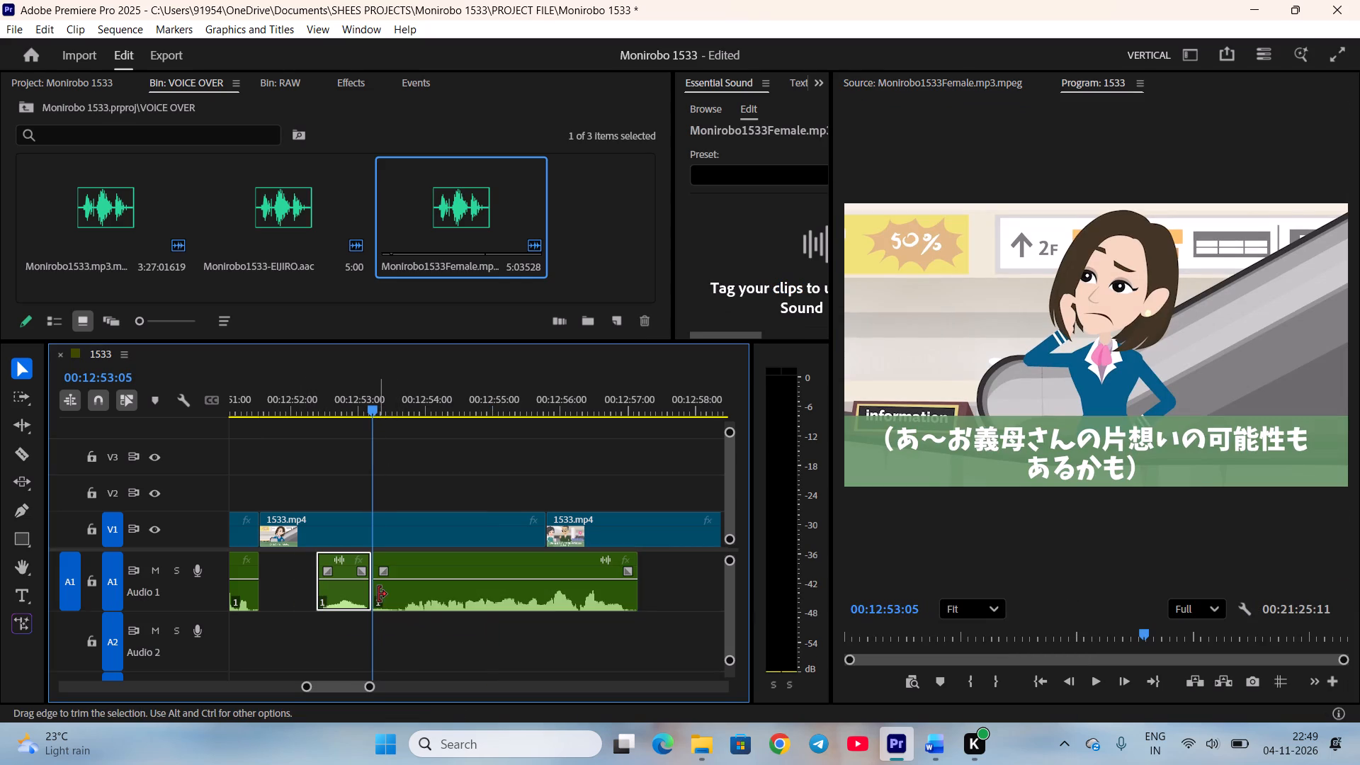
left_click_drag(378, 594, 402, 595)
left_click_drag(416, 597, 395, 597)
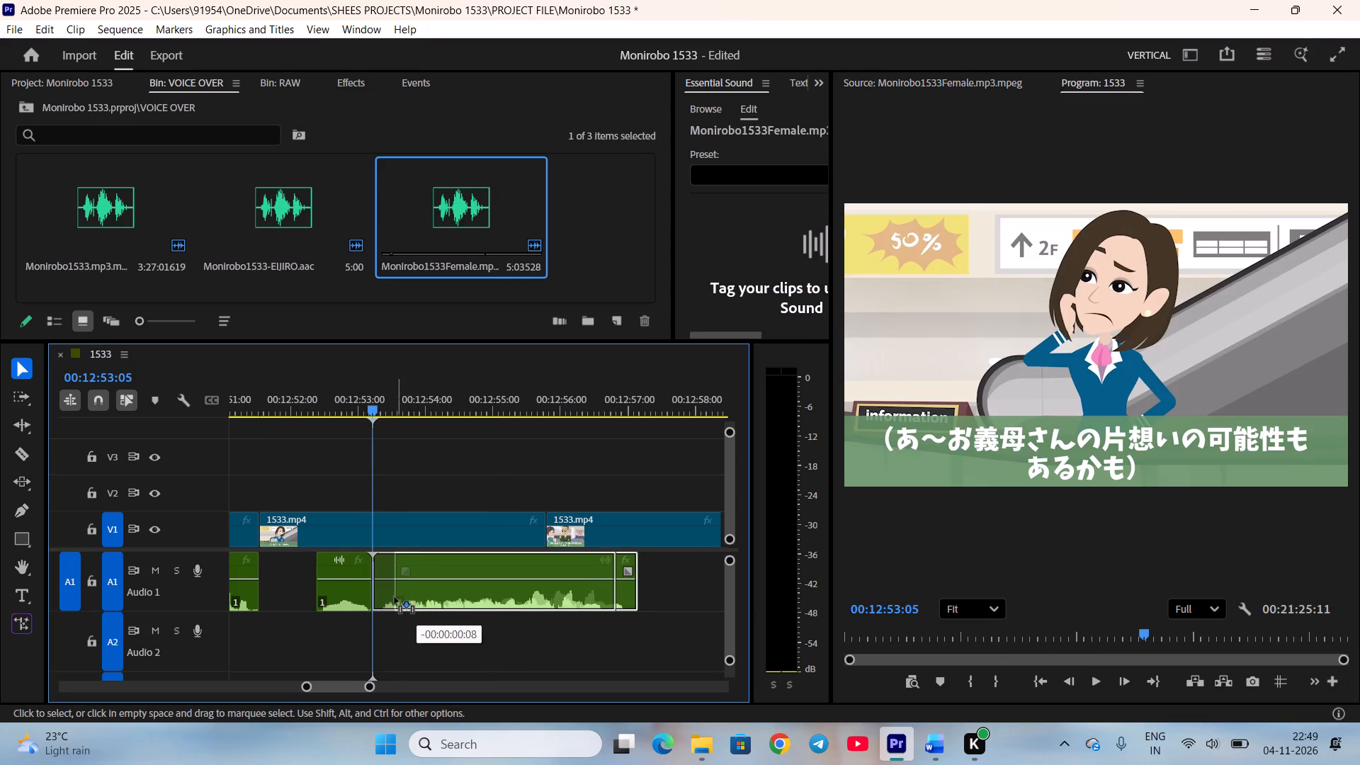
left_click_drag(395, 597, 395, 598)
Move both pieces of Eriko's line about 20 frames earlier to her scene's start and trim 2 frames off the end.
left_click_drag(404, 616, 396, 621)
left_click_drag(356, 621, 383, 600)
left_click_drag(408, 600, 359, 597)
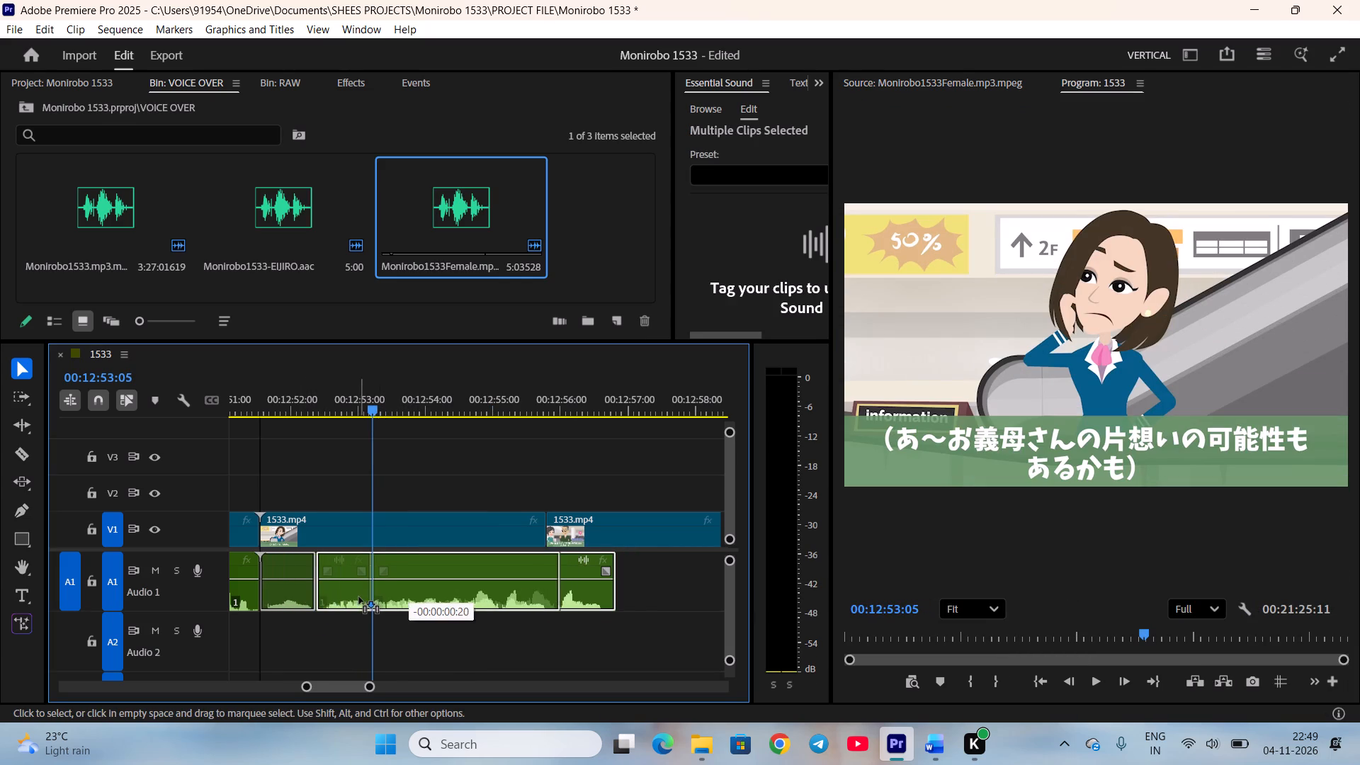
left_click_drag(359, 597, 357, 597)
left_click(449, 619)
left_click(559, 599)
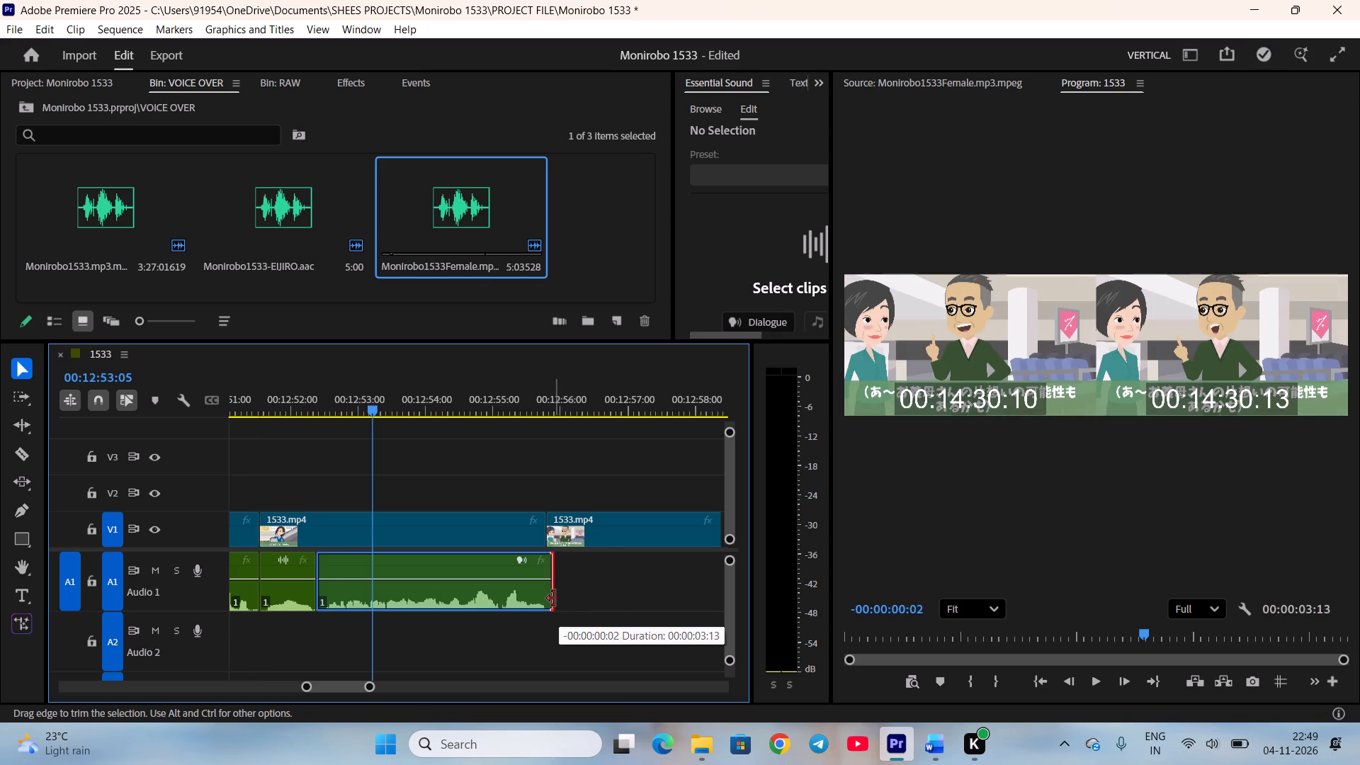
left_click(572, 620)
Raise the gain of both pieces of Eriko's line by 9 dB and play them back.
left_click(286, 588)
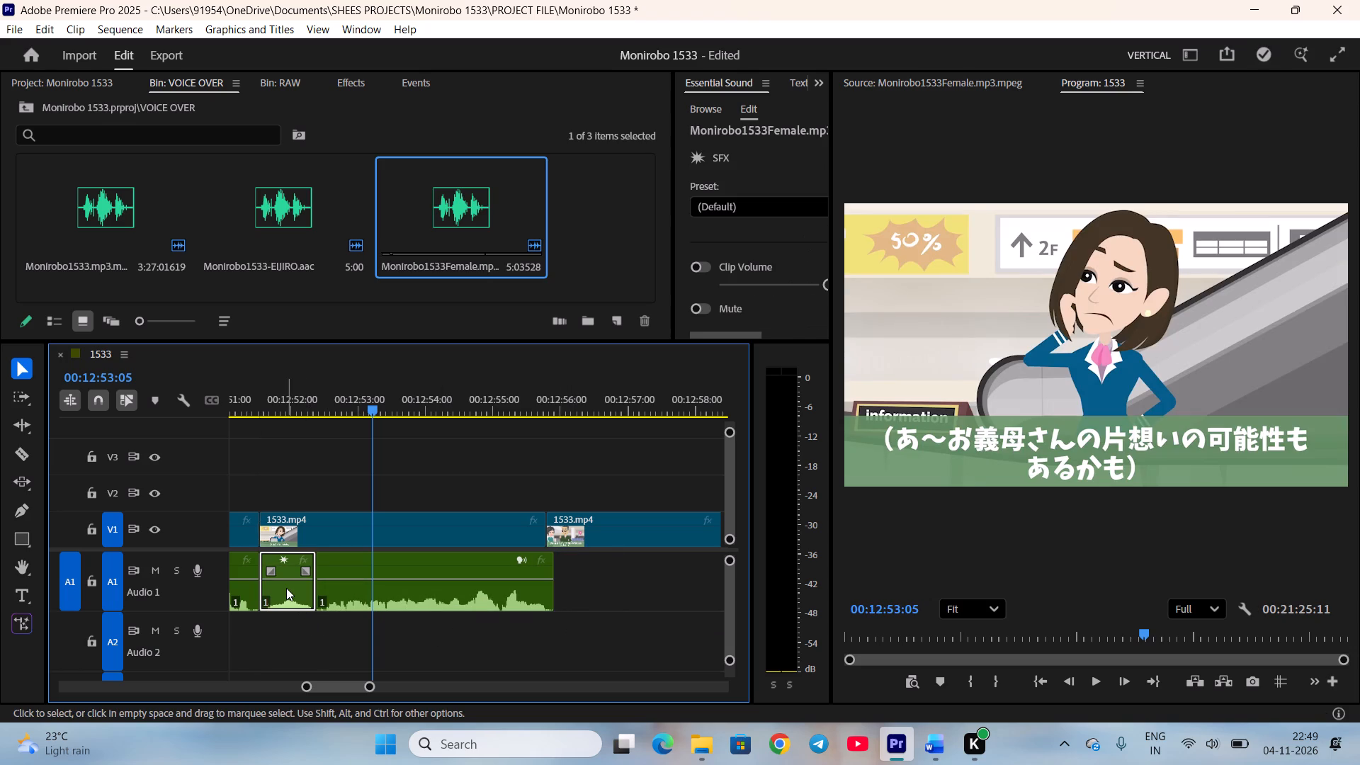
left_click_drag(300, 626, 340, 600)
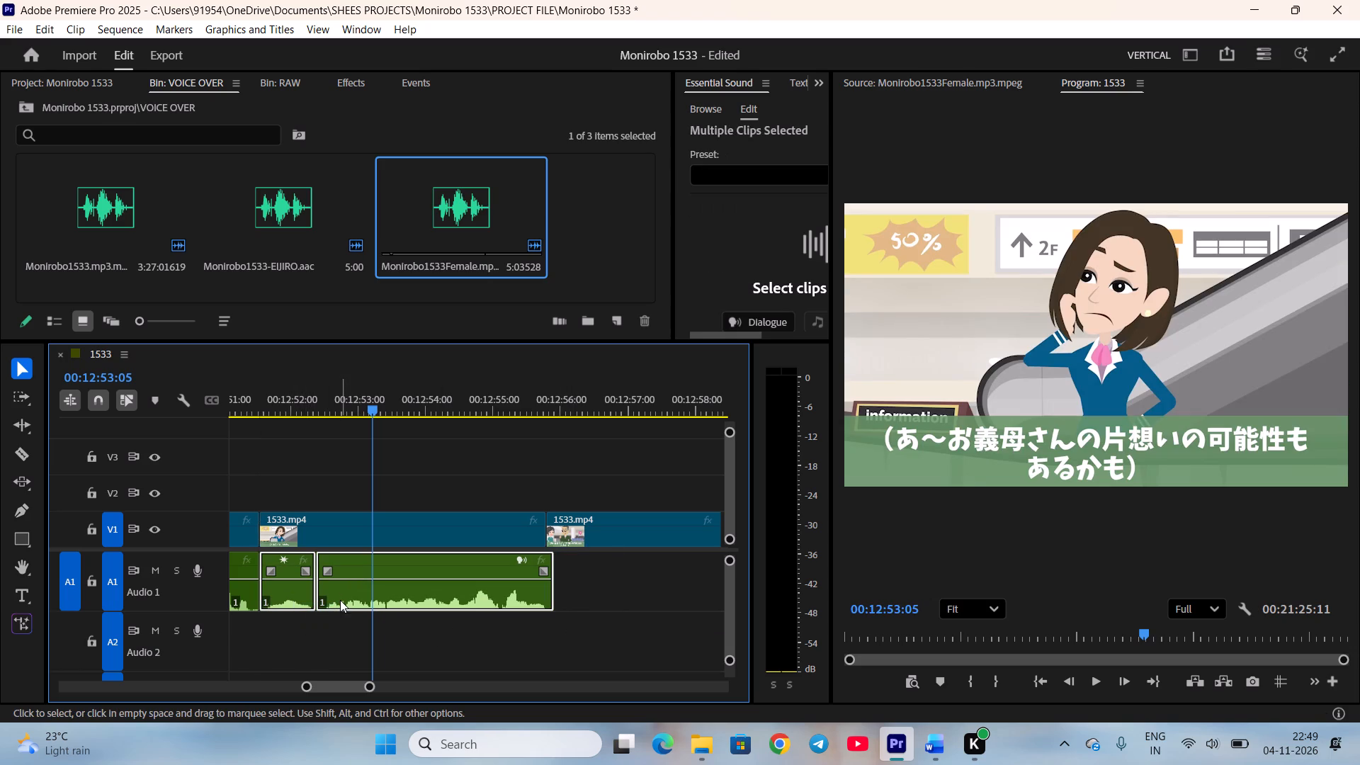
type("g9")
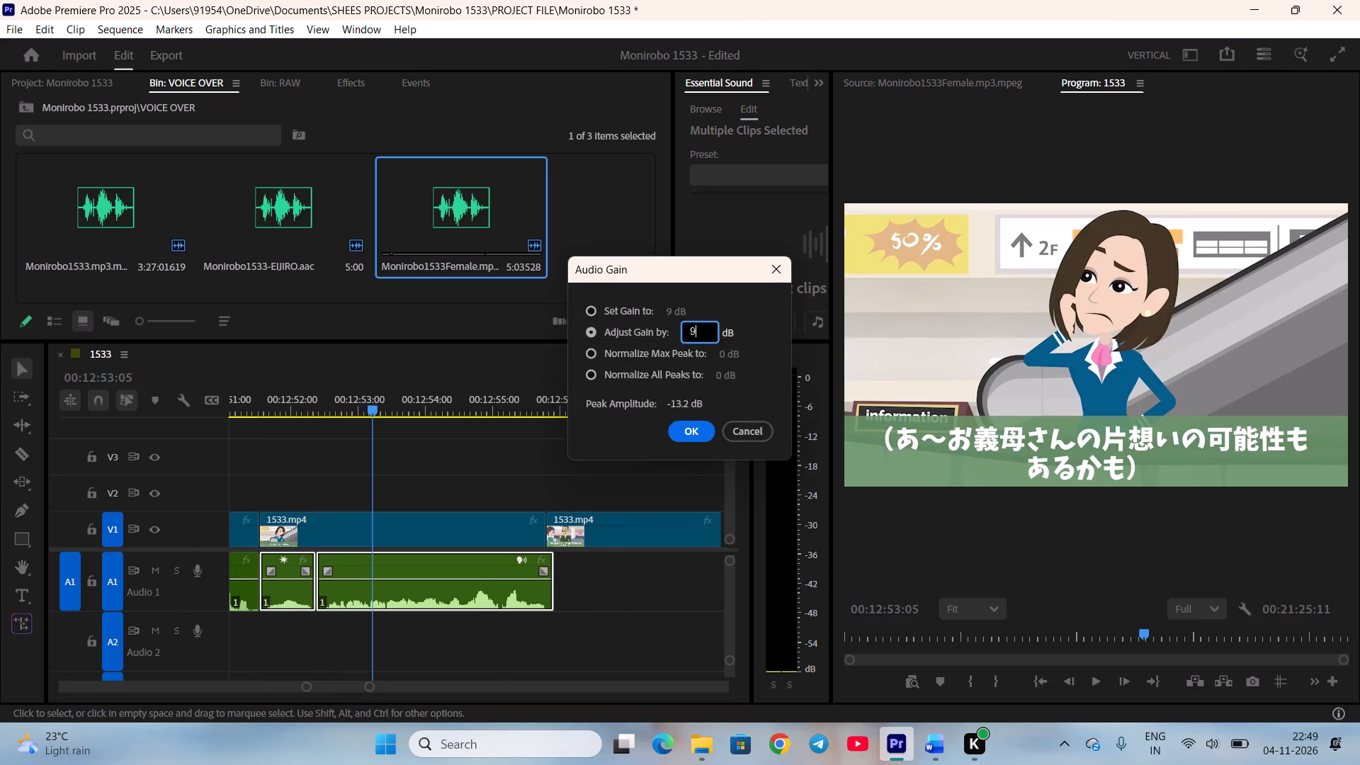
key("Return")
key("space")
left_click(282, 395)
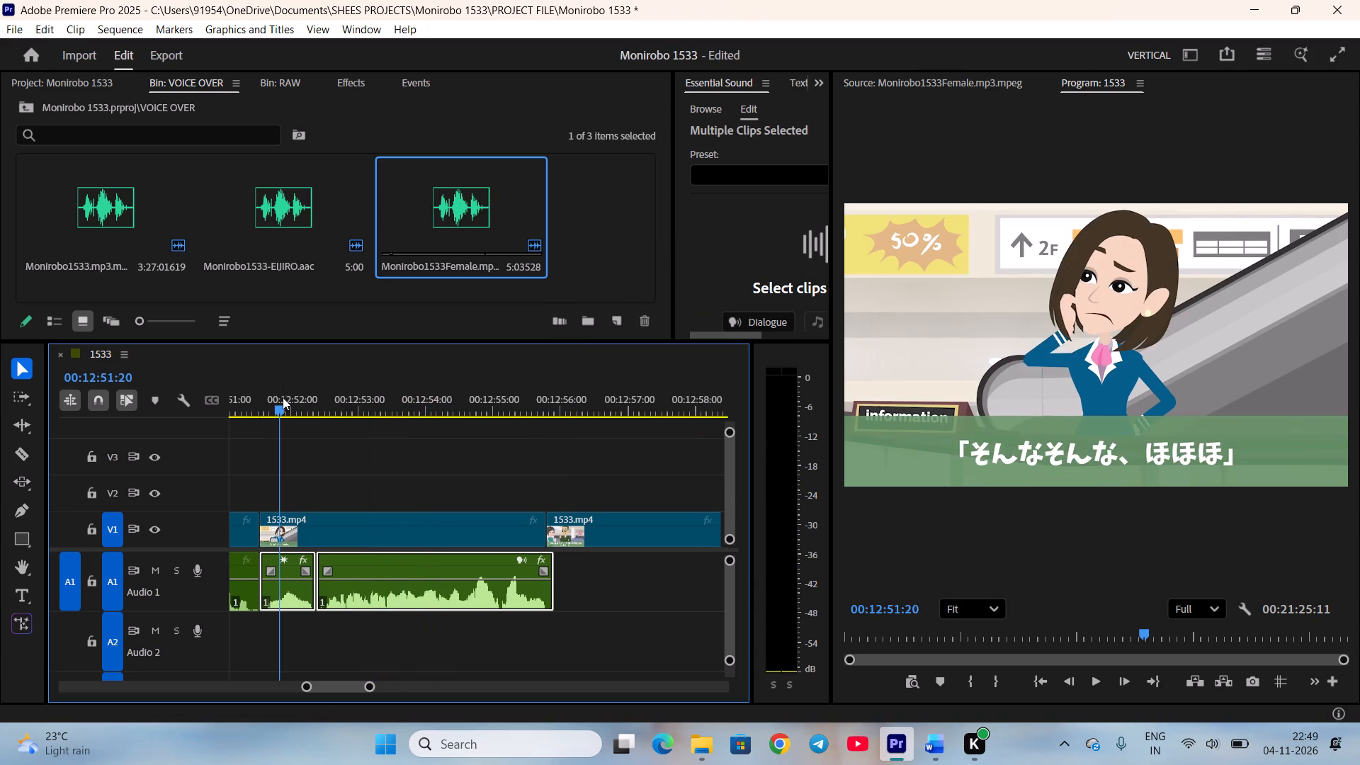
left_click(301, 419)
key("space")
left_click(432, 450)
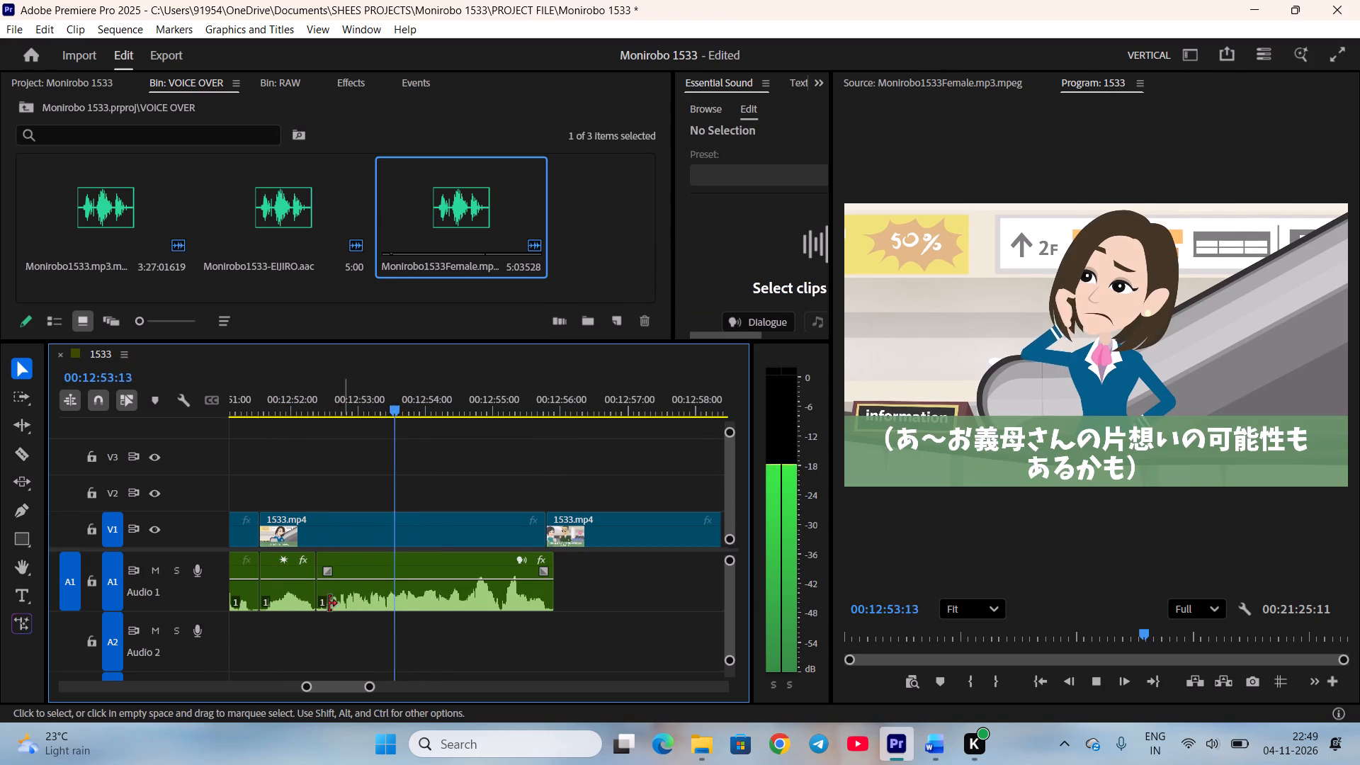
Nest the two pieces of Eriko's line under the default sequence name.
left_click_drag(307, 624, 343, 607)
right_click(345, 605)
left_click(438, 425)
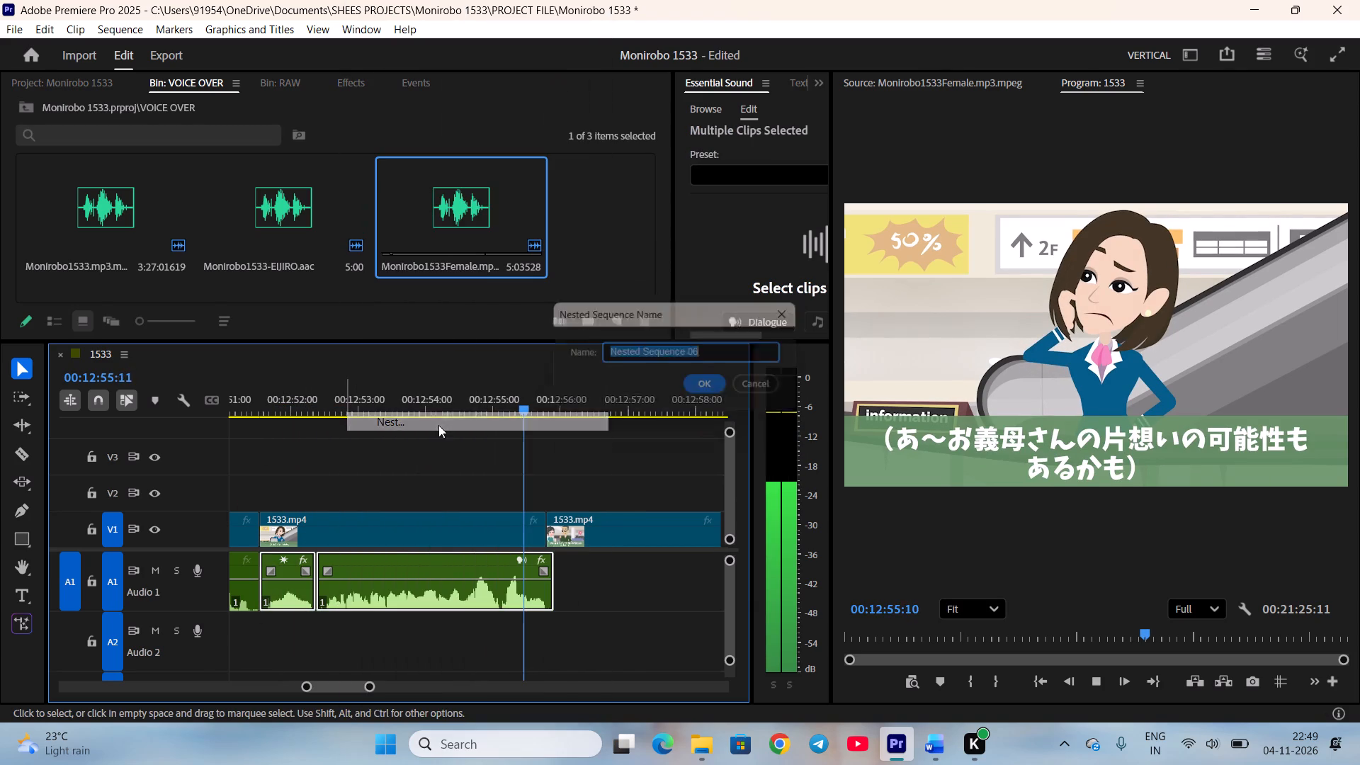
left_click(708, 393)
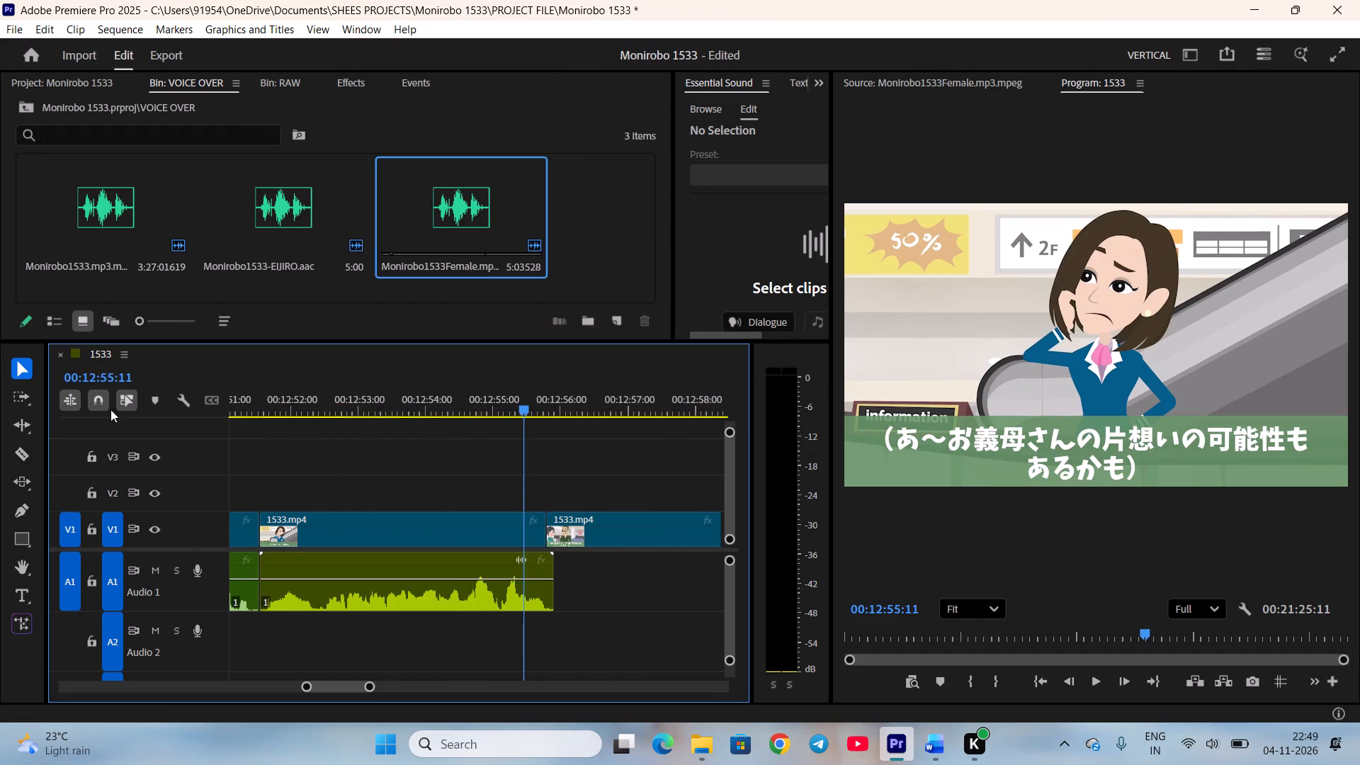
Shift all clips following Eriko's scene 12 frames later to make room for her line.
left_click(11, 392)
left_click(25, 395)
left_click_drag(625, 521, 662, 523)
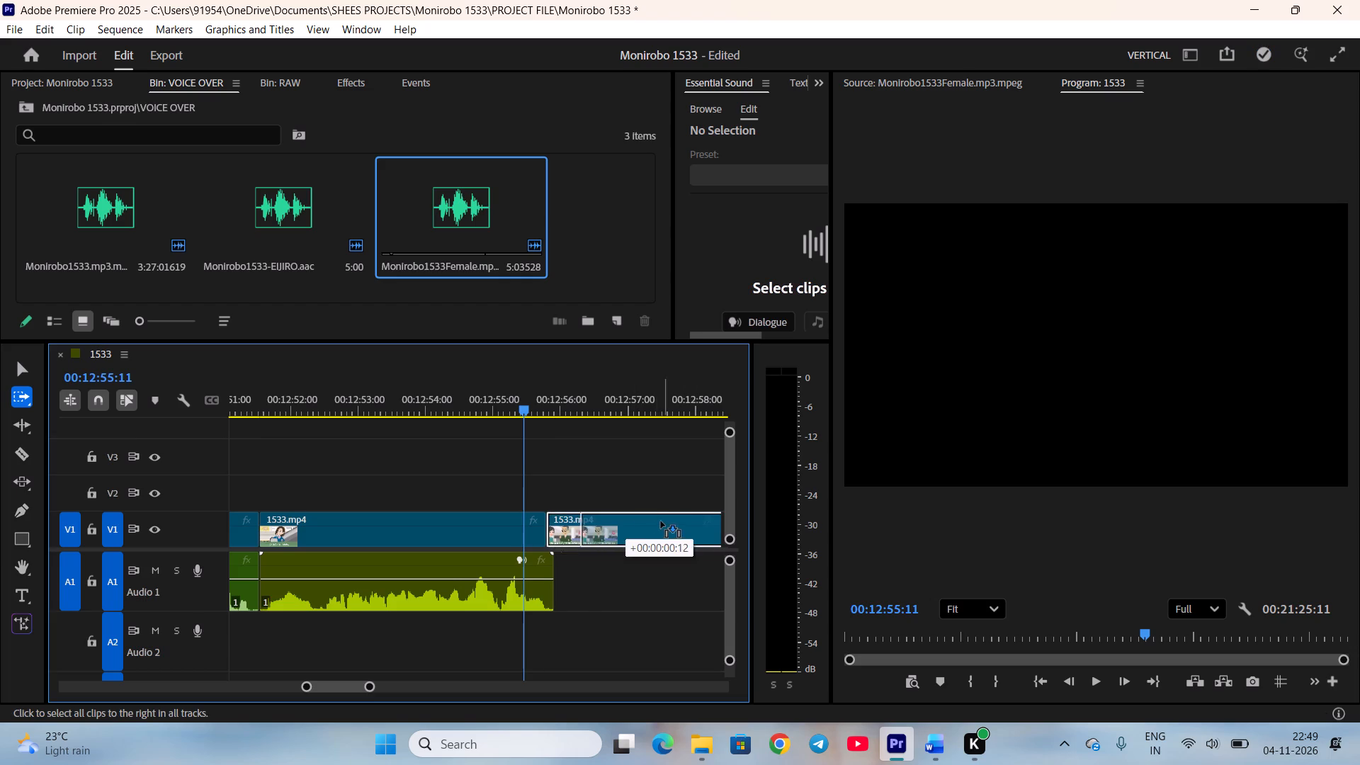
key("v")
left_click(566, 478)
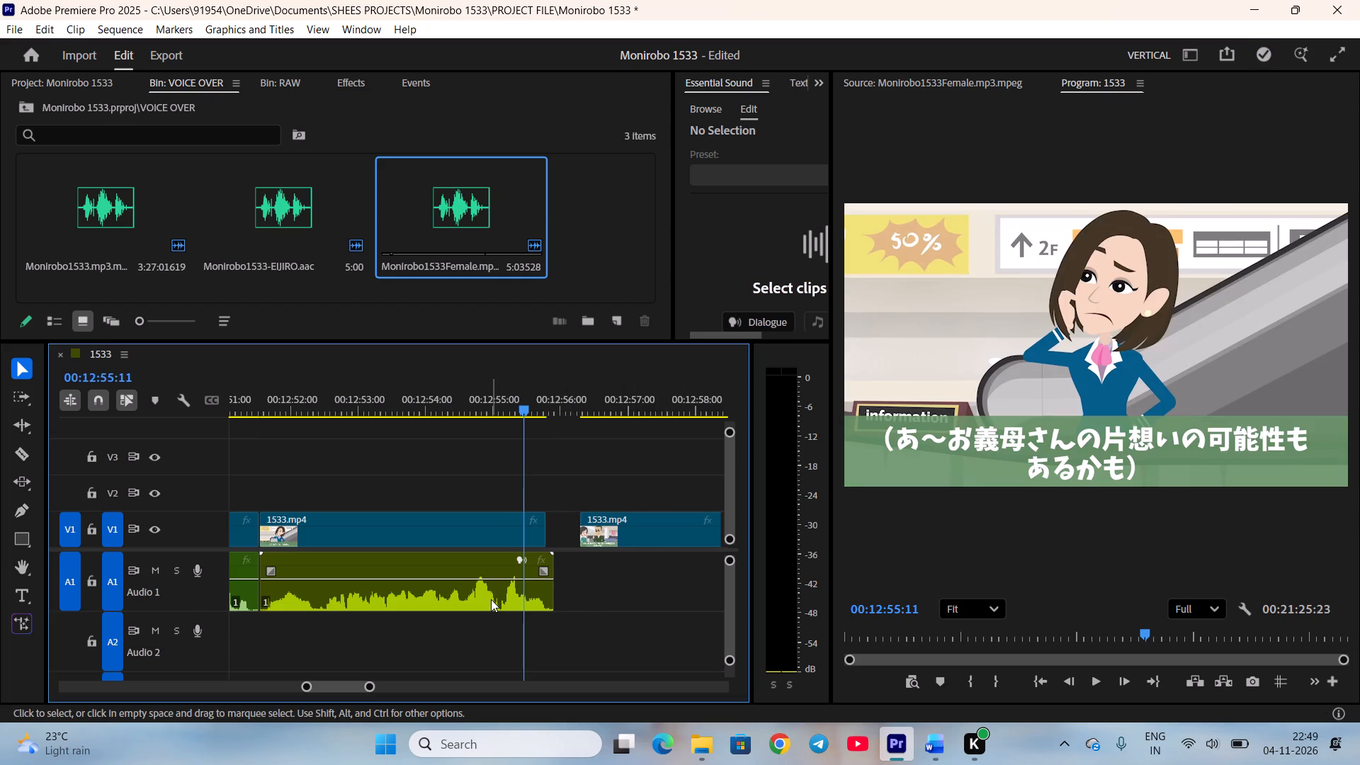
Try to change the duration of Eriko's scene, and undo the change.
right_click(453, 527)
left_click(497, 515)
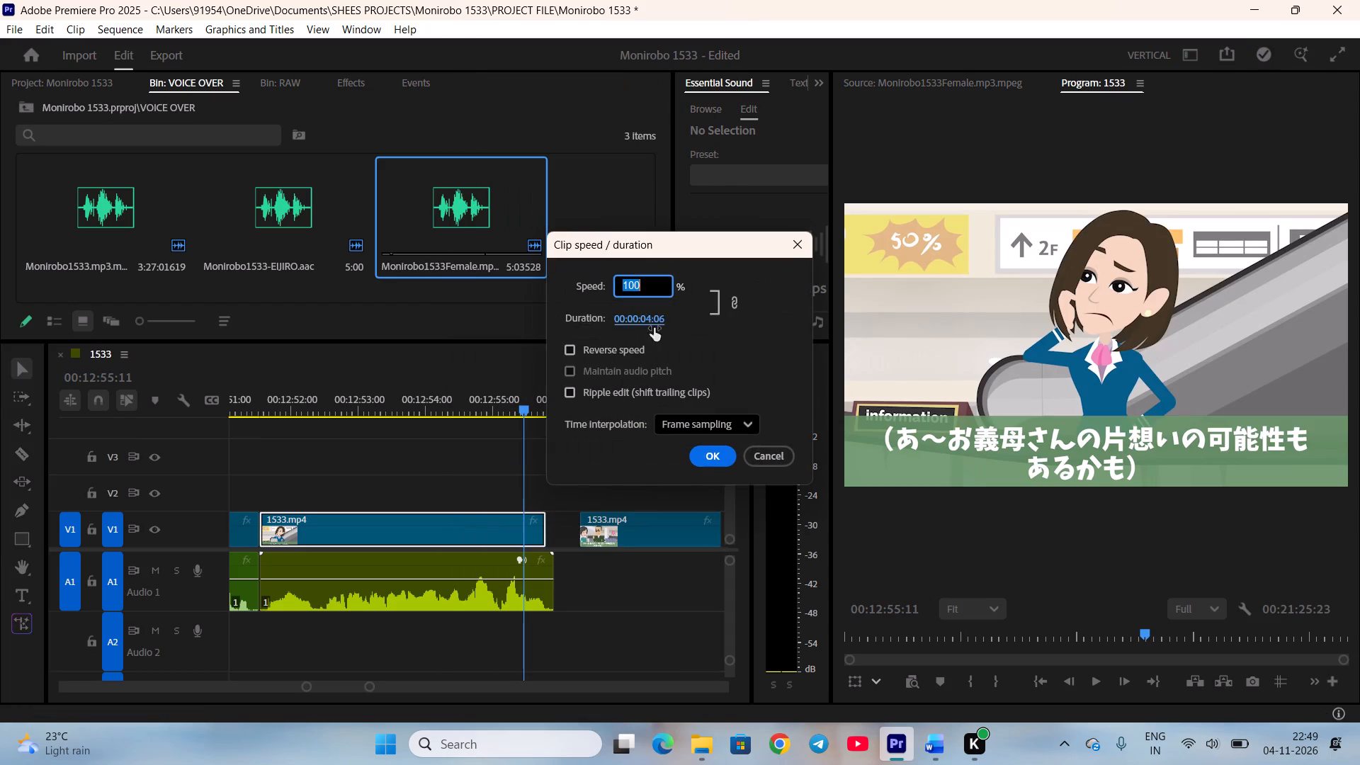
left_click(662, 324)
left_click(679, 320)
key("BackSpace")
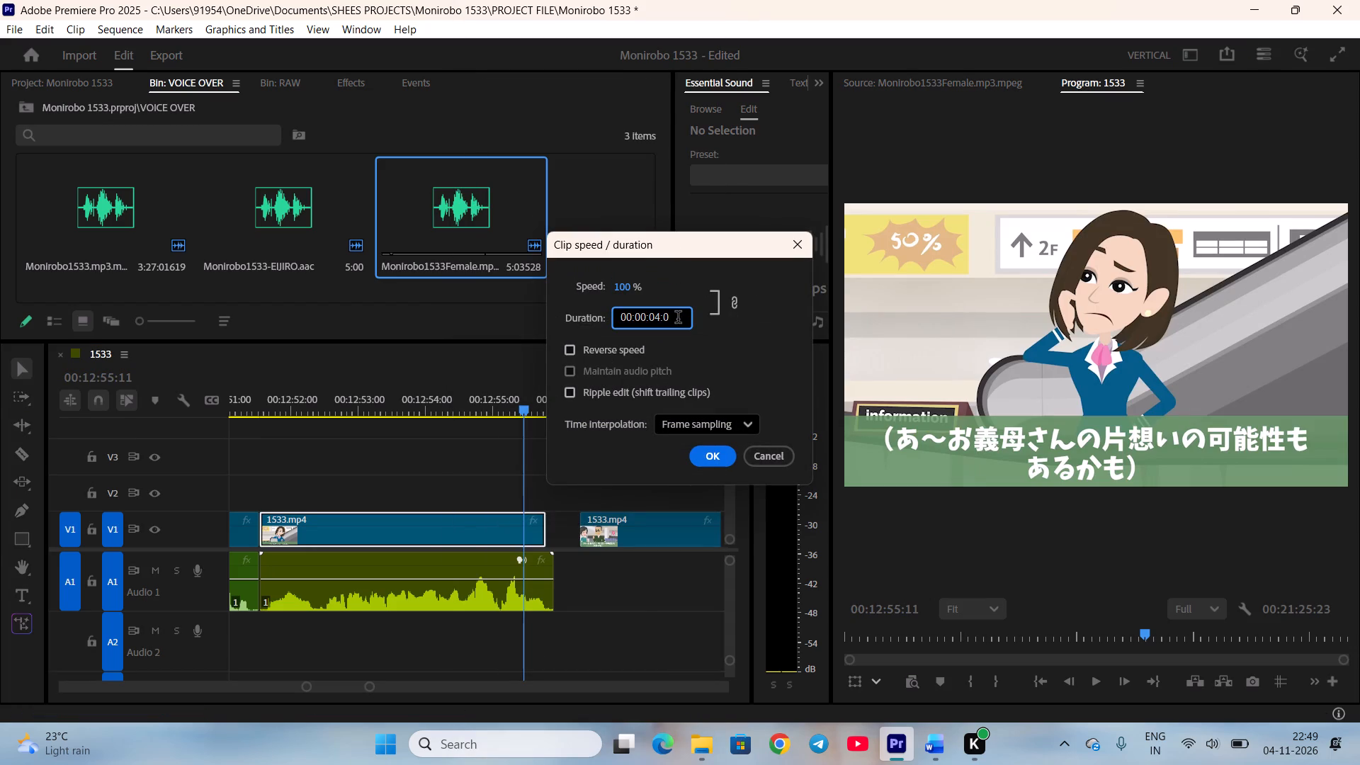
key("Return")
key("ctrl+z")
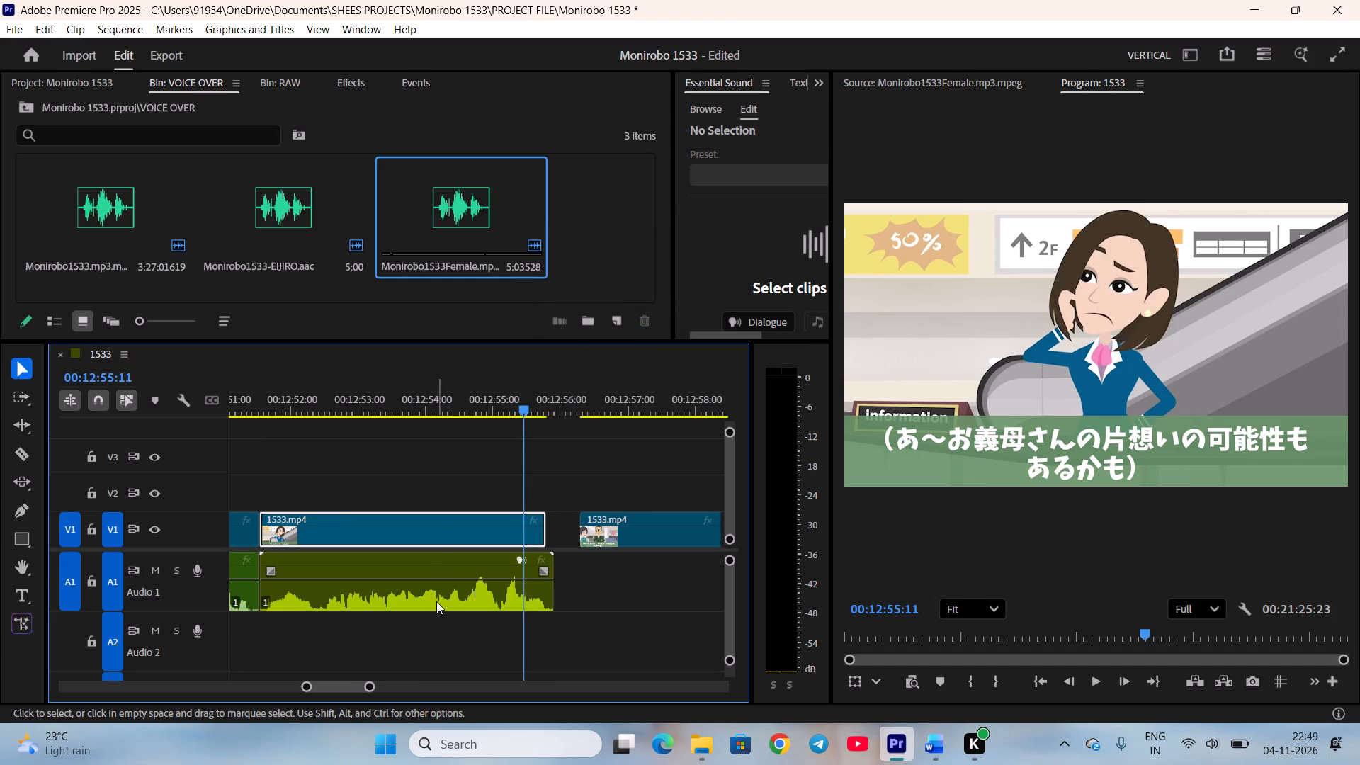
Slow Eriko's scene by setting its clip duration to 00:00:04:09.
right_click(437, 536)
left_click(458, 531)
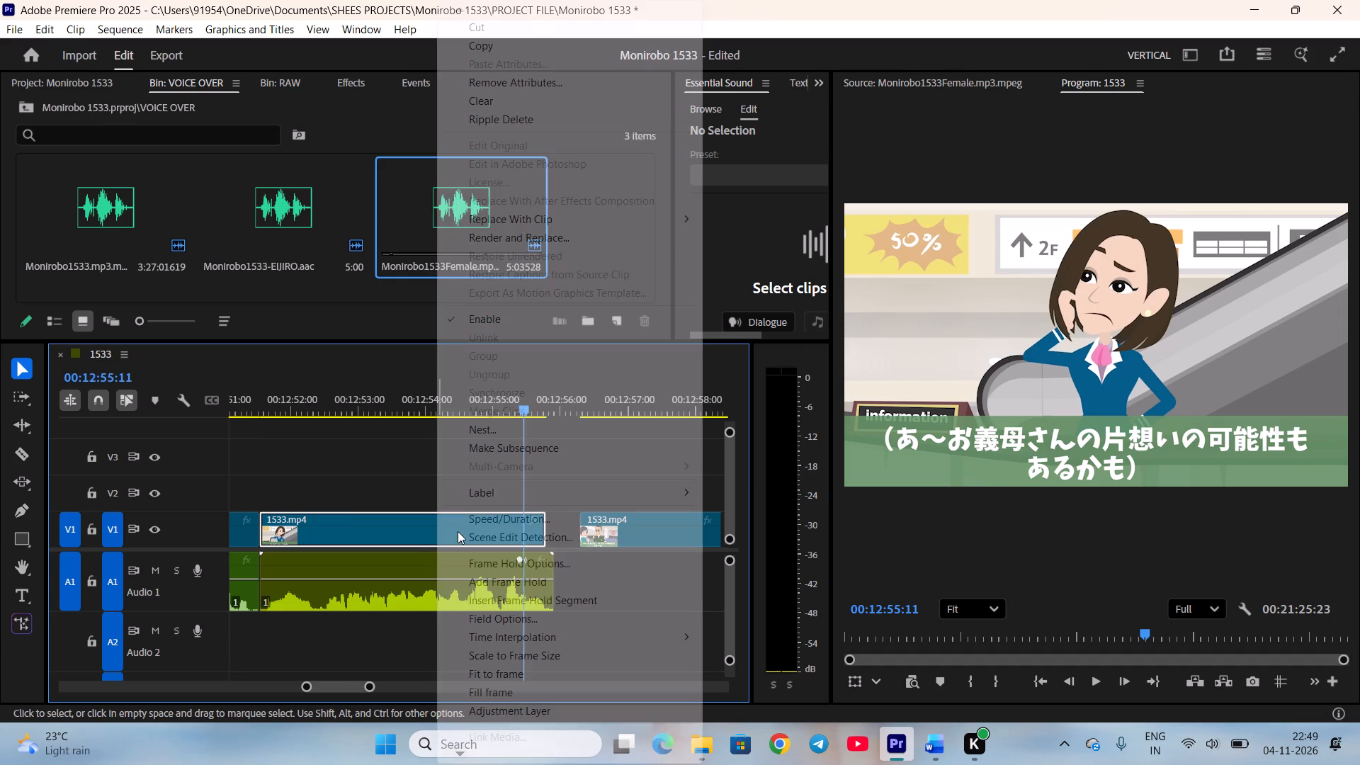
left_click(776, 424)
right_click(462, 525)
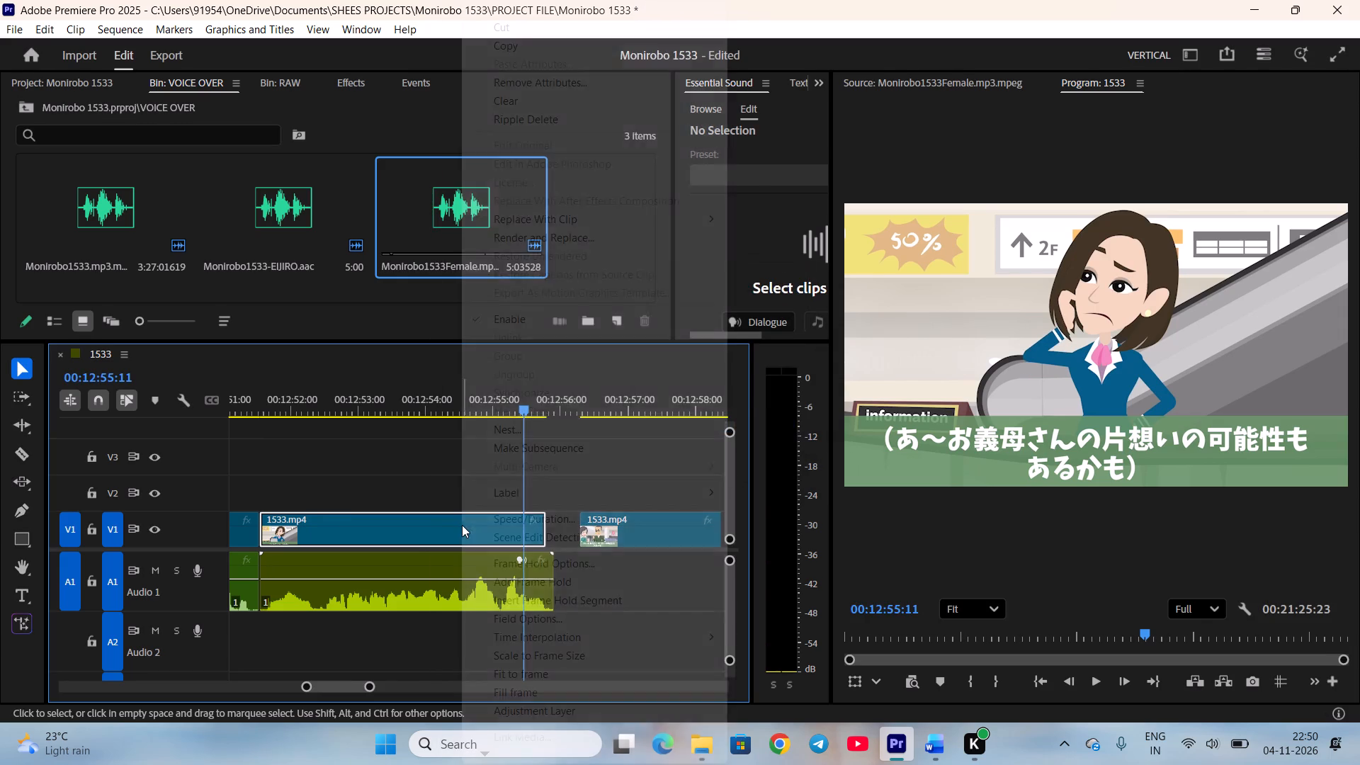
left_click(515, 514)
left_click(661, 321)
left_click(679, 319)
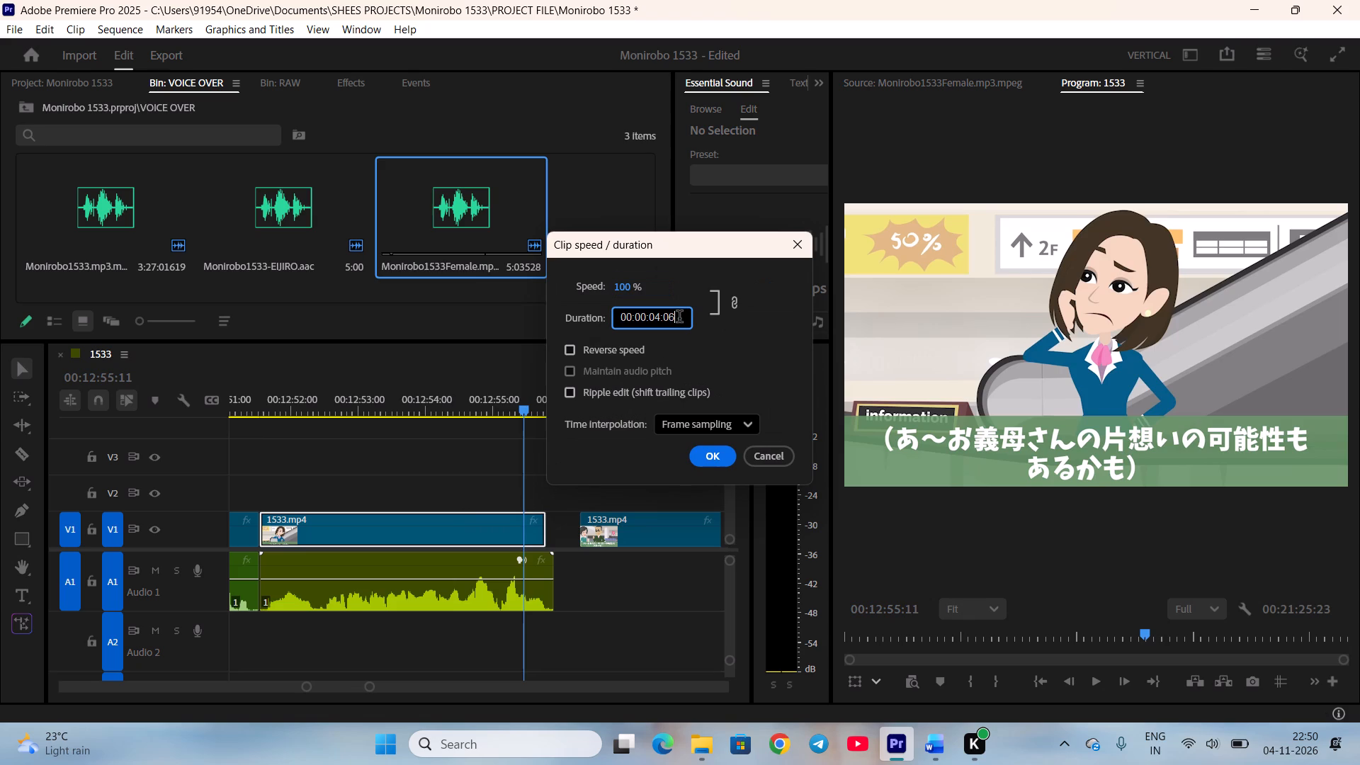
key("BackSpace")
key("9")
key("Return")
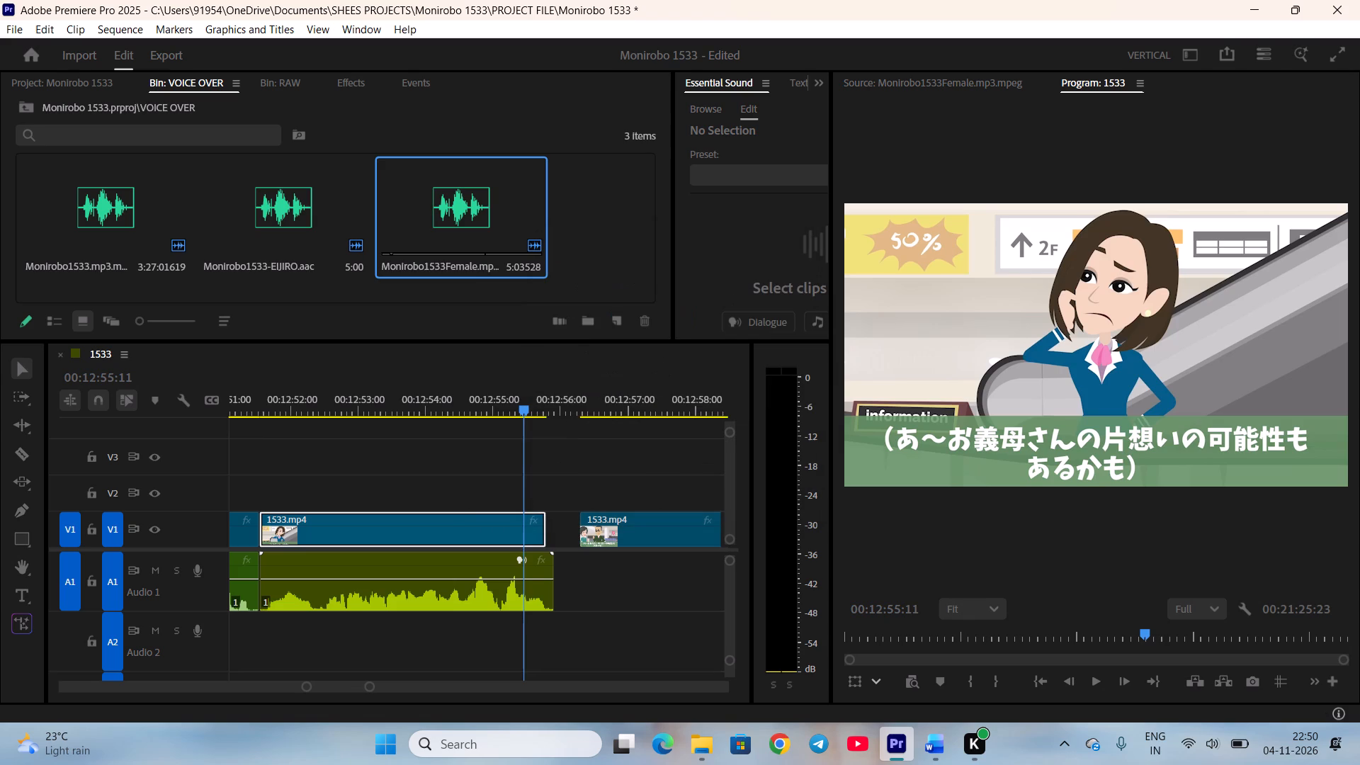
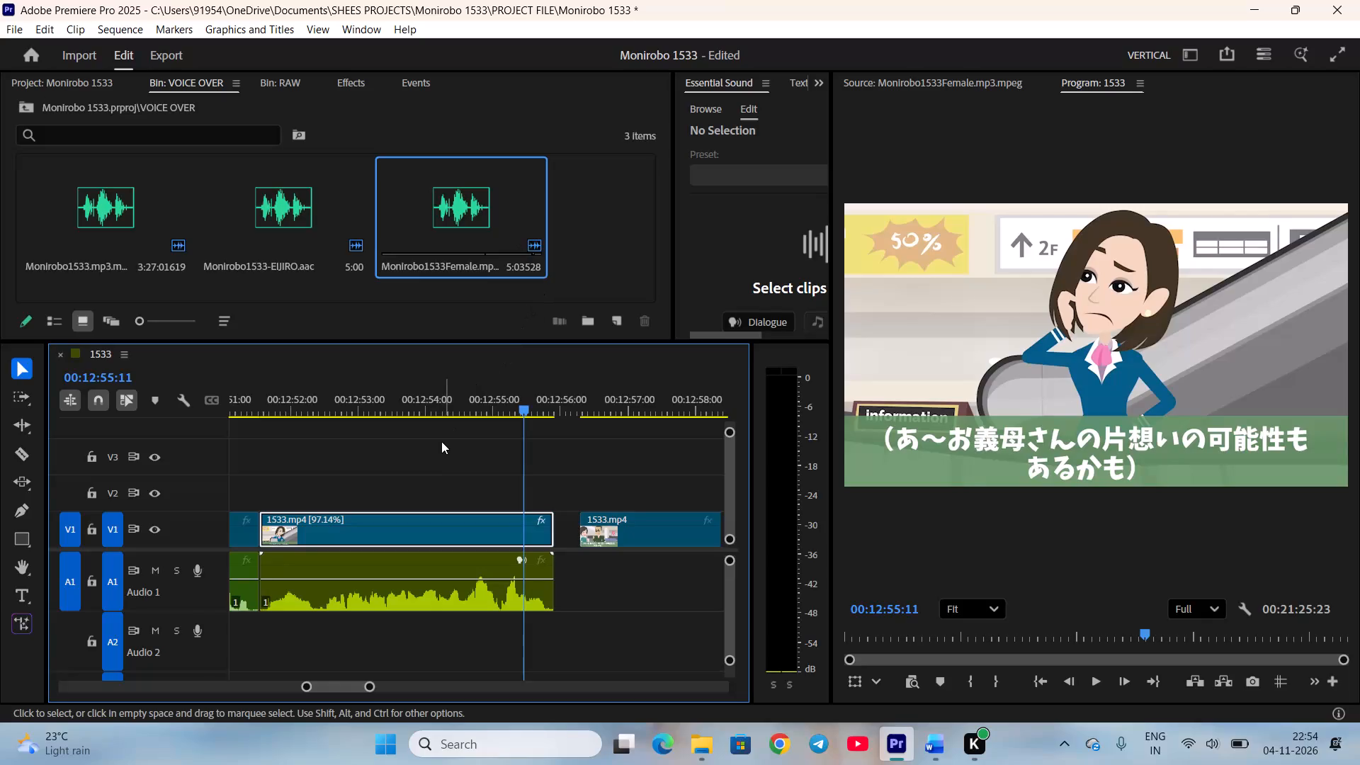
Ripple delete the gap on V1 after the 97.14% speed clip, around 00:12:55:21.
scroll(443, 446, "down", 2)
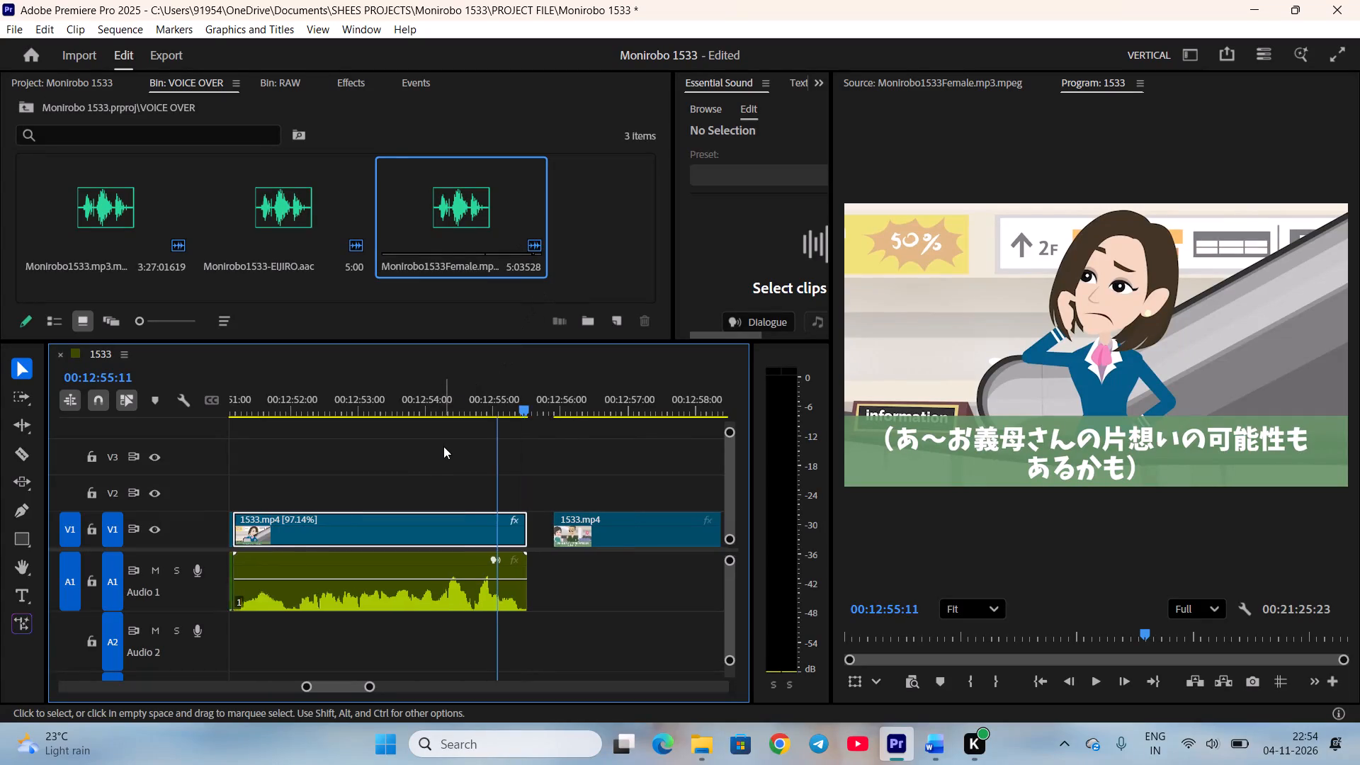
scroll(443, 446, "down", 2)
key("space")
key("space")
right_click(472, 523)
right_click(459, 524)
left_click(469, 531)
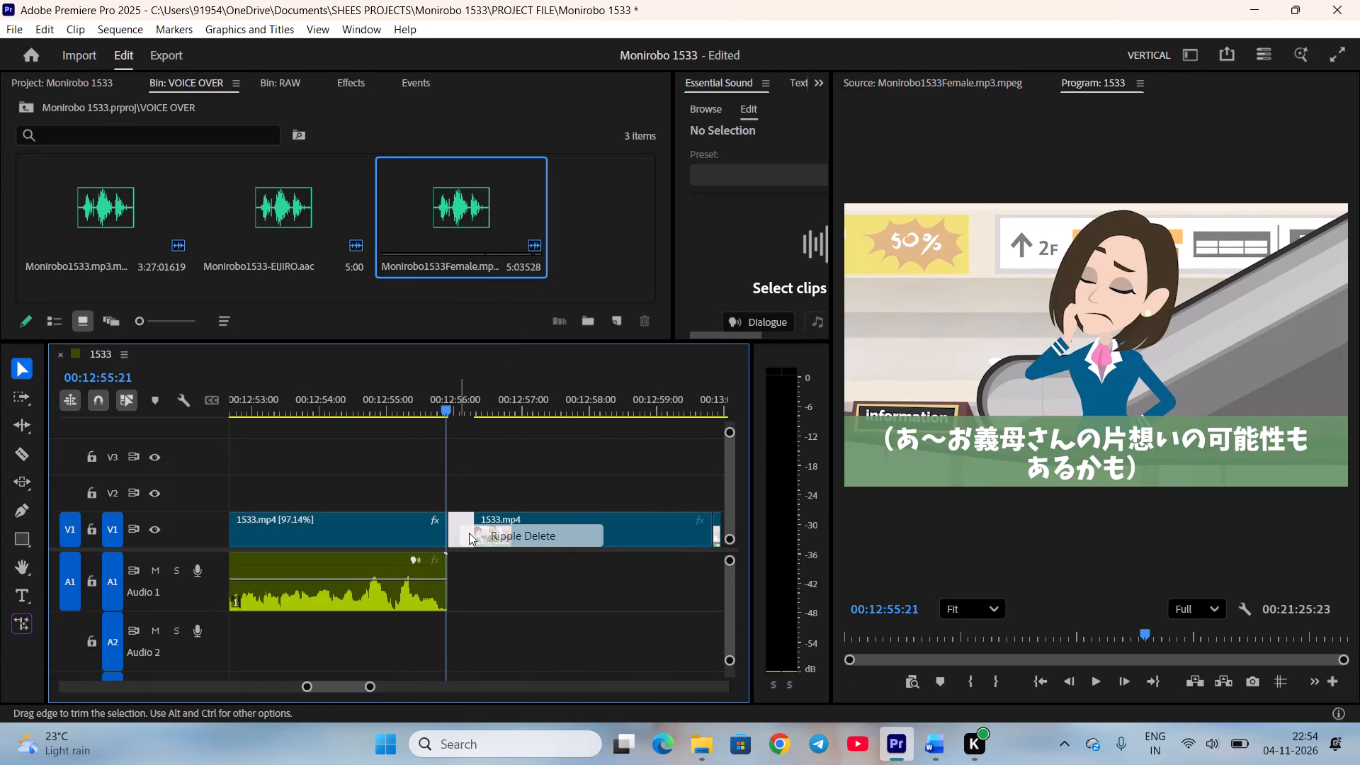
Preview the following shots and mark the next spoken line in Monirobo1533-EIJIRO.aac from 00:00:34:13 to 00:00:36:16.
scroll(472, 537, "down", 5)
key("space")
left_click_drag(416, 400, 571, 424)
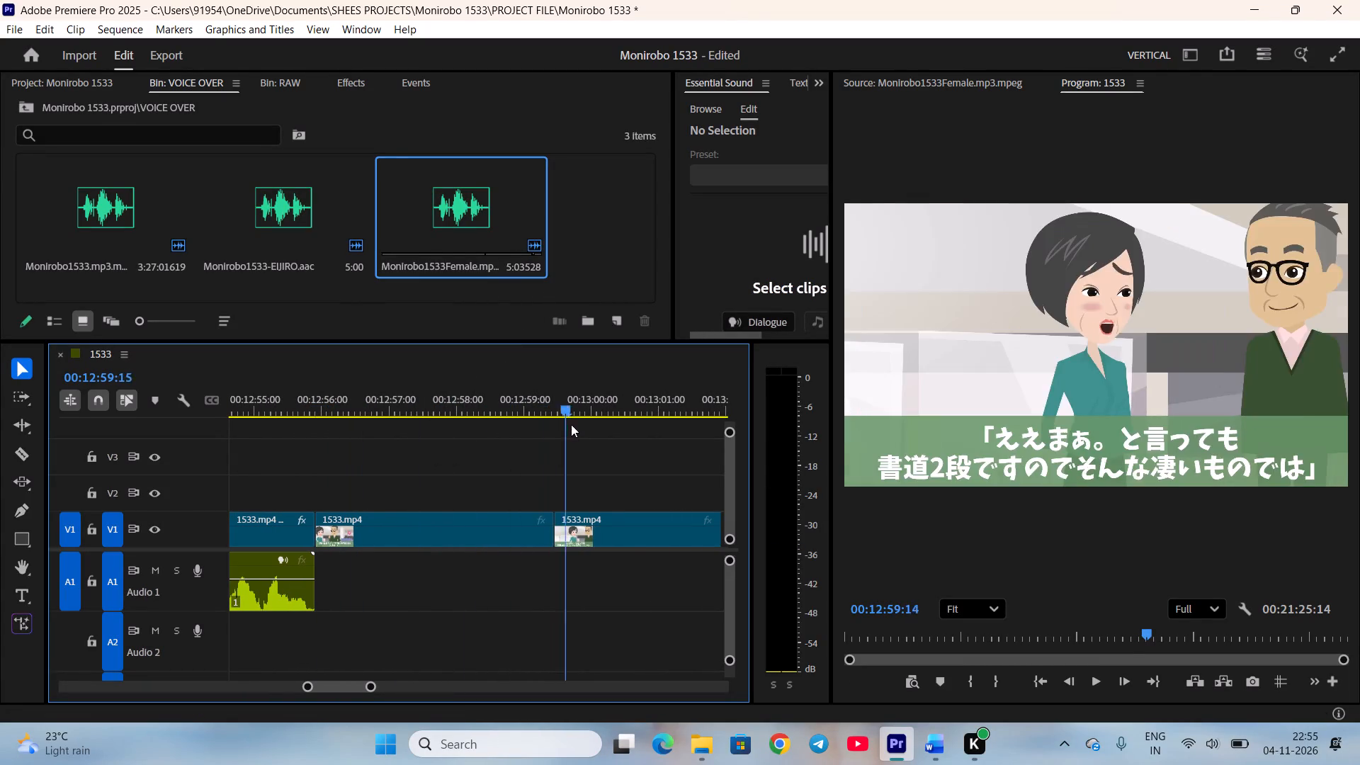
left_click_drag(571, 424, 493, 420)
double_click(307, 213)
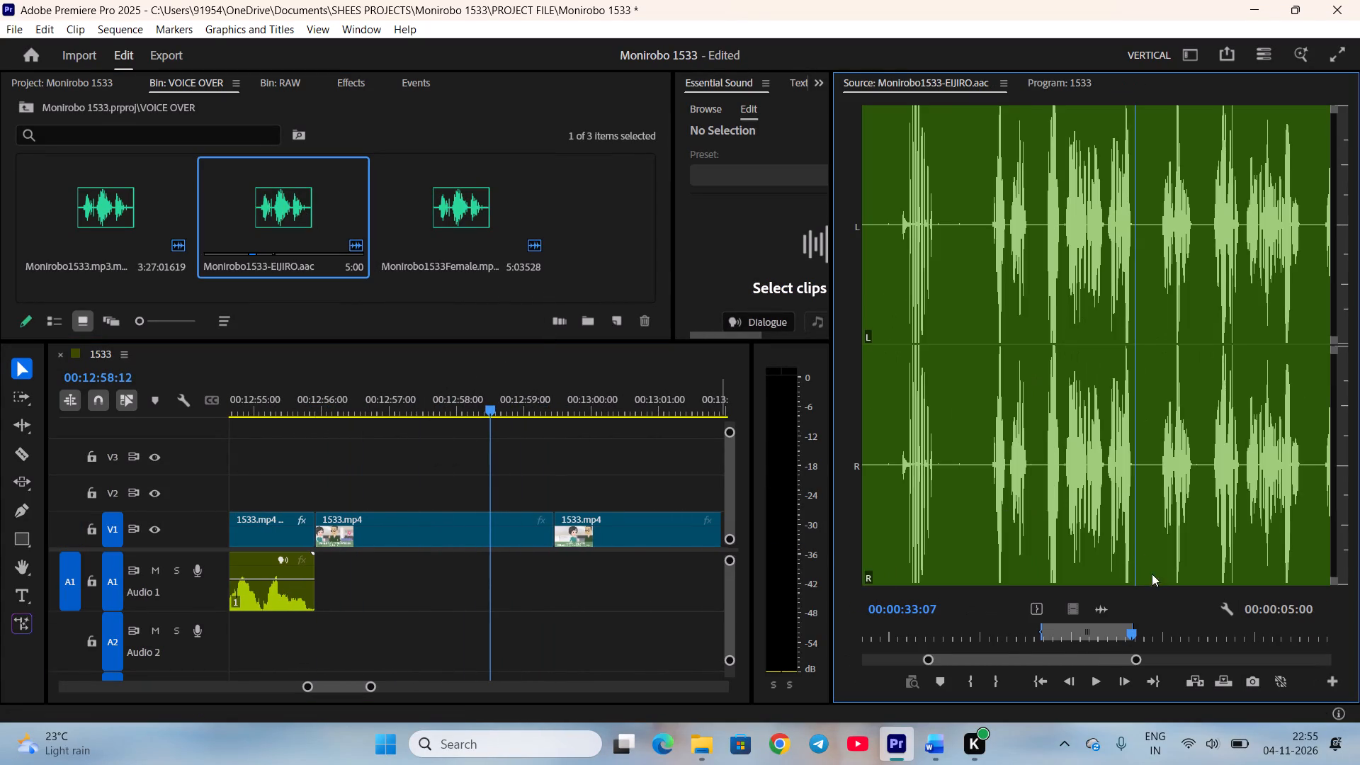
key("space")
key("space")
scroll(1184, 630, "up", 3)
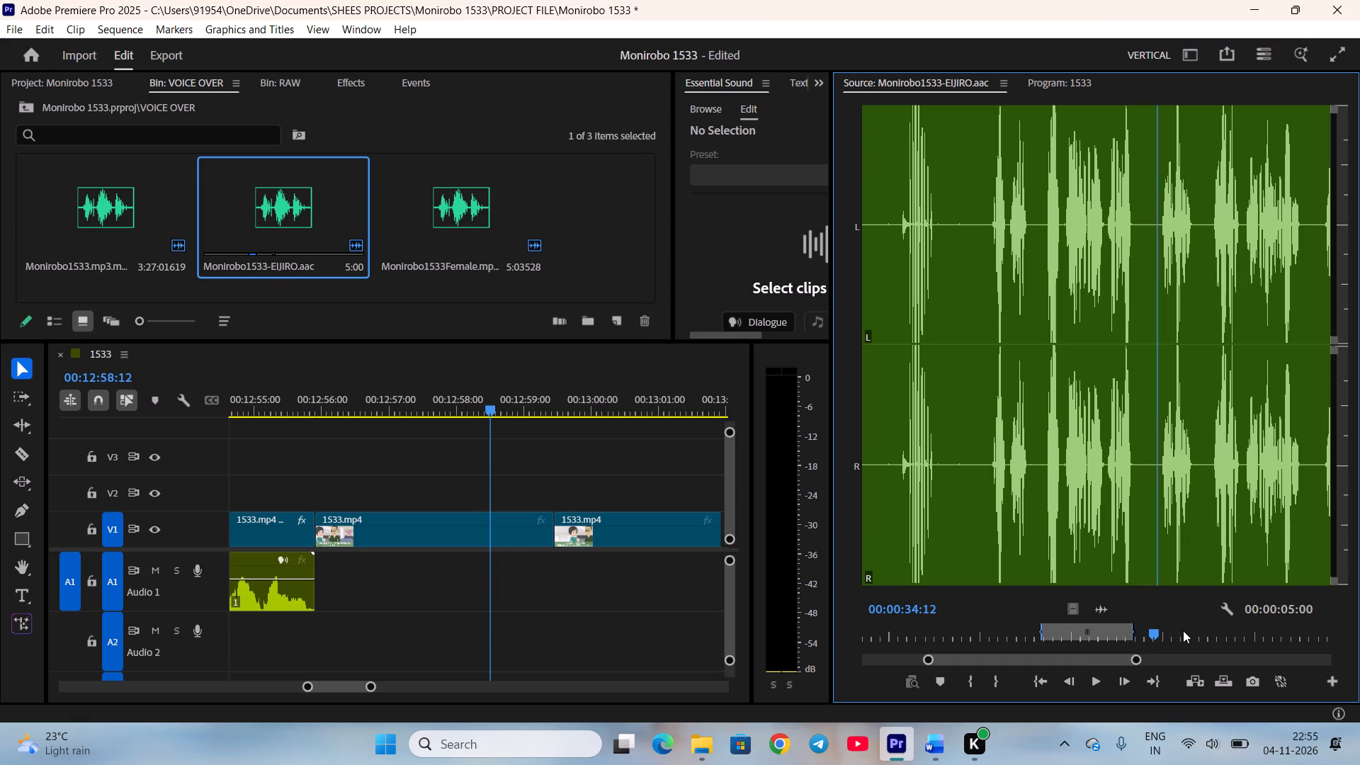
scroll(1183, 631, "down", 1)
type("i")
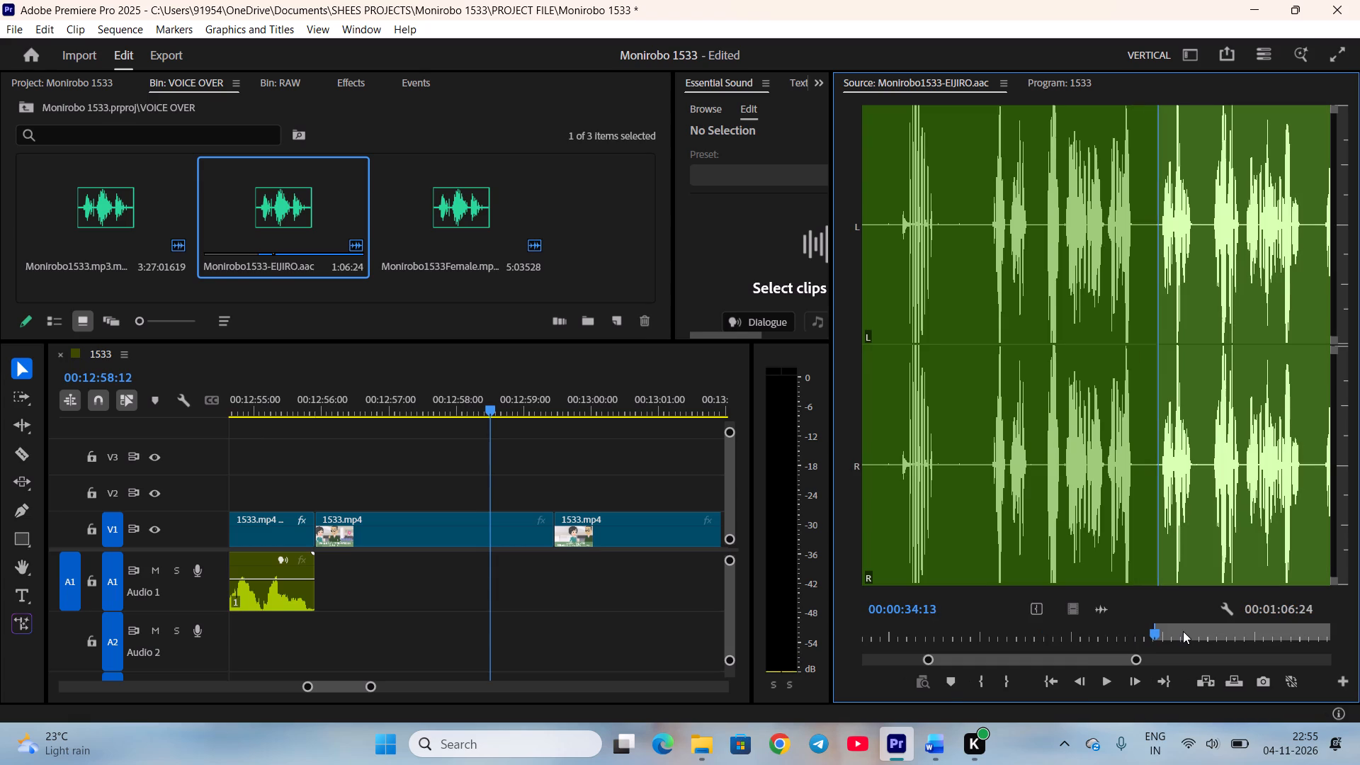
key("space")
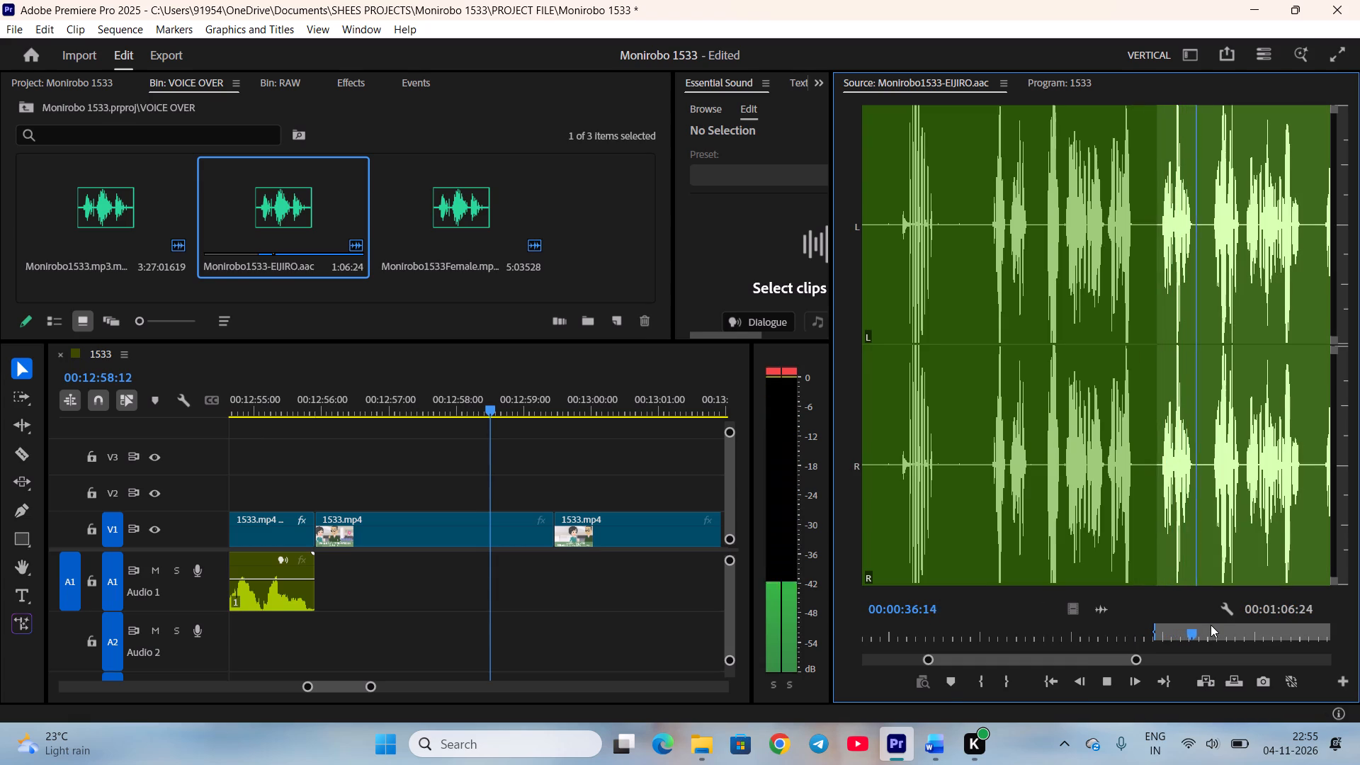
key("space")
key("o")
Place the marked Eijiro line on A1 directly after the previous voice clip, trim its end to about 00:12:57:17, and play it back.
left_click_drag(1096, 608, 490, 601)
left_click_drag(495, 603, 506, 603)
left_click_drag(531, 600, 351, 589)
left_click(394, 623)
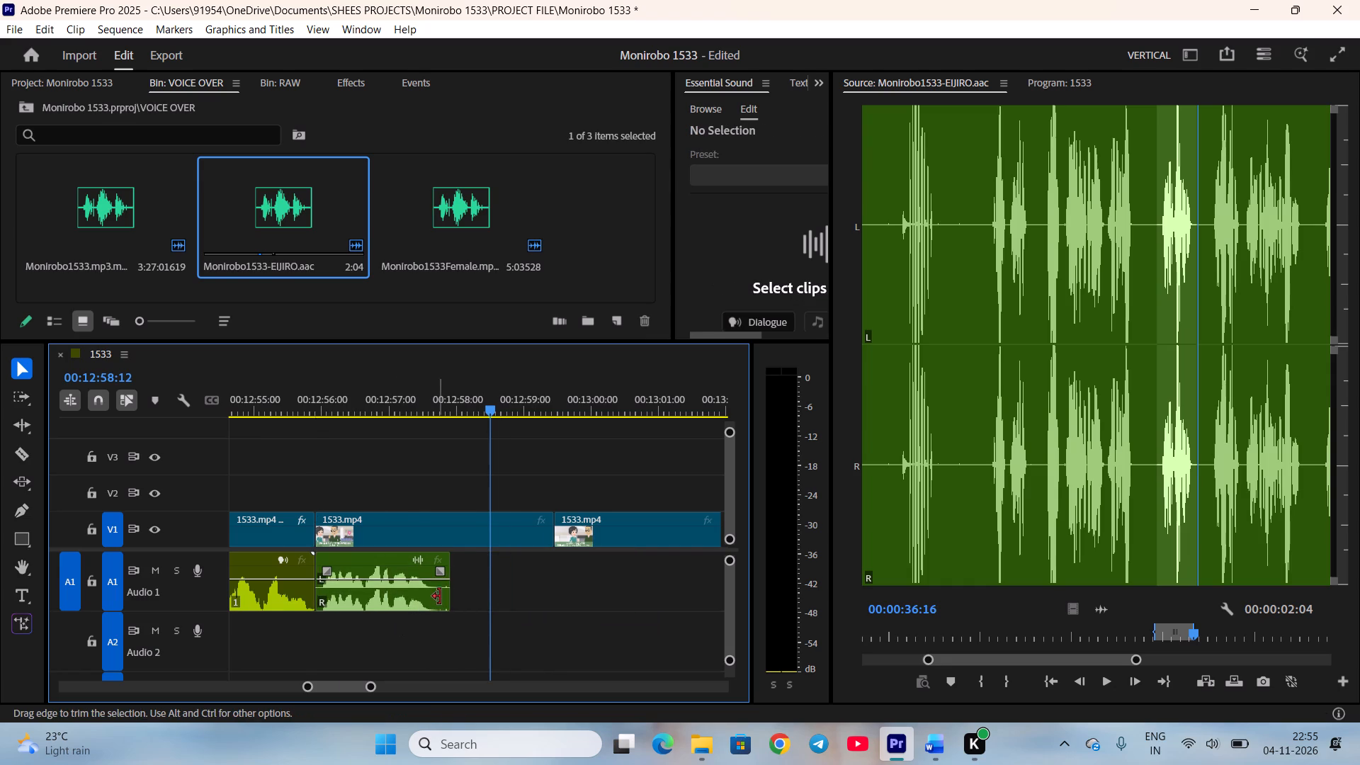
left_click_drag(443, 594, 429, 594)
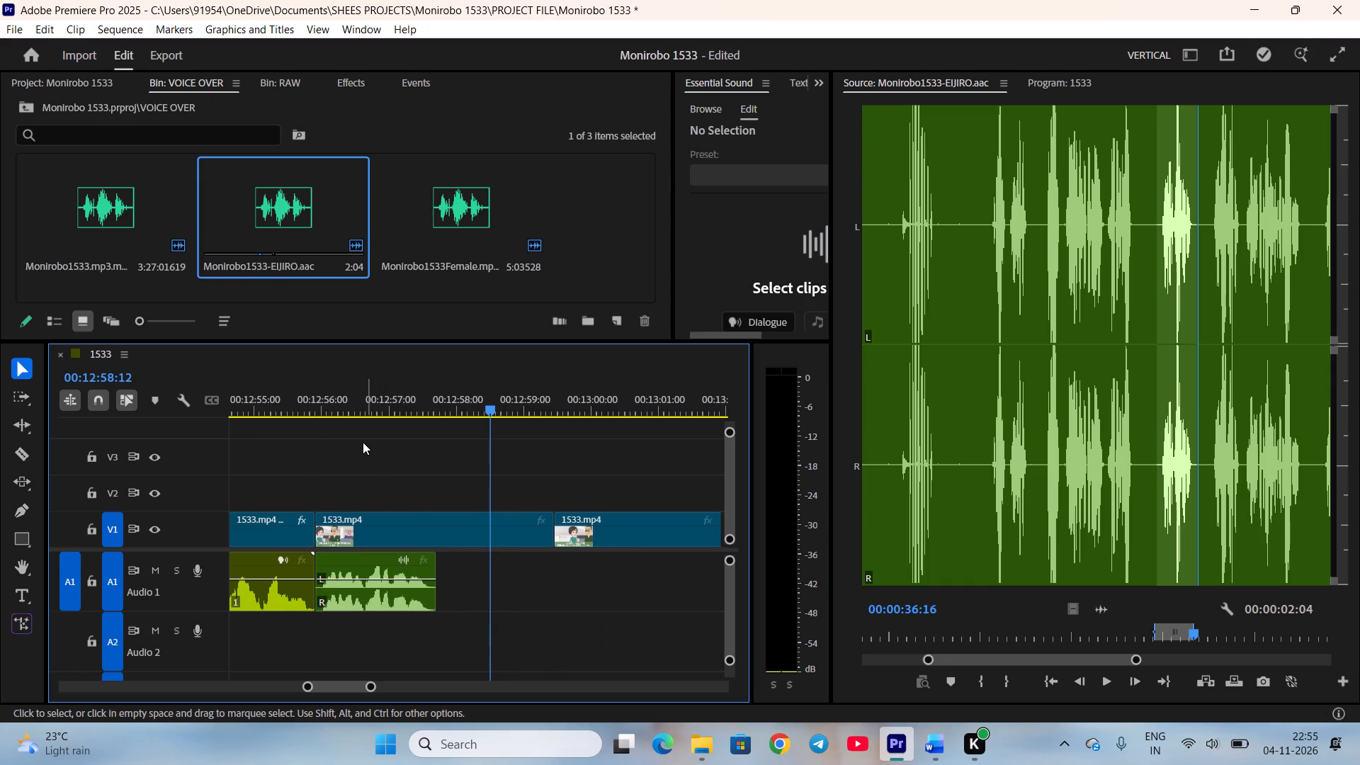
left_click(334, 399)
key("space")
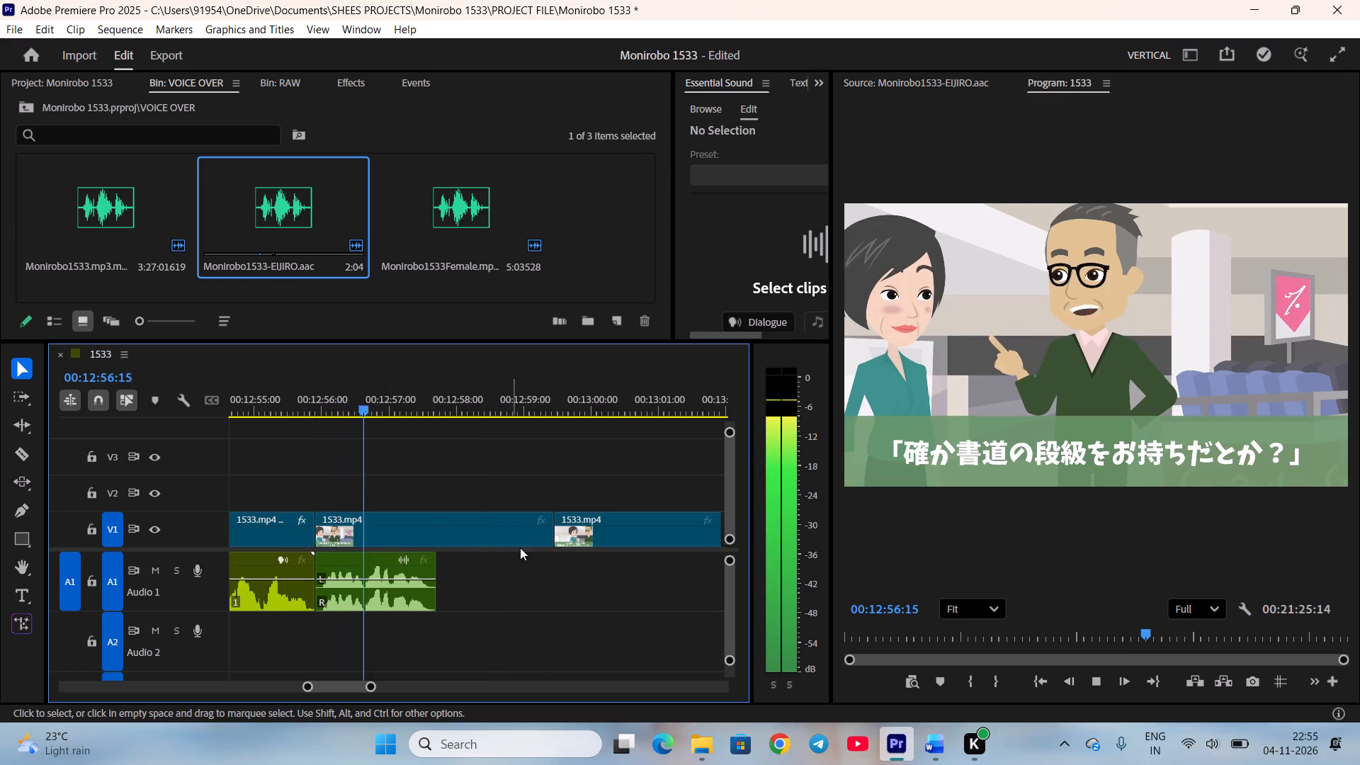
key("space")
Check the line in the Word script, trim the calligraphy-rank question shot on V1 to the end of its voice clip, and save.
left_click(551, 542)
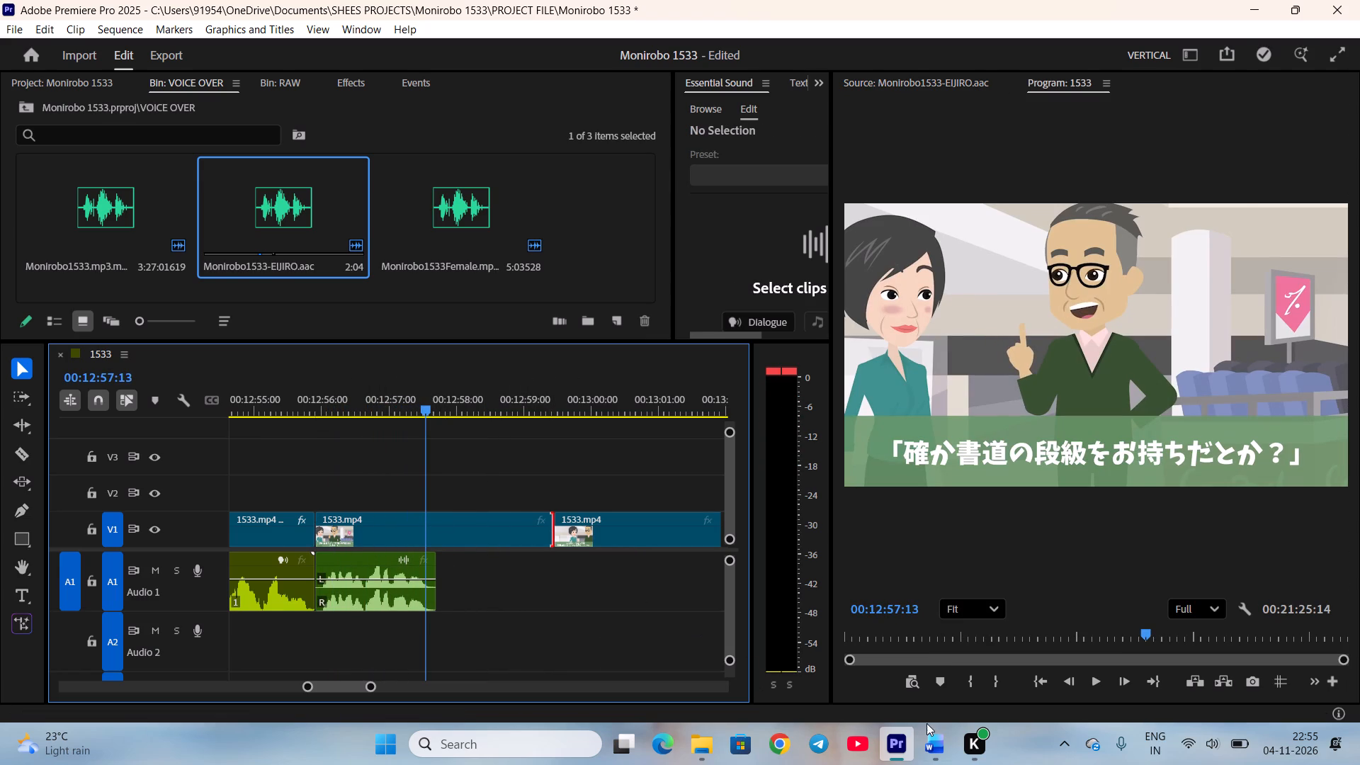
left_click(948, 737)
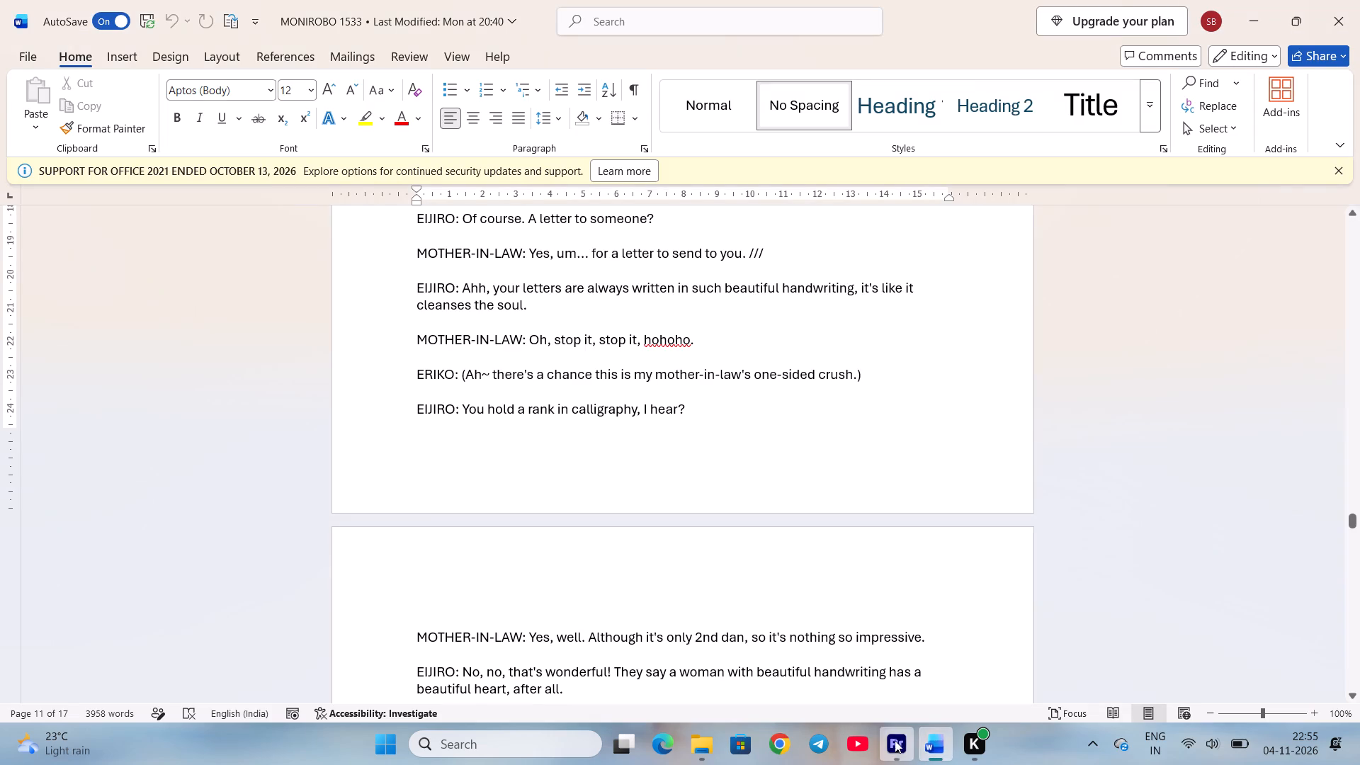
left_click(894, 741)
left_click_drag(549, 545, 440, 538)
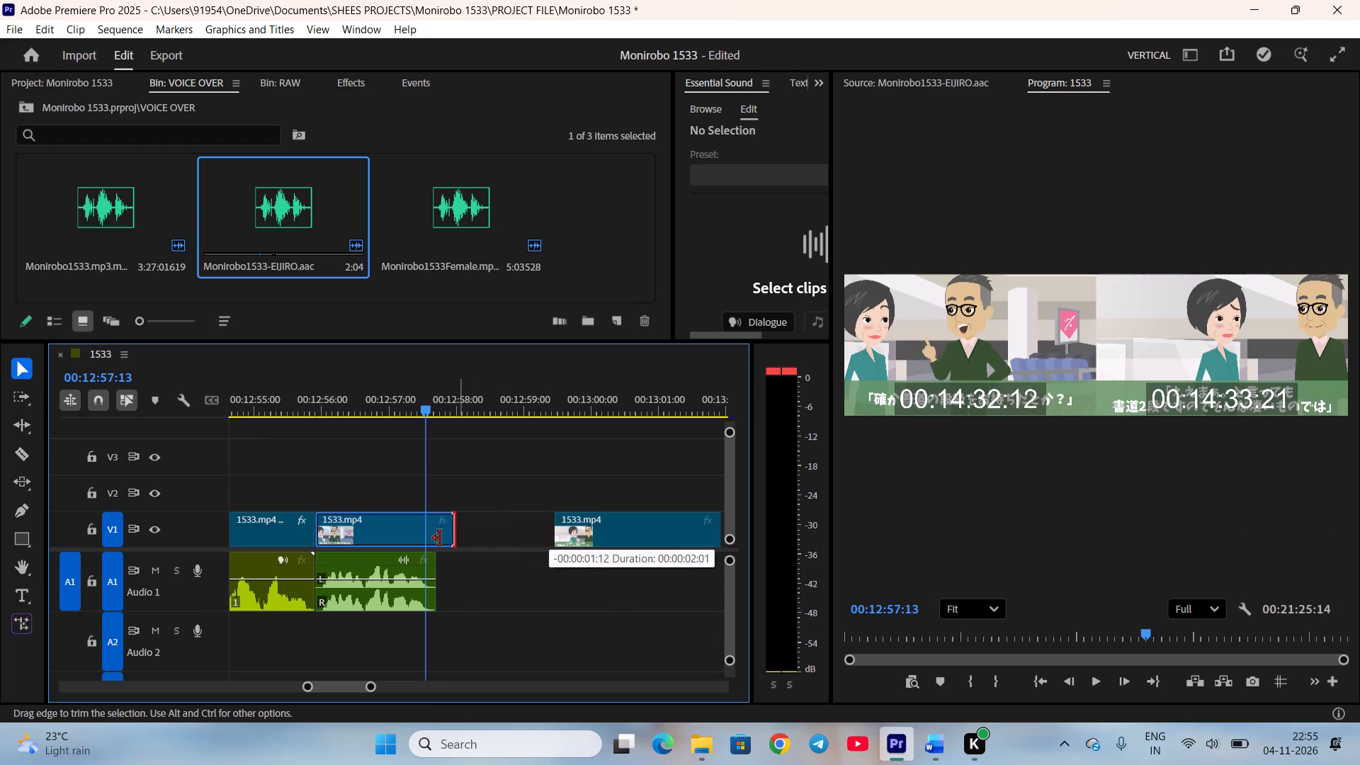
left_click_drag(440, 538, 433, 538)
key("ctrl+s")
Ripple delete the gap on V1 between the trimmed question shot and the mother-in-law's reply shot.
right_click(477, 518)
left_click(516, 525)
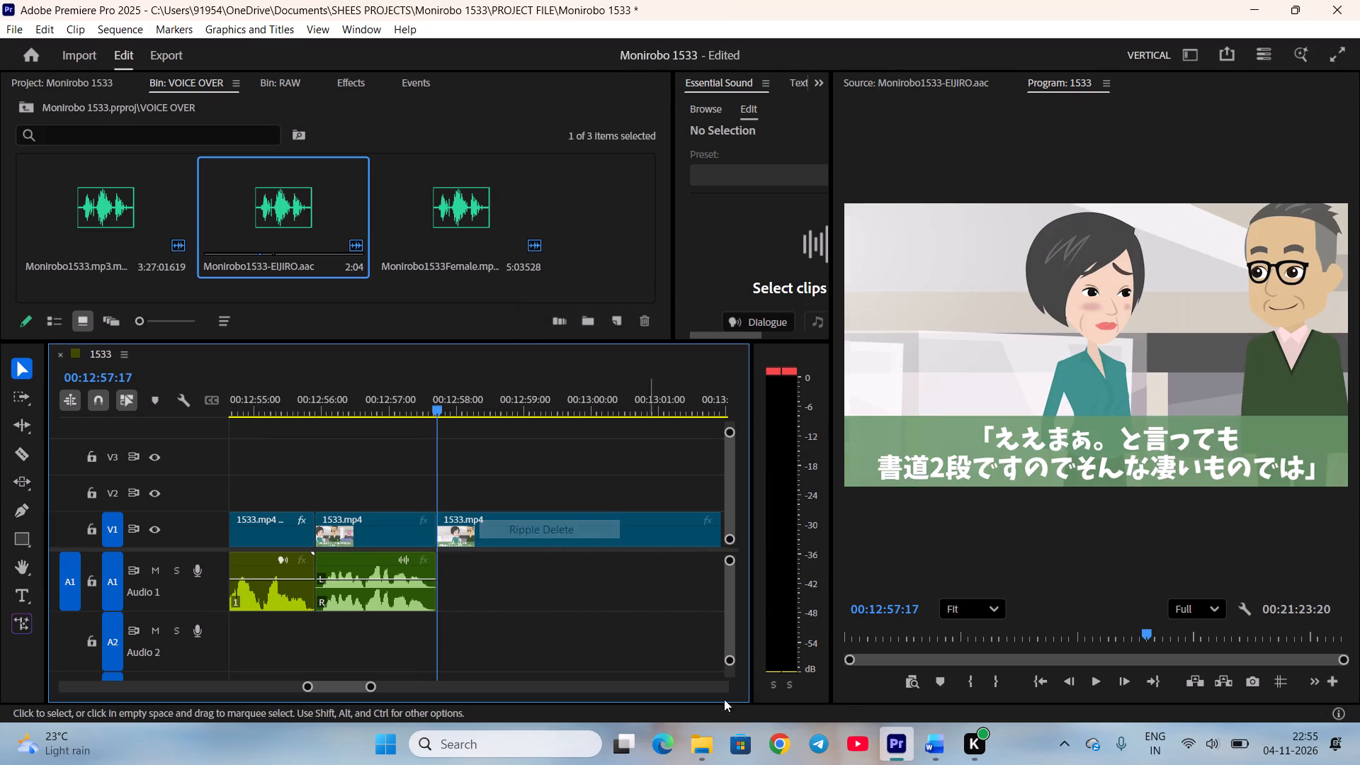